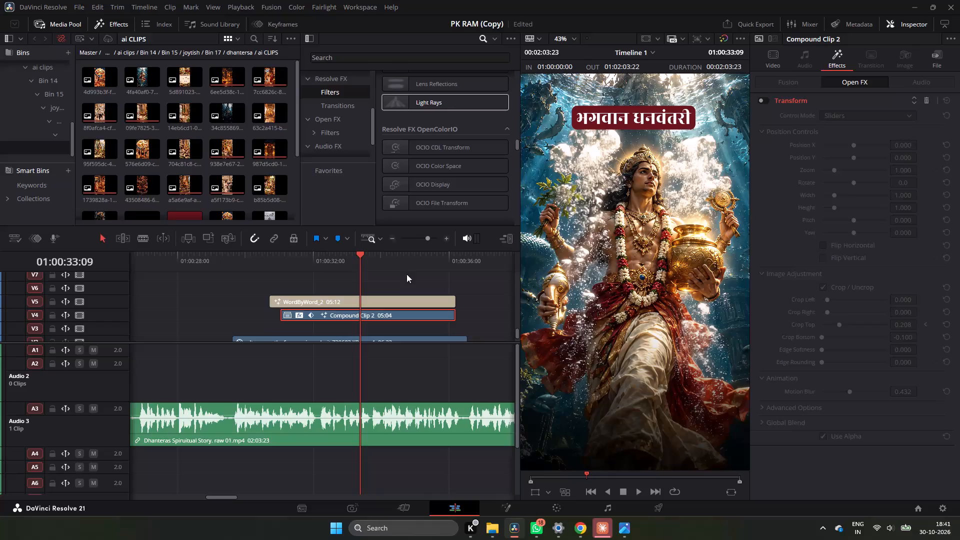
# Delete the Transform effect from Compound Clip 2 and play back the title banner's entrance.
pyautogui.click(931, 102)
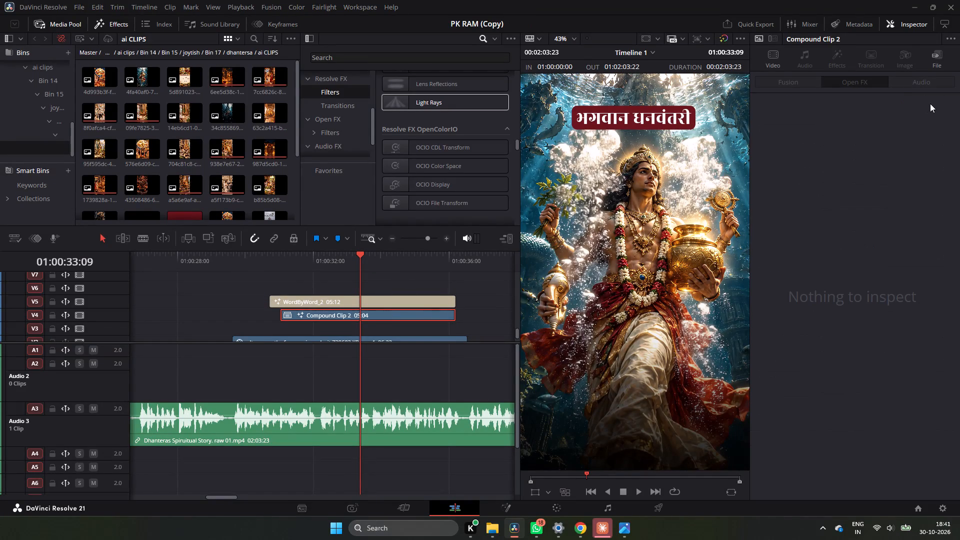
pyautogui.click(284, 263)
pyautogui.press('space')
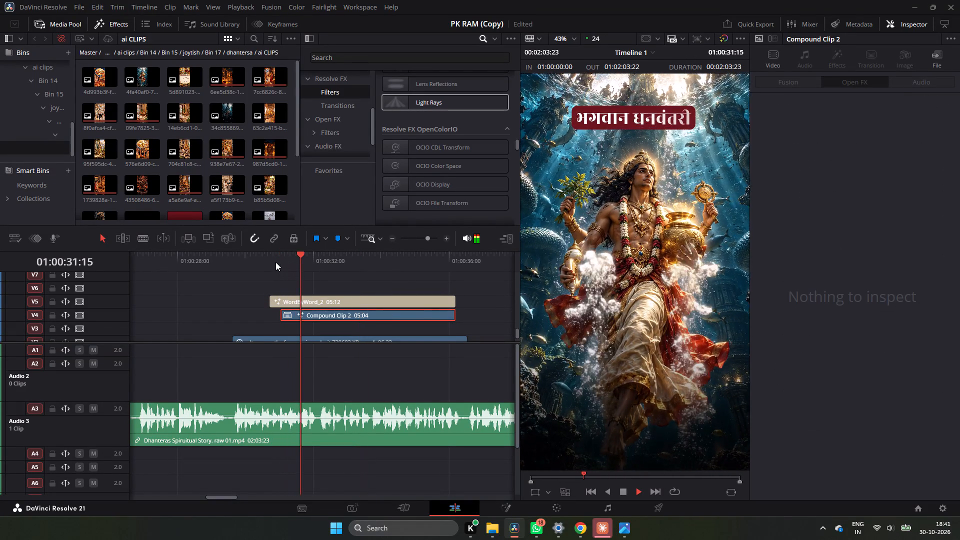
pyautogui.press('space')
pyautogui.click(268, 260)
pyautogui.press('space')
pyautogui.press('space')
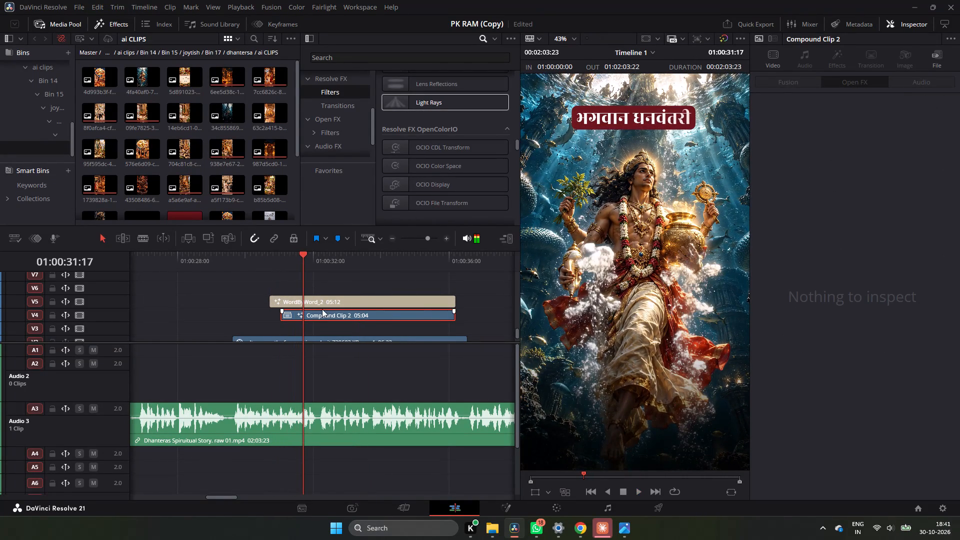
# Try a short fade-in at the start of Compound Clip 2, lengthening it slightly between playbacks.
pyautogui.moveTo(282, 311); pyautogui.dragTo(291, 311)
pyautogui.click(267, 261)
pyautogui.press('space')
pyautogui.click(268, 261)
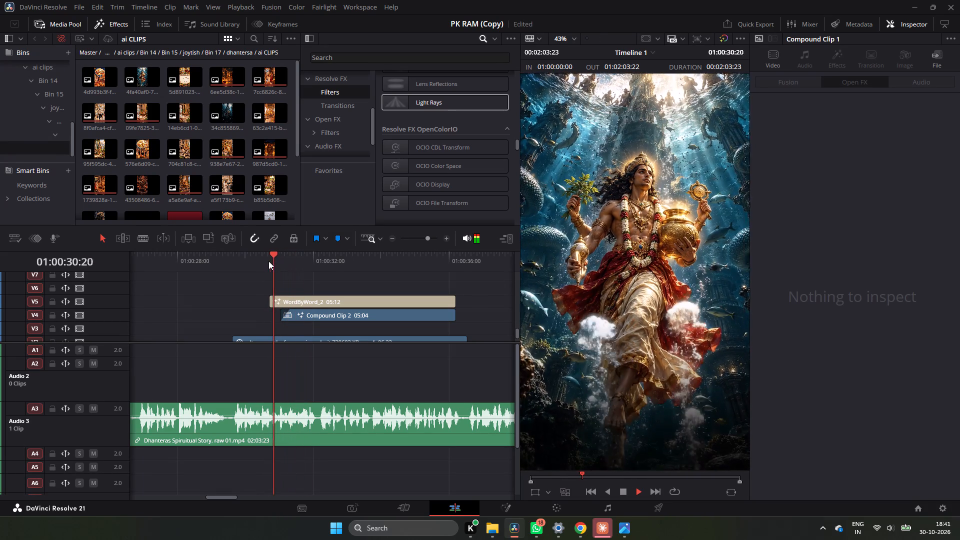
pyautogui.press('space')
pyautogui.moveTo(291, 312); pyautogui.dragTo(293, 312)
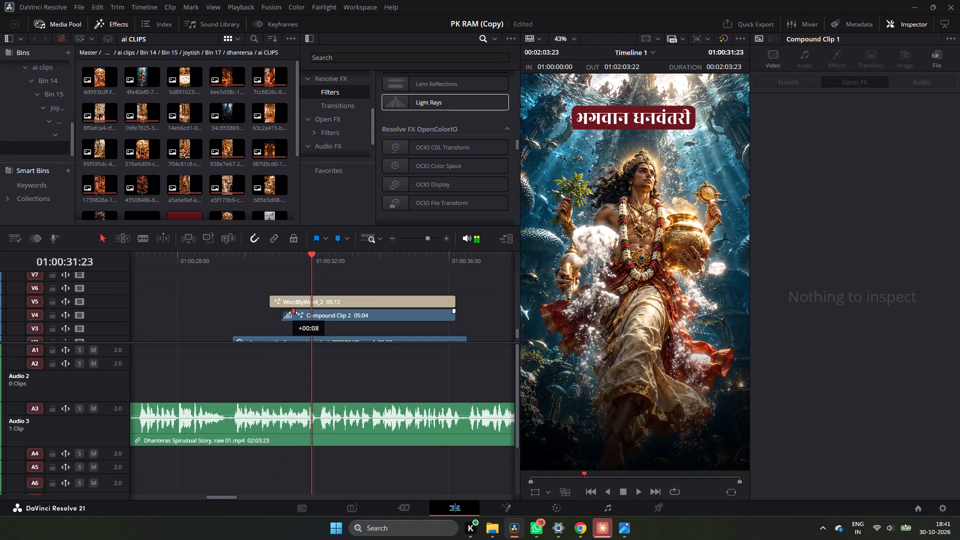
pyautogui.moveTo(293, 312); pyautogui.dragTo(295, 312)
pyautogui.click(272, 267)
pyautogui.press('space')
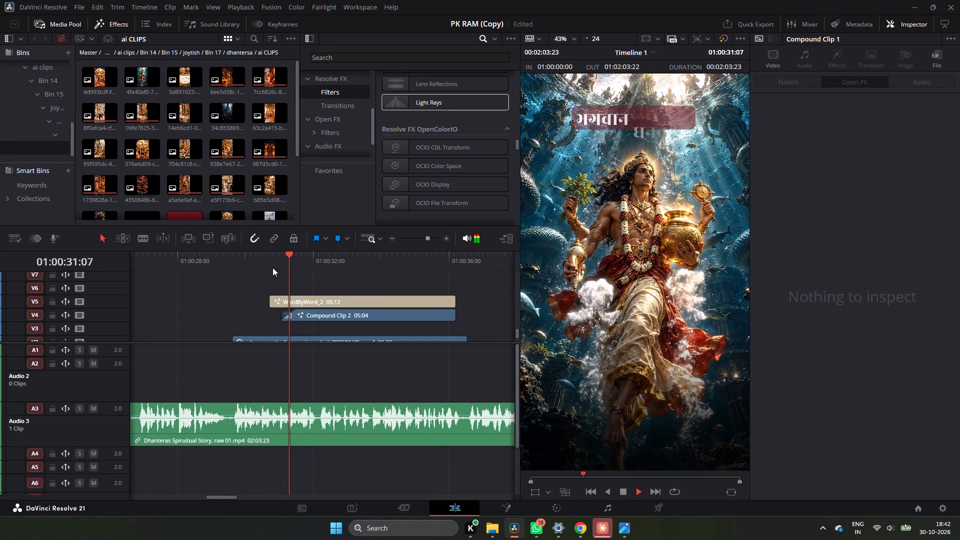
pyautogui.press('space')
# Add a Crop Top keyframe to Compound Clip 2 at 01:00:31:01.
pyautogui.click(315, 320)
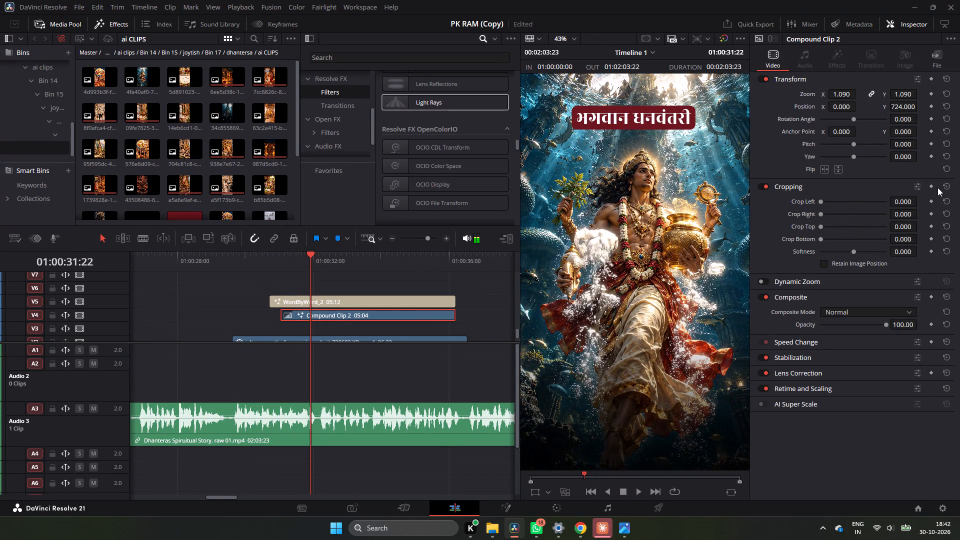
pyautogui.moveTo(314, 258); pyautogui.dragTo(278, 263)
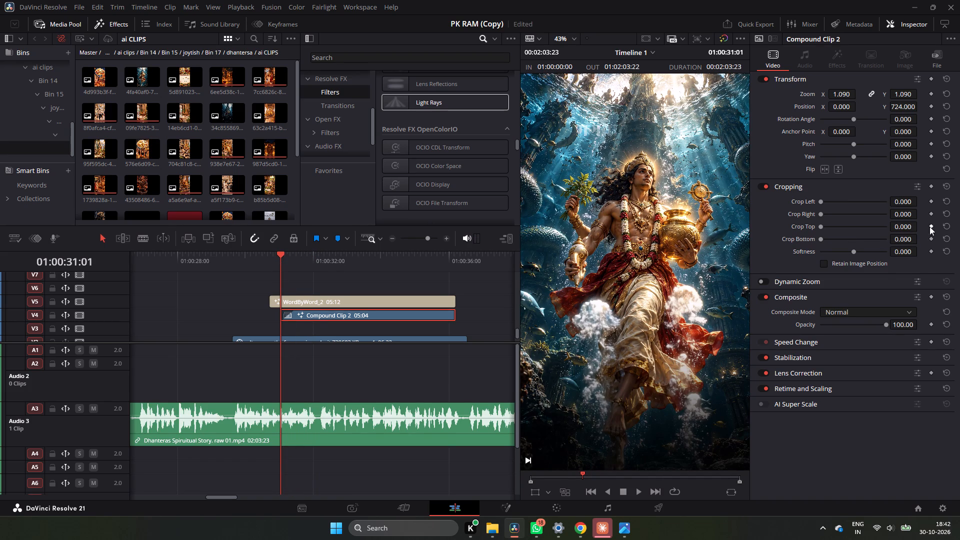
pyautogui.moveTo(917, 228); pyautogui.dragTo(900, 231)
pyautogui.click(932, 225)
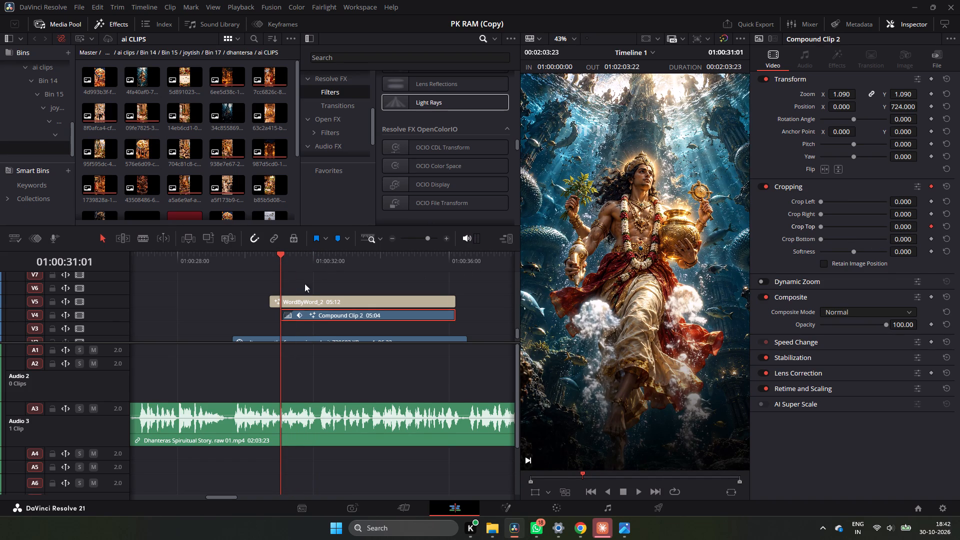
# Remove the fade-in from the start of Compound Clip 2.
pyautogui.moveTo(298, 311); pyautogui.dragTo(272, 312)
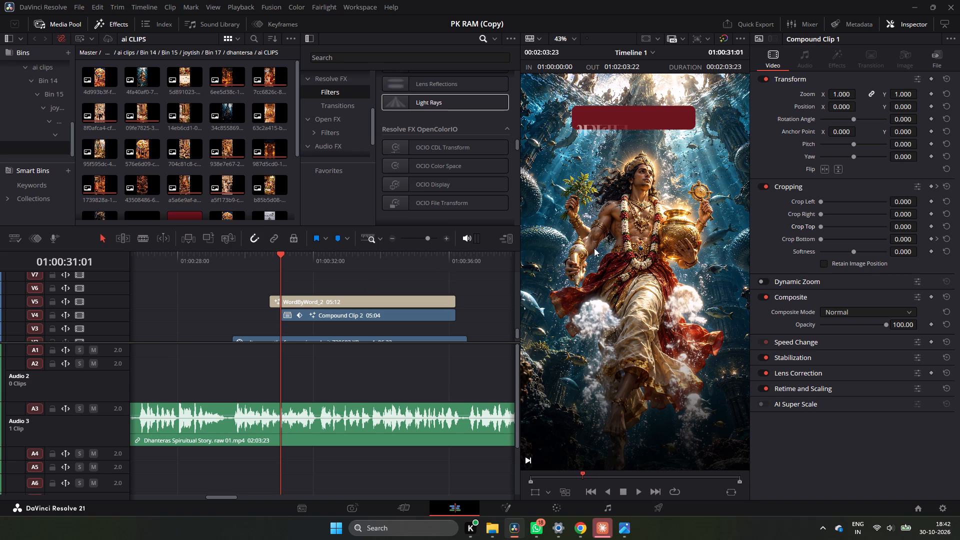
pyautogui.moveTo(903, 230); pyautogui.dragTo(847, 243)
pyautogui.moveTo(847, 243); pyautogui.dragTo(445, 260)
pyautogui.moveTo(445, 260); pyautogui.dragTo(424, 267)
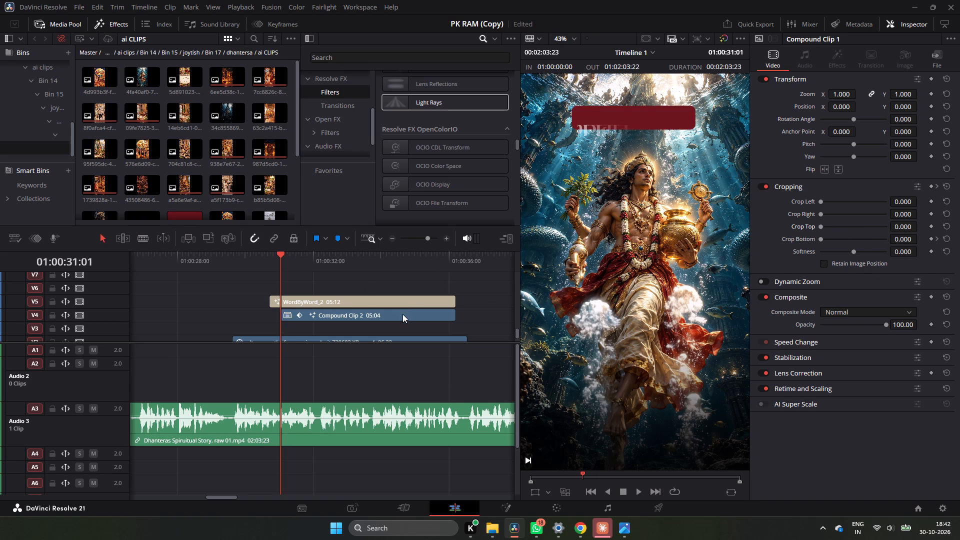
# Set Compound Clip 2's Crop Top to 1035 at the 01:00:31:01 keyframe to hide the title's red background.
pyautogui.click(402, 314)
pyautogui.moveTo(908, 229); pyautogui.dragTo(510, 273)
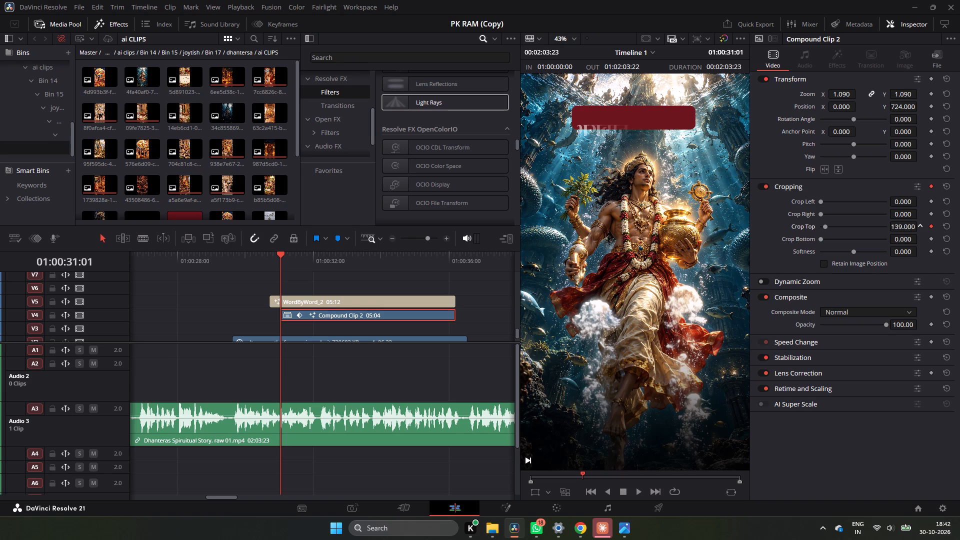
pyautogui.moveTo(510, 273); pyautogui.dragTo(924, 315)
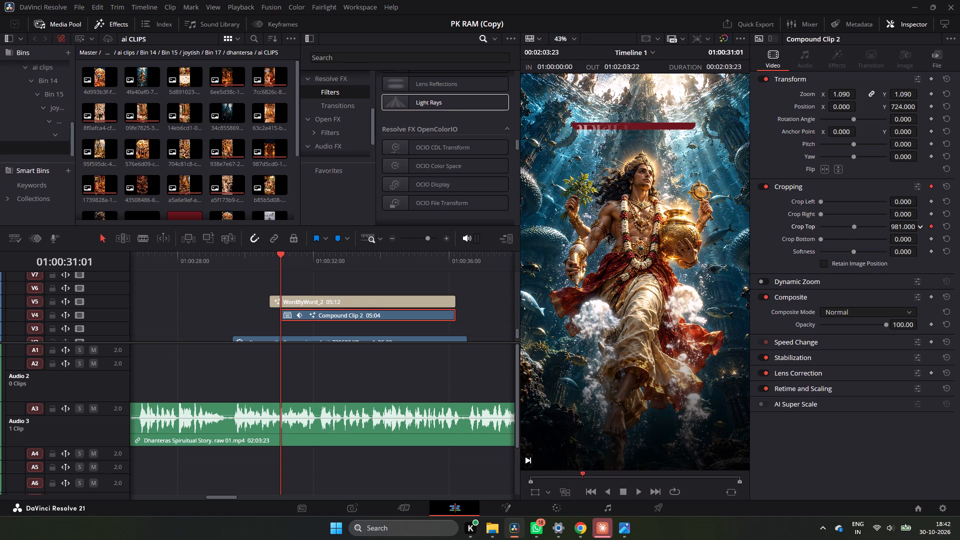
pyautogui.moveTo(924, 315); pyautogui.dragTo(923, 315)
pyautogui.moveTo(923, 315); pyautogui.dragTo(917, 316)
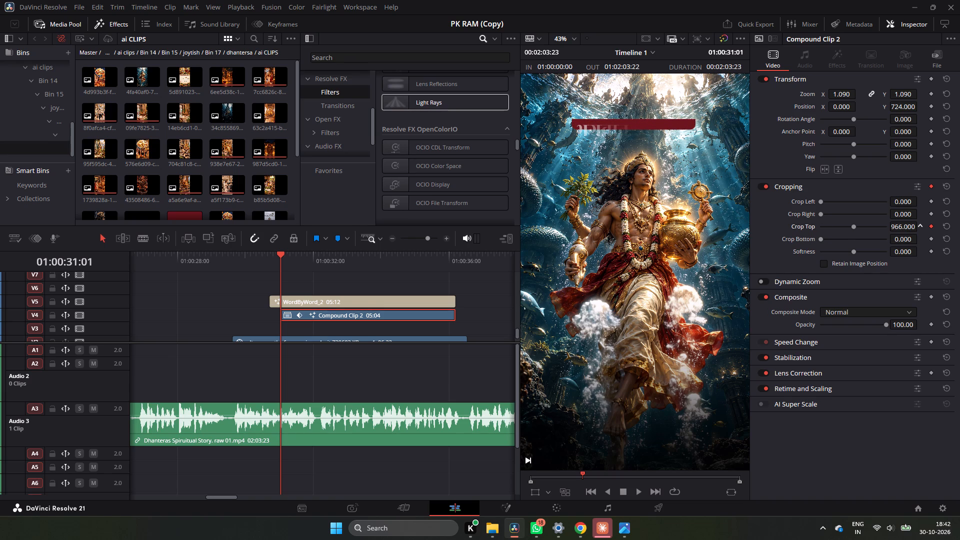
pyautogui.moveTo(917, 316); pyautogui.dragTo(480, 269)
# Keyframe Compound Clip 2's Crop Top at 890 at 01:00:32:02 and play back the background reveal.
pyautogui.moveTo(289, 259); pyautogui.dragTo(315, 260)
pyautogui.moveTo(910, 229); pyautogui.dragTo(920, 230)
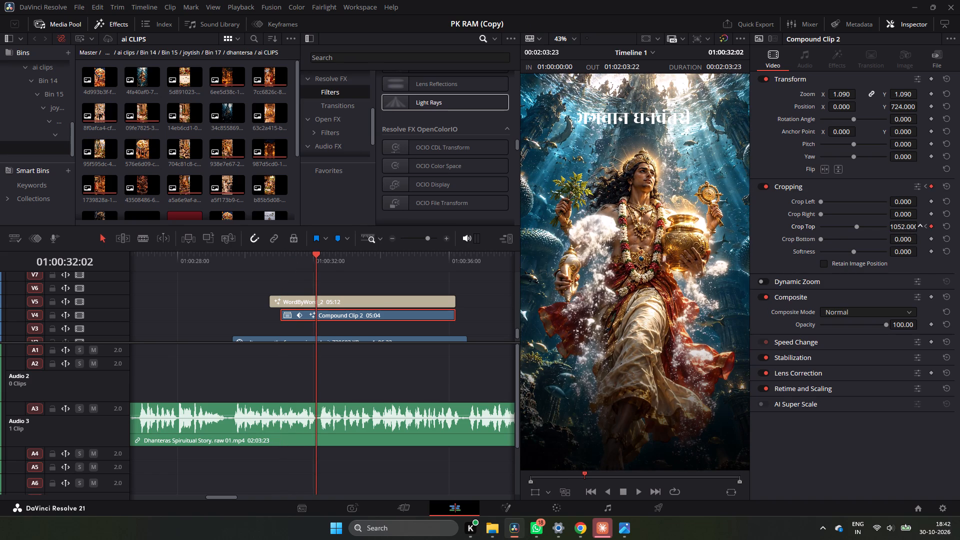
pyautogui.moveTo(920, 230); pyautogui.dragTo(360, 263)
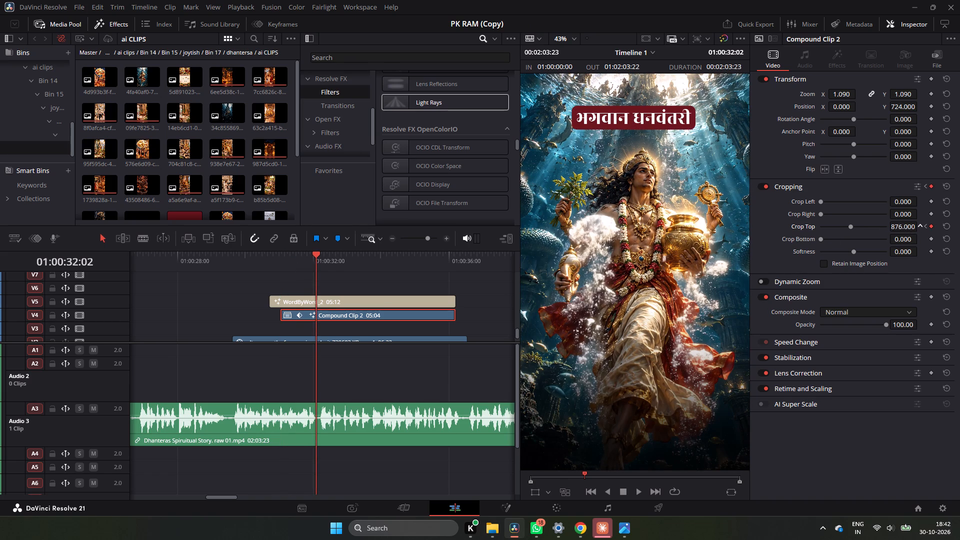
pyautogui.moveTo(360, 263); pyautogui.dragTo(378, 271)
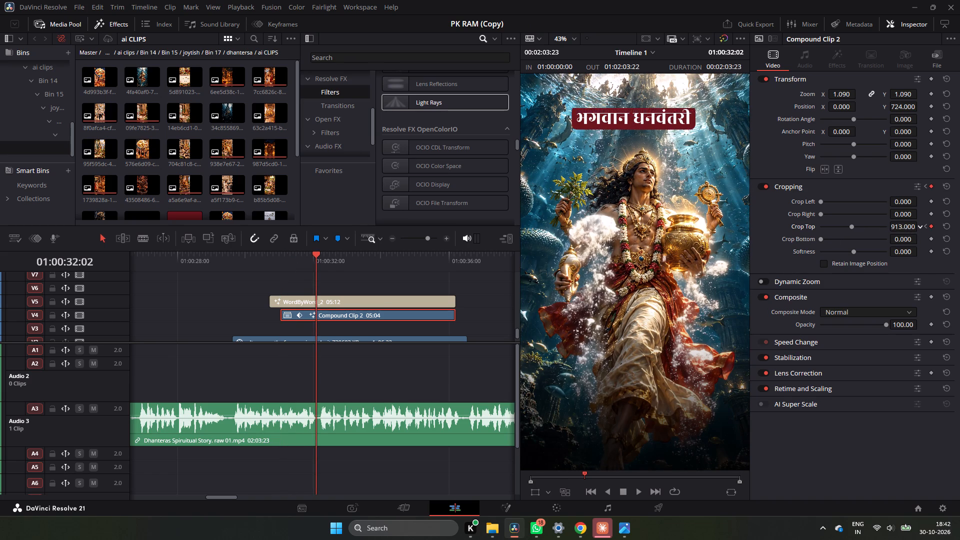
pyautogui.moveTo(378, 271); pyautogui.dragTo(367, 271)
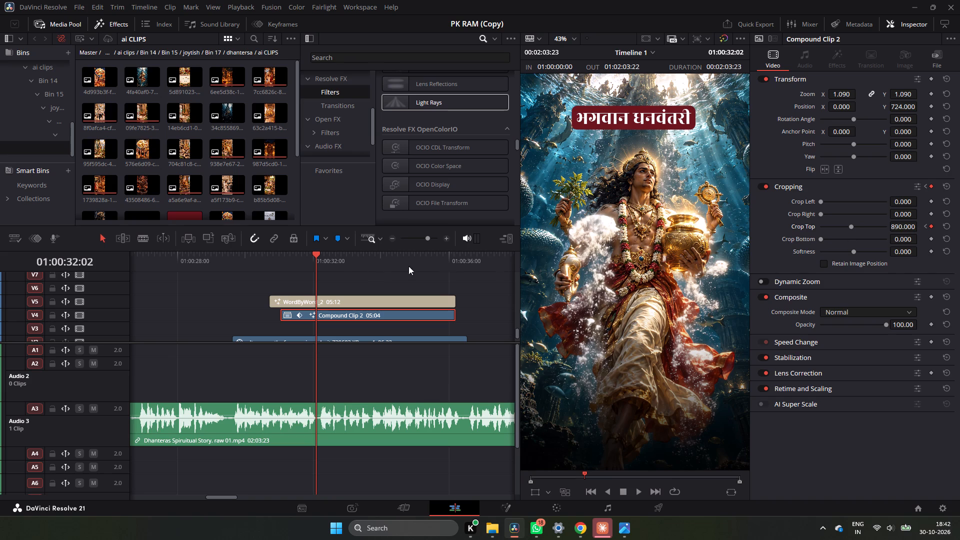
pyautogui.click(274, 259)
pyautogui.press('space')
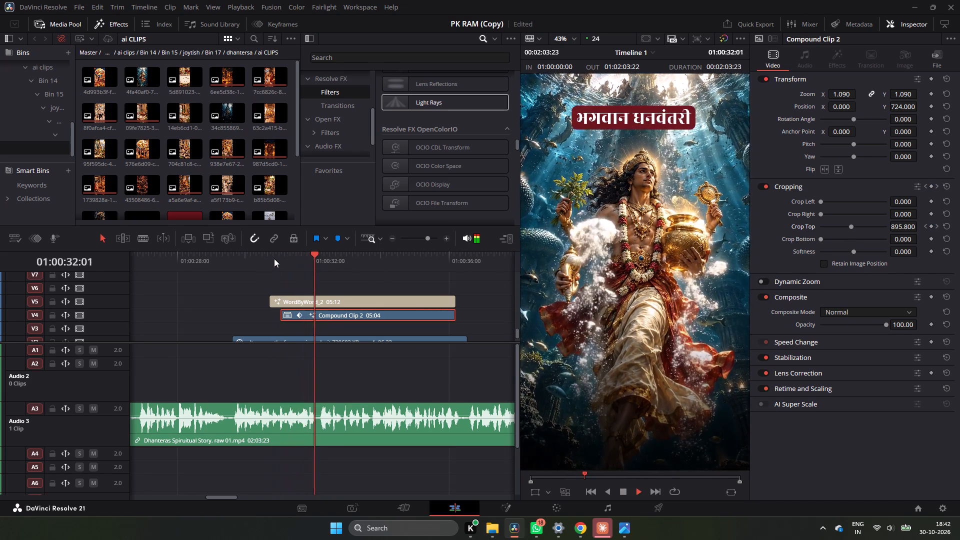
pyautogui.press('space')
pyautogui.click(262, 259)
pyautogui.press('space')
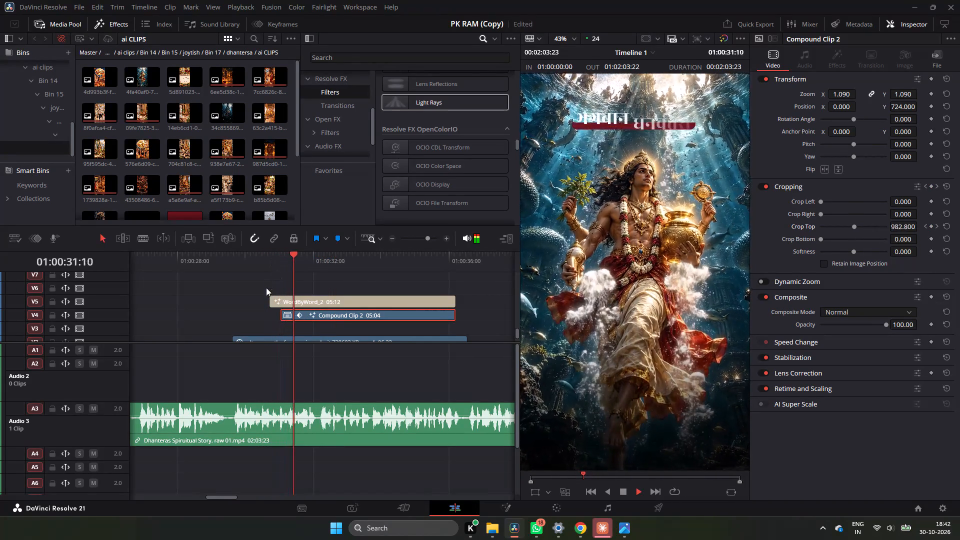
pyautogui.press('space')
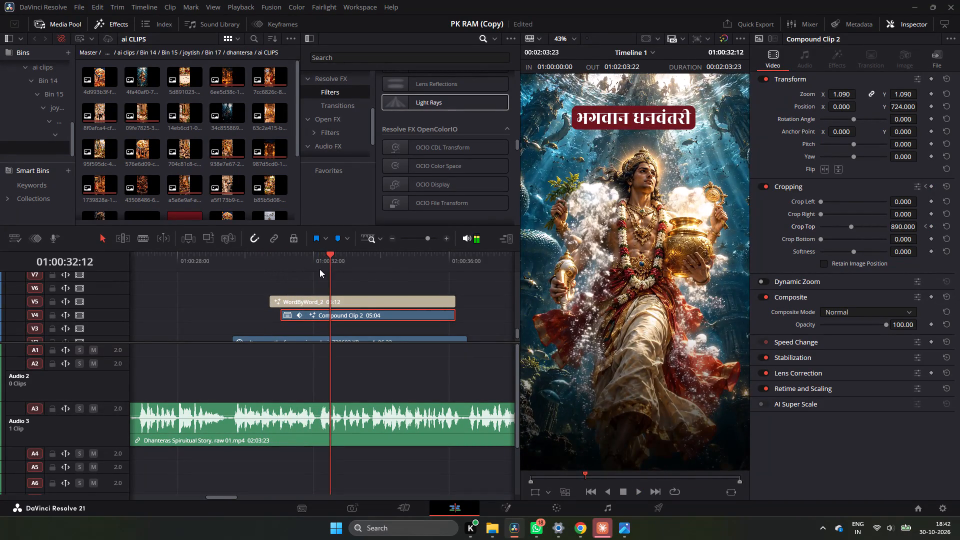
# Shorten the crop animation by adding a Crop Top keyframe at 01:00:31:14 and deleting the one at 01:00:32:02, and play it back.
pyautogui.moveTo(321, 267); pyautogui.dragTo(299, 276)
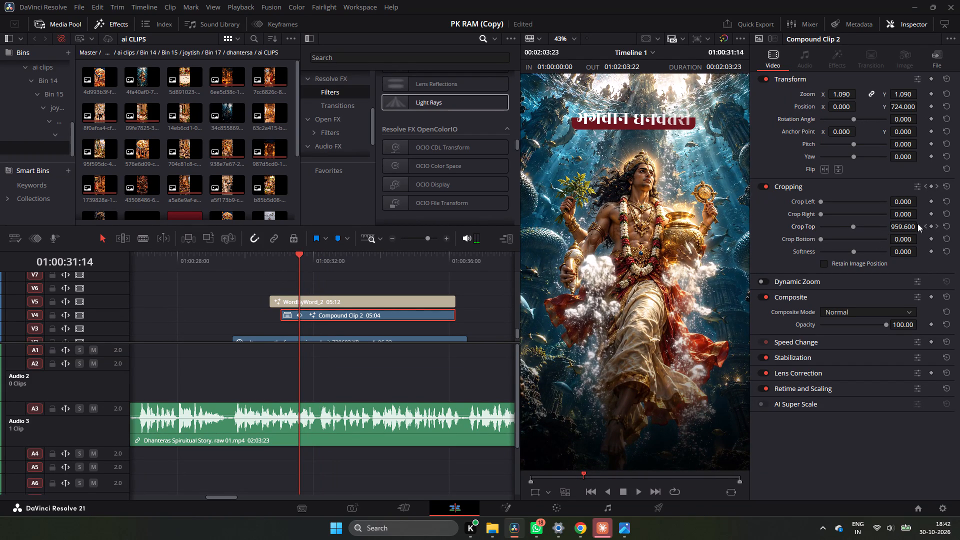
pyautogui.click(930, 227)
pyautogui.click(937, 226)
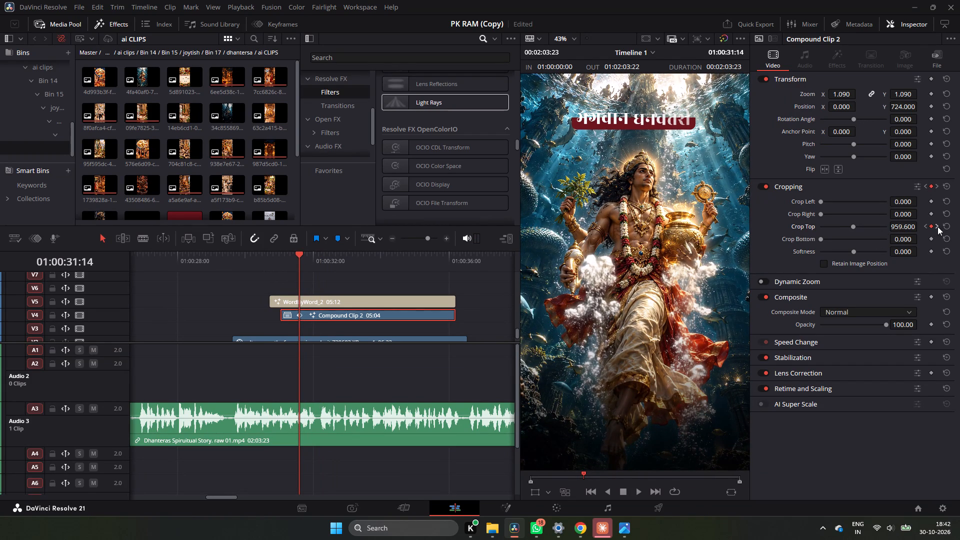
pyautogui.click(930, 228)
pyautogui.click(261, 258)
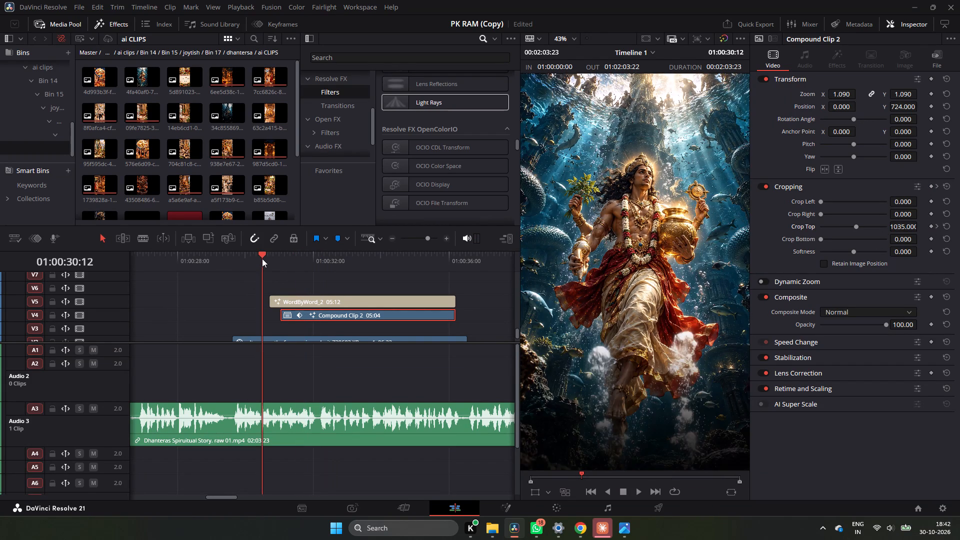
pyautogui.press('space')
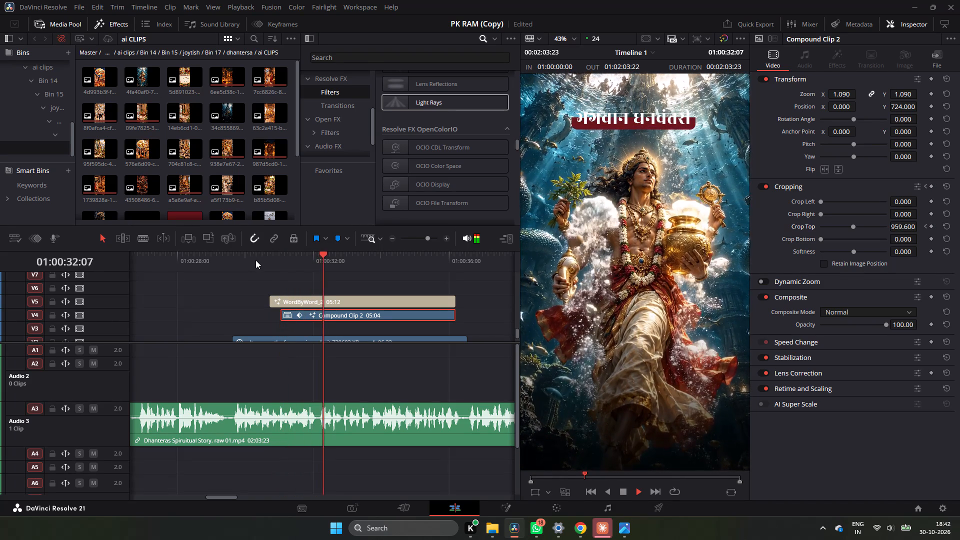
pyautogui.press('space')
pyautogui.click(286, 260)
pyautogui.press('space')
pyautogui.press('space')
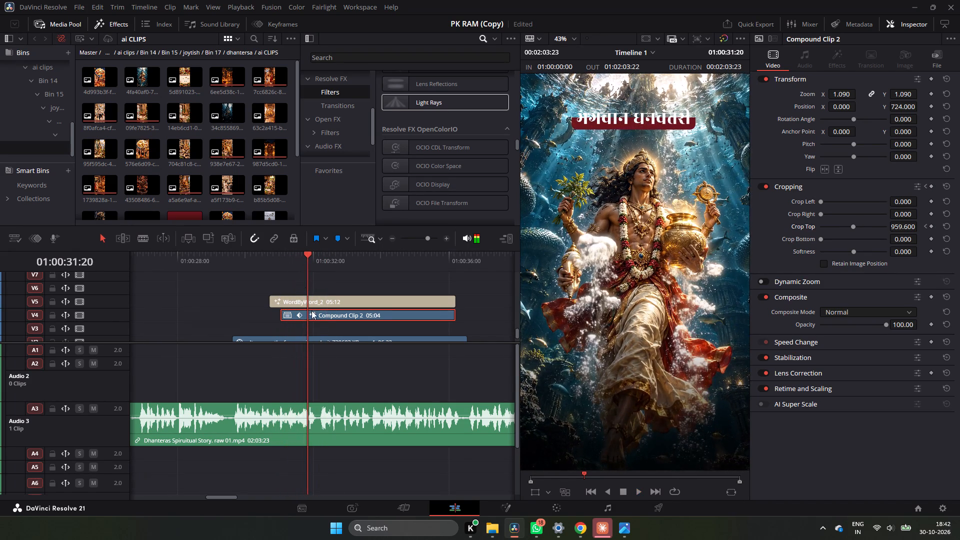
# Set Compound Clip 2's Crop Top keyframe at 01:00:31:14 to 852.6 and play back the reveal.
pyautogui.click(313, 314)
pyautogui.moveTo(306, 258); pyautogui.dragTo(287, 261)
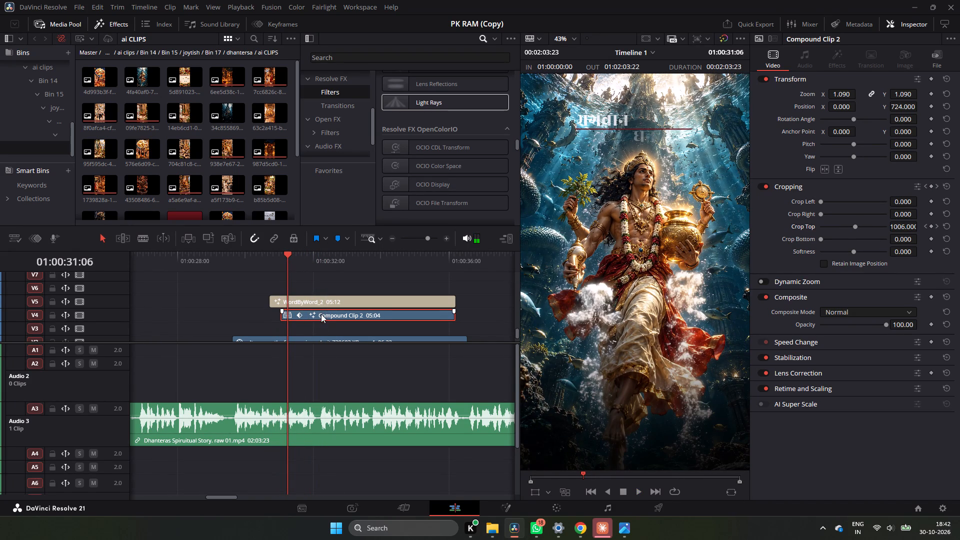
pyautogui.click(938, 226)
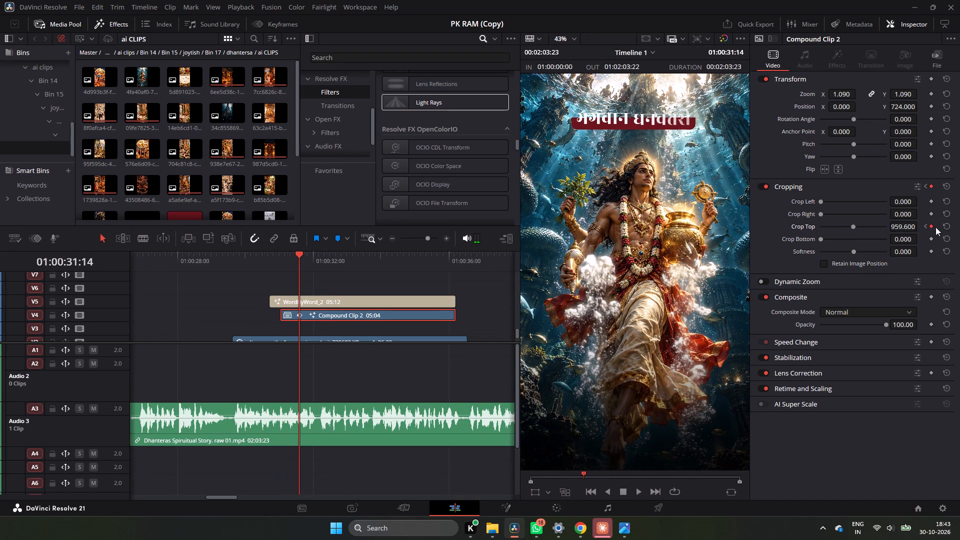
pyautogui.moveTo(901, 228); pyautogui.dragTo(872, 231)
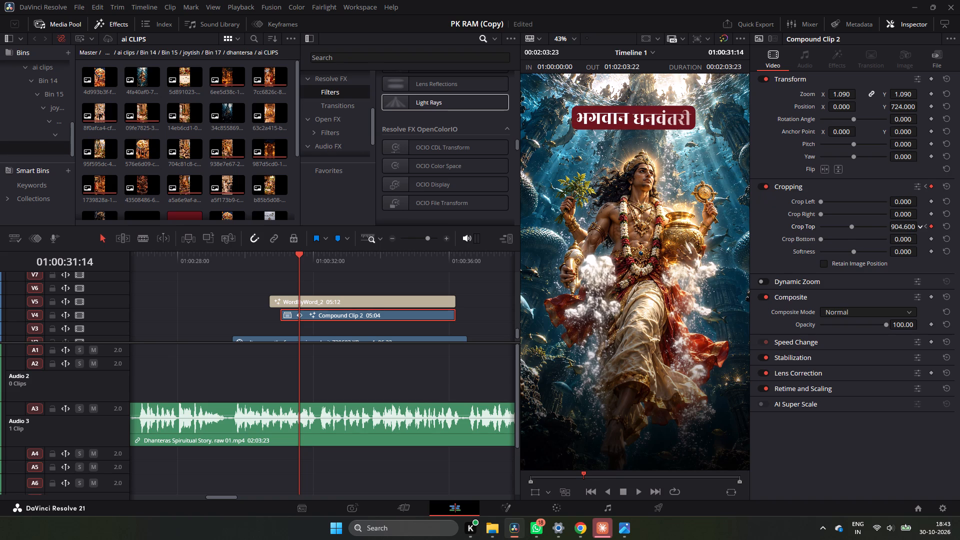
pyautogui.moveTo(872, 231); pyautogui.dragTo(848, 238)
pyautogui.click(264, 264)
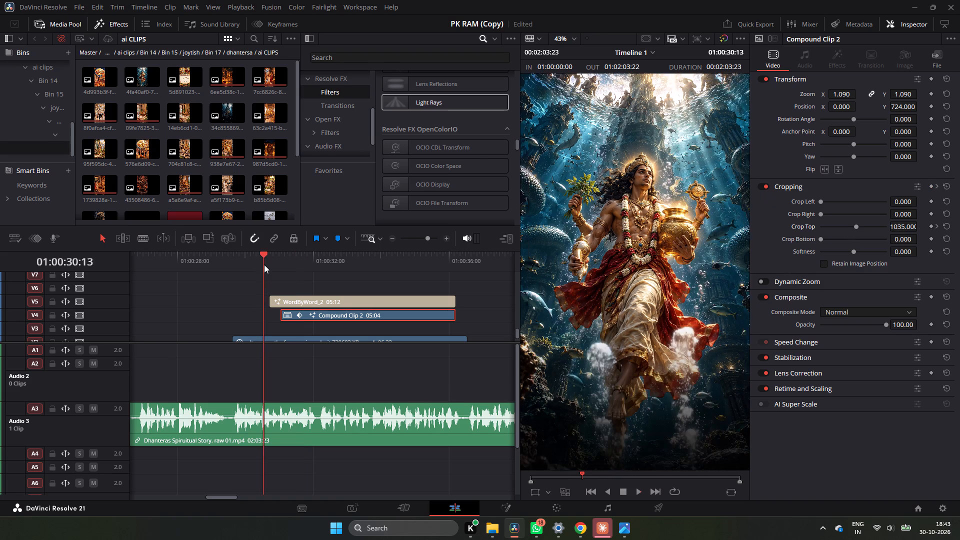
pyautogui.press('space')
pyautogui.click(263, 264)
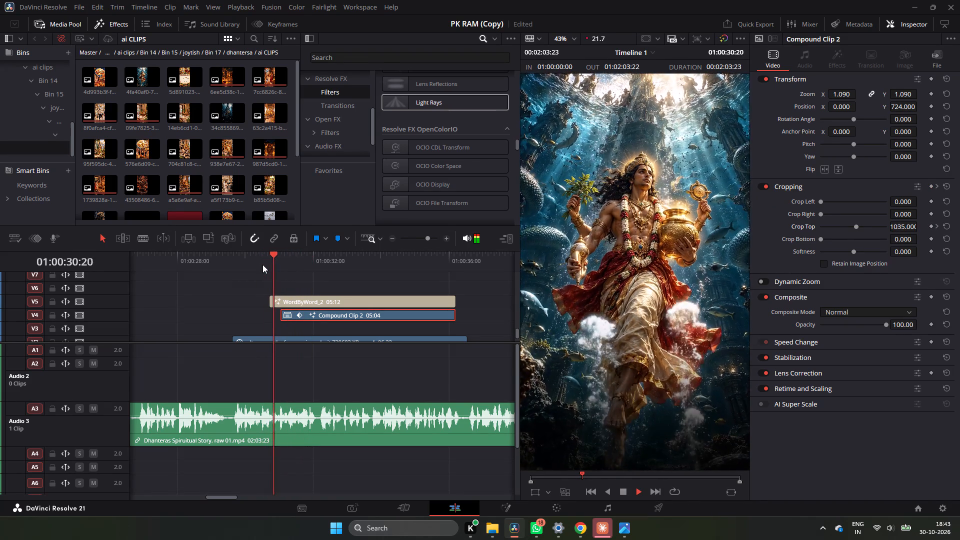
pyautogui.press('space')
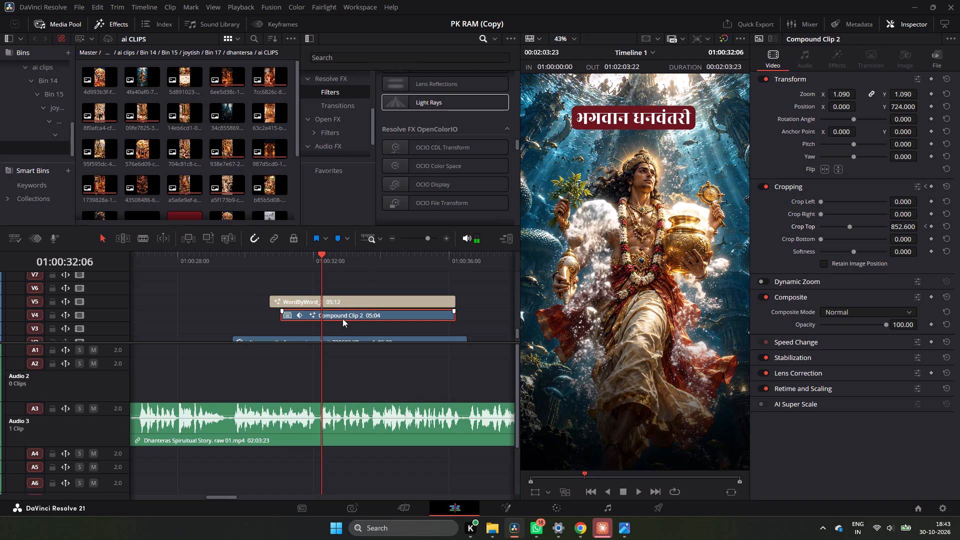
# Add the Transform effect to Compound Clip 2, set its Motion Blur to 1.000 and play back the title reveal.
pyautogui.hotkey('shift', 'space')
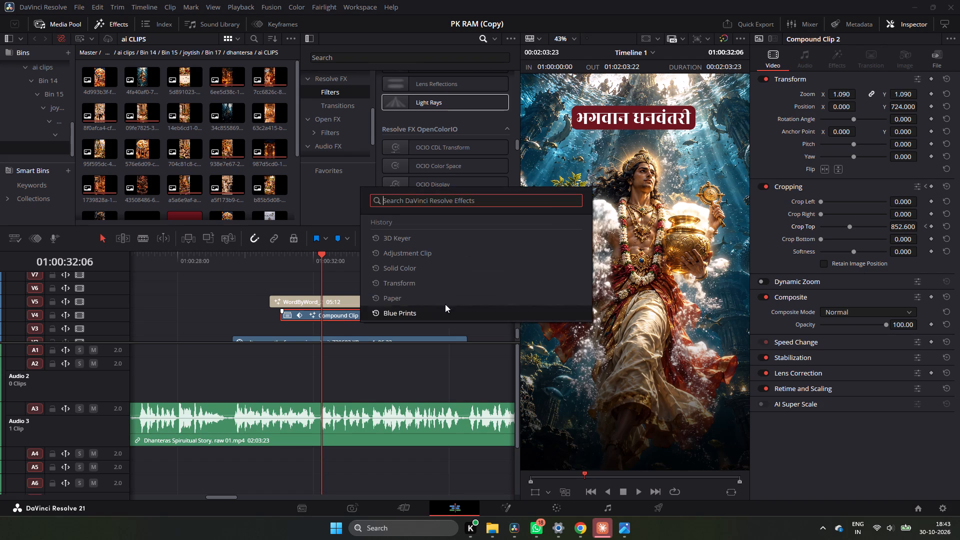
pyautogui.click(416, 288)
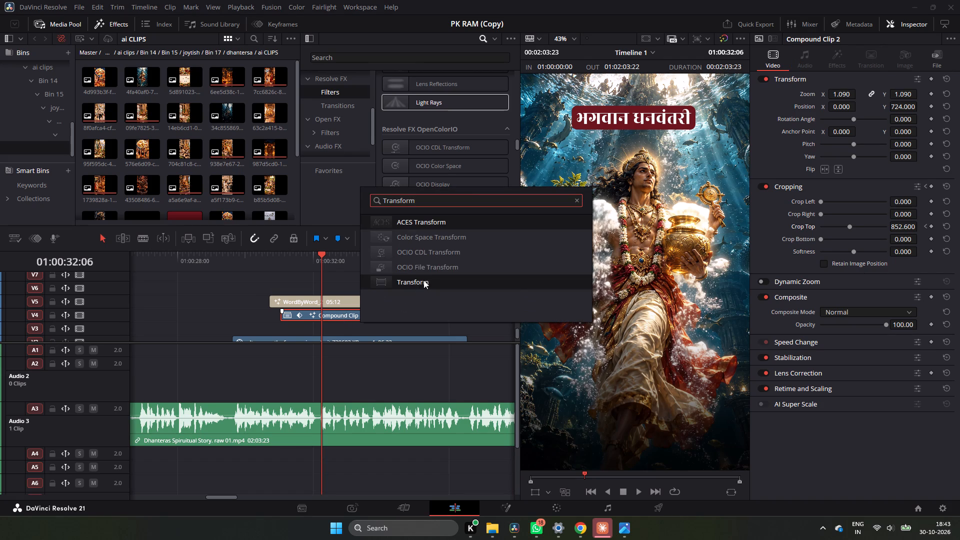
pyautogui.click(423, 280)
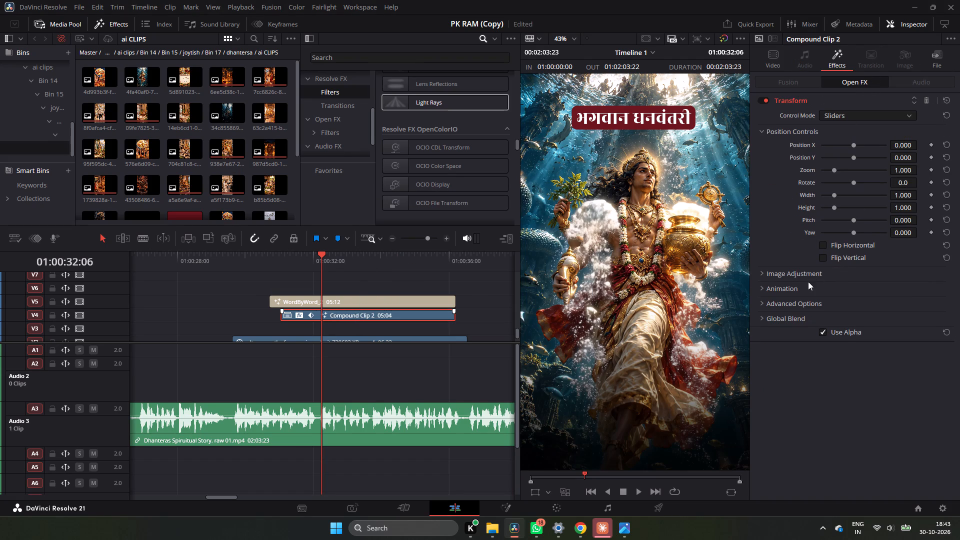
pyautogui.click(808, 281)
pyautogui.moveTo(841, 298); pyautogui.dragTo(959, 312)
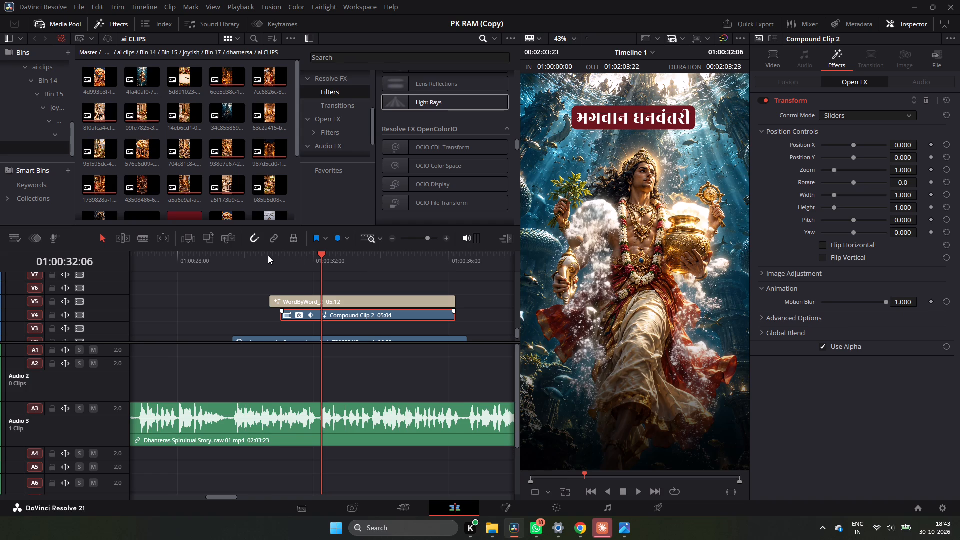
pyautogui.click(268, 255)
pyautogui.press('space')
pyautogui.press('space')
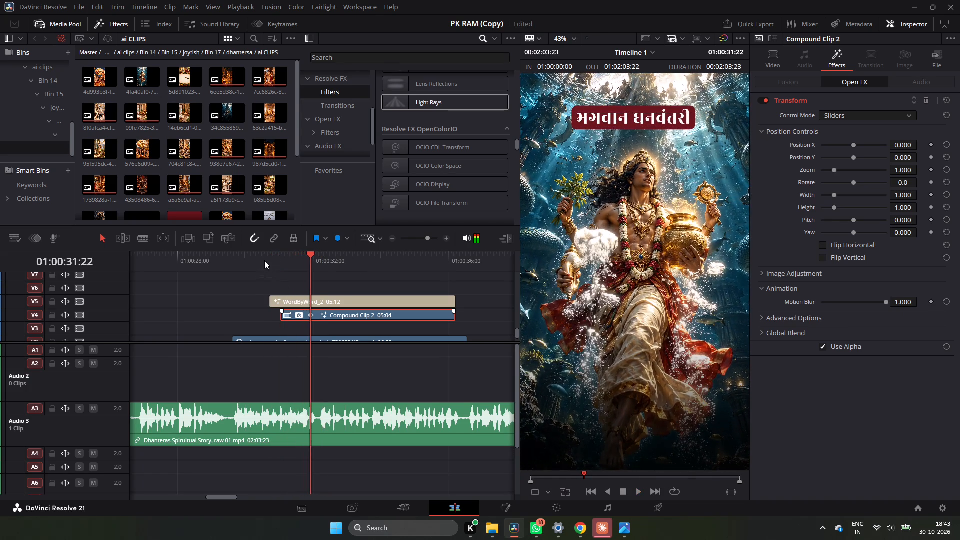
pyautogui.click(266, 260)
pyautogui.press('space')
pyautogui.click(266, 260)
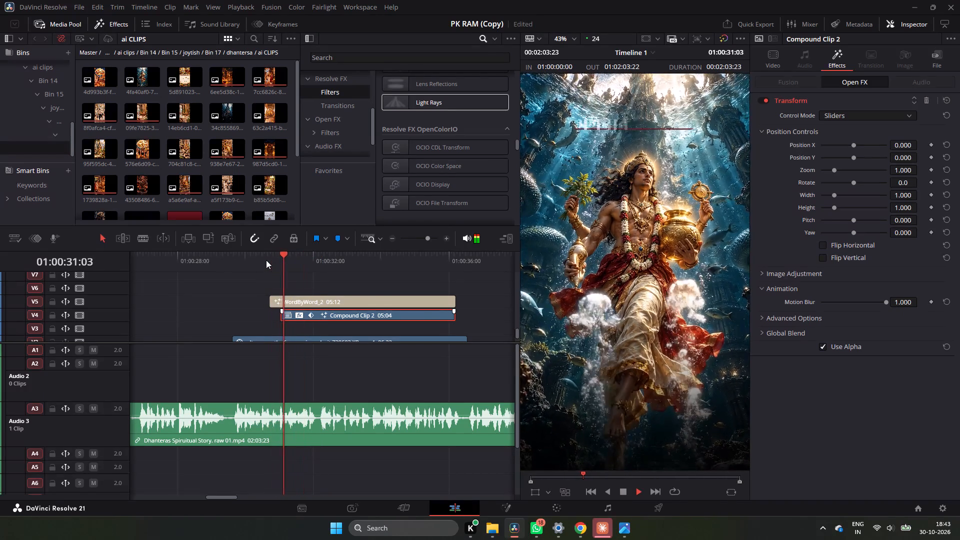
pyautogui.press('space')
# Add a short fade-in to the start of Compound Clip 2 on V4 and play back the reveal.
pyautogui.click(291, 310)
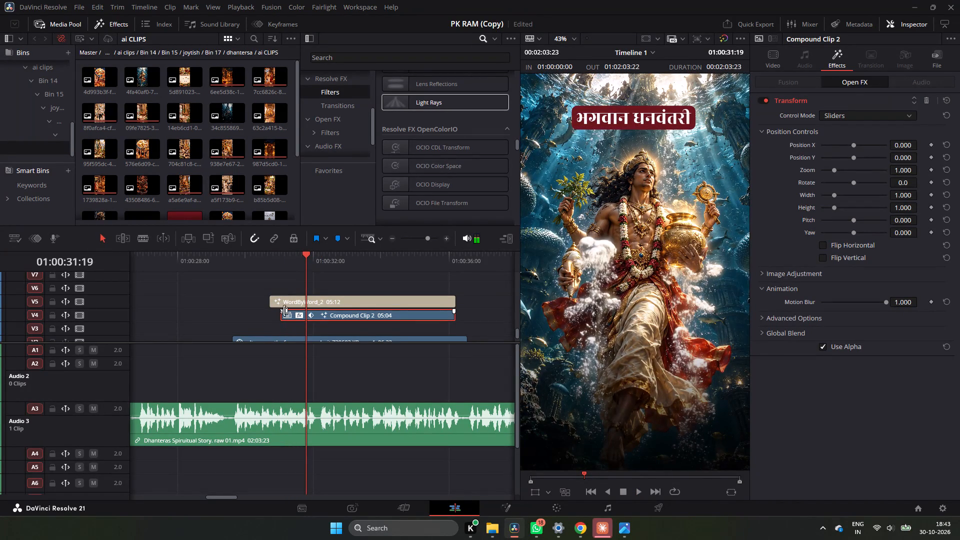
pyautogui.moveTo(283, 311); pyautogui.dragTo(296, 310)
pyautogui.click(274, 266)
pyautogui.click(271, 259)
pyautogui.press('space')
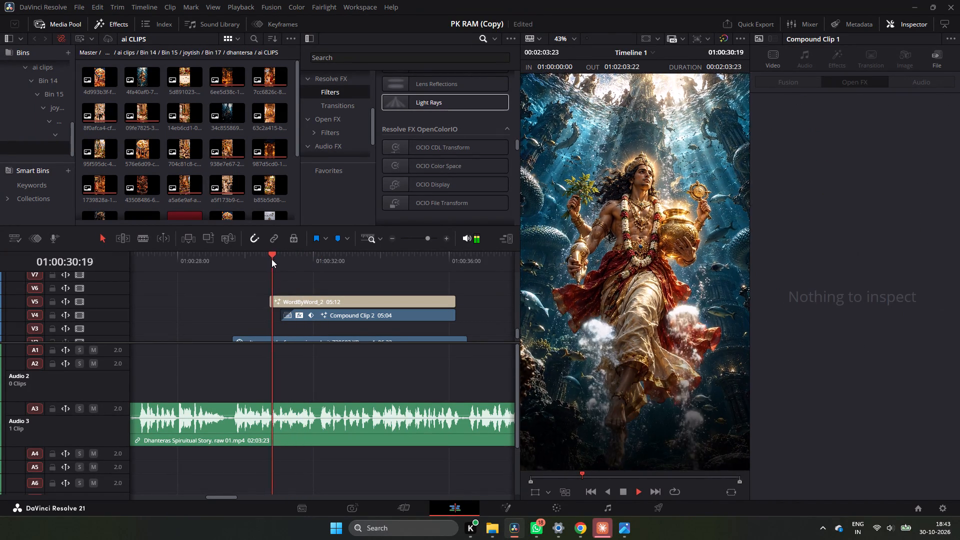
pyautogui.click(271, 259)
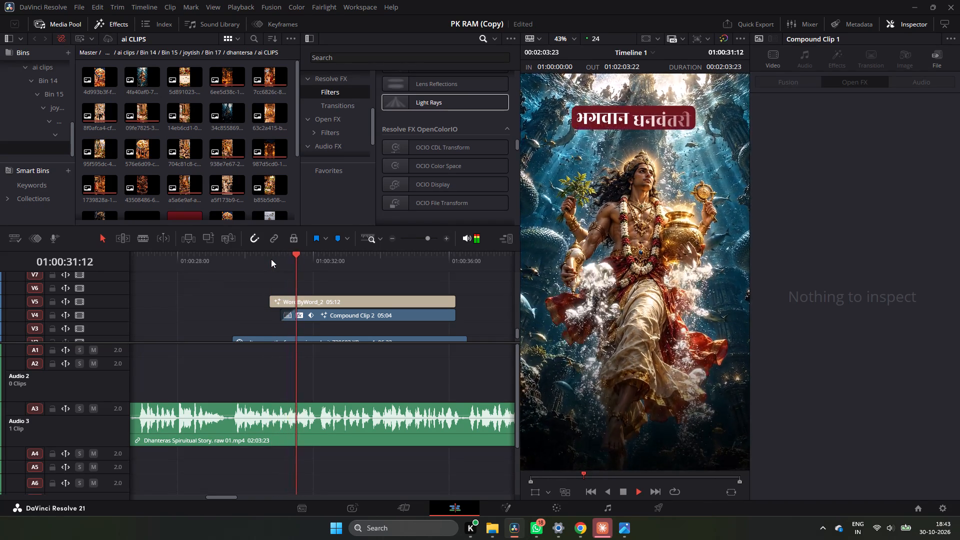
pyautogui.click(271, 259)
pyautogui.press('space')
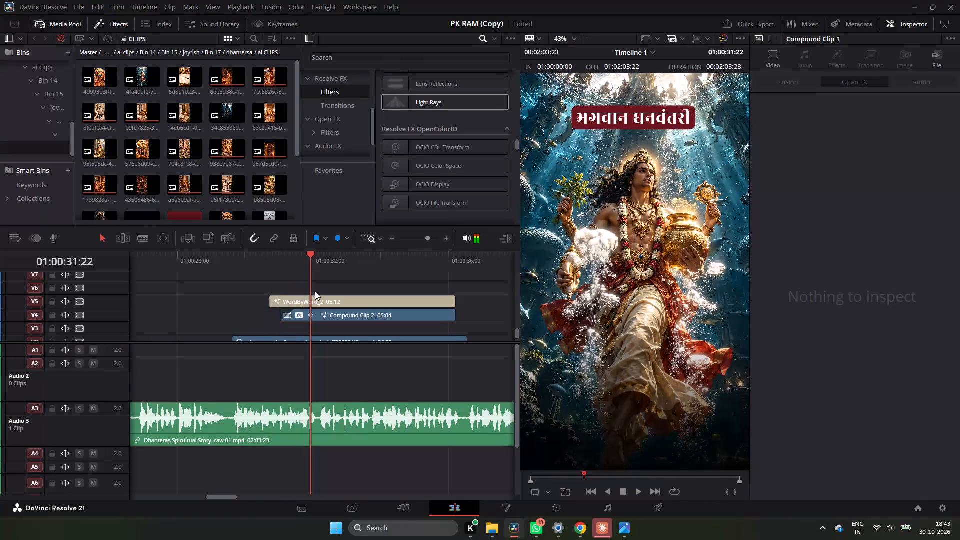
# Duplicate the WordByWord_2 title from V5 onto V6, aligned directly above the original.
pyautogui.click(320, 296)
pyautogui.keyDown('alt'); pyautogui.moveTo(321, 297); pyautogui.dragTo(321, 290); pyautogui.keyUp('alt')
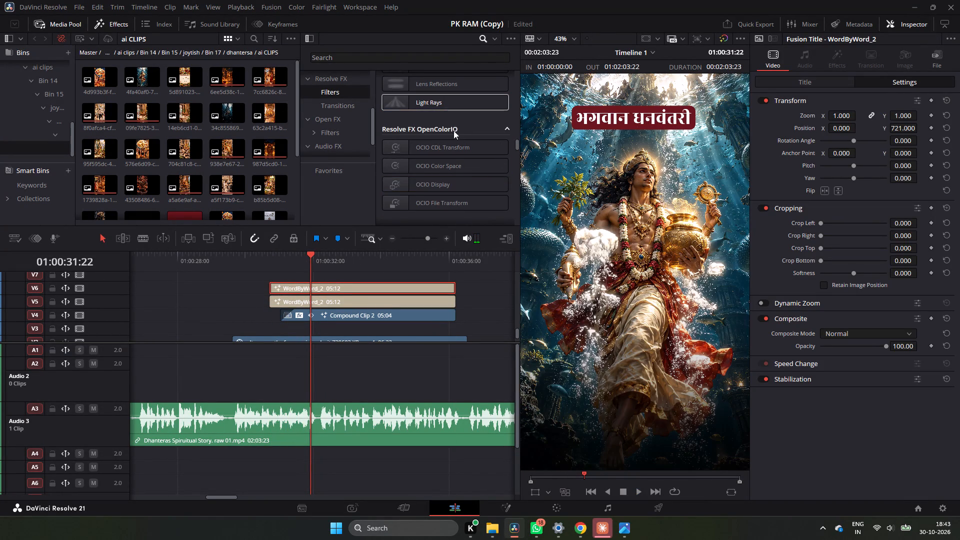
# Apply the Gaussian Blur effect to the WordByWord_2 copy on V6 and play back the blurred title reveal.
pyautogui.scroll(4, 453, 130)
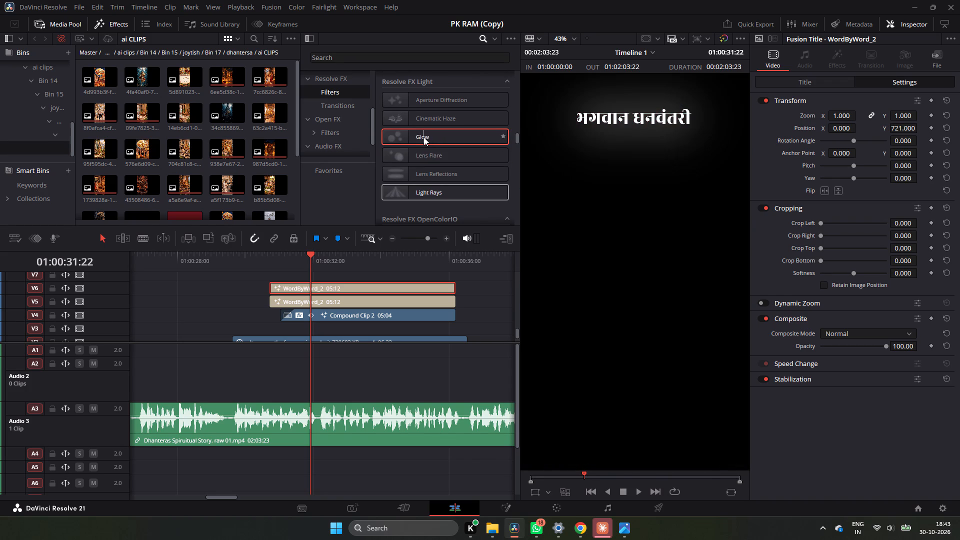
pyautogui.scroll(14, 422, 136)
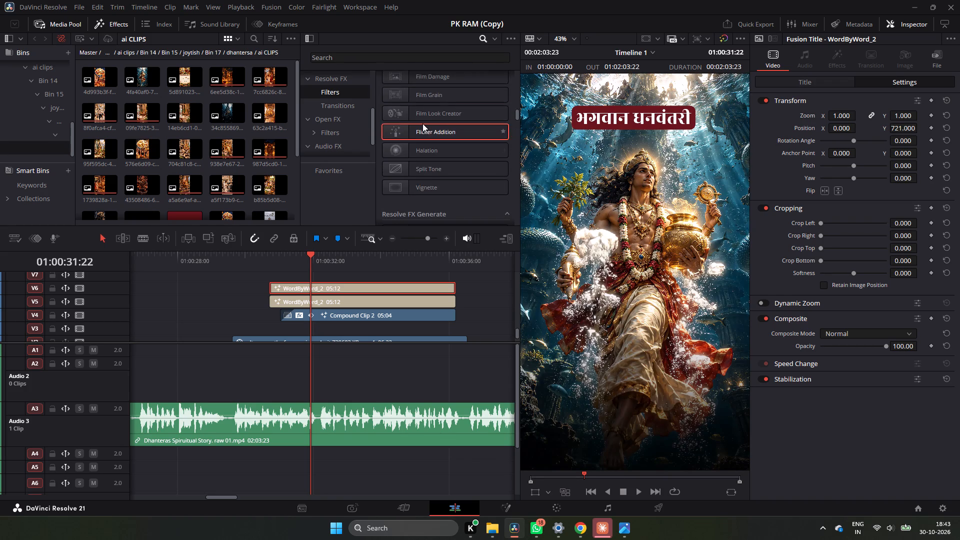
pyautogui.scroll(20, 422, 123)
pyautogui.scroll(2, 422, 123)
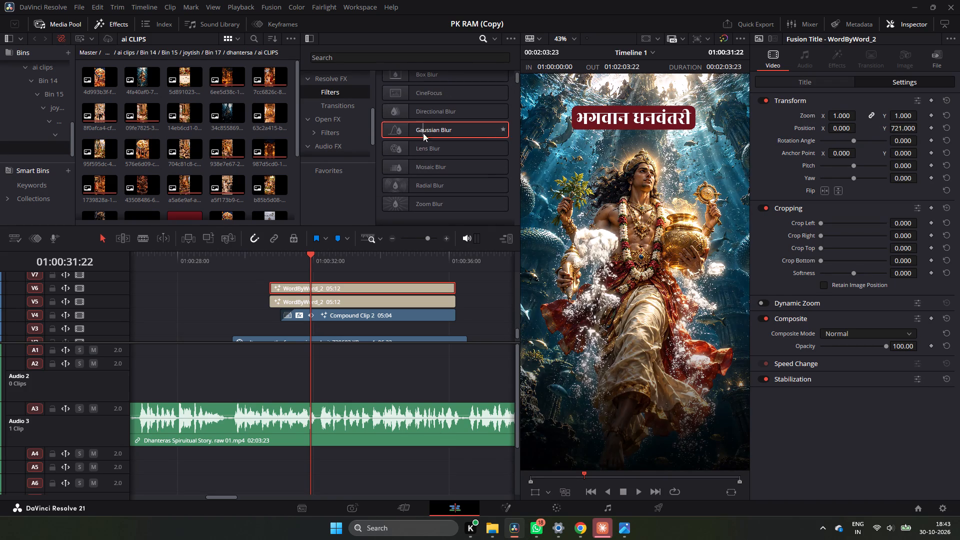
pyautogui.moveTo(427, 126); pyautogui.dragTo(350, 275)
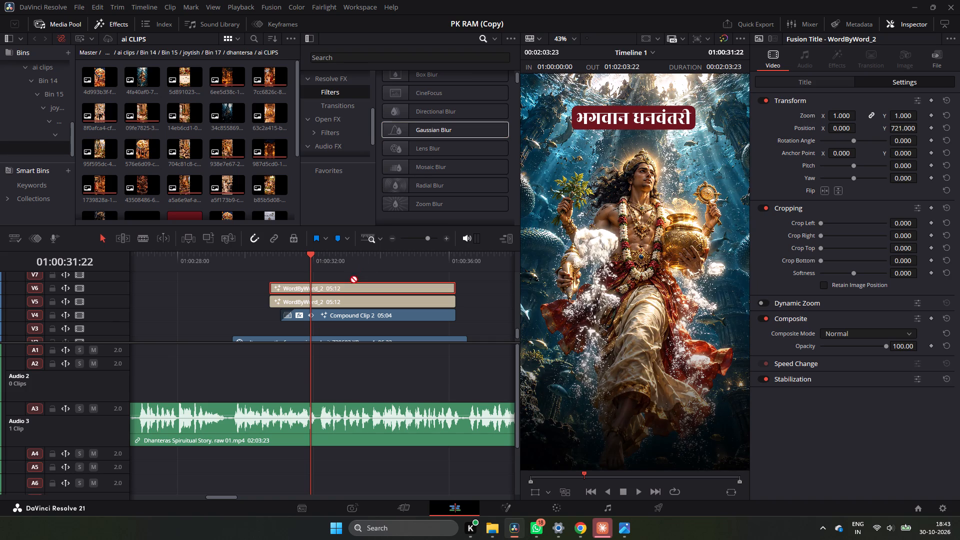
pyautogui.moveTo(350, 275); pyautogui.dragTo(346, 282)
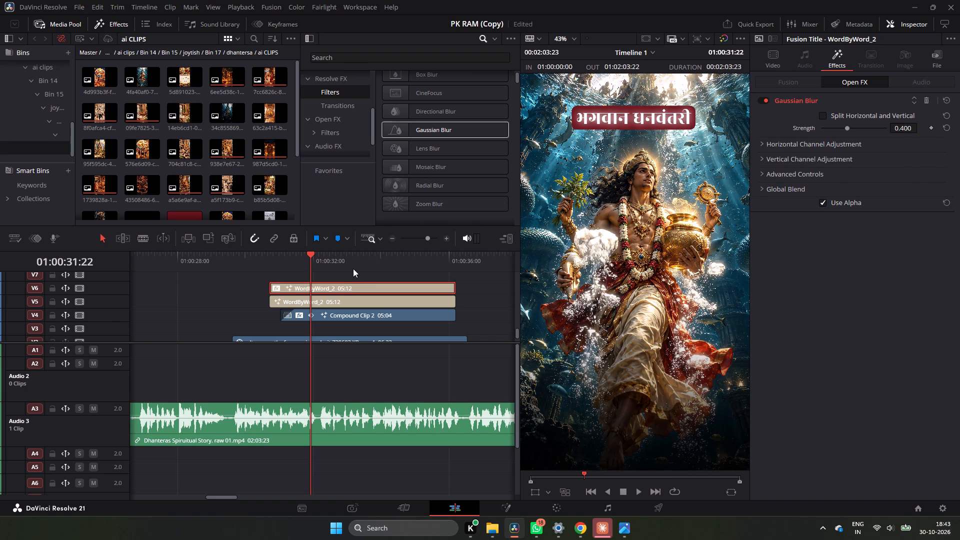
pyautogui.click(267, 260)
pyautogui.press('space')
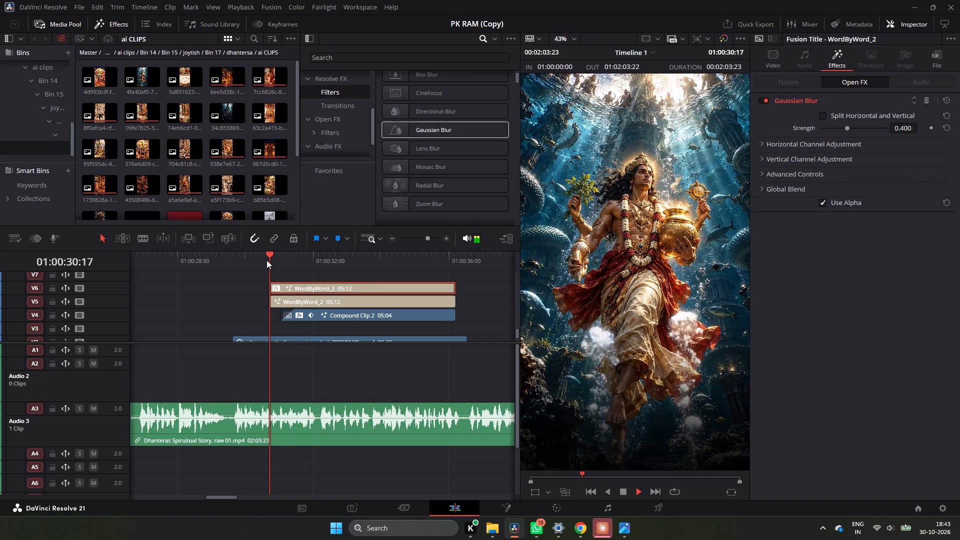
pyautogui.click(267, 259)
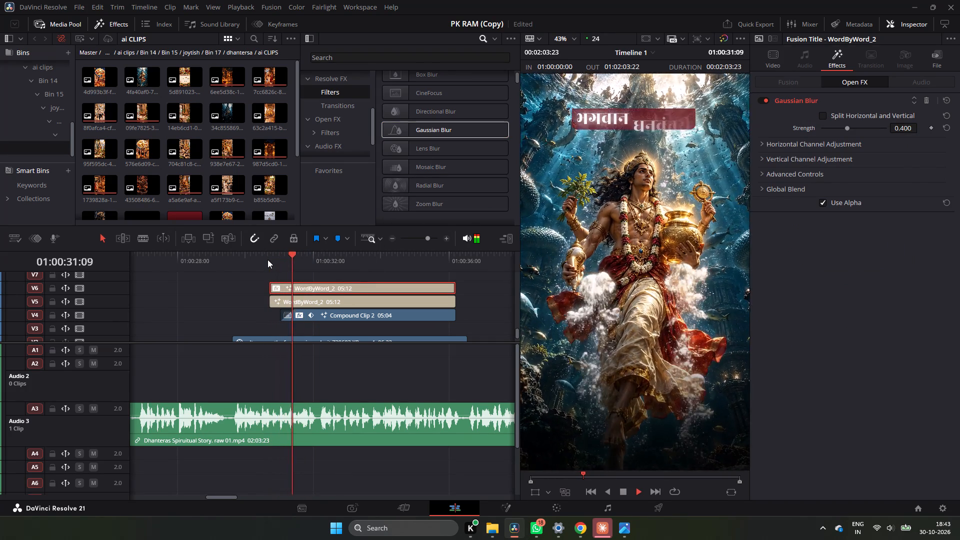
pyautogui.click(267, 259)
pyautogui.press('space')
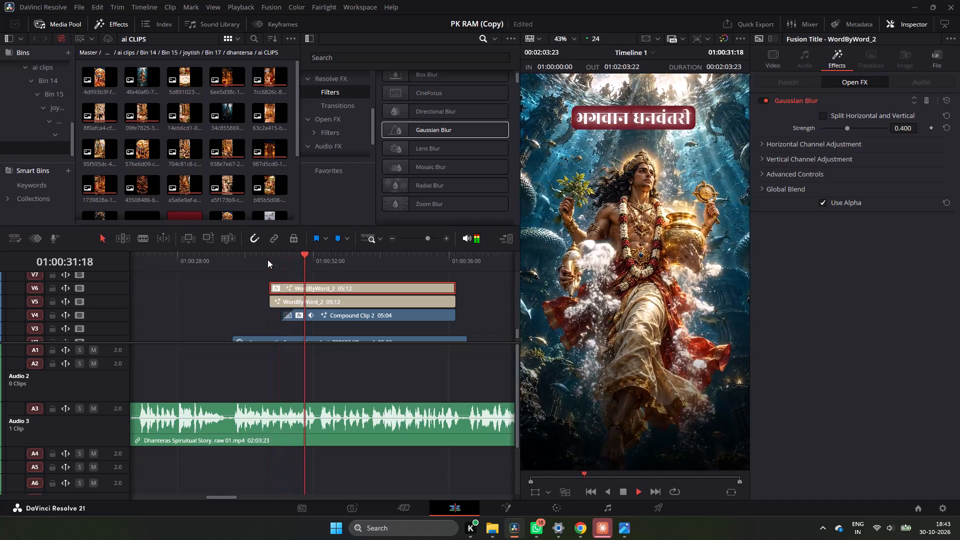
# Set the Gaussian Blur Strength of the V6 title copy to 0.385 and play back the reveal.
pyautogui.moveTo(904, 130); pyautogui.dragTo(860, 137)
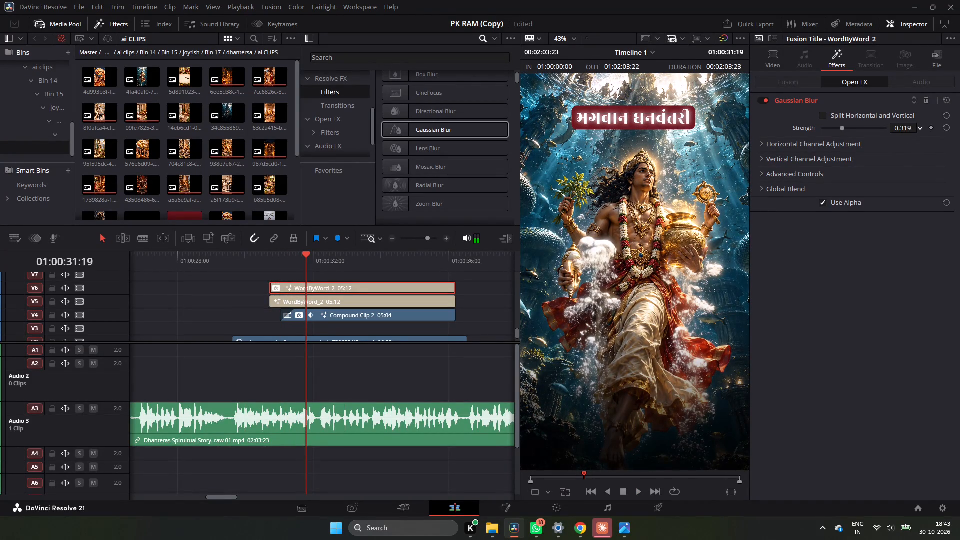
pyautogui.moveTo(860, 137); pyautogui.dragTo(885, 146)
pyautogui.moveTo(885, 146); pyautogui.dragTo(637, 289)
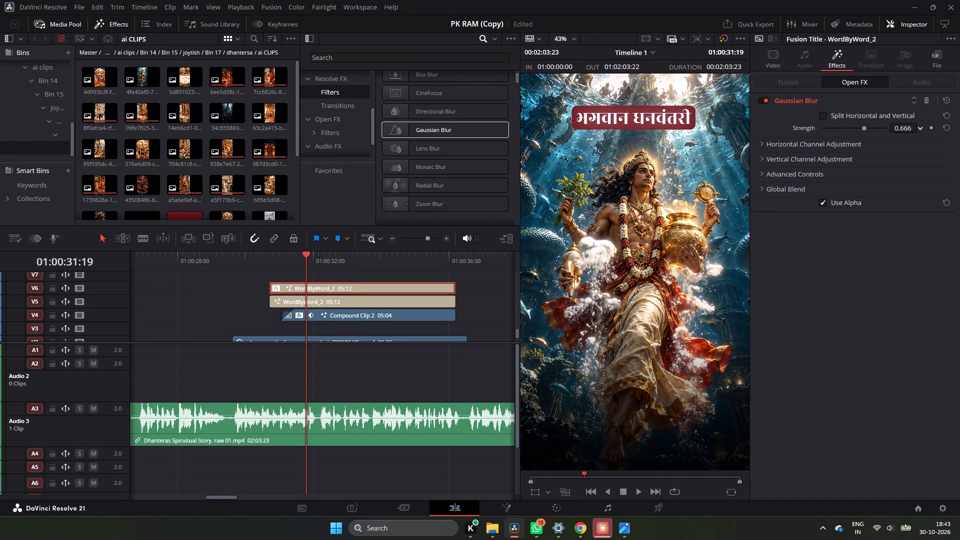
pyautogui.moveTo(637, 289); pyautogui.dragTo(504, 280)
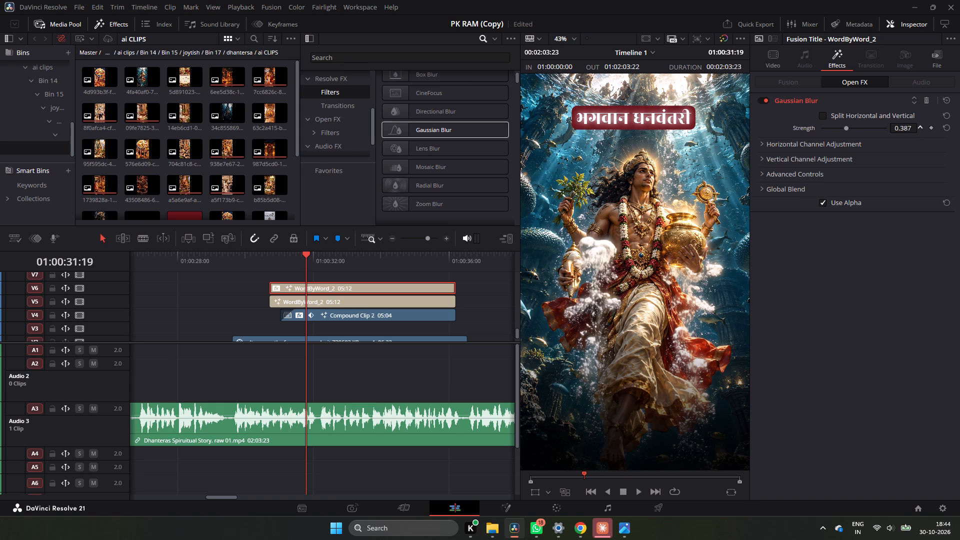
pyautogui.moveTo(504, 280); pyautogui.dragTo(490, 268)
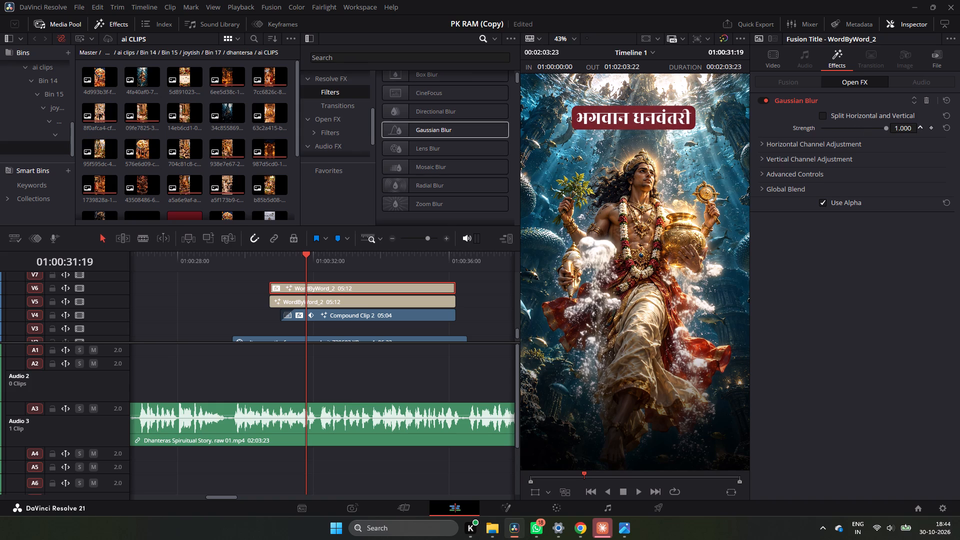
pyautogui.moveTo(490, 268); pyautogui.dragTo(204, 278)
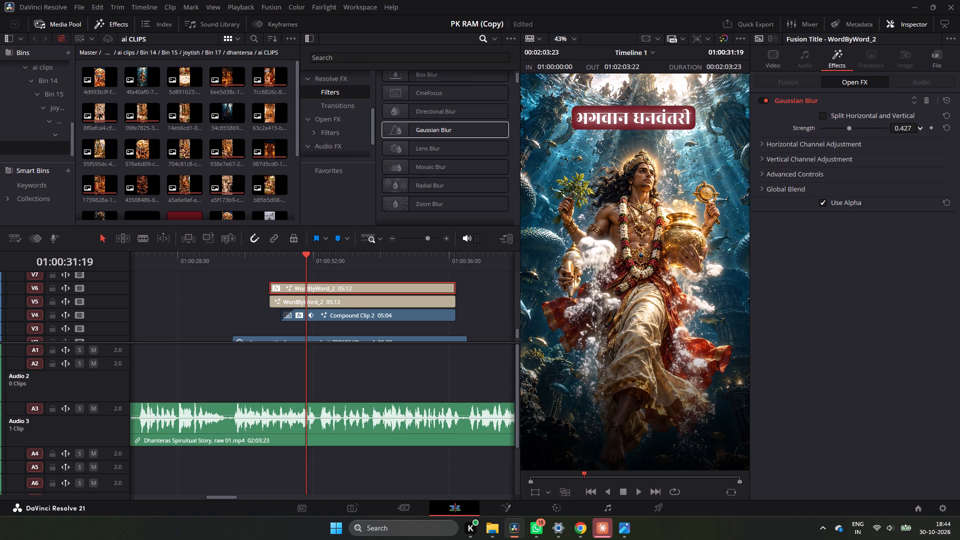
pyautogui.moveTo(204, 278); pyautogui.dragTo(234, 287)
pyautogui.moveTo(234, 287); pyautogui.dragTo(233, 305)
pyautogui.moveTo(233, 305); pyautogui.dragTo(183, 304)
pyautogui.click(276, 260)
pyautogui.press('space')
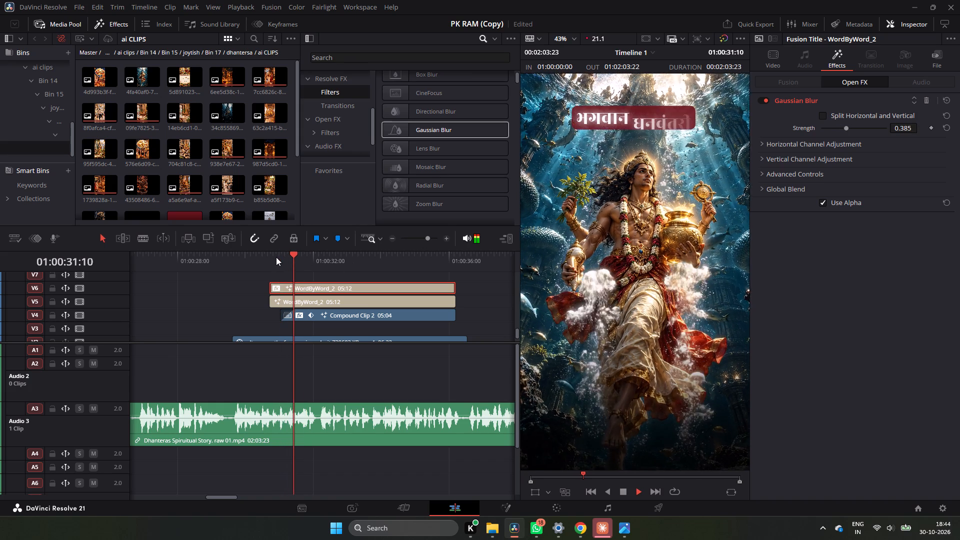
pyautogui.press('space')
# Review the title animation in full-screen playback from just before the title, and return to the edit view.
pyautogui.click(257, 256)
pyautogui.write('P')
pyautogui.press('space')
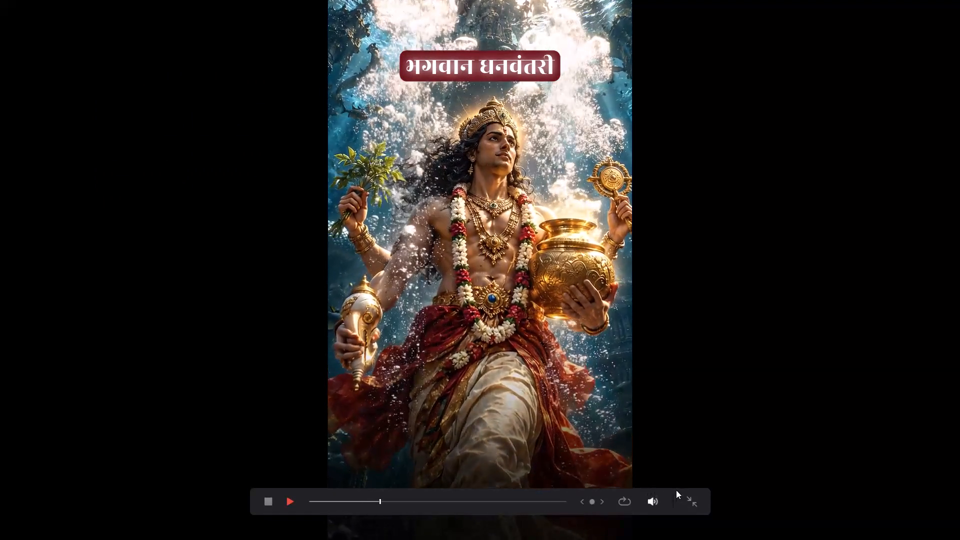
pyautogui.press('space')
pyautogui.click(689, 504)
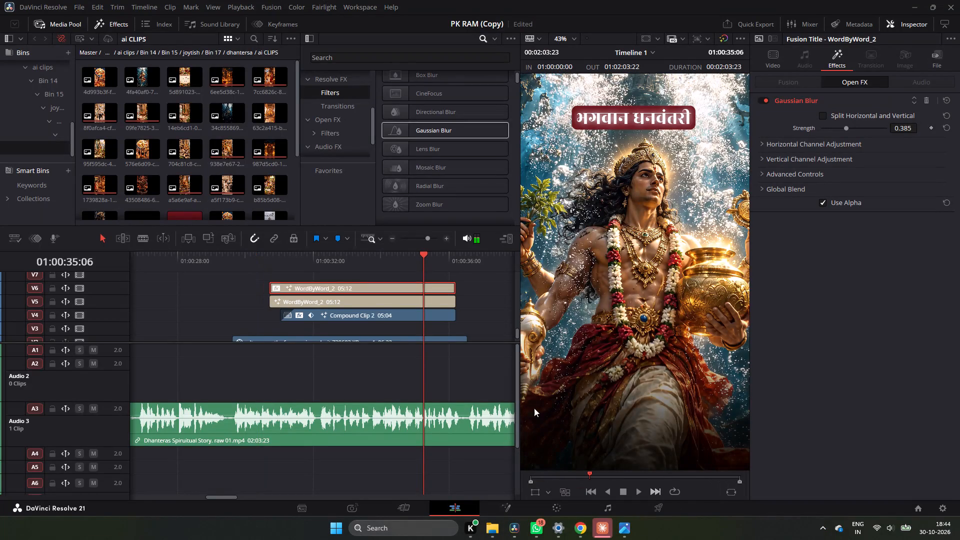
# Replay the title section in the timeline and return the playhead to 01:00:29:15, before the title starts.
pyautogui.click(260, 259)
pyautogui.press('space')
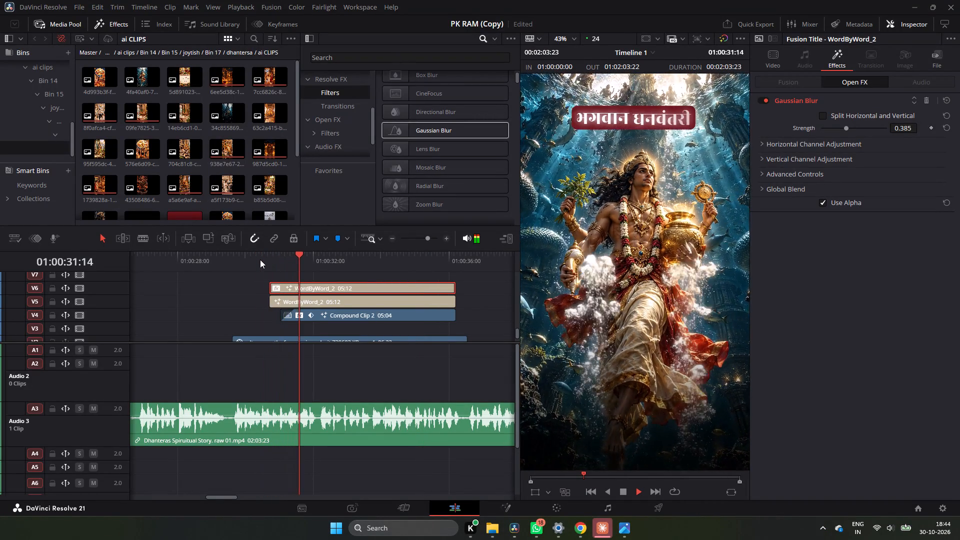
pyautogui.click(260, 259)
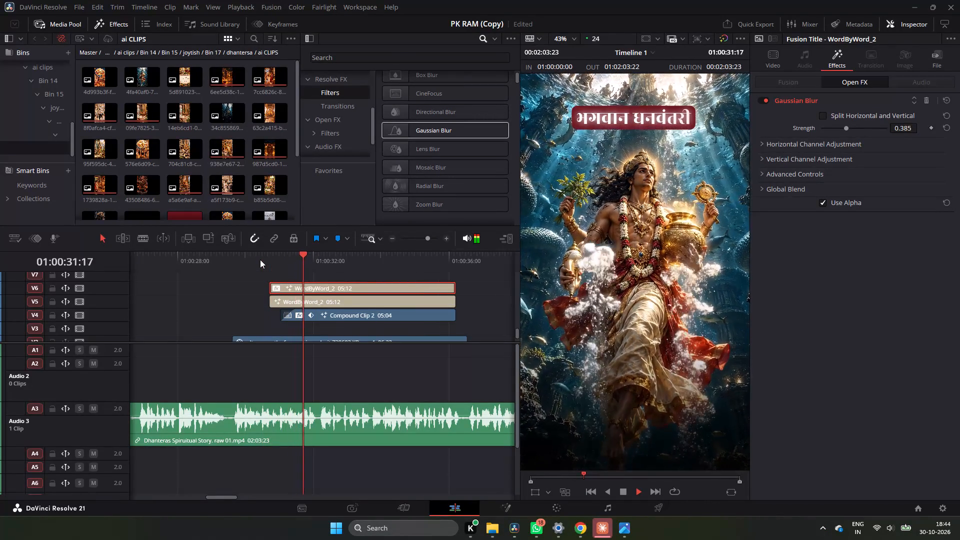
pyautogui.click(391, 237)
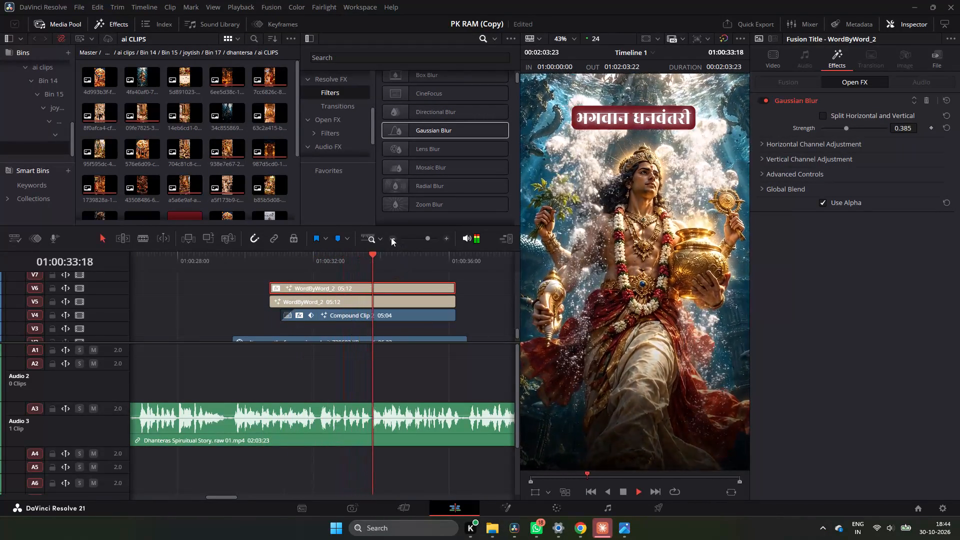
pyautogui.click(391, 237)
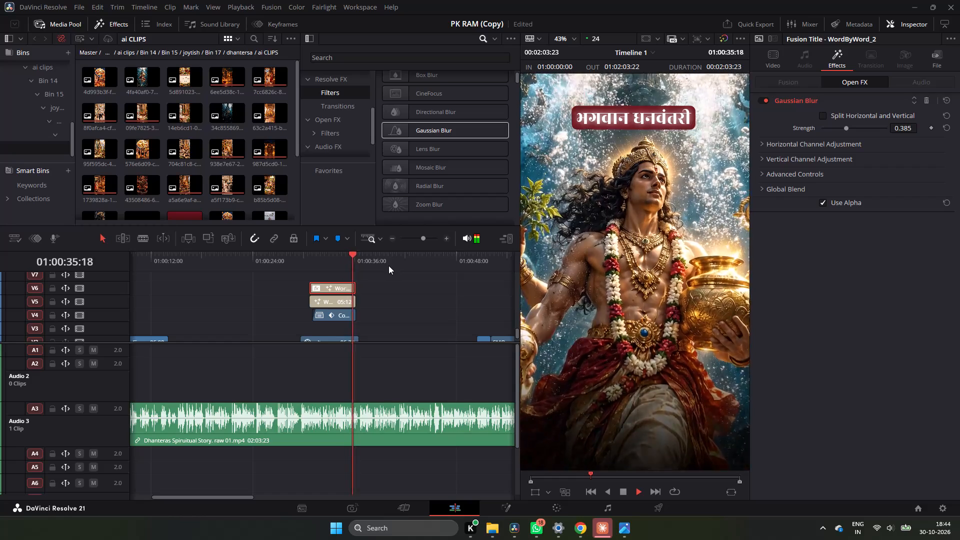
pyautogui.press('space')
pyautogui.click(304, 265)
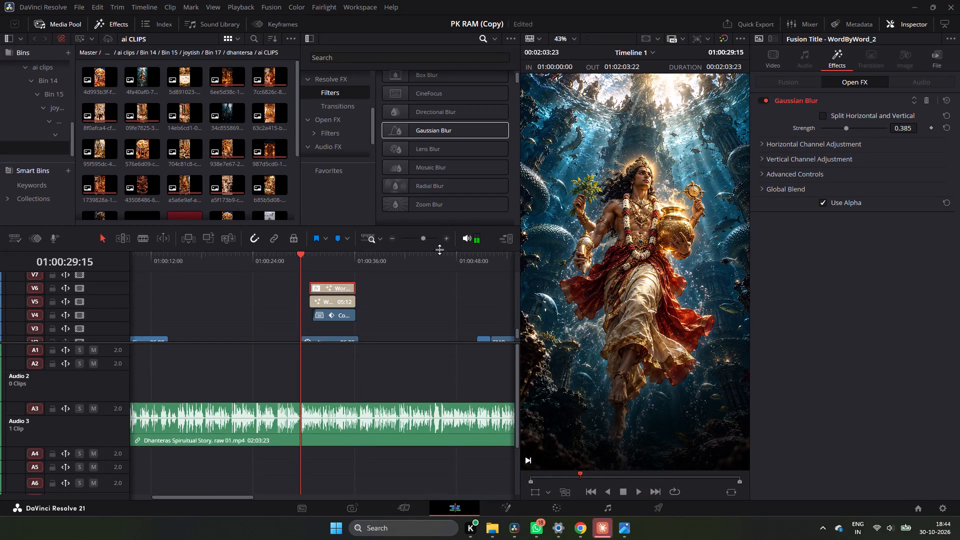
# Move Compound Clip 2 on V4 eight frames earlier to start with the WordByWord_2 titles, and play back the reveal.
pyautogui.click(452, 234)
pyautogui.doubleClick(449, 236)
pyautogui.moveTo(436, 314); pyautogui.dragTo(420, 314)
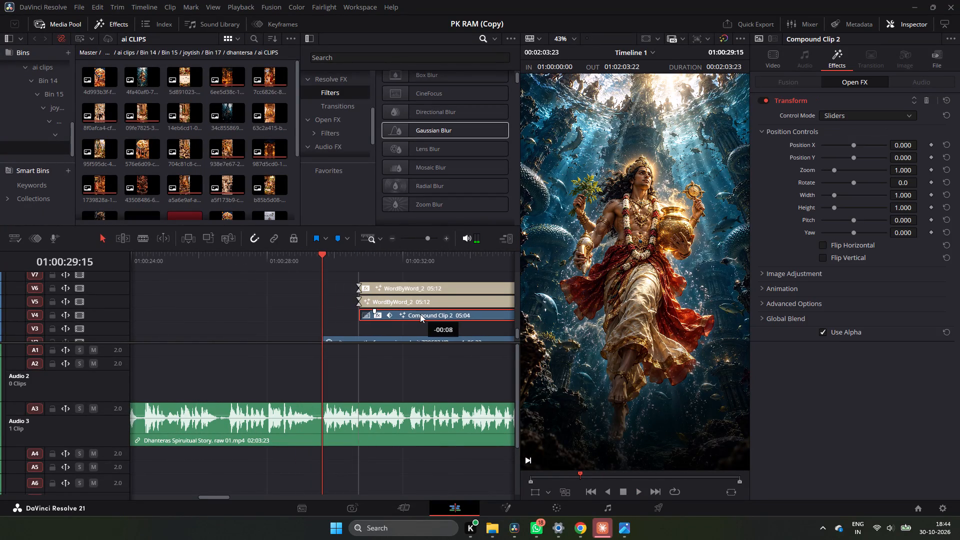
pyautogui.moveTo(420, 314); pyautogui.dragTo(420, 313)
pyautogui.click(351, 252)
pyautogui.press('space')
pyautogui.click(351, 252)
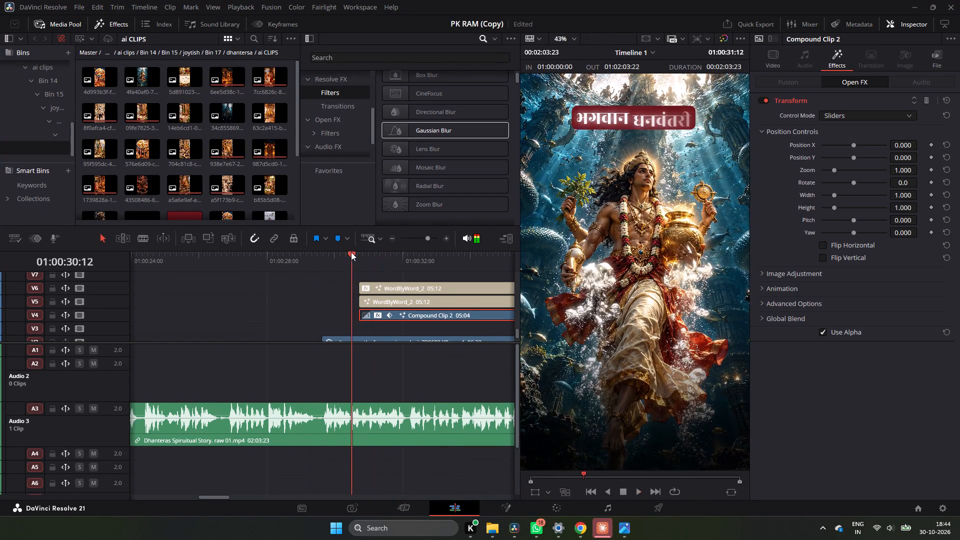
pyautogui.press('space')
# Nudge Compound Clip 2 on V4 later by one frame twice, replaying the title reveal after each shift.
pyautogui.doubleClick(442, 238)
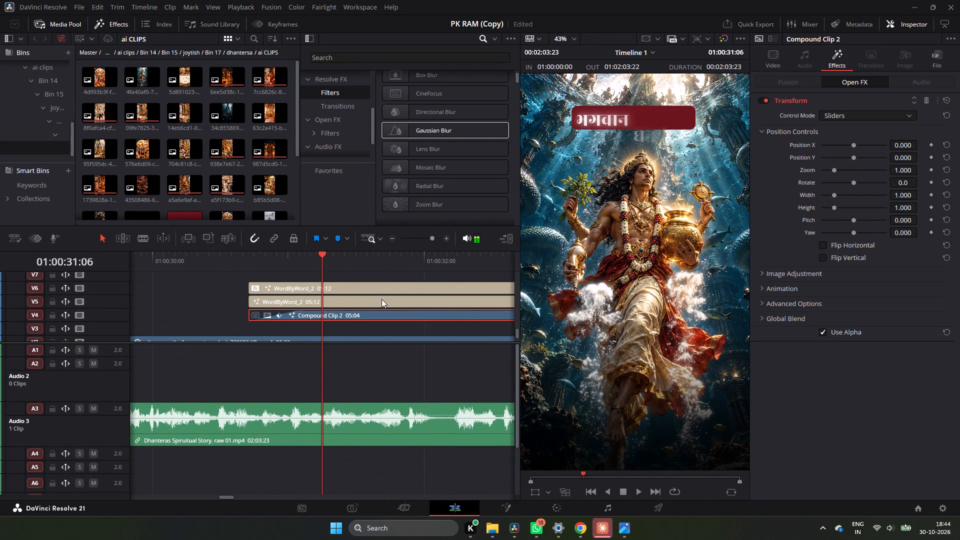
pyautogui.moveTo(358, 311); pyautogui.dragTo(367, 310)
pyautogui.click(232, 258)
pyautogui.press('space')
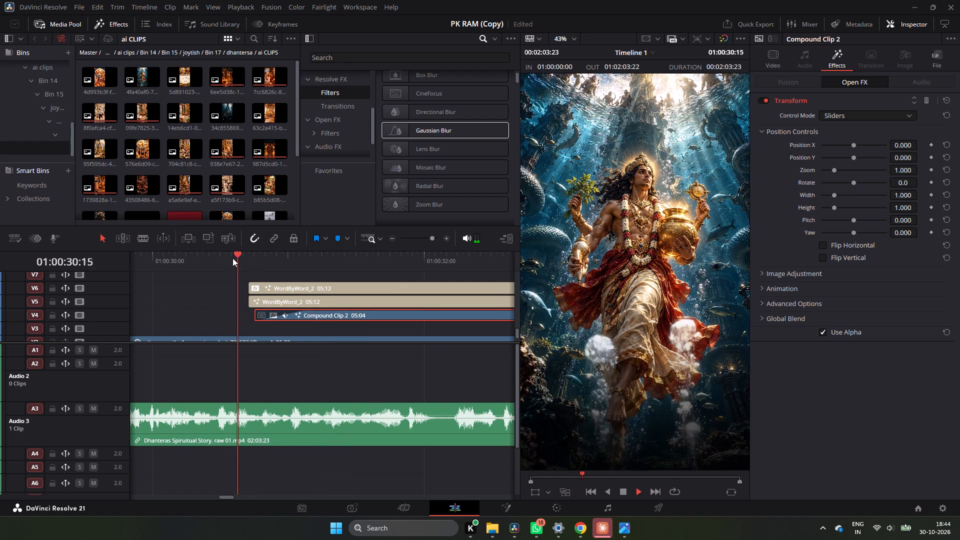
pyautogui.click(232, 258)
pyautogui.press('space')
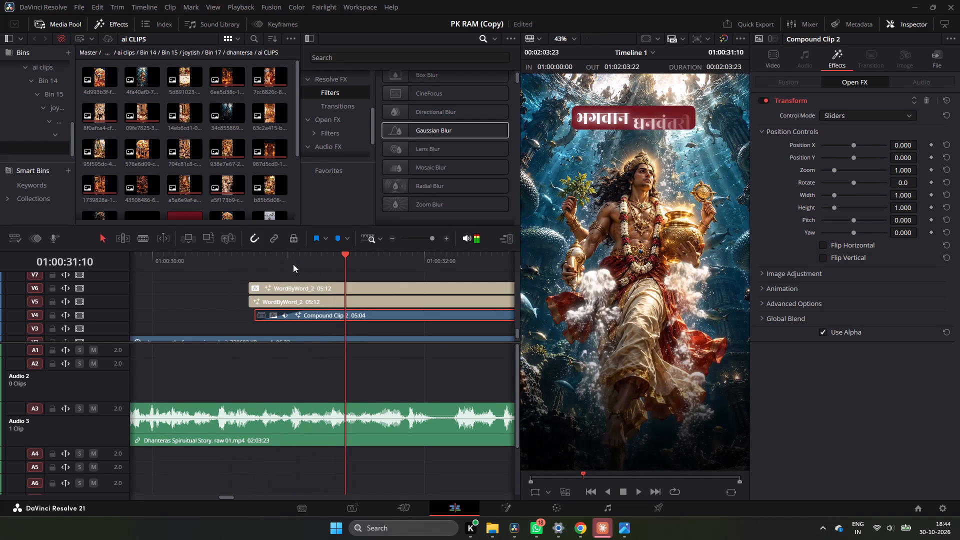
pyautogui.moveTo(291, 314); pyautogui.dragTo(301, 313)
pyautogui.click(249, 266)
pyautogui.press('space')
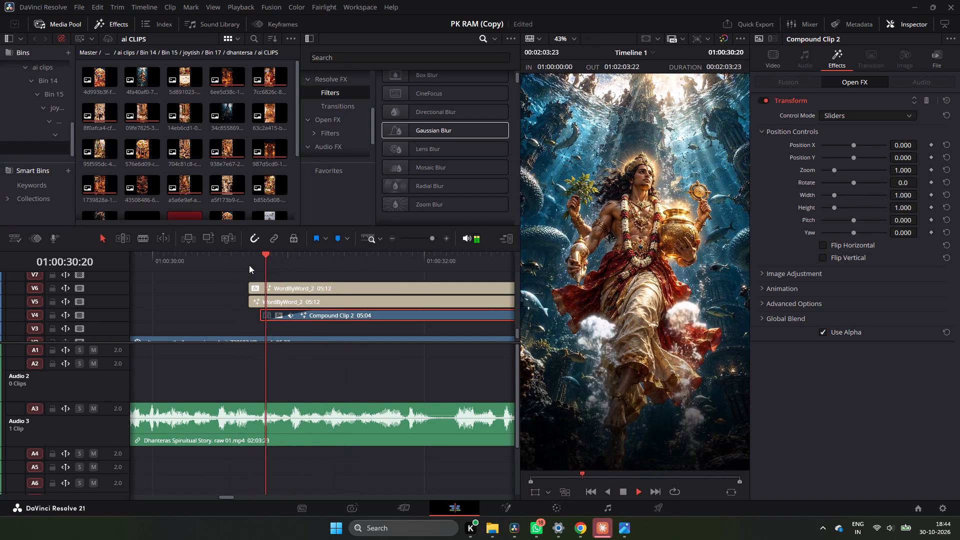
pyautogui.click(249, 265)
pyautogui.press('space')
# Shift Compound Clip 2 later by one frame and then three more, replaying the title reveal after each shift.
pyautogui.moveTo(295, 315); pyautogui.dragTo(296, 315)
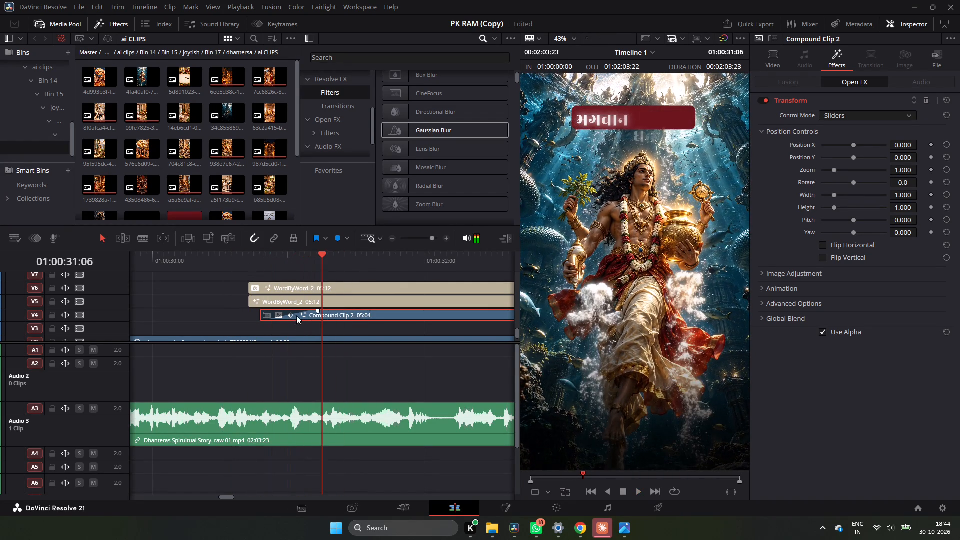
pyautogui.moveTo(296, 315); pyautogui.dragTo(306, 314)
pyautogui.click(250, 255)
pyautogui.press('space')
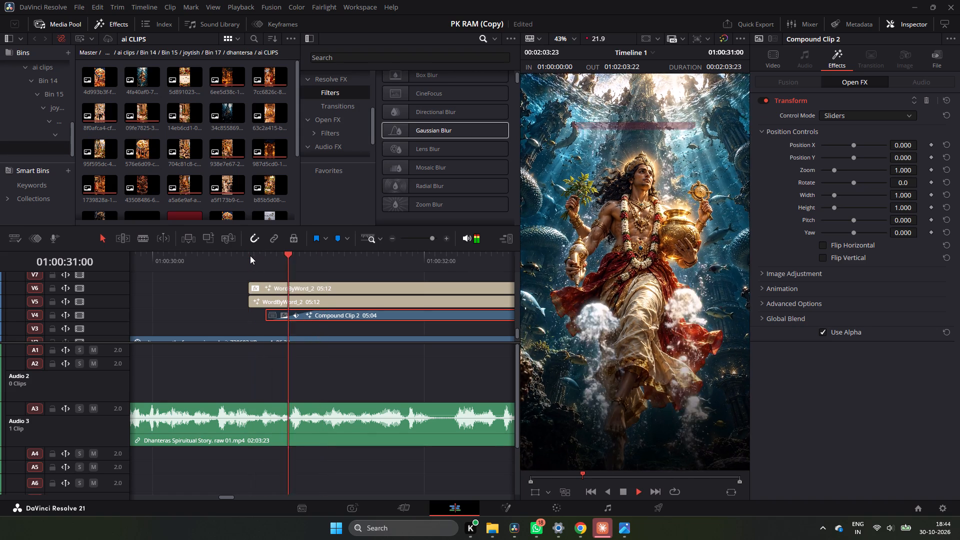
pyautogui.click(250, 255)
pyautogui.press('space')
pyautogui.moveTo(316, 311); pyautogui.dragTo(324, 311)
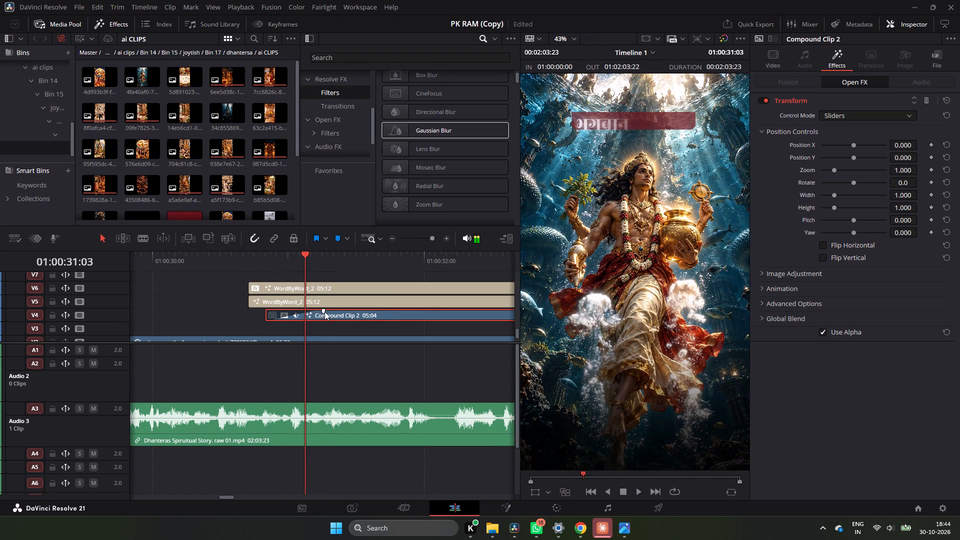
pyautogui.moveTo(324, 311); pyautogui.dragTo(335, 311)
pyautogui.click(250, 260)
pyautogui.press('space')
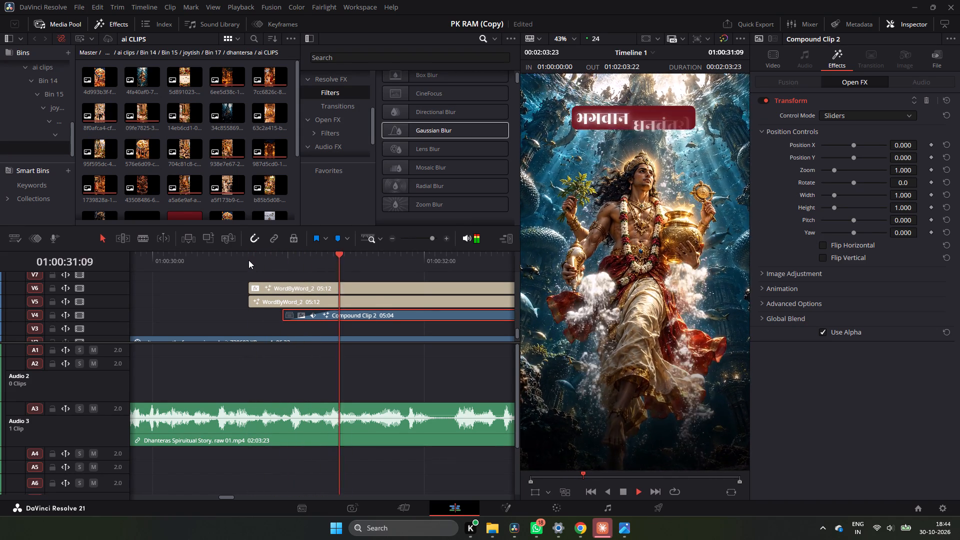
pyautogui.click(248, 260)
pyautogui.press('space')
# Scrub through the red background's entrance around 01:00:31:03 to 01:00:31:06 and replay the title reveal.
pyautogui.moveTo(307, 260); pyautogui.dragTo(302, 261)
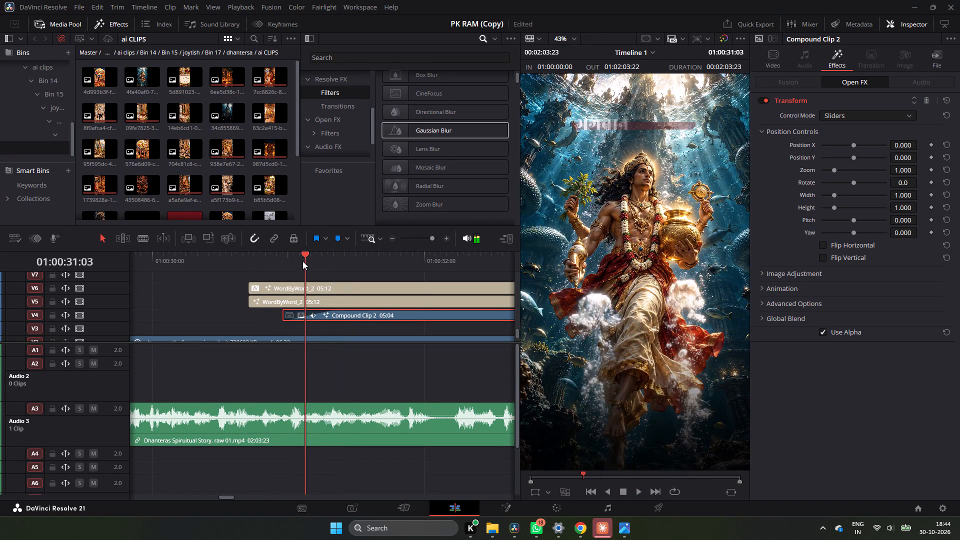
pyautogui.moveTo(302, 261); pyautogui.dragTo(320, 264)
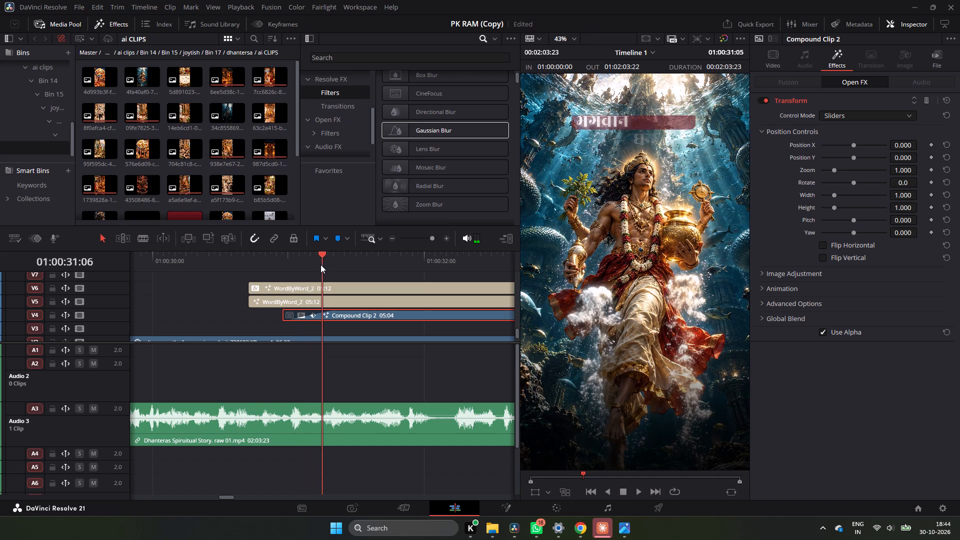
pyautogui.moveTo(320, 264); pyautogui.dragTo(311, 265)
pyautogui.press('space')
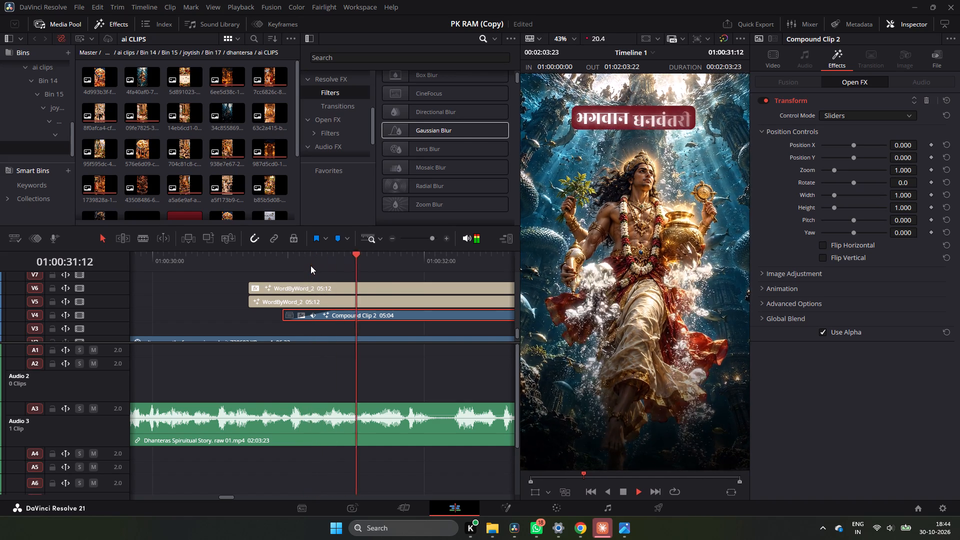
pyautogui.press('space')
pyautogui.click(247, 259)
pyautogui.press('space')
pyautogui.press('space')
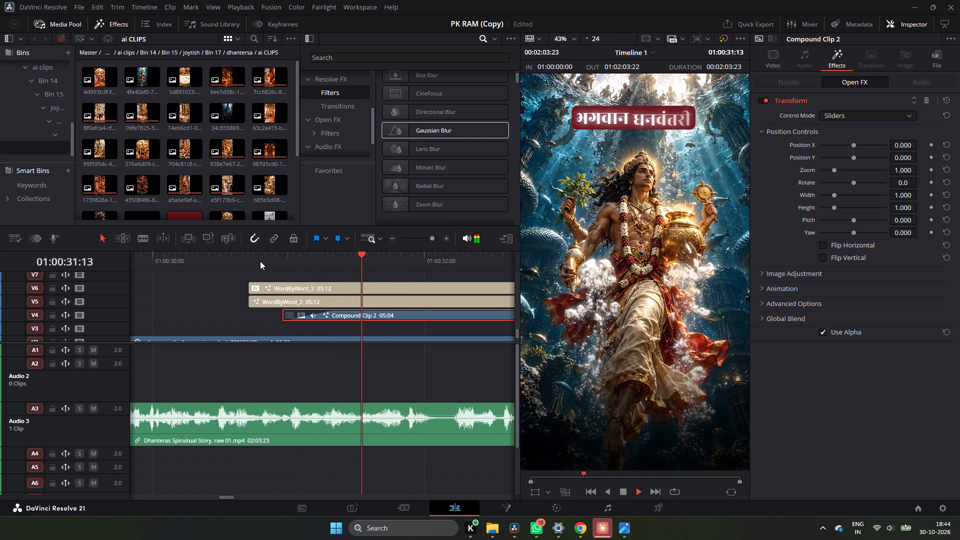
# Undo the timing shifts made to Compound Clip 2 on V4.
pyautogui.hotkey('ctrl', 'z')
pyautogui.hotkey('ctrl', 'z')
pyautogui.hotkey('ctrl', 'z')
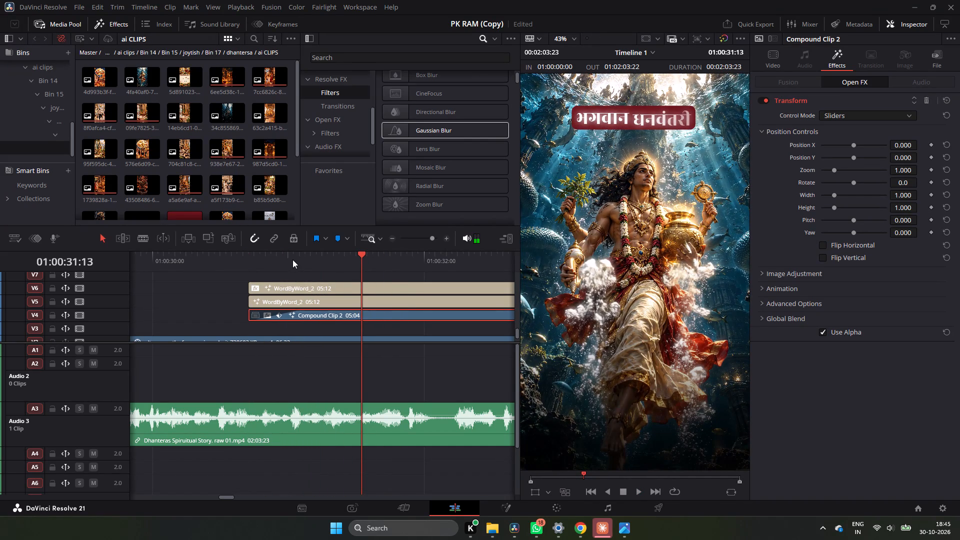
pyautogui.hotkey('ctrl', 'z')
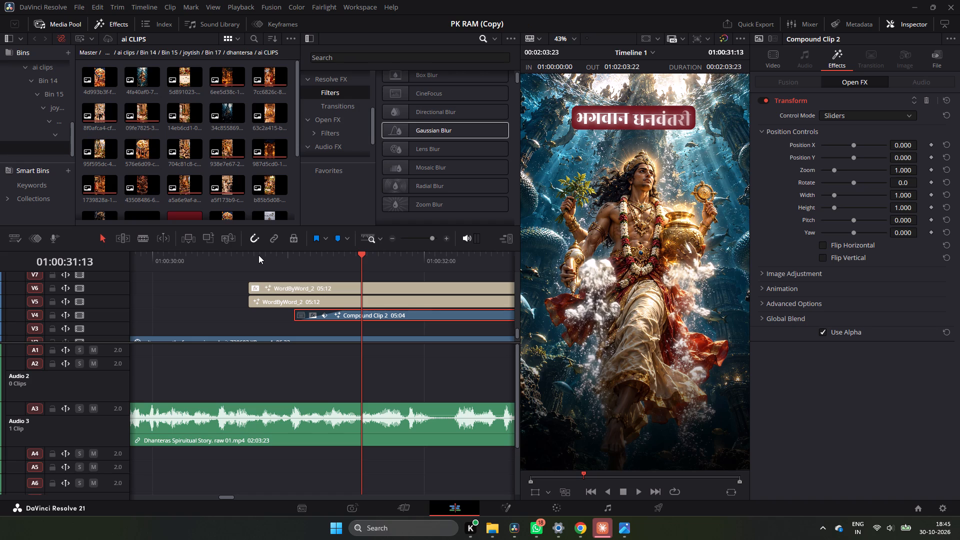
# Replay the title reveal several times from just before the WordByWord_2 clips to check the background's timing.
pyautogui.tripleClick(390, 234)
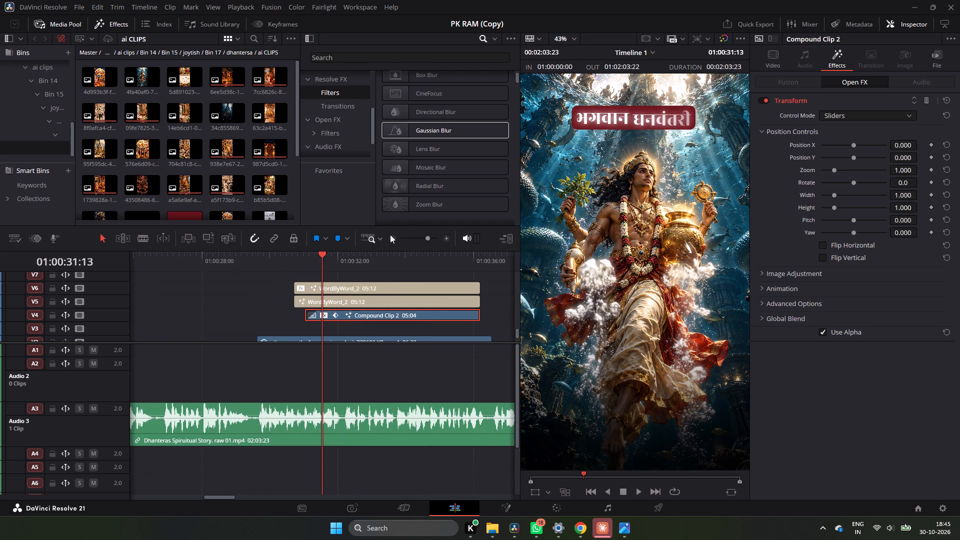
pyautogui.click(390, 234)
pyautogui.click(307, 258)
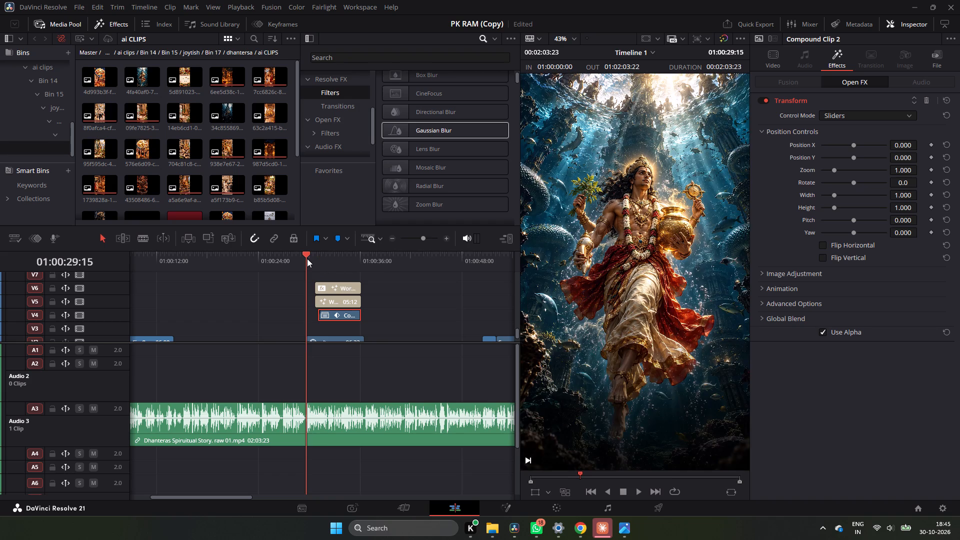
pyautogui.click(313, 260)
pyautogui.press('space')
pyautogui.press('space')
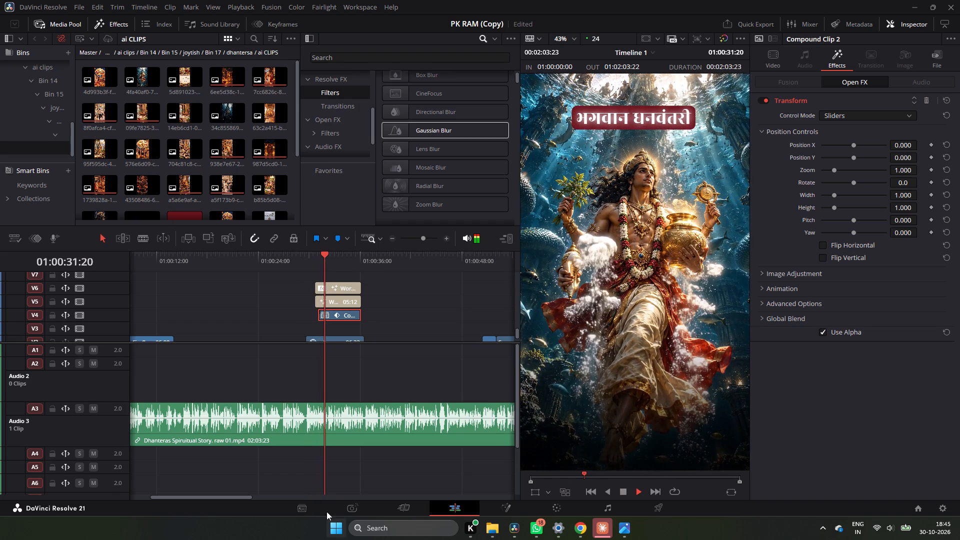
pyautogui.click(309, 258)
pyautogui.press('space')
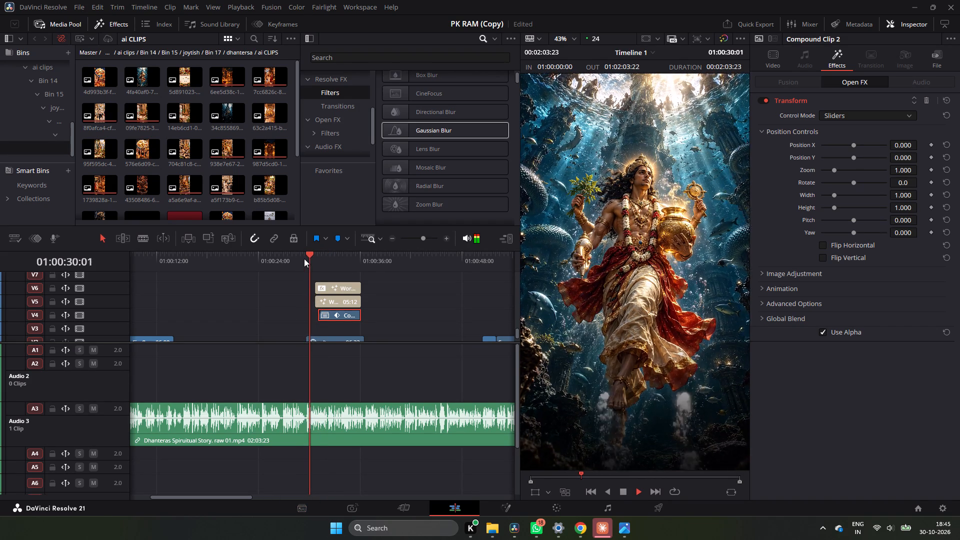
pyautogui.press('space')
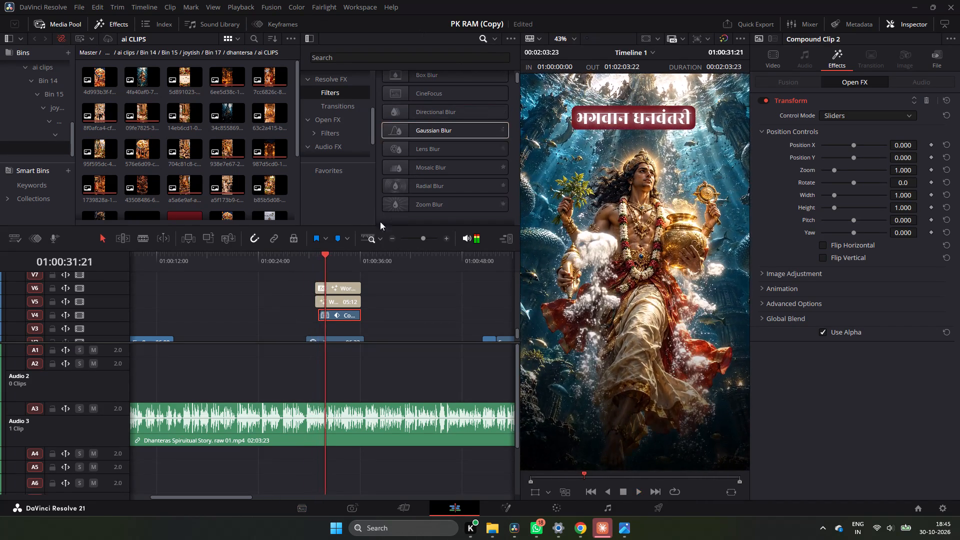
pyautogui.click(309, 259)
pyautogui.press('space')
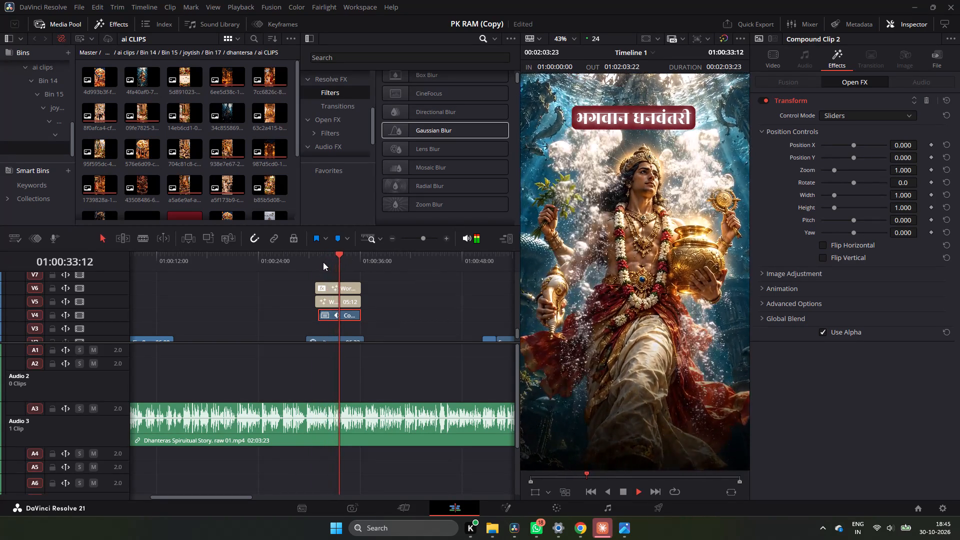
pyautogui.click(313, 259)
pyautogui.press('space')
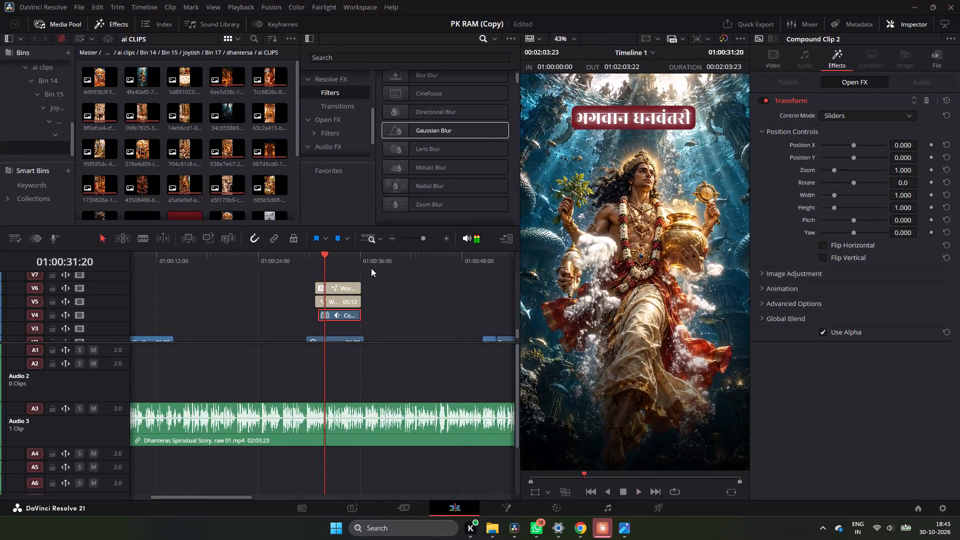
# Check the Motion Blur setting of Compound Clip 2's Transform effect and replay the title reveal.
pyautogui.click(819, 290)
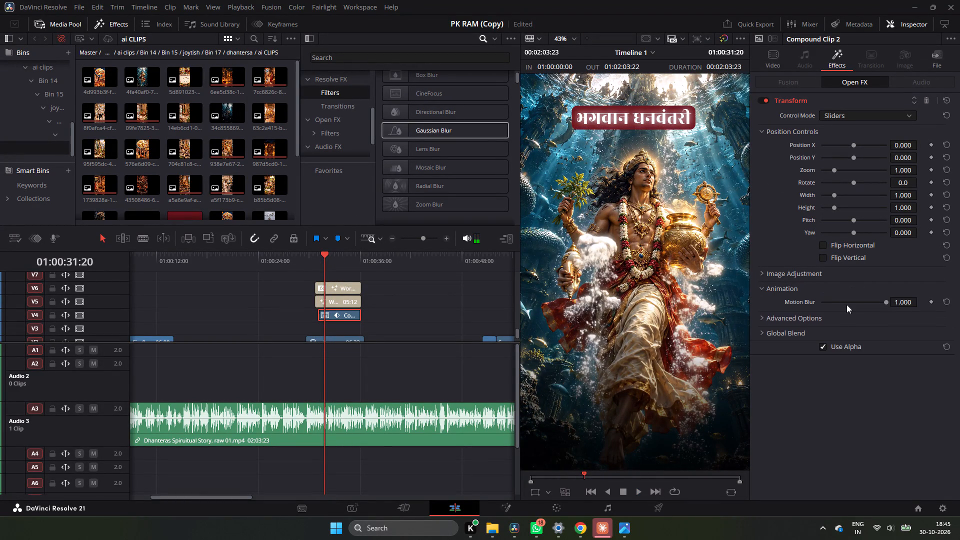
pyautogui.click(315, 260)
pyautogui.press('space')
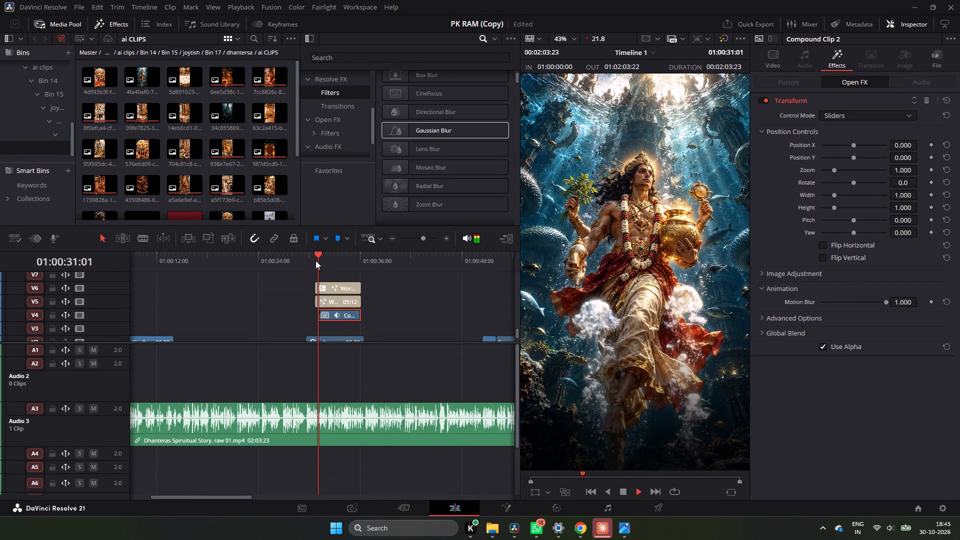
pyautogui.click(314, 260)
pyautogui.press('space')
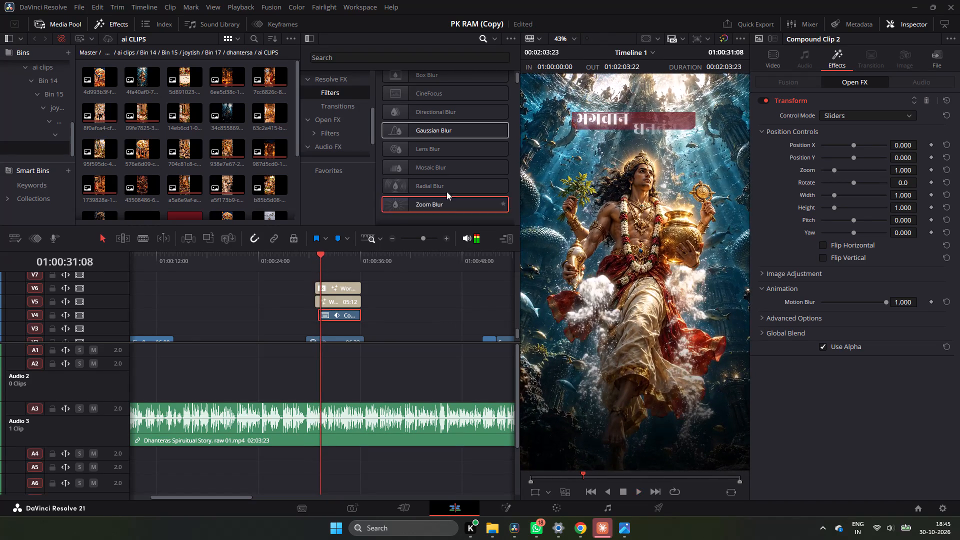
# Review the title section in full-screen playback from just before the title, and return to the edit view.
pyautogui.click(310, 261)
pyautogui.write('P')
pyautogui.press('space')
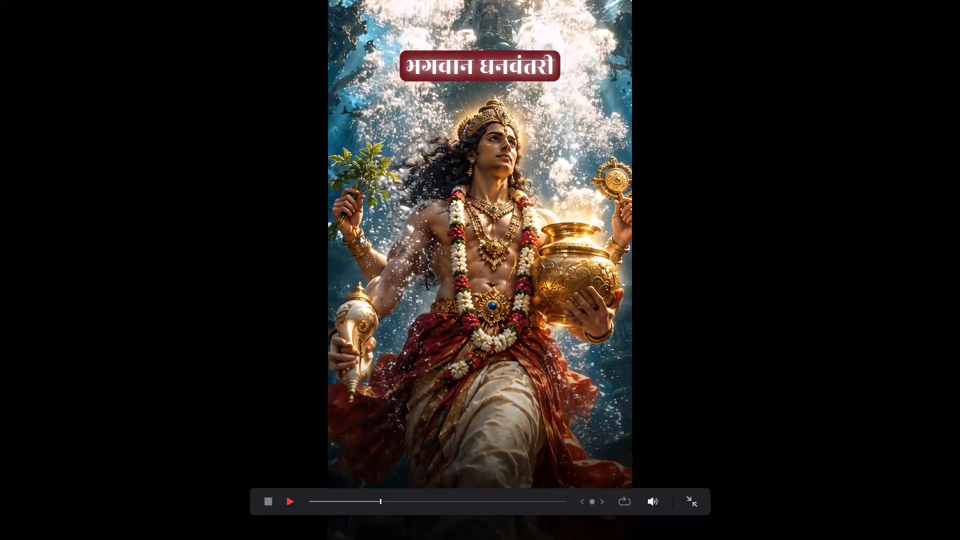
pyautogui.press('p')
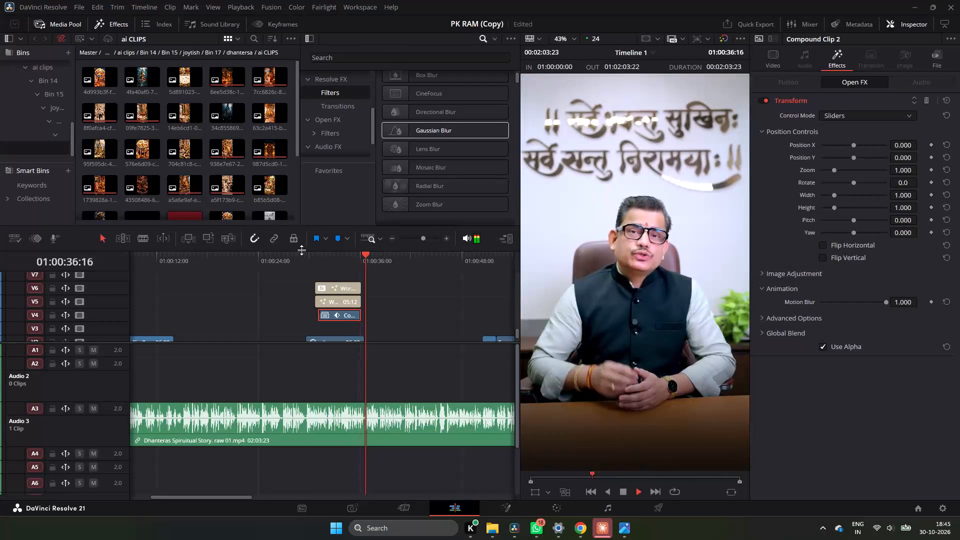
pyautogui.press('space')
# Extend the ends of Compound Clip 2 and both WordByWord_2 titles to the V1 cut at 01:00:36:13.
pyautogui.moveTo(367, 265); pyautogui.dragTo(363, 268)
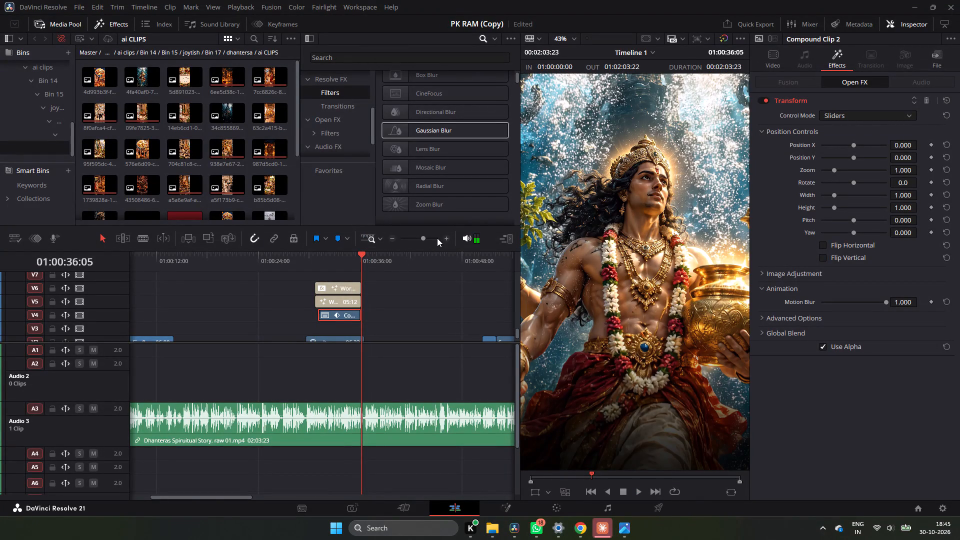
pyautogui.doubleClick(444, 237)
pyautogui.scroll(-2, 327, 322)
pyautogui.moveTo(321, 266); pyautogui.dragTo(332, 265)
pyautogui.scroll(2, 352, 296)
pyautogui.scroll(-3, 352, 301)
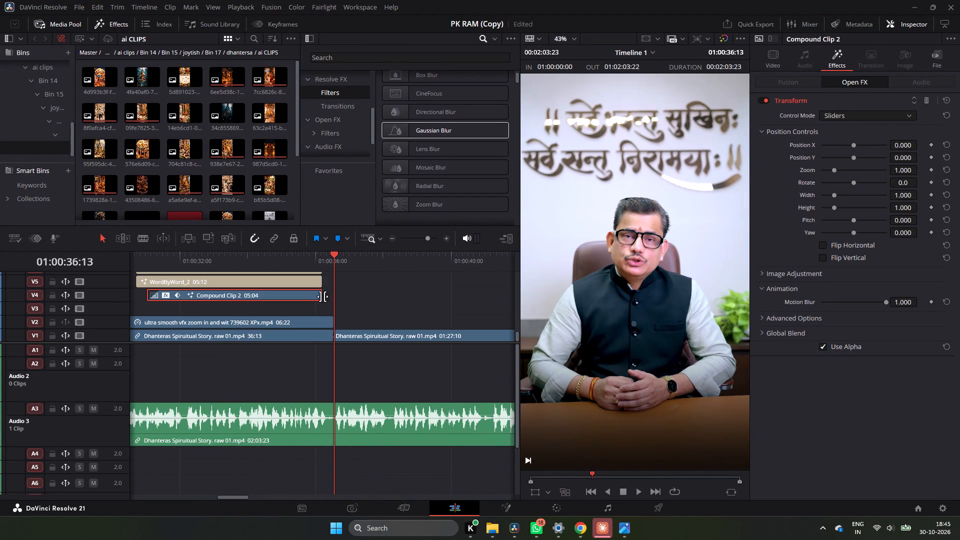
pyautogui.moveTo(322, 296); pyautogui.dragTo(330, 296)
pyautogui.moveTo(321, 285); pyautogui.dragTo(336, 285)
pyautogui.scroll(1, 337, 283)
pyautogui.moveTo(323, 328); pyautogui.dragTo(332, 328)
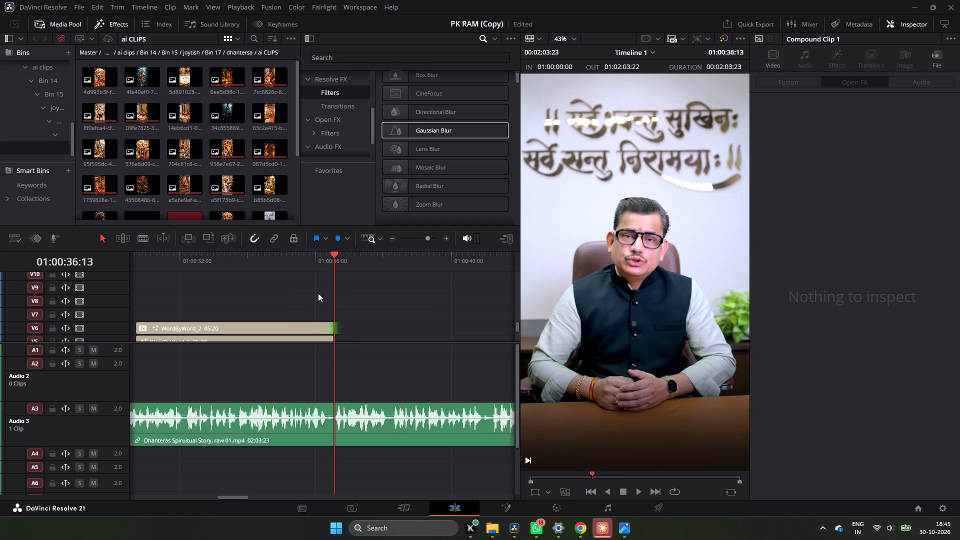
# Play back the title's end across the cut and return the playhead to 01:00:20:16, before the title section.
pyautogui.click(297, 259)
pyautogui.press('space')
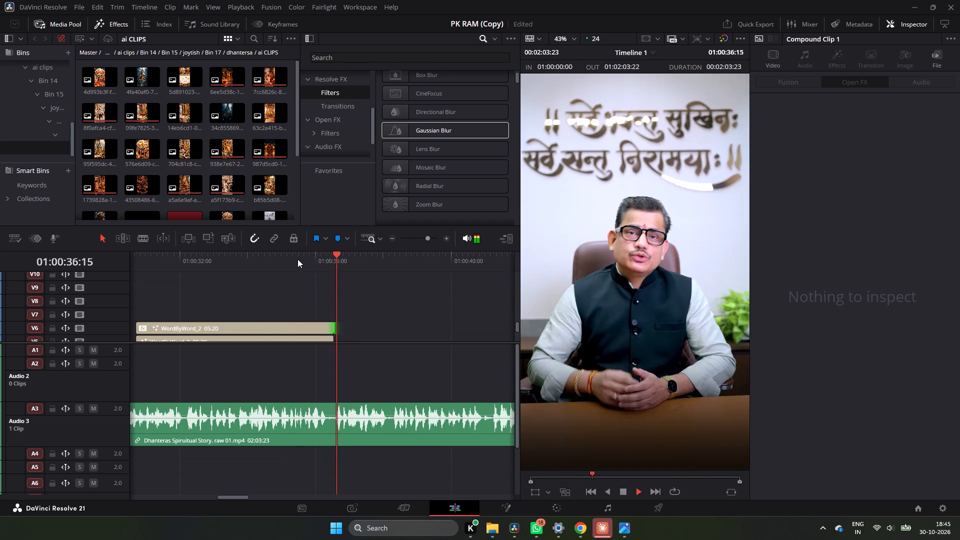
pyautogui.press('space')
pyautogui.moveTo(361, 258); pyautogui.dragTo(326, 271)
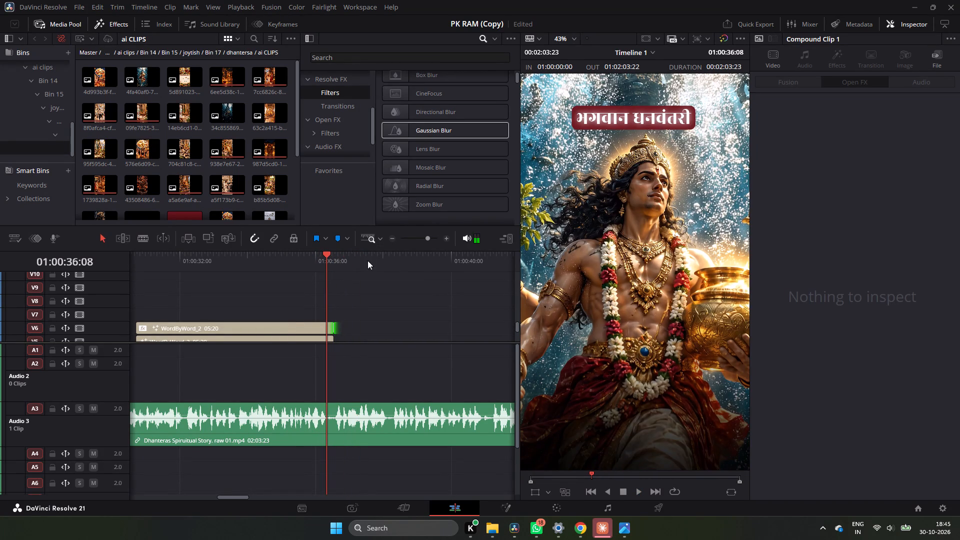
pyautogui.doubleClick(391, 240)
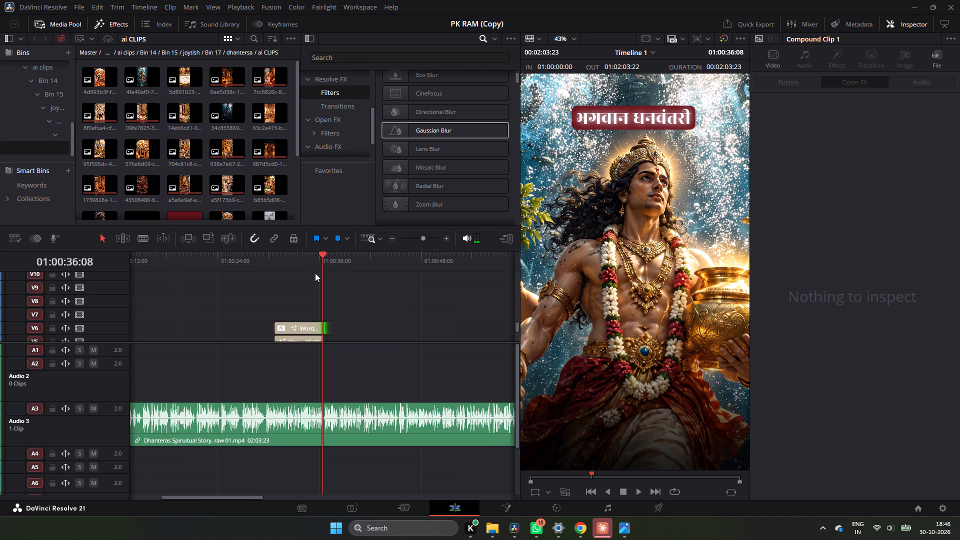
pyautogui.moveTo(315, 268); pyautogui.dragTo(305, 284)
pyautogui.scroll(-3, 320, 285)
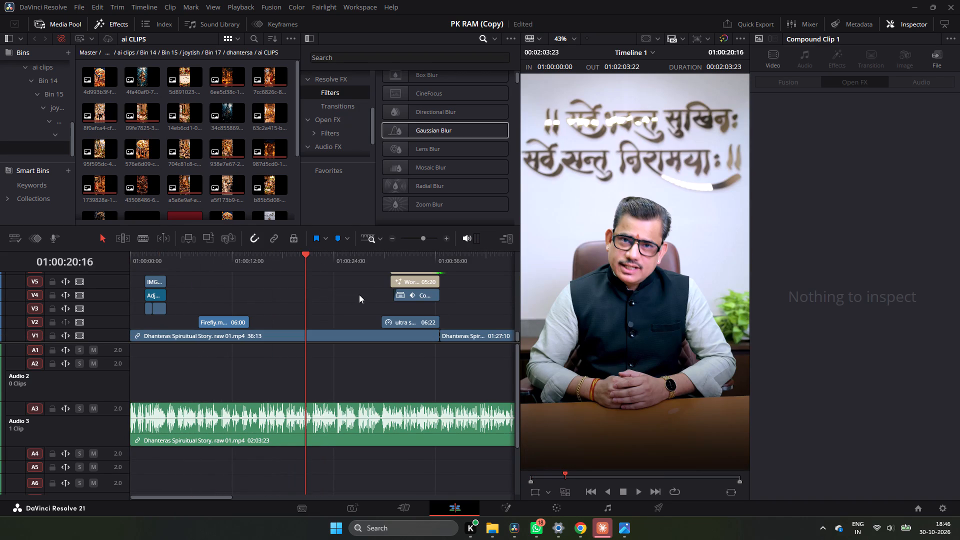
# Play the section around 01:00:50:10 to examine where the narration and V2 image clips call for another title.
pyautogui.moveTo(355, 269); pyautogui.dragTo(399, 272)
pyautogui.scroll(-3, 394, 290)
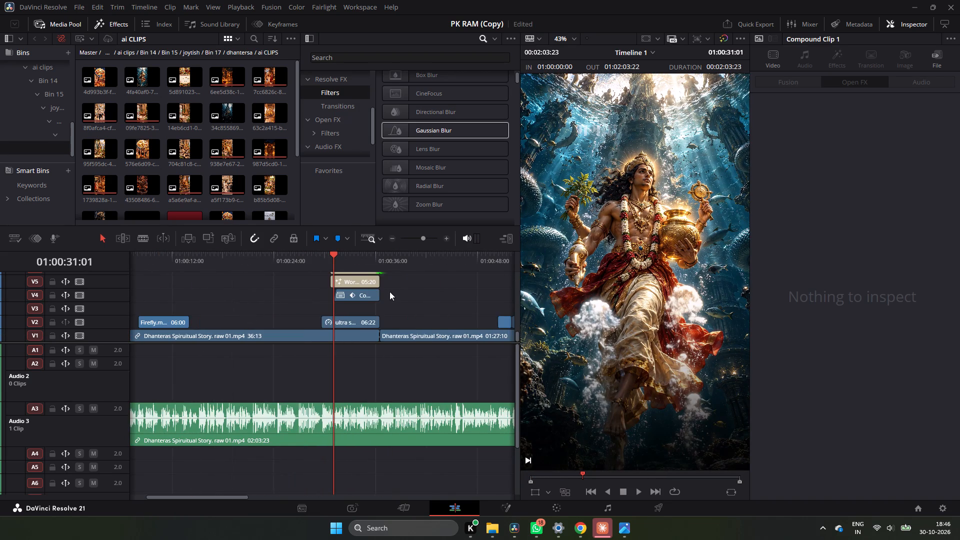
pyautogui.keyDown('ctrl'); pyautogui.scroll(-2, 387, 291); pyautogui.keyUp('ctrl')
pyautogui.click(369, 273)
pyautogui.click(375, 258)
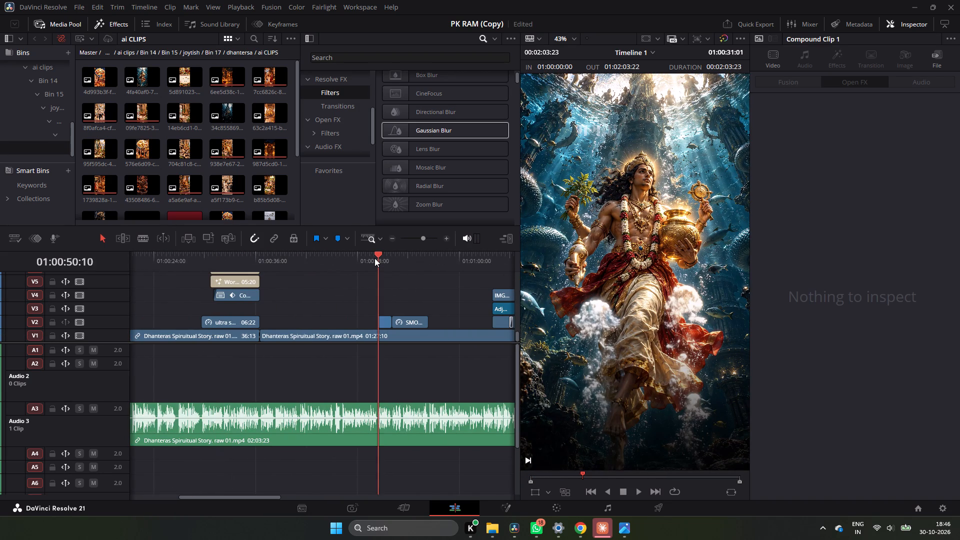
pyautogui.press('space')
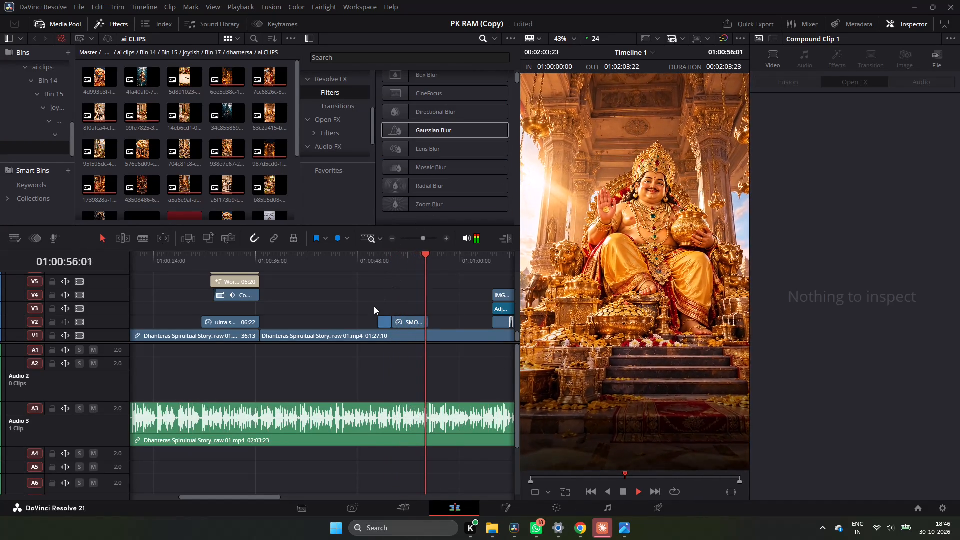
pyautogui.press('space')
pyautogui.click(374, 259)
pyautogui.press('space')
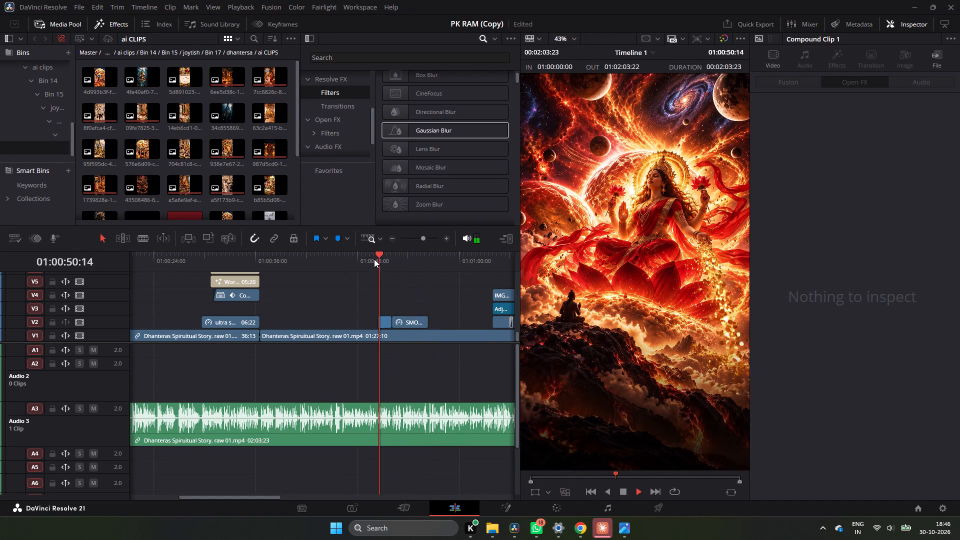
pyautogui.press('space')
pyautogui.scroll(1, 332, 307)
pyautogui.scroll(-1, 331, 307)
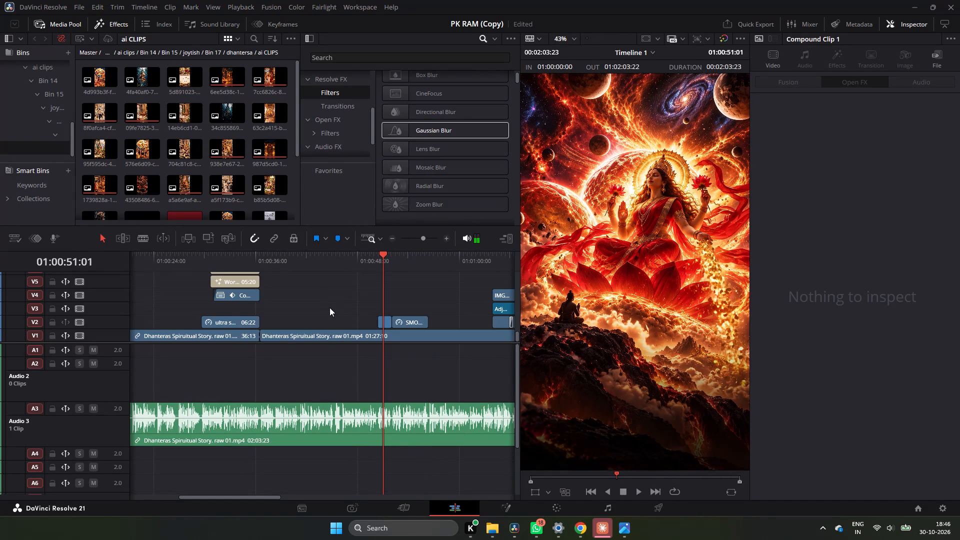
# Duplicate both WordByWord_2 titles and their compound clip background to about 01:00:50, above the V2 image clips.
pyautogui.keyDown('ctrl'); pyautogui.moveTo(277, 306); pyautogui.dragTo(236, 284); pyautogui.keyUp('ctrl')
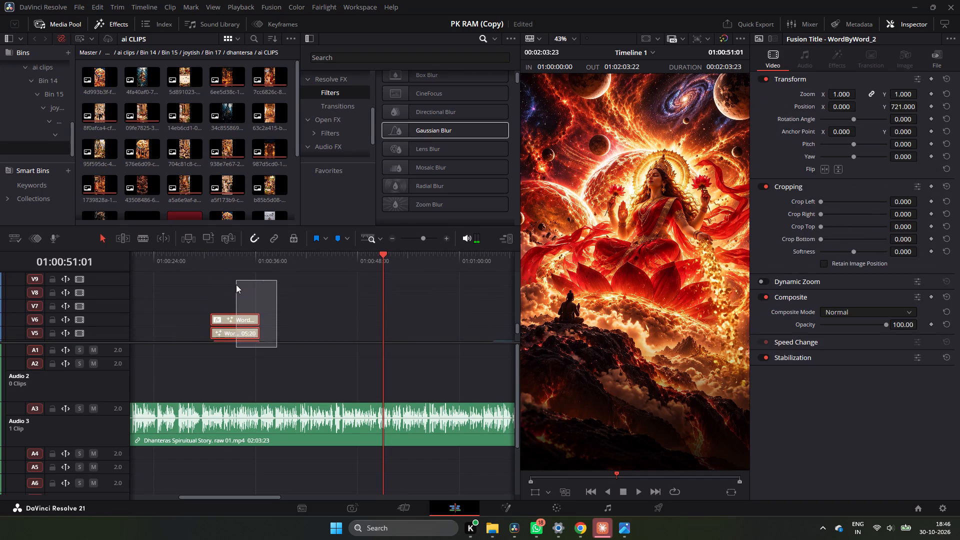
pyautogui.keyDown('ctrl'); pyautogui.moveTo(236, 284); pyautogui.dragTo(236, 286); pyautogui.keyUp('ctrl')
pyautogui.scroll(-1, 244, 321)
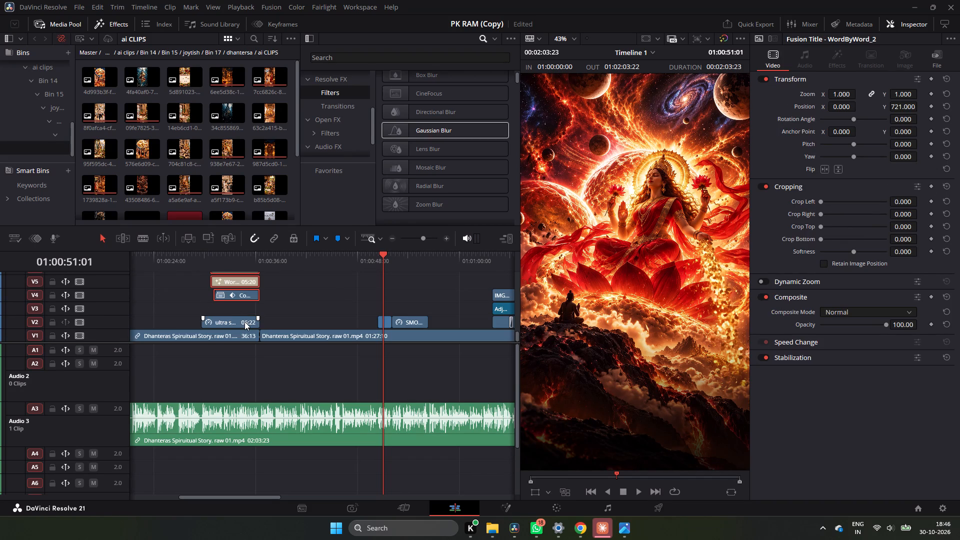
pyautogui.scroll(-1, 244, 321)
pyautogui.keyDown('alt'); pyautogui.moveTo(246, 292); pyautogui.dragTo(333, 291); pyautogui.keyUp('alt')
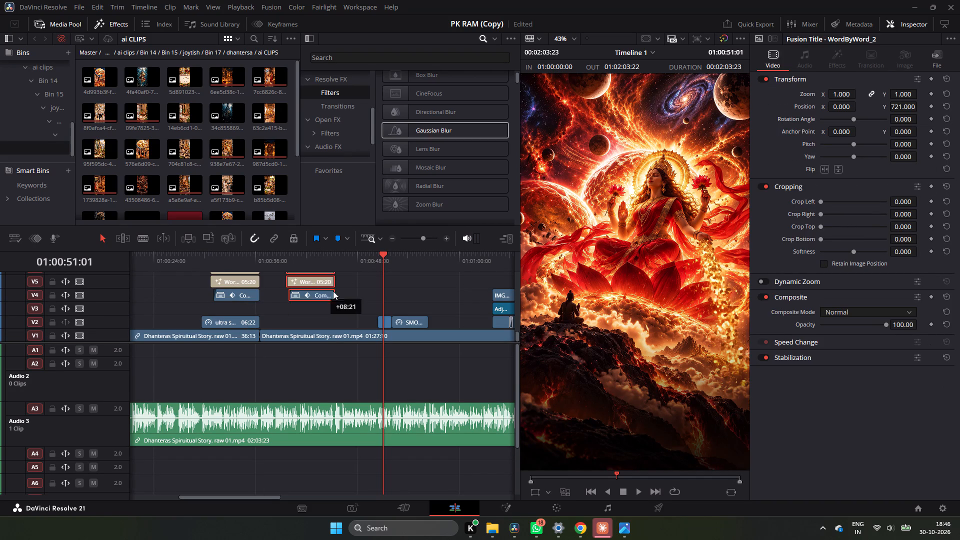
pyautogui.keyDown('alt'); pyautogui.moveTo(333, 291); pyautogui.dragTo(410, 296); pyautogui.keyUp('alt')
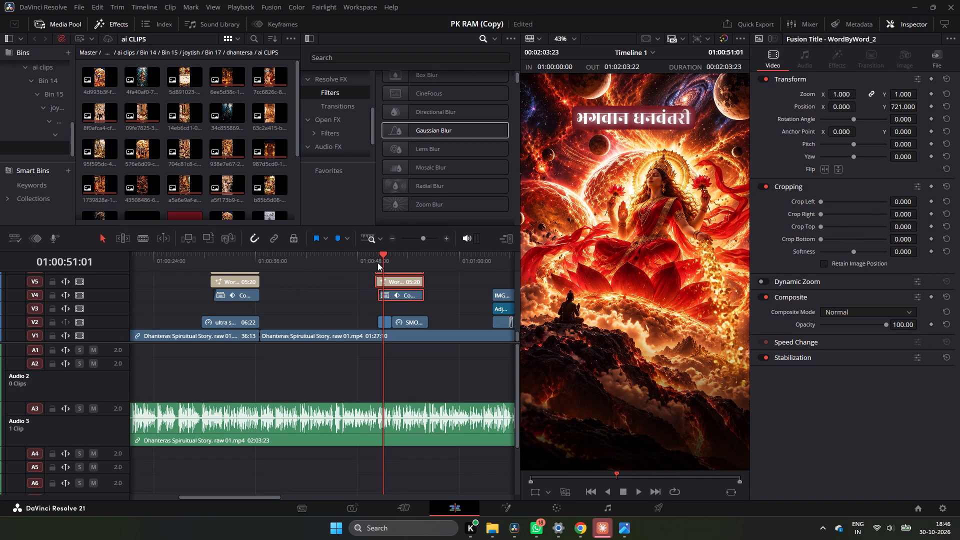
# Preview the copied title and trim the ends of its three clips to the V2 cut at 01:00:52:02.
pyautogui.click(376, 262)
pyautogui.press('space')
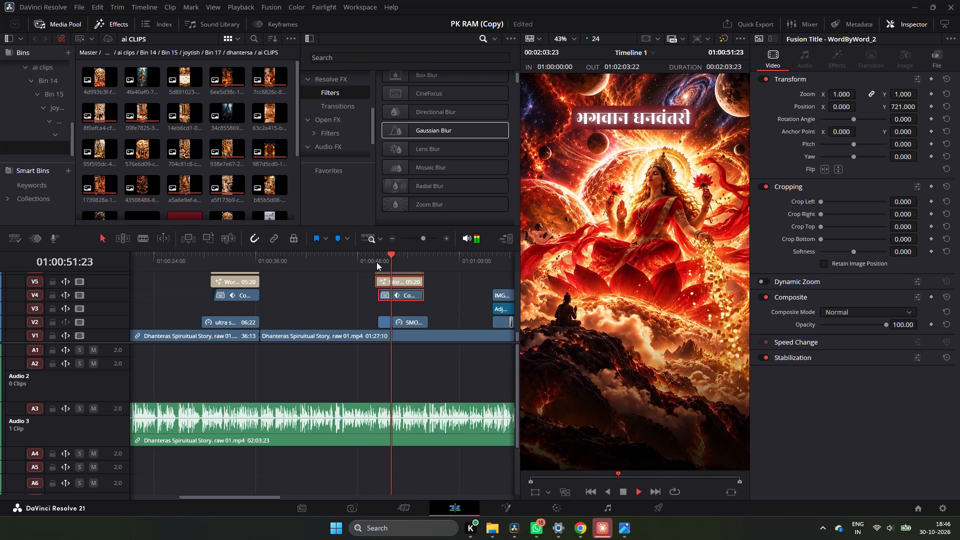
pyautogui.press('space')
pyautogui.press('space')
pyautogui.press('space')
pyautogui.moveTo(401, 267); pyautogui.dragTo(399, 267)
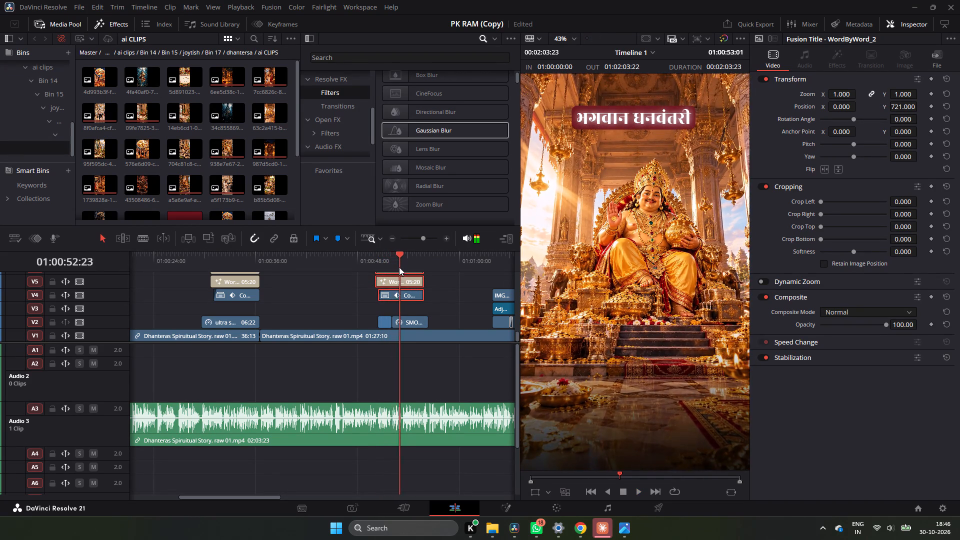
pyautogui.moveTo(399, 267); pyautogui.dragTo(392, 267)
pyautogui.moveTo(423, 286); pyautogui.dragTo(395, 289)
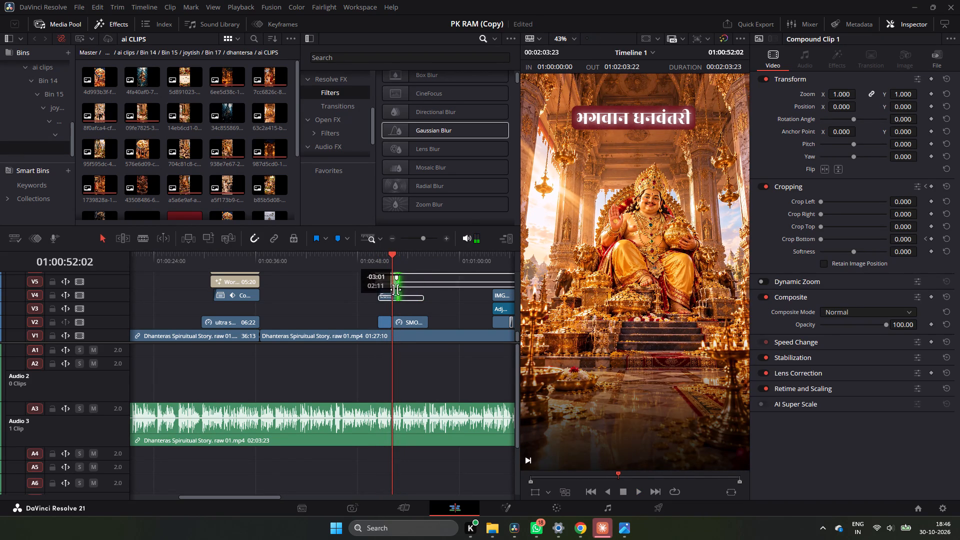
pyautogui.moveTo(395, 289); pyautogui.dragTo(391, 290)
# Replay the shortened title copy from its start and inspect its timing against the V2 clips up close.
pyautogui.click(381, 256)
pyautogui.press('space')
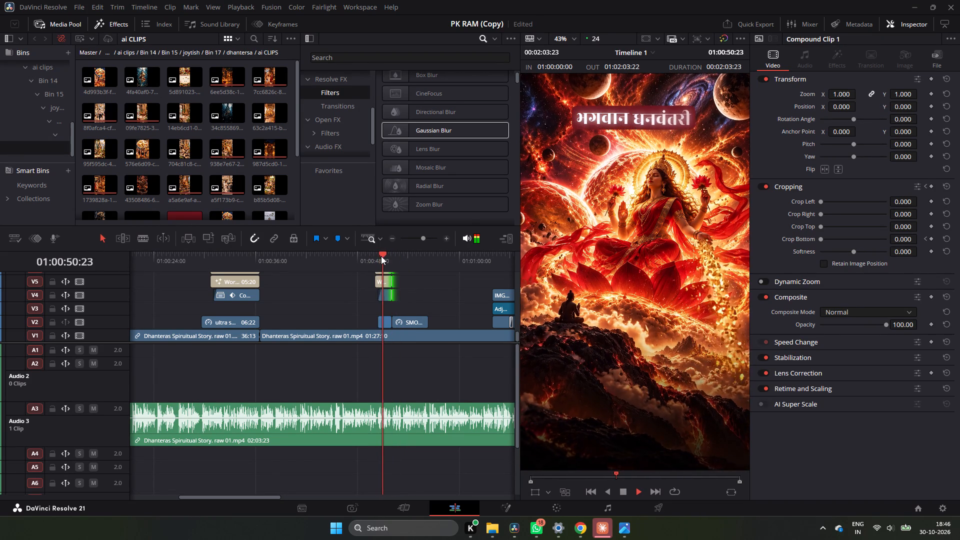
pyautogui.press('space')
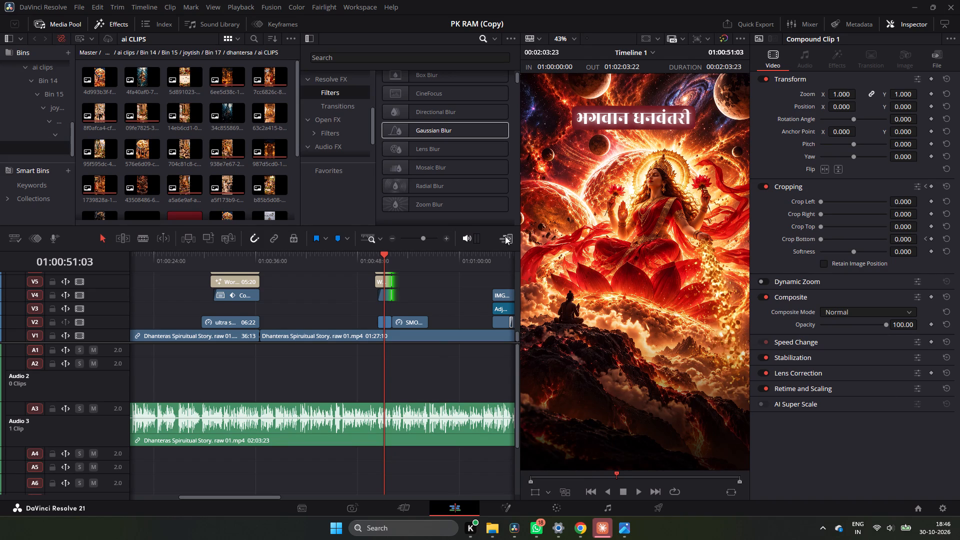
pyautogui.click(443, 235)
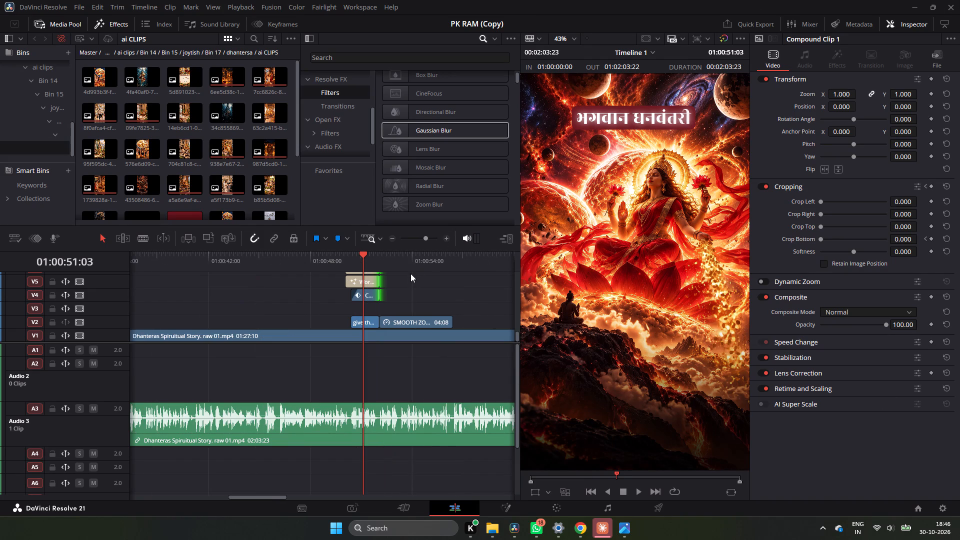
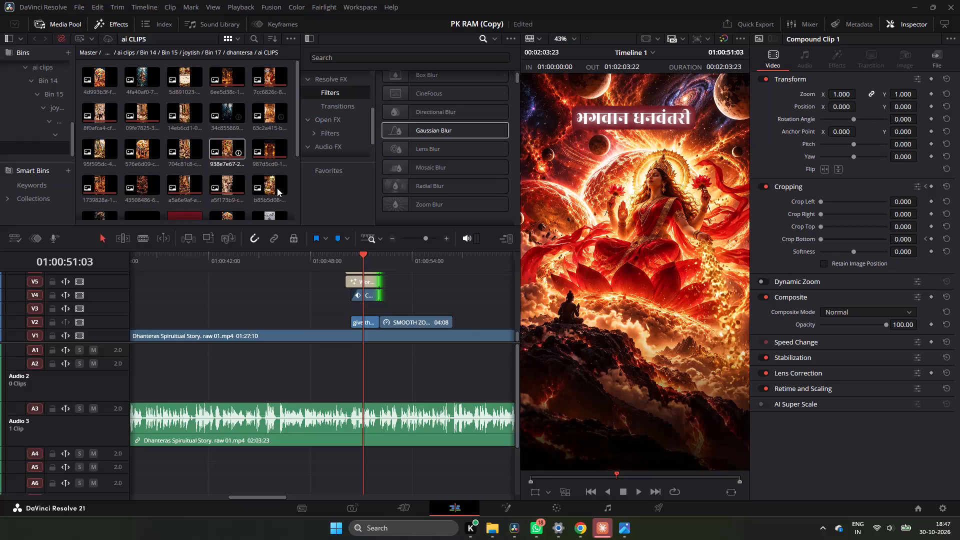
# Replay the narration leading into the title copy from about 01:00:50 to hear which name is spoken.
pyautogui.click(349, 257)
pyautogui.press('space')
pyautogui.click(346, 254)
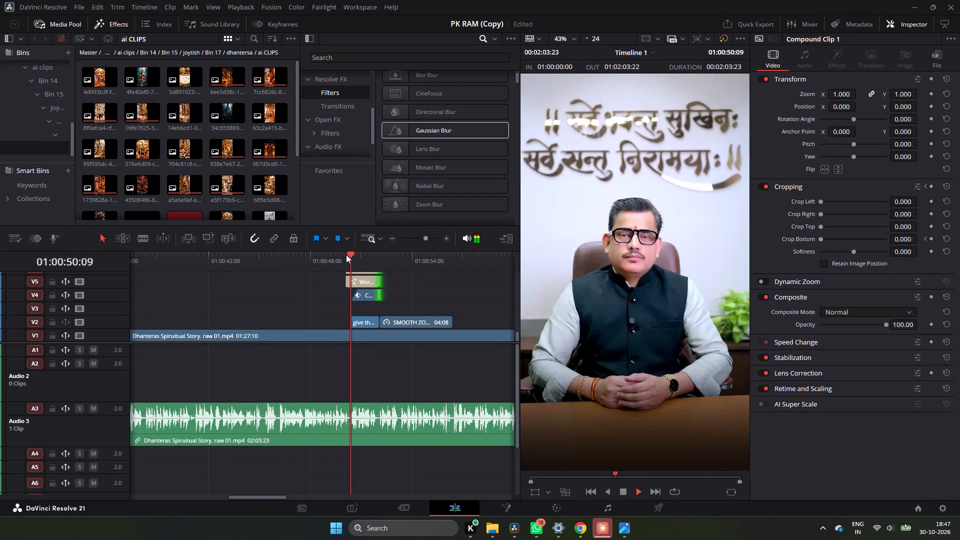
pyautogui.click(346, 254)
pyautogui.click(346, 254)
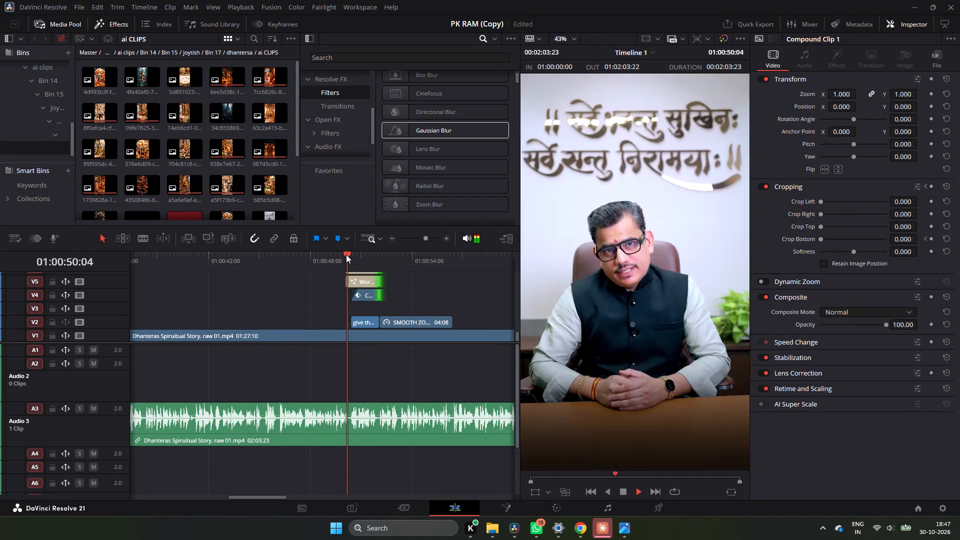
pyautogui.press('space')
# Switch to Chrome, search Google for "MAHA LAKSHMI IN HIDI" in a new tab and look through the results for the Hindi spelling.
pyautogui.click(566, 532)
pyautogui.click(579, 531)
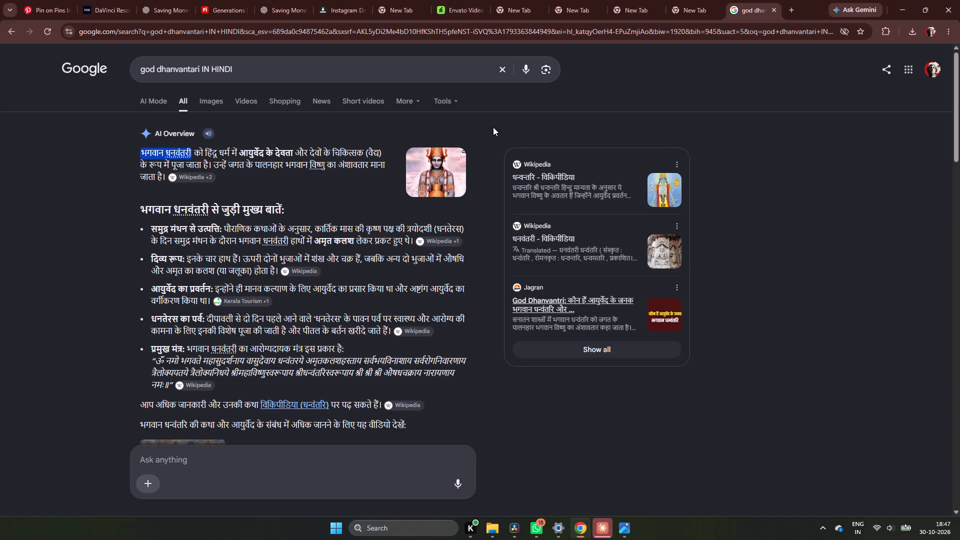
pyautogui.click(792, 11)
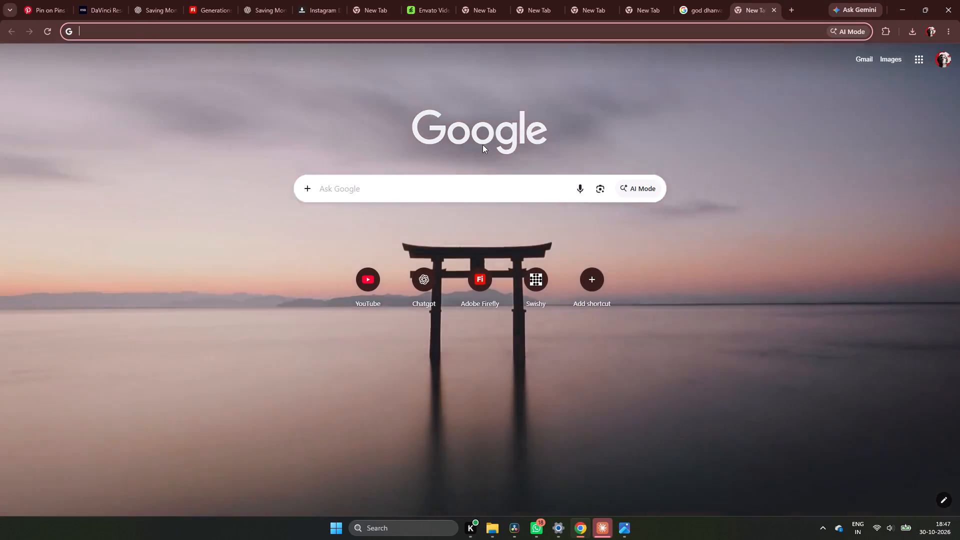
pyautogui.click(474, 154)
pyautogui.click(460, 206)
pyautogui.click(462, 194)
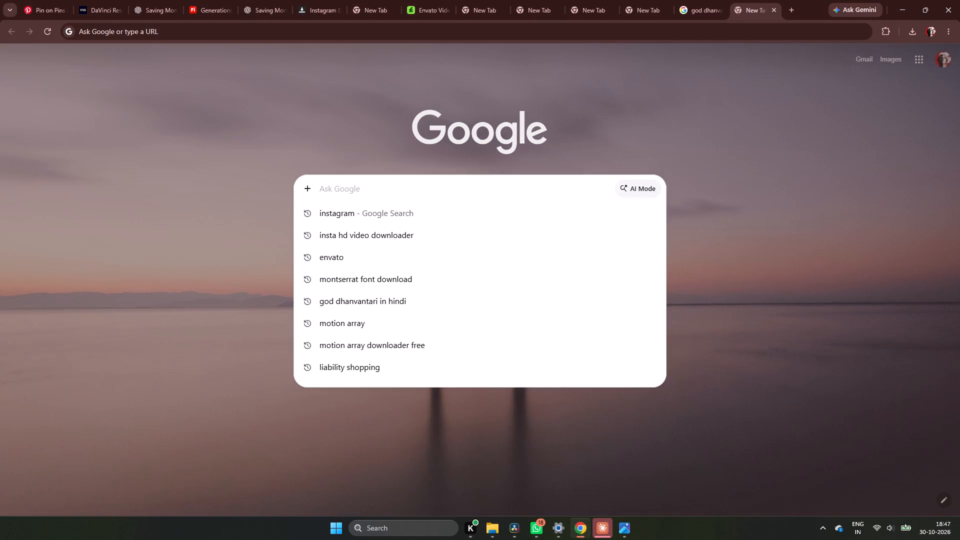
pyautogui.write('MAHA')
pyautogui.press('space')
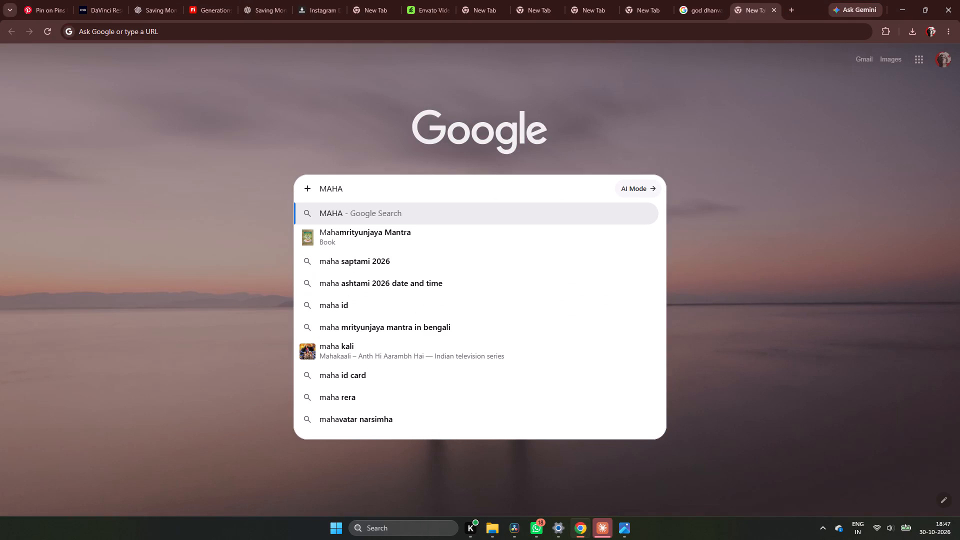
pyautogui.write('LAKSHMI IN')
pyautogui.press('space')
pyautogui.write('HIDI')
pyautogui.press('Return')
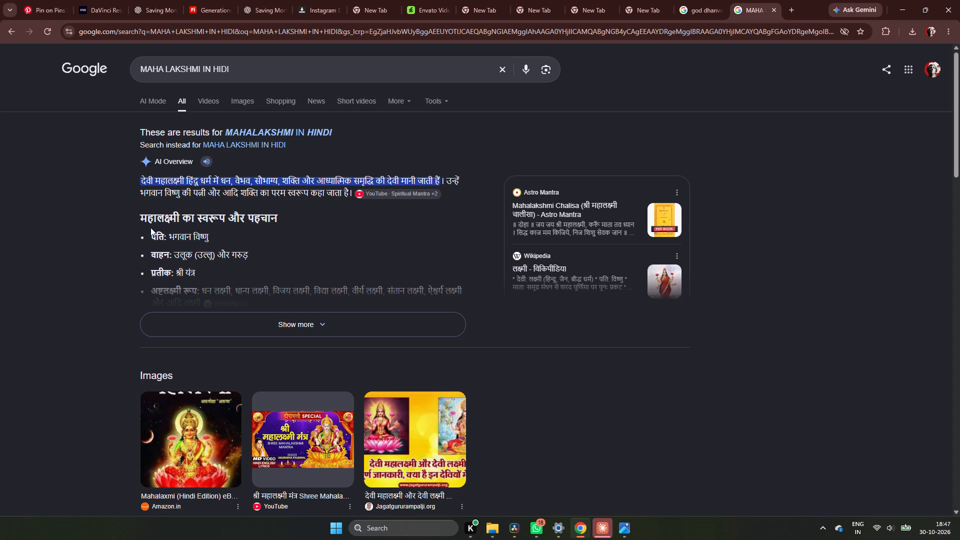
pyautogui.scroll(-2, 194, 222)
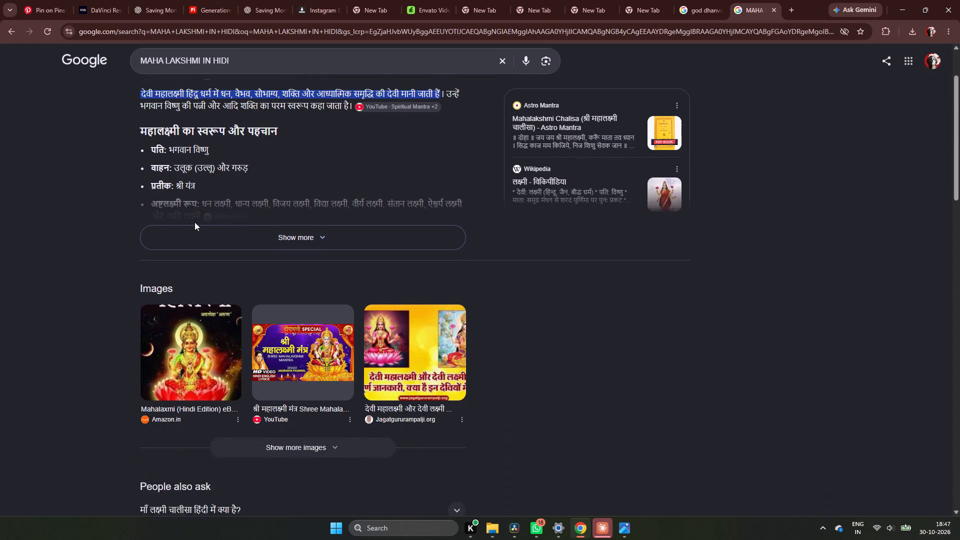
pyautogui.scroll(-3, 196, 222)
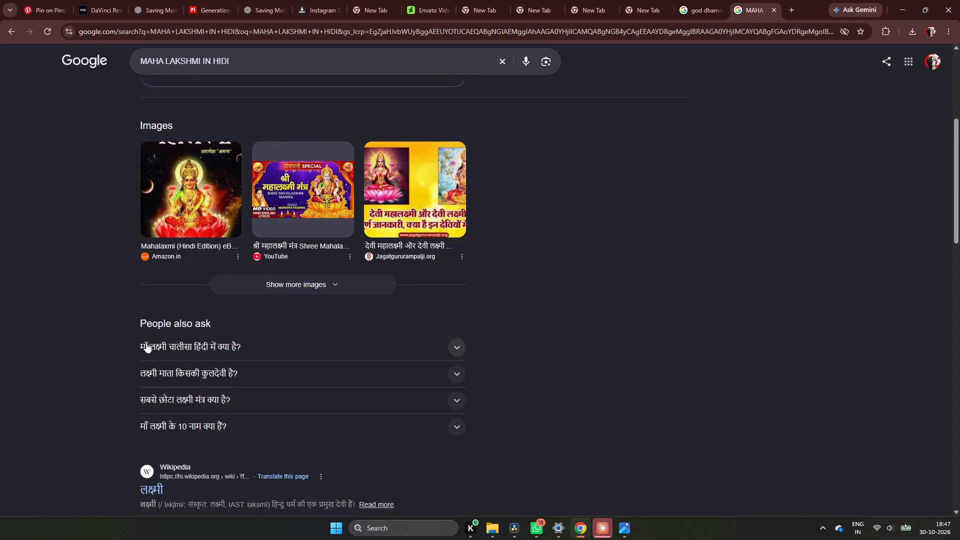
pyautogui.scroll(-4, 175, 187)
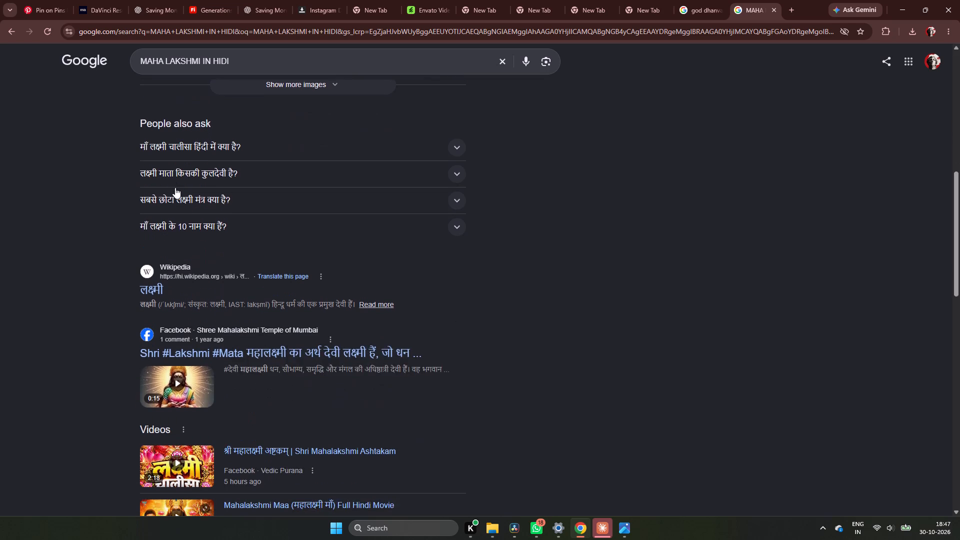
pyautogui.scroll(-4, 175, 187)
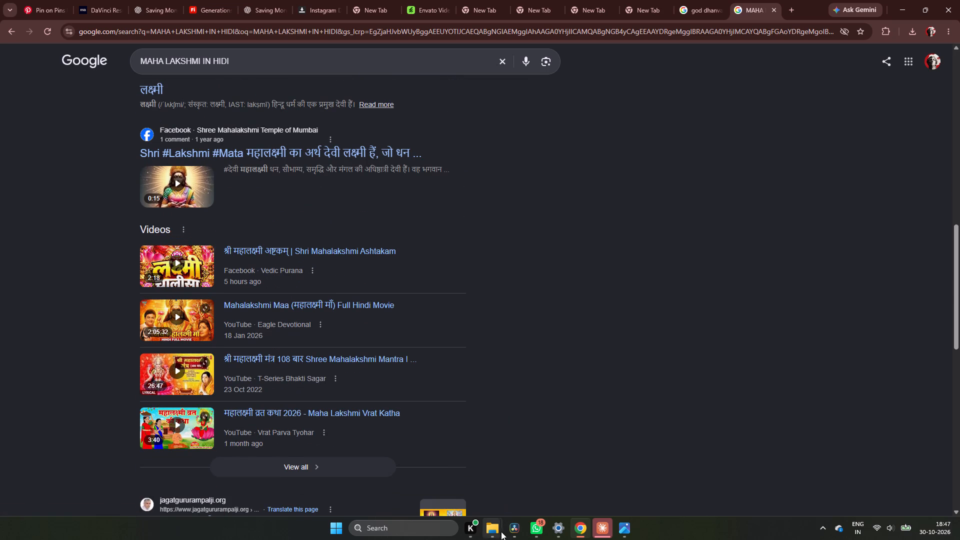
# Return to DaVinci Resolve and replay the narration between about 01:00:48 and 01:00:51 to examine the spoken name against the title copy.
pyautogui.click(505, 533)
pyautogui.click(341, 256)
pyautogui.press('space')
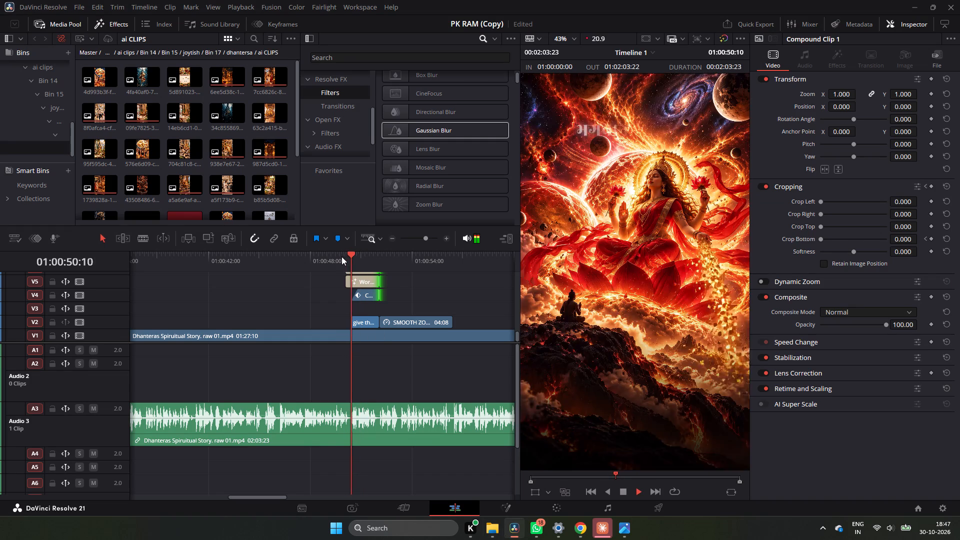
pyautogui.click(341, 256)
pyautogui.click(341, 256)
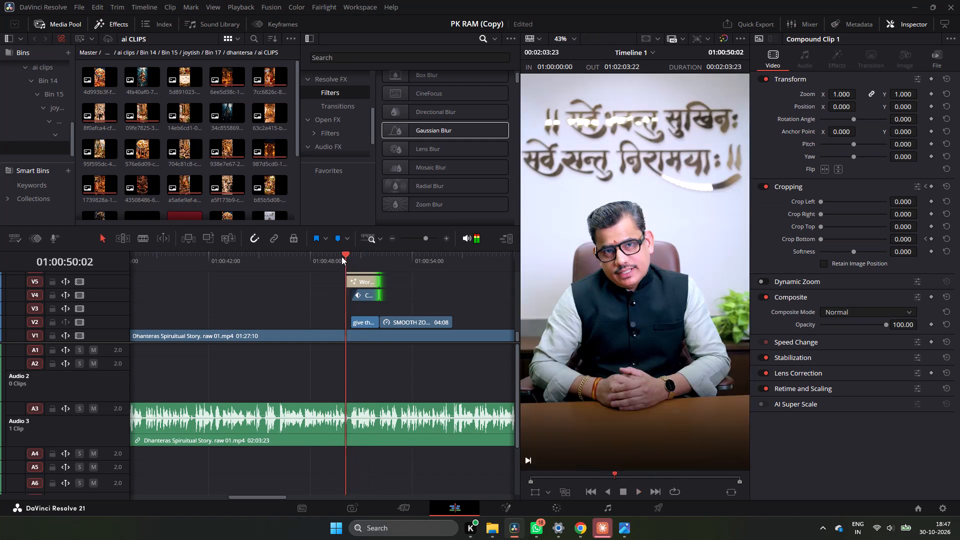
pyautogui.click(307, 258)
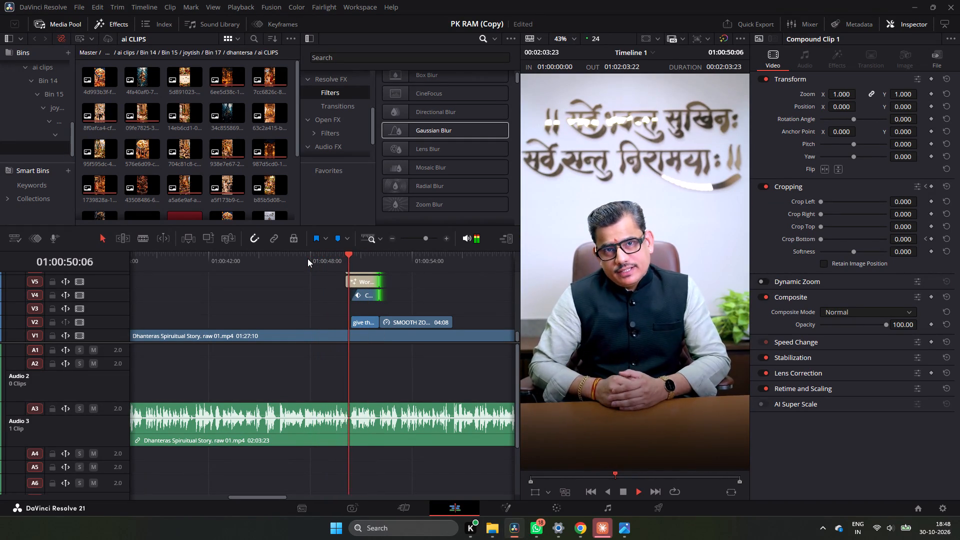
pyautogui.press('space')
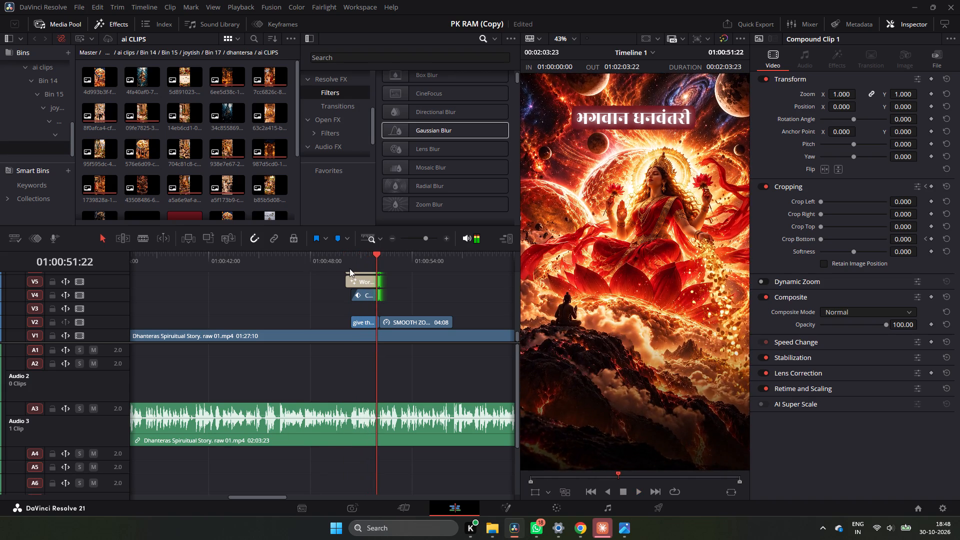
pyautogui.click(326, 263)
pyautogui.press('space')
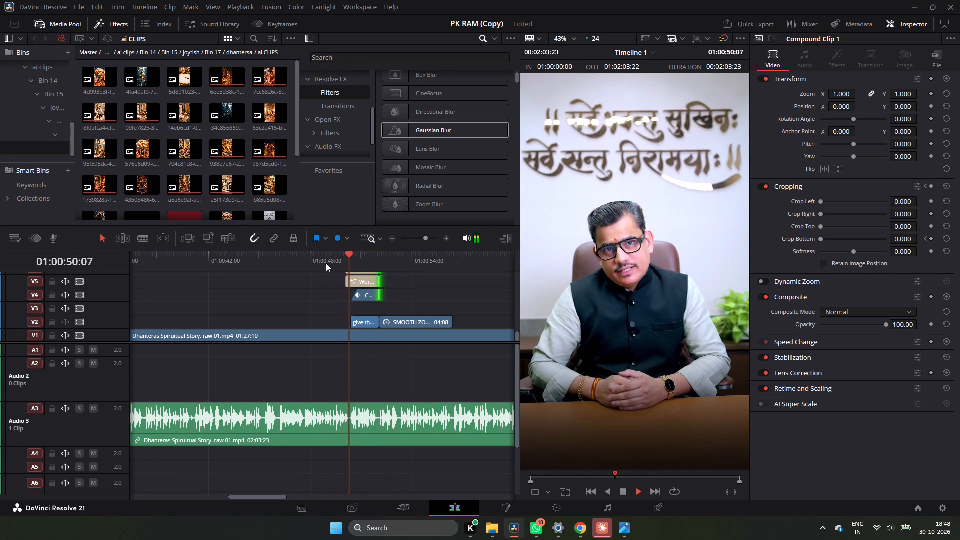
pyautogui.press('space')
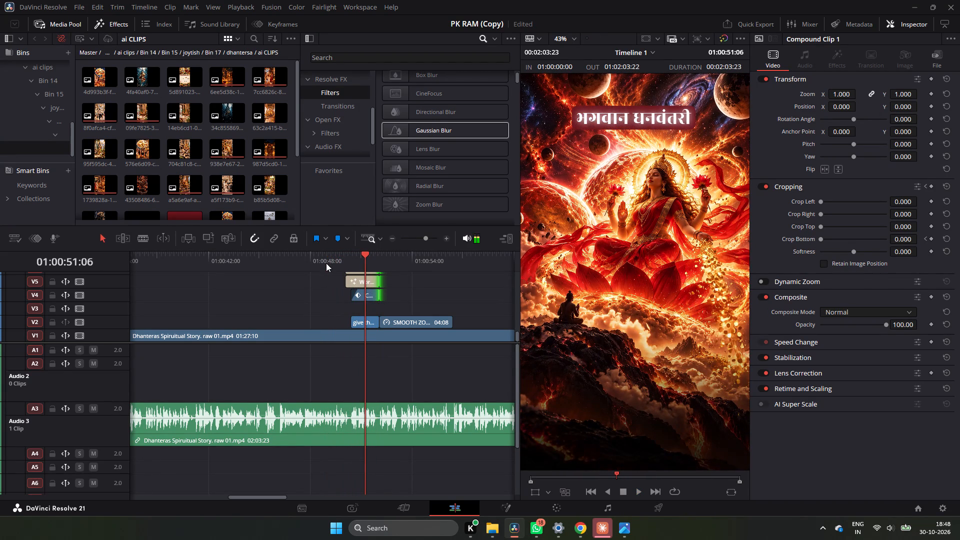
pyautogui.click(338, 260)
pyautogui.press('space')
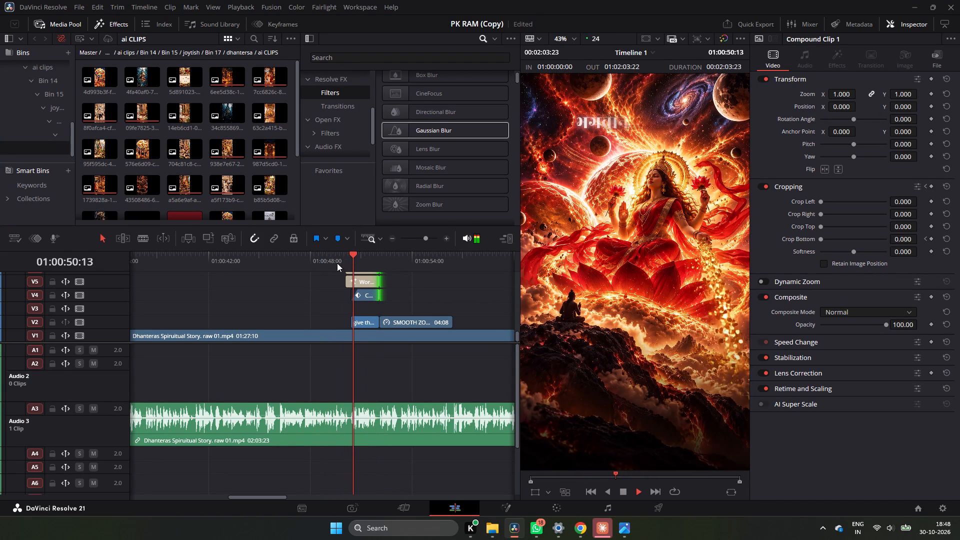
pyautogui.press('space')
pyautogui.click(335, 255)
pyautogui.press('space')
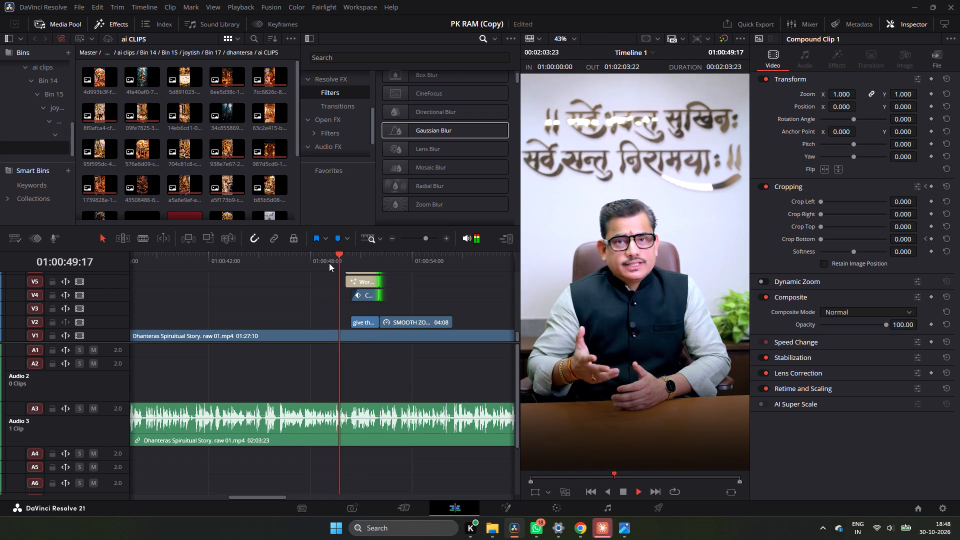
pyautogui.click(329, 263)
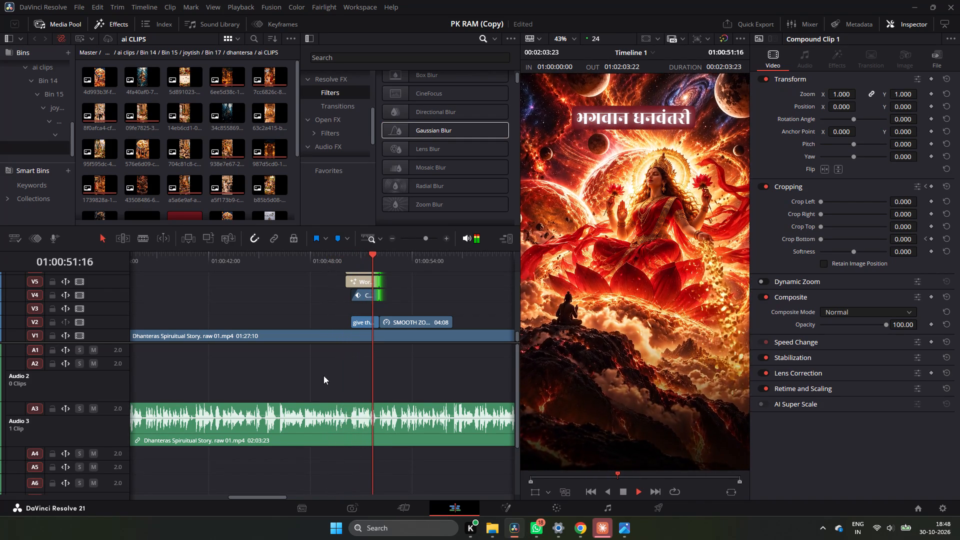
pyautogui.press('space')
pyautogui.click(302, 258)
pyautogui.press('space')
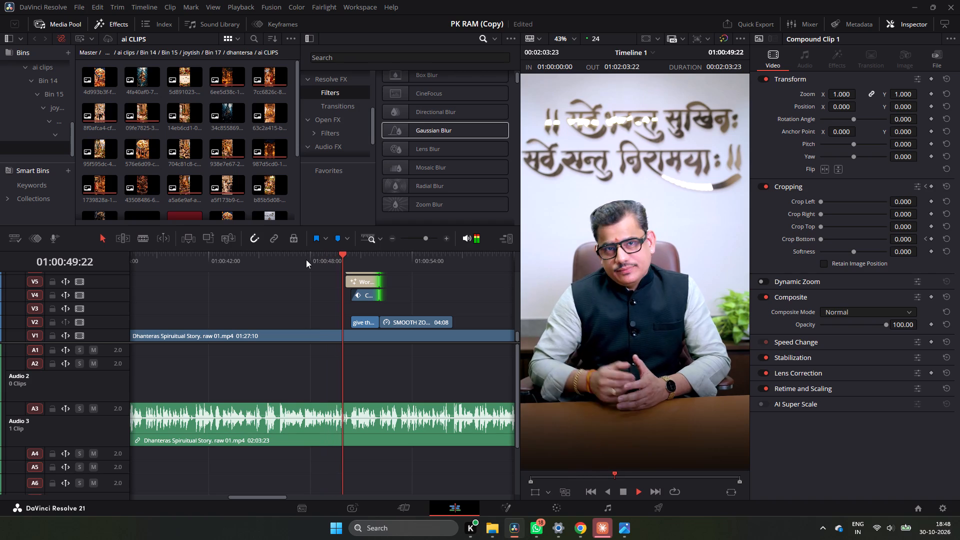
pyautogui.click(344, 260)
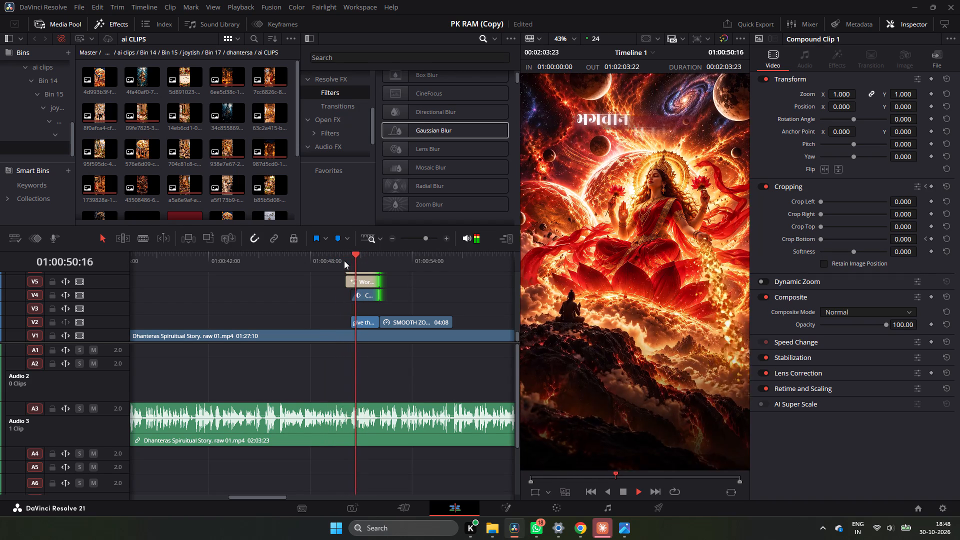
pyautogui.press('space')
pyautogui.click(332, 262)
pyautogui.press('space')
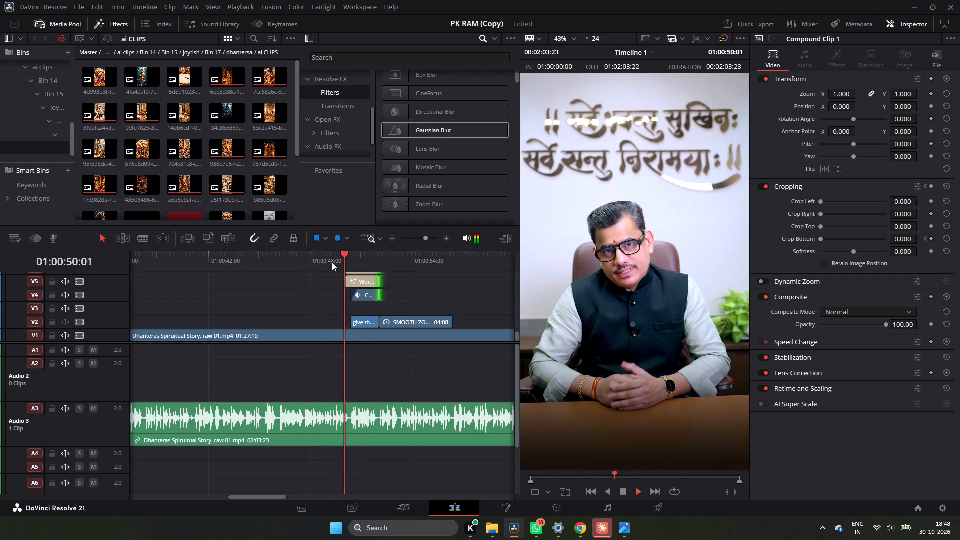
pyautogui.press('space')
pyautogui.press('space')
pyautogui.press('space')
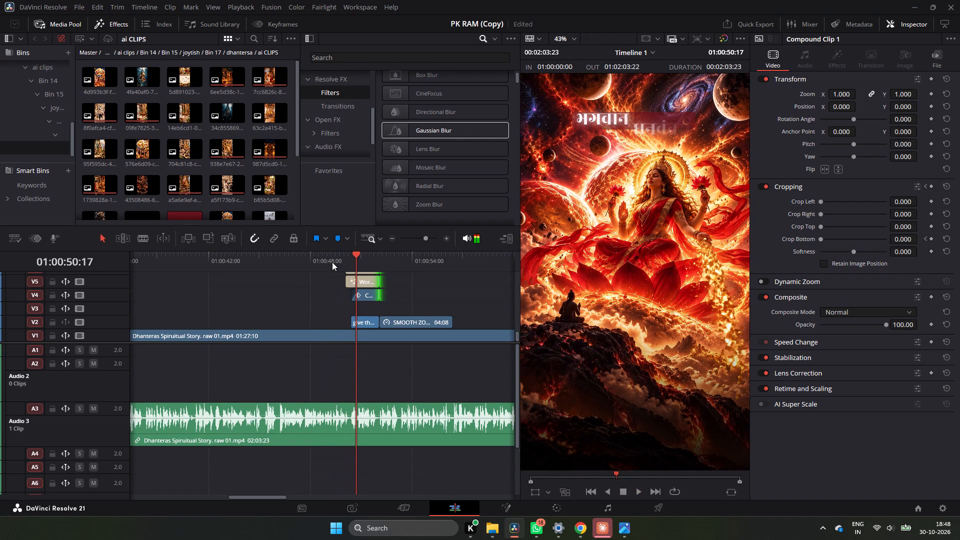
pyautogui.press('space')
pyautogui.press('space')
pyautogui.press('space')
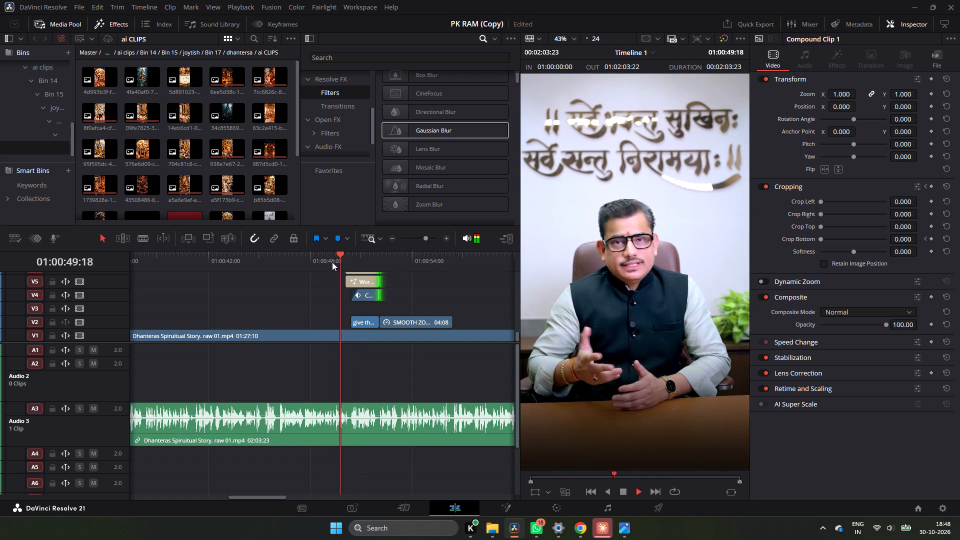
pyautogui.press('space')
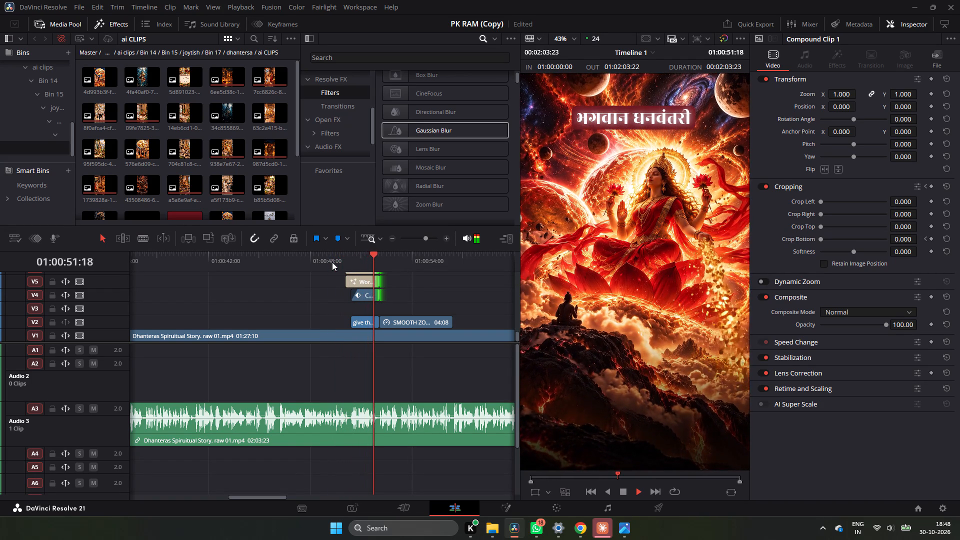
pyautogui.click(339, 267)
pyautogui.press('space')
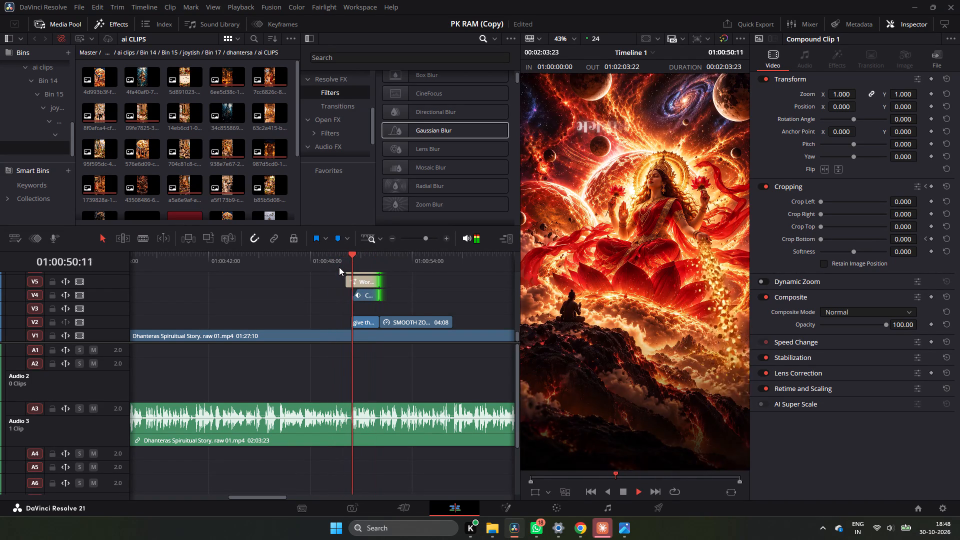
pyautogui.press('space')
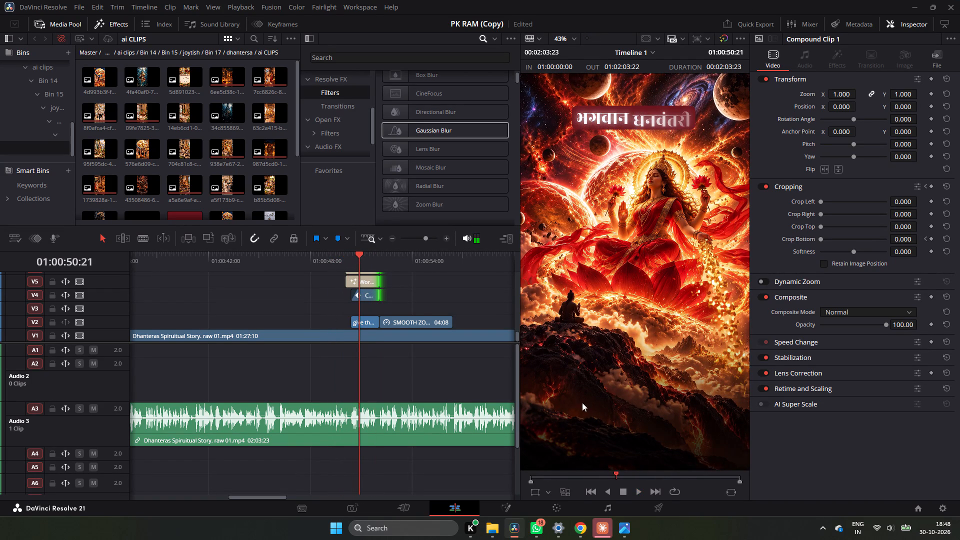
pyautogui.click(350, 269)
pyautogui.click(343, 259)
pyautogui.press('space')
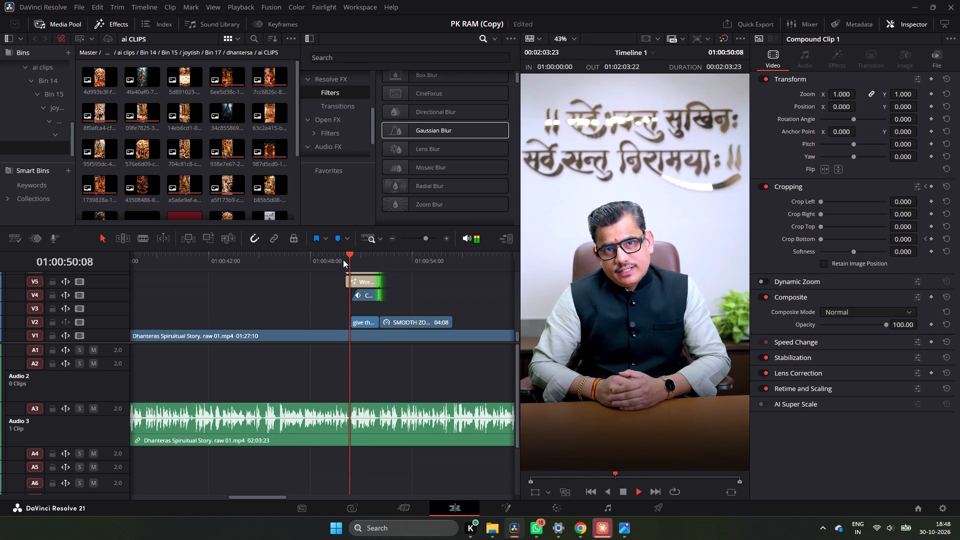
pyautogui.press('space')
# Switch to Chrome and copy the Hindi name "देवी महालक्ष्मी" from the start of the AI Overview.
pyautogui.click(577, 524)
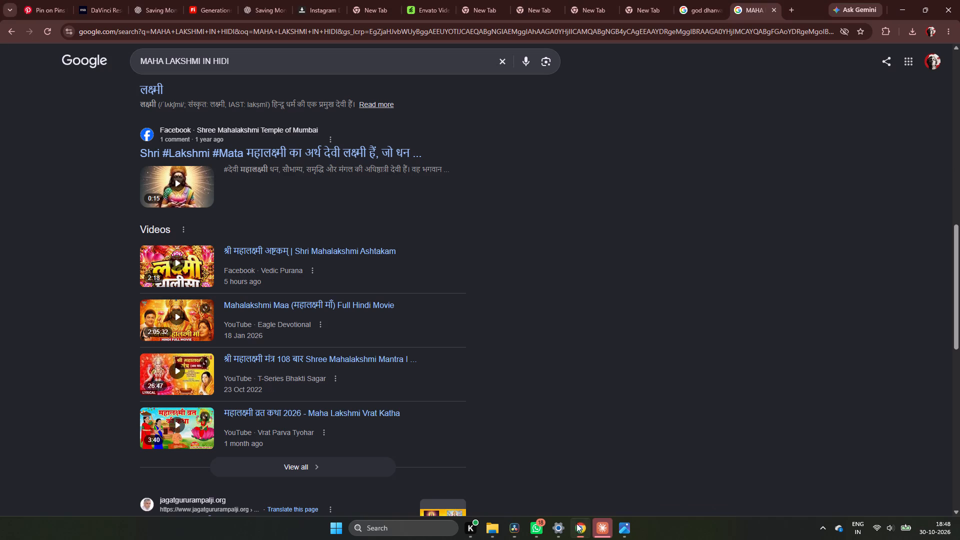
pyautogui.scroll(3, 251, 123)
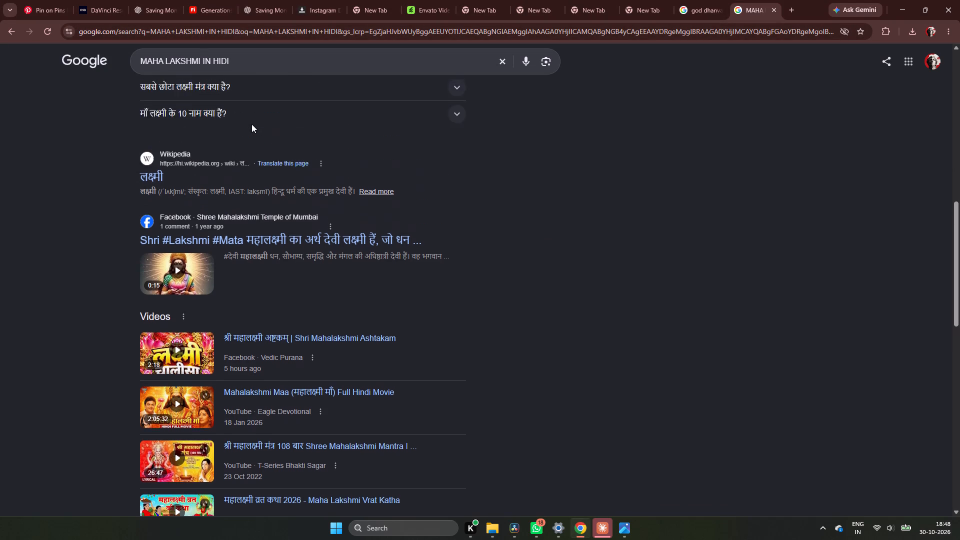
pyautogui.scroll(12, 251, 124)
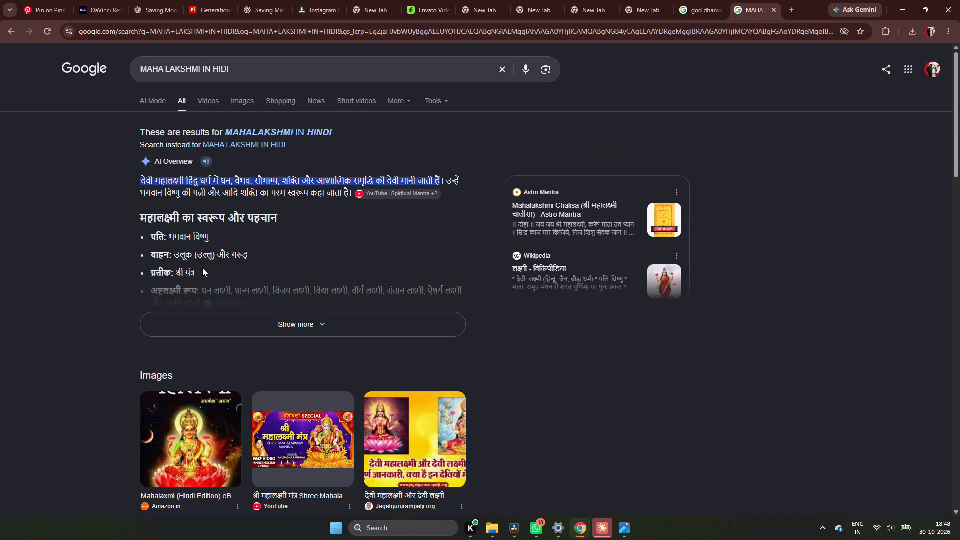
pyautogui.scroll(-4, 202, 267)
pyautogui.click(279, 125)
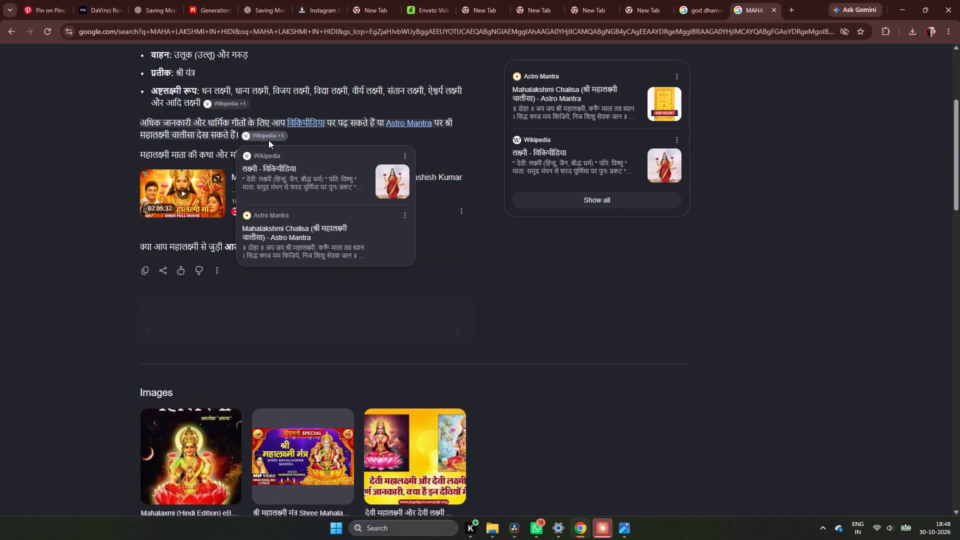
pyautogui.scroll(8, 267, 139)
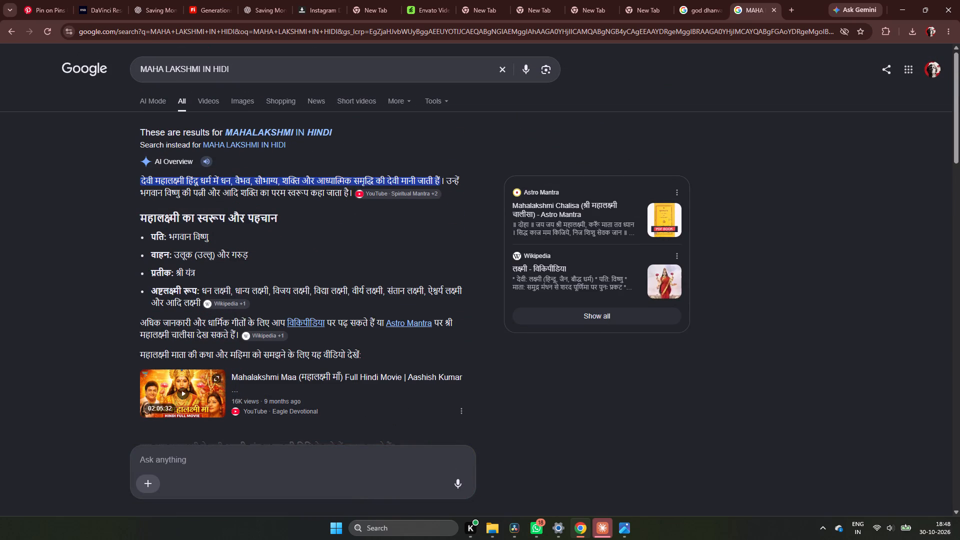
pyautogui.moveTo(132, 178); pyautogui.dragTo(164, 184)
pyautogui.moveTo(164, 184); pyautogui.dragTo(185, 184)
pyautogui.hotkey('ctrl', 'c')
pyautogui.hotkey('ctrl', 'c')
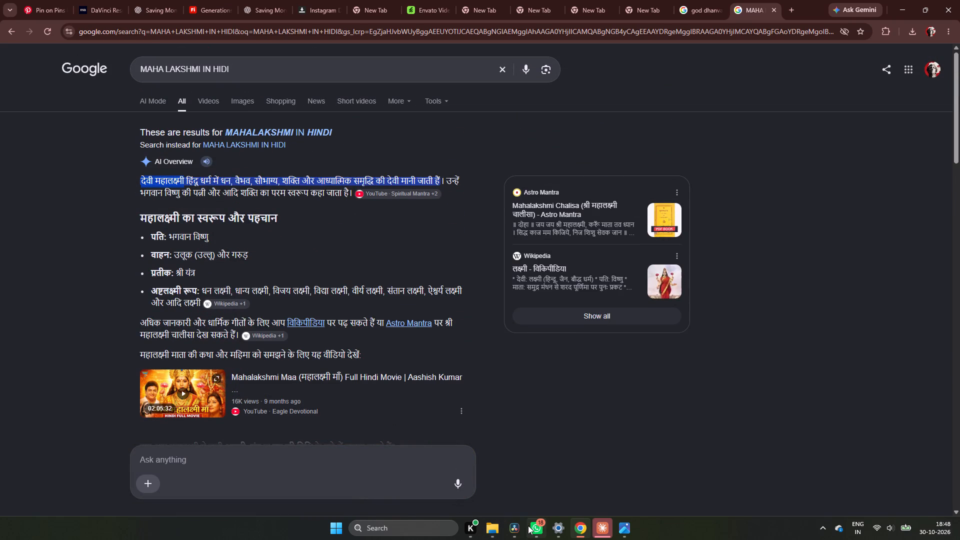
# Return to DaVinci Resolve and replace the text of the V5 WordByWord title near 01:00:50 with "देवी महालक्ष्मी".
pyautogui.click(519, 525)
pyautogui.scroll(1, 383, 290)
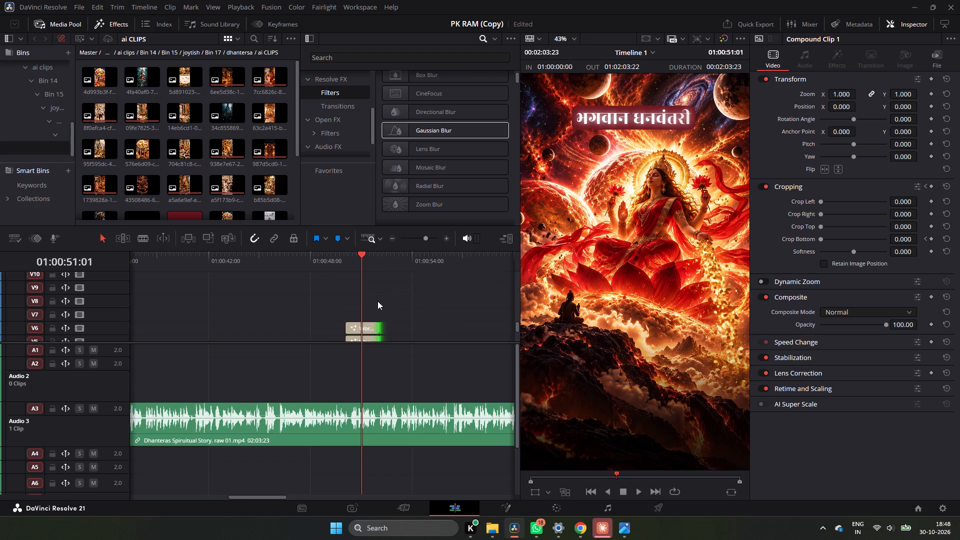
pyautogui.scroll(-1, 377, 301)
pyautogui.click(371, 280)
pyautogui.click(425, 285)
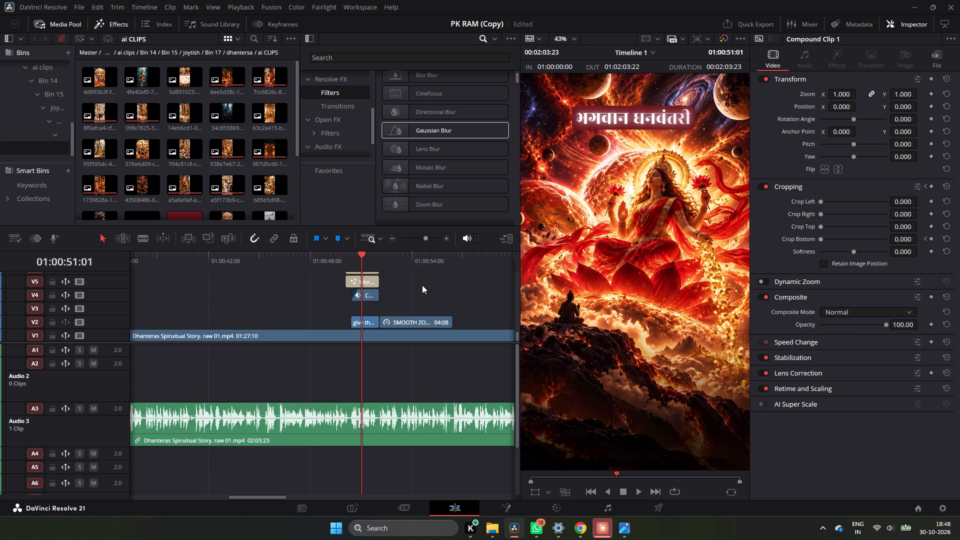
pyautogui.click(363, 283)
pyautogui.click(791, 80)
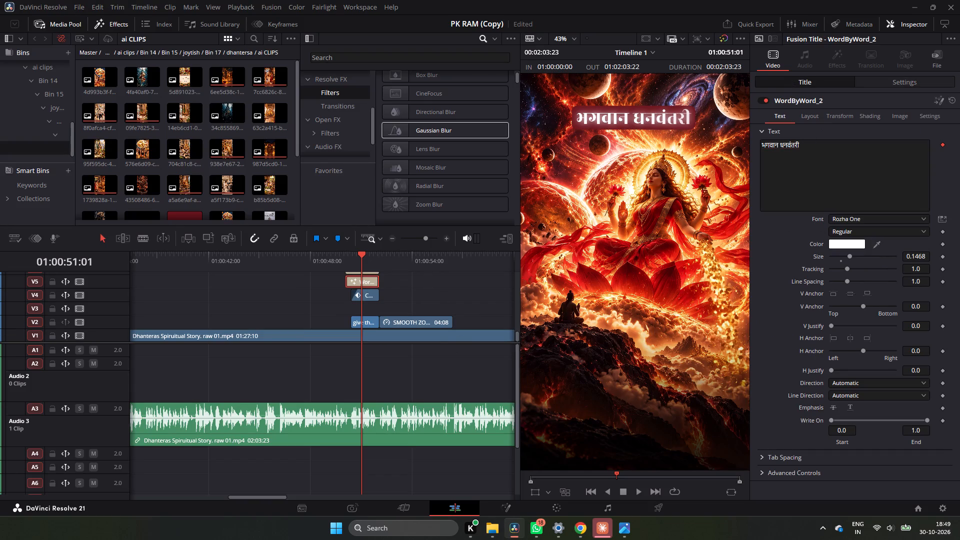
pyautogui.click(807, 147)
pyautogui.hotkey('ctrl', 'a')
pyautogui.hotkey('ctrl', 'v')
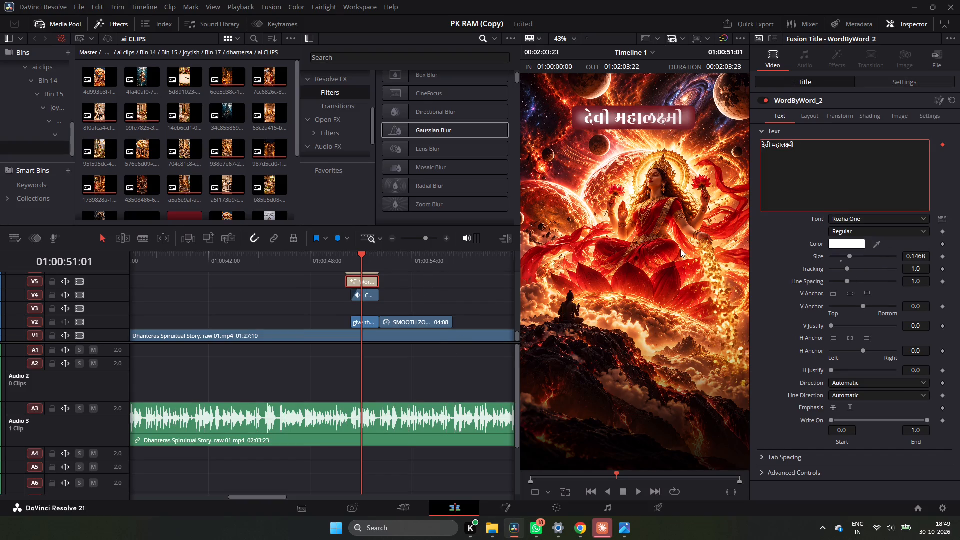
# Replace the text of the matching WordByWord title on V6 with "देवी महालक्ष्मी" as well.
pyautogui.scroll(1, 420, 293)
pyautogui.scroll(-1, 420, 293)
pyautogui.scroll(1, 368, 284)
pyautogui.click(367, 333)
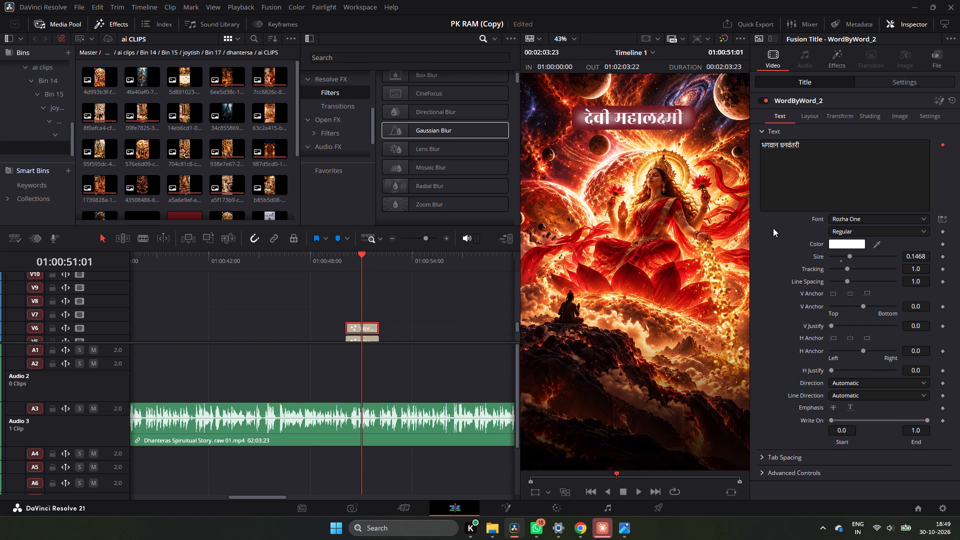
pyautogui.click(818, 169)
pyautogui.hotkey('ctrl', 'a')
pyautogui.hotkey('ctrl', 'v')
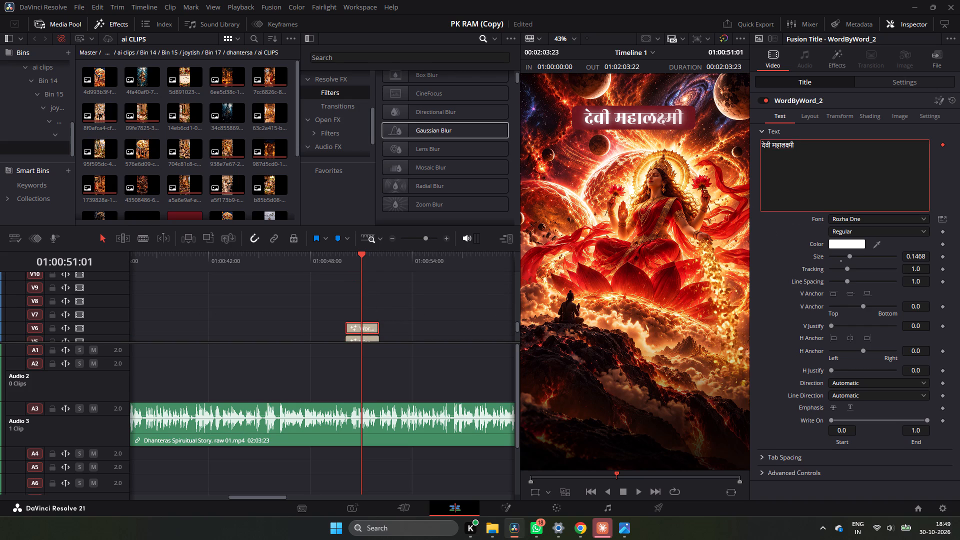
pyautogui.click(418, 318)
# Replay the section from about 01:00:50 to 01:00:52 to check the new title against the narration and the following clip.
pyautogui.click(348, 256)
pyautogui.press('space')
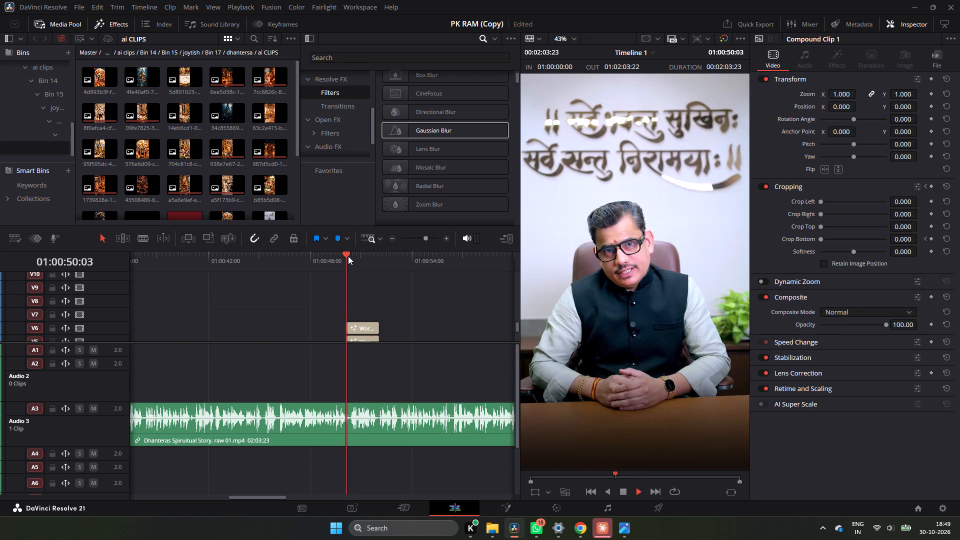
pyautogui.press('space')
pyautogui.scroll(-1, 380, 271)
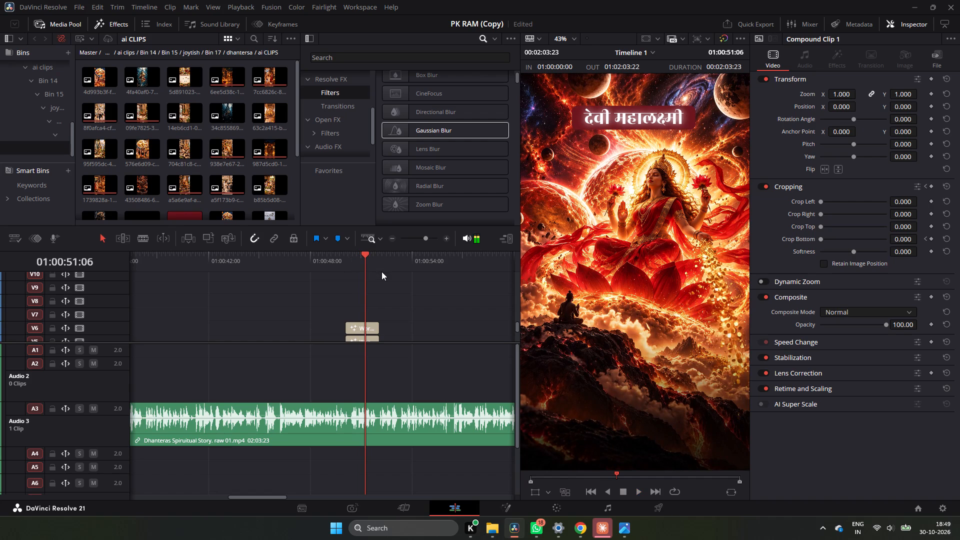
pyautogui.scroll(-1, 382, 274)
pyautogui.click(342, 261)
pyautogui.press('space')
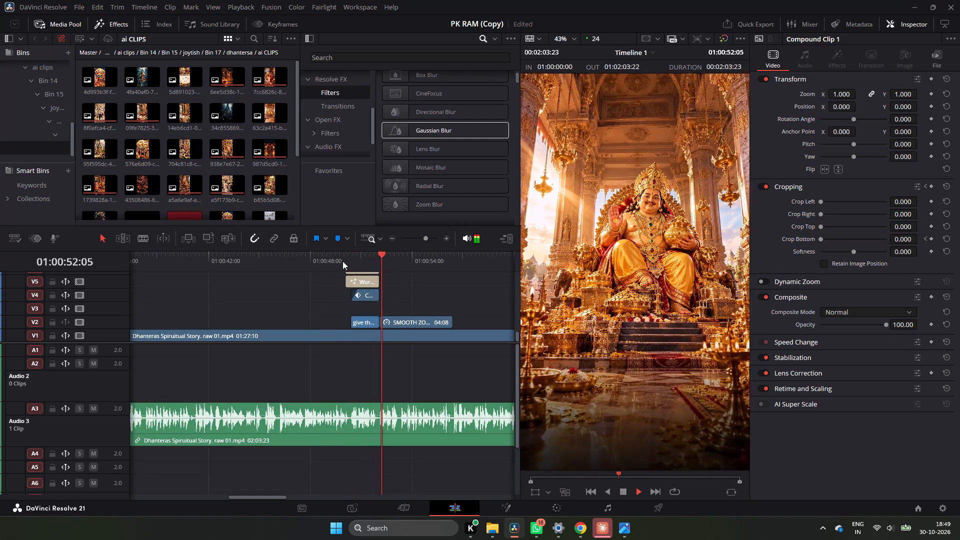
pyautogui.press('space')
# Duplicate the V4–V6 title stack right after the original and extend the copies to the end of the SMOOTH ZO... clip, making the titles 04:08 long.
pyautogui.keyDown('ctrl'); pyautogui.scroll(-2, 401, 281); pyautogui.keyUp('ctrl')
pyautogui.scroll(1, 312, 294)
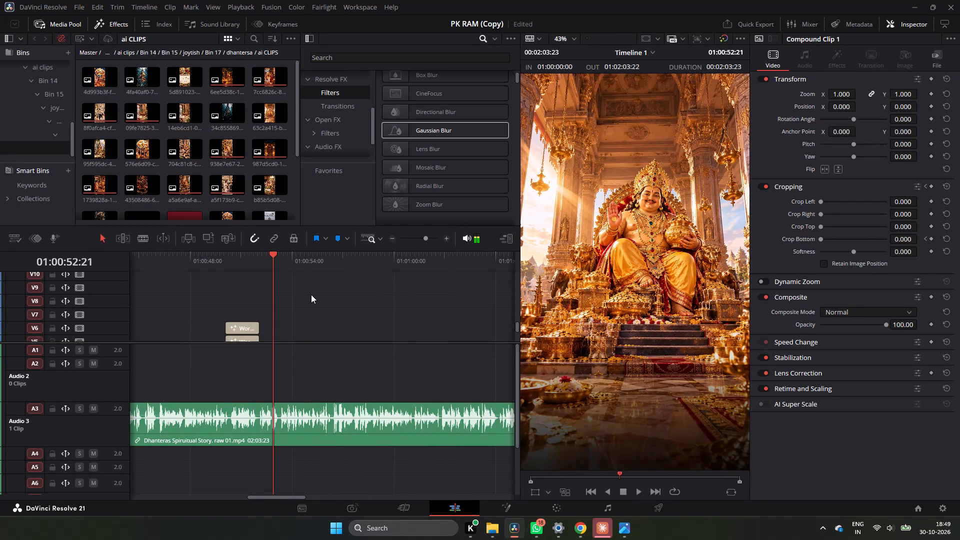
pyautogui.scroll(-1, 311, 294)
pyautogui.moveTo(304, 293); pyautogui.dragTo(232, 279)
pyautogui.keyDown('alt'); pyautogui.moveTo(245, 292); pyautogui.dragTo(286, 293); pyautogui.keyUp('alt')
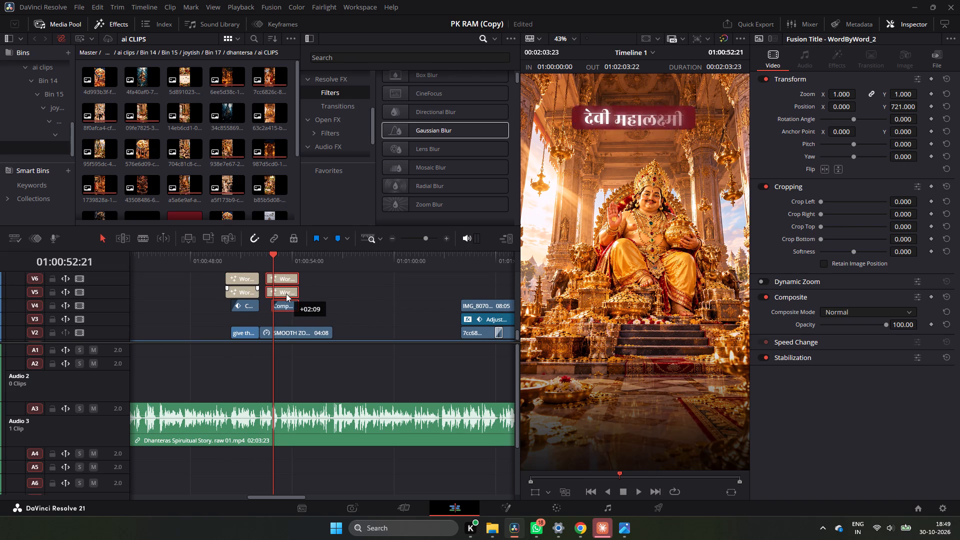
pyautogui.keyDown('alt'); pyautogui.moveTo(286, 293); pyautogui.dragTo(281, 293); pyautogui.keyUp('alt')
pyautogui.moveTo(294, 294); pyautogui.dragTo(339, 300)
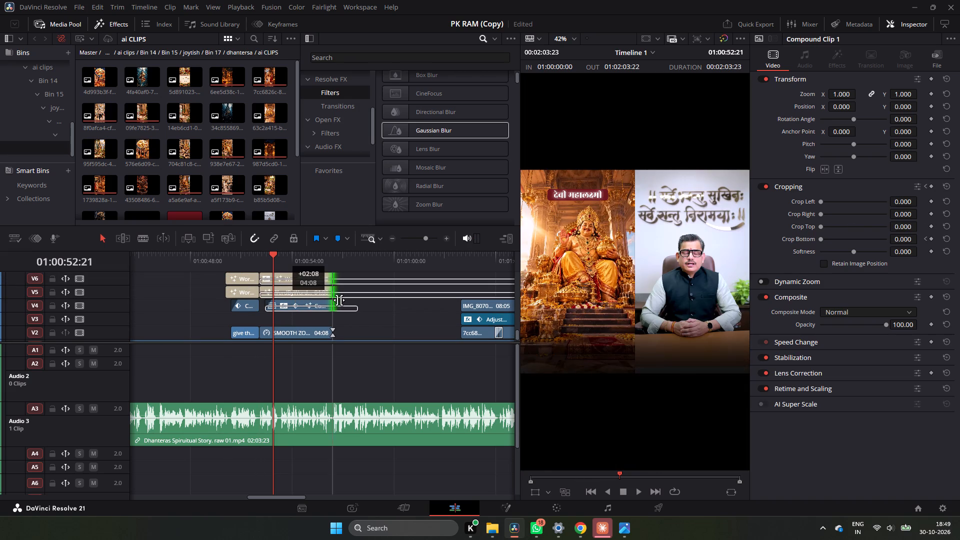
pyautogui.moveTo(339, 300); pyautogui.dragTo(339, 300)
pyautogui.click(304, 297)
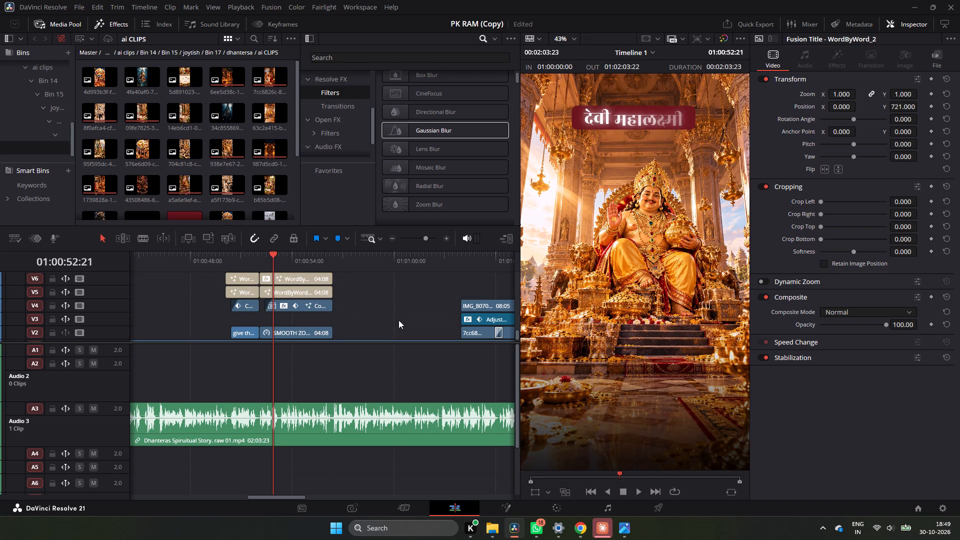
pyautogui.click(398, 320)
# Switch to Chrome and replace the Google search with "VAGAWAN KUBER IN HINDI".
pyautogui.click(583, 534)
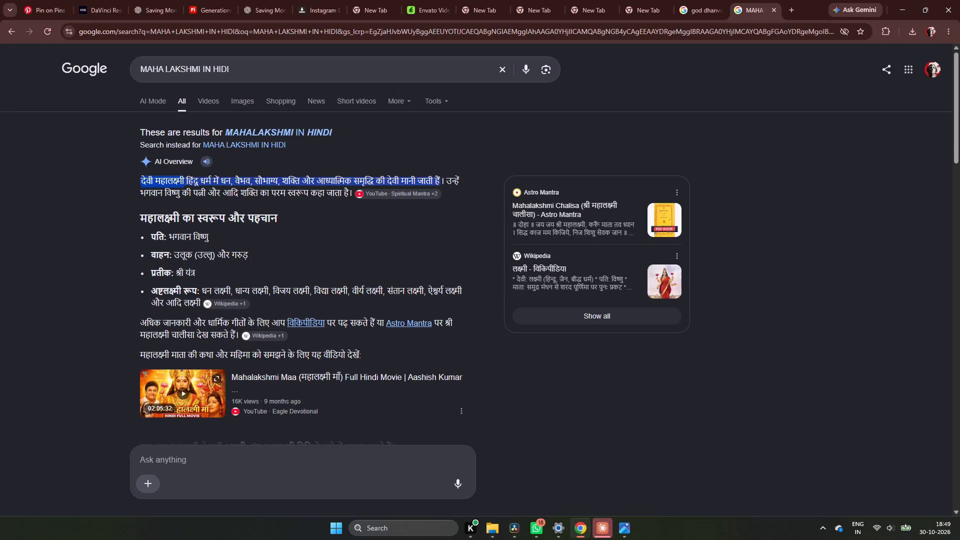
pyautogui.click(391, 75)
pyautogui.press('BackSpace')
pyautogui.press('BackSpace')
pyautogui.press('BackSpace')
pyautogui.press('BackSpace')
pyautogui.press('BackSpace')
pyautogui.press('BackSpace')
pyautogui.press('BackSpace')
pyautogui.press('BackSpace')
pyautogui.press('BackSpace')
pyautogui.press('BackSpace')
pyautogui.press('BackSpace')
pyautogui.press('BackSpace')
pyautogui.press('BackSpace')
pyautogui.press('BackSpace')
pyautogui.press('BackSpace')
pyautogui.press('BackSpace')
pyautogui.press('BackSpace')
pyautogui.press('BackSpace')
pyautogui.press('BackSpace')
pyautogui.press('BackSpace')
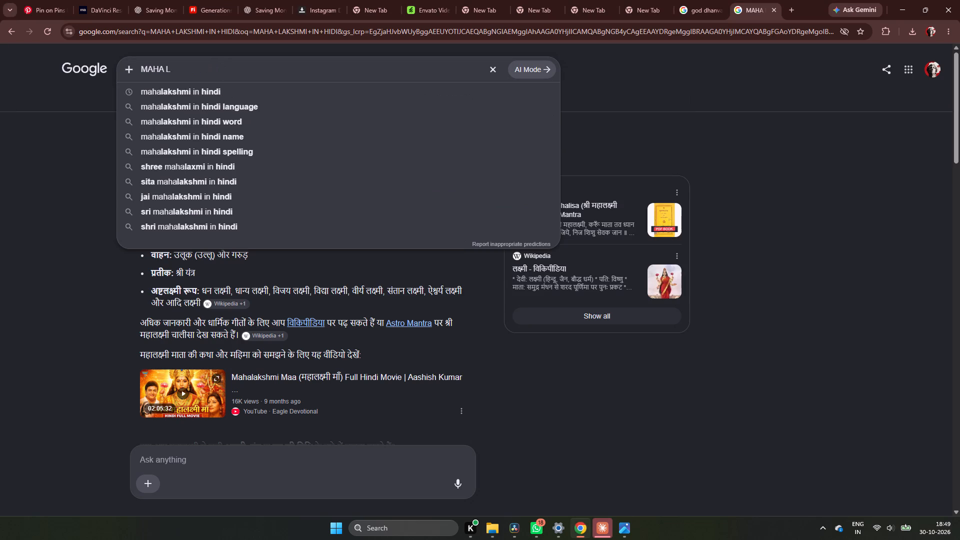
pyautogui.press('v')
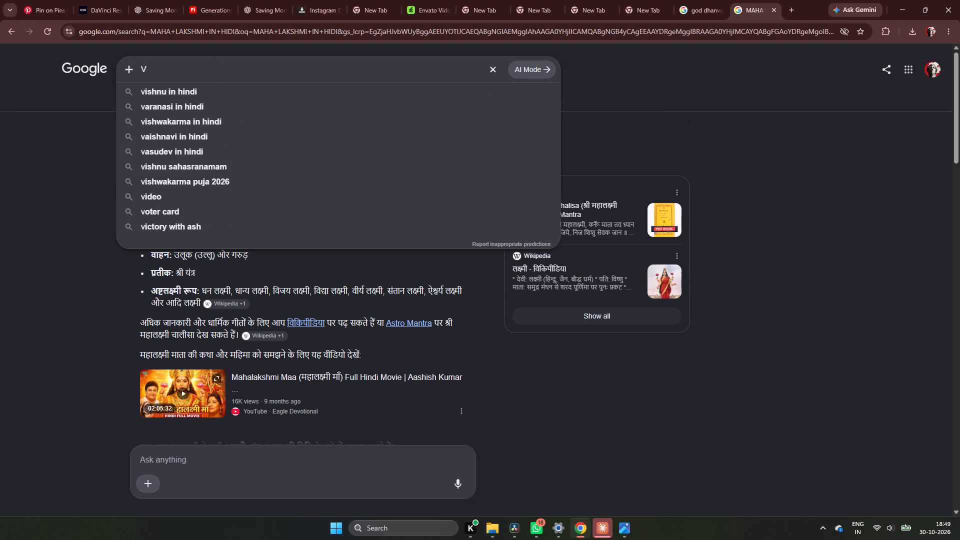
pyautogui.write('AGAWAN KUBER')
pyautogui.press('space')
pyautogui.write('IN')
pyautogui.press('space')
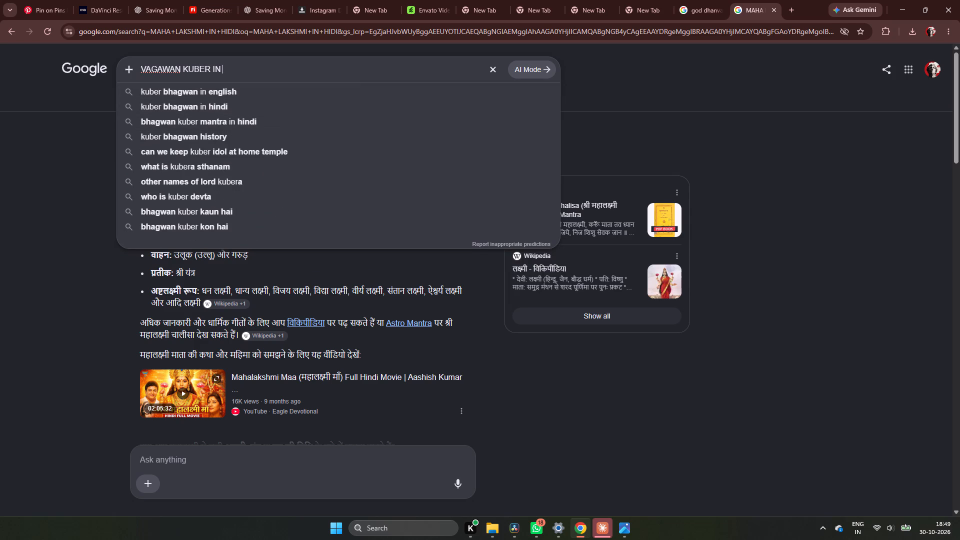
pyautogui.write('HINDI')
pyautogui.press('Return')
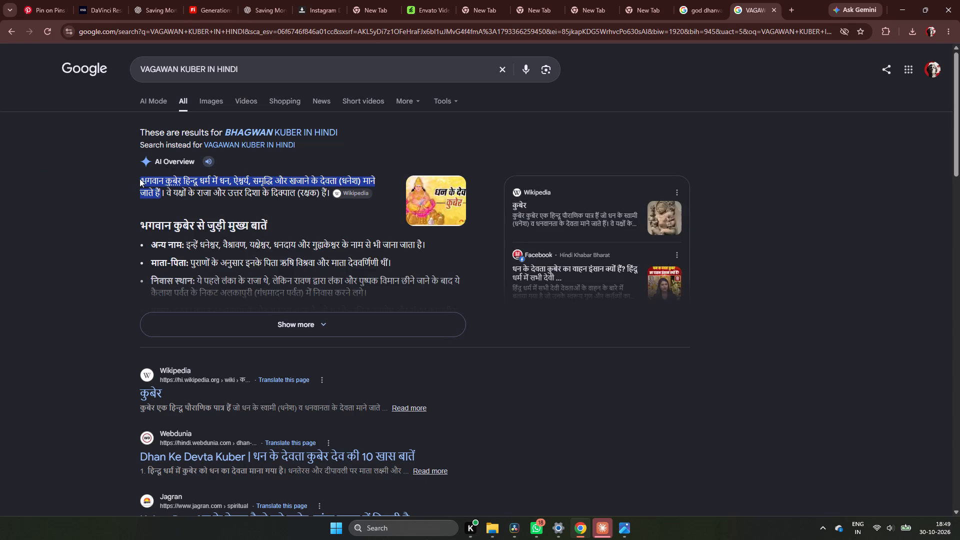
# Copy the Hindi name "भगवान कुबेर" from the start of the AI Overview.
pyautogui.moveTo(137, 172); pyautogui.dragTo(170, 182)
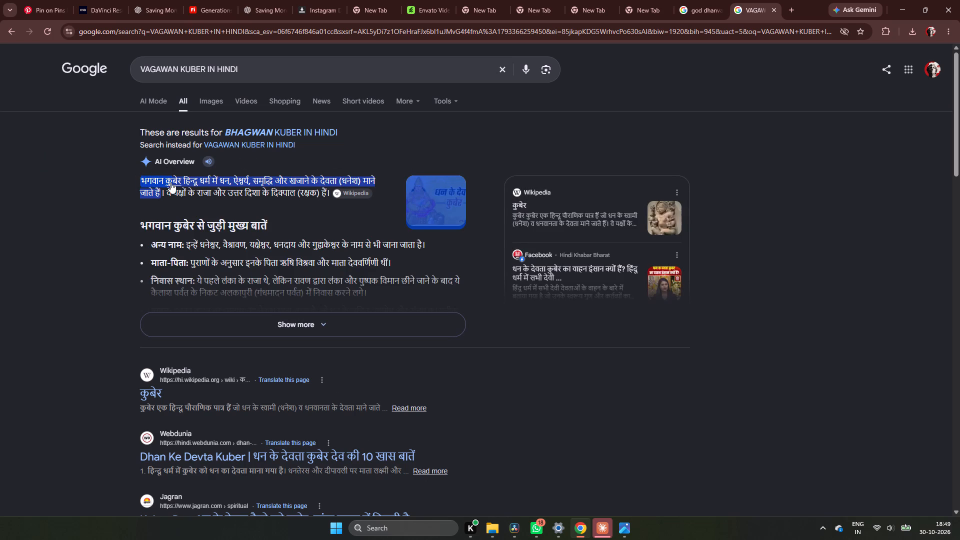
pyautogui.moveTo(170, 182); pyautogui.dragTo(181, 182)
pyautogui.hotkey('ctrl', 'c')
pyautogui.hotkey('ctrl', 'c')
# Return to DaVinci Resolve and replace the text of the duplicated V5 title above the Kuber clip with "भगवान कुबेर".
pyautogui.click(511, 534)
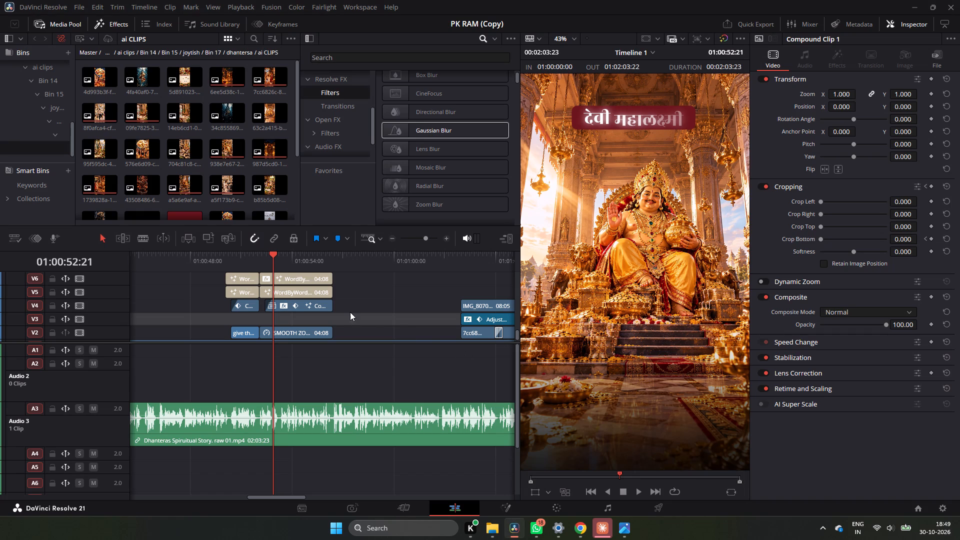
pyautogui.click(317, 296)
pyautogui.click(834, 160)
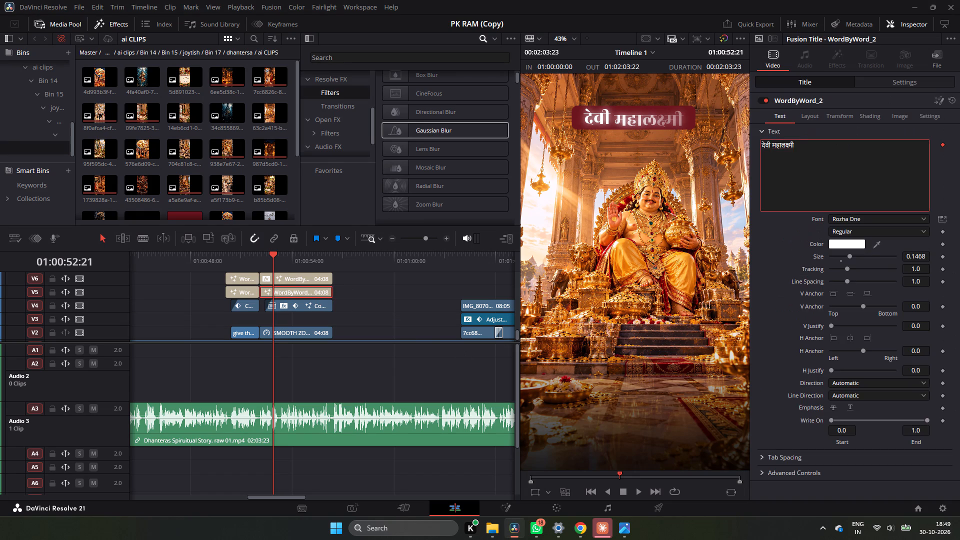
pyautogui.hotkey('ctrl', 'a')
pyautogui.hotkey('ctrl', 'v')
# Replace the text of the duplicated V6 title above the Kuber clip with "भगवान कुबेर" as well.
pyautogui.click(285, 279)
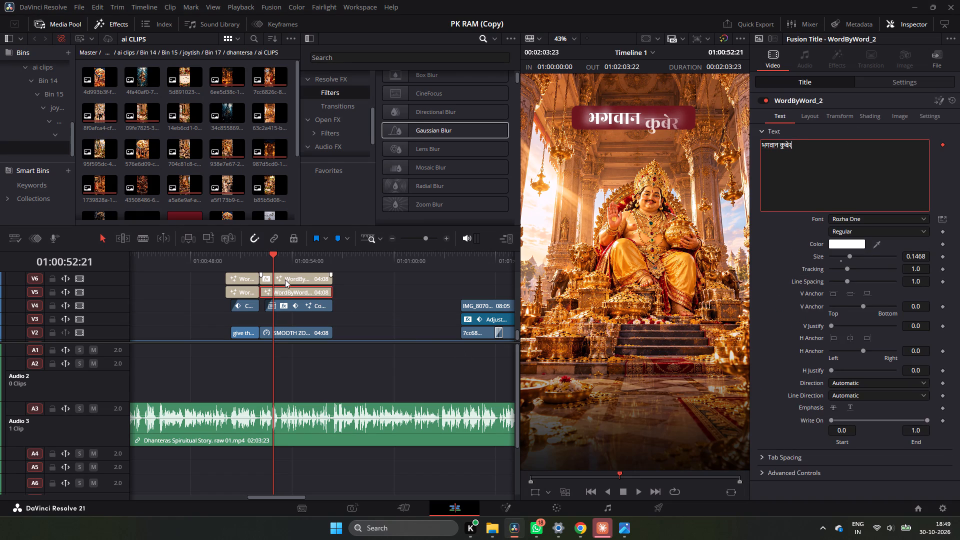
pyautogui.click(870, 171)
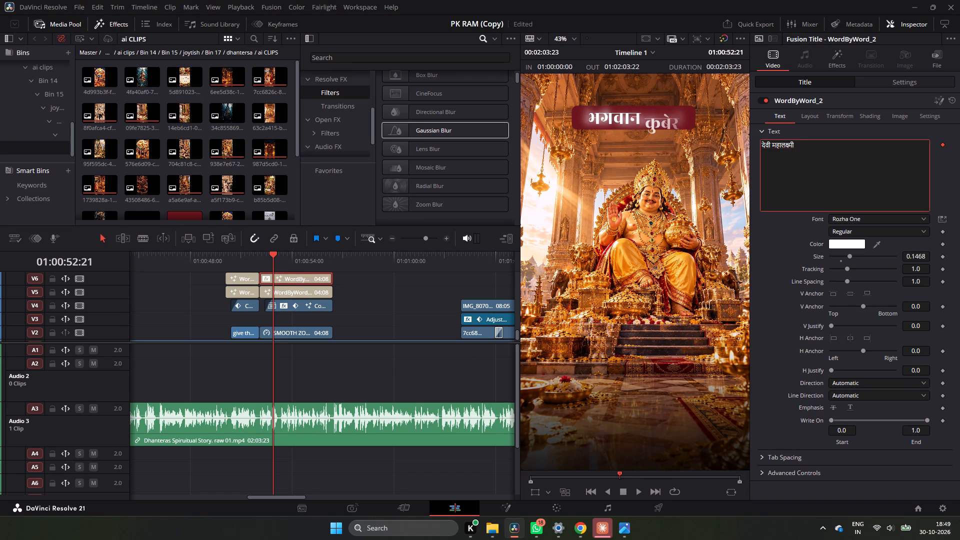
pyautogui.hotkey('ctrl', 'a')
pyautogui.hotkey('ctrl', 'v')
# Replay from about 01:00:50 into the Kuber title and return to about 01:00:52 to inspect where it starts.
pyautogui.click(237, 257)
pyautogui.press('space')
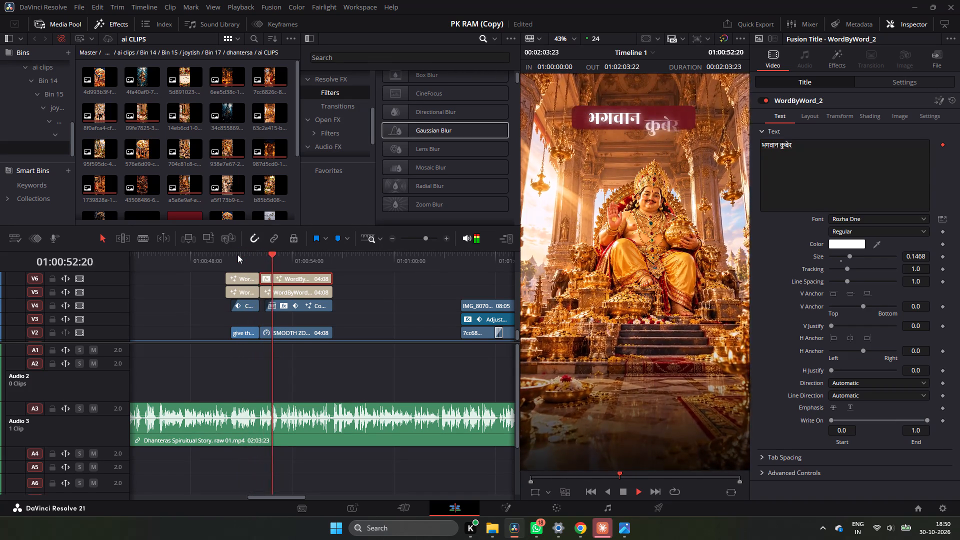
pyautogui.press('space')
pyautogui.click(263, 257)
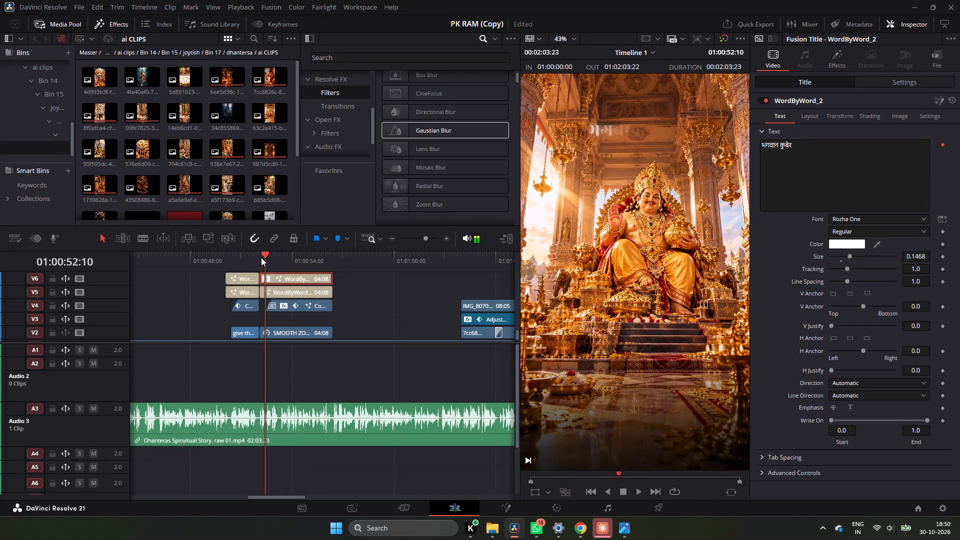
# Replay the start of the Kuber title from about 01:00:52 to check the name animation over the clip.
pyautogui.click(258, 258)
pyautogui.press('space')
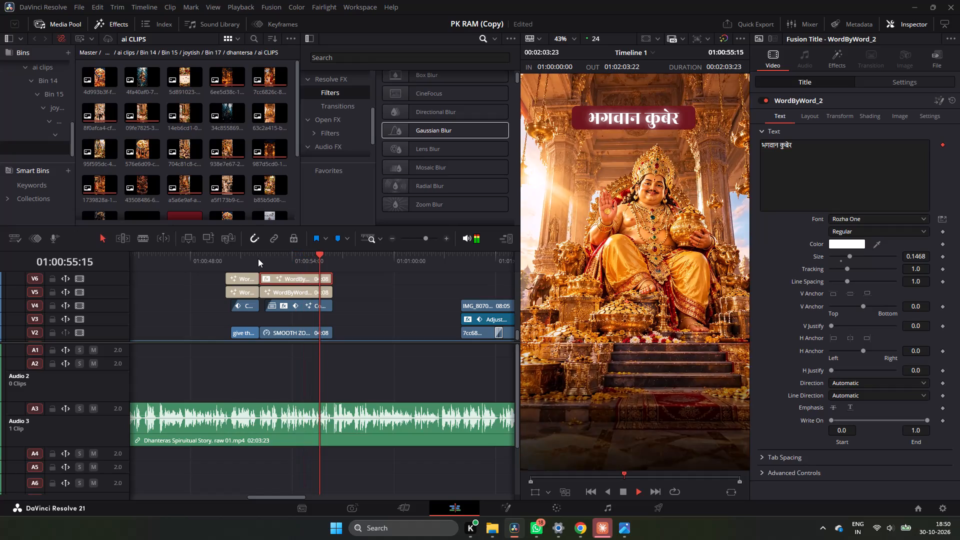
pyautogui.press('space')
pyautogui.click(260, 259)
pyautogui.press('space')
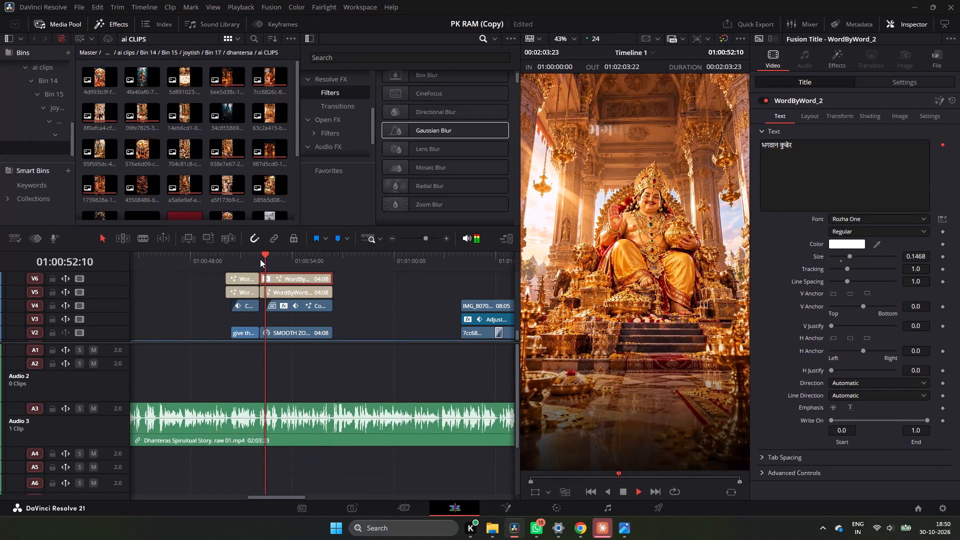
pyautogui.press('space')
pyautogui.press('space')
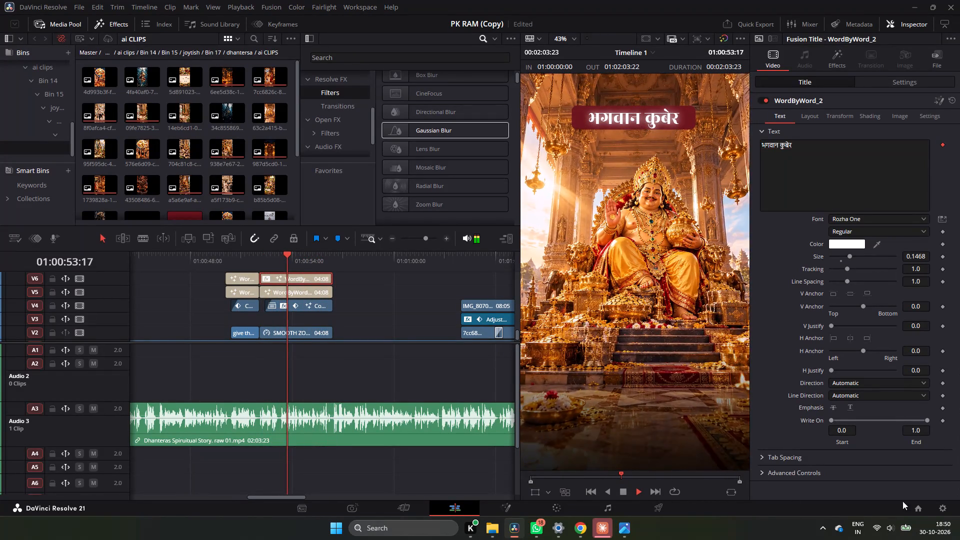
pyautogui.press('space')
# Reframe the V2 Kuber clip with Position X at -48 and Zoom at 1.090.
pyautogui.click(300, 305)
pyautogui.click(287, 333)
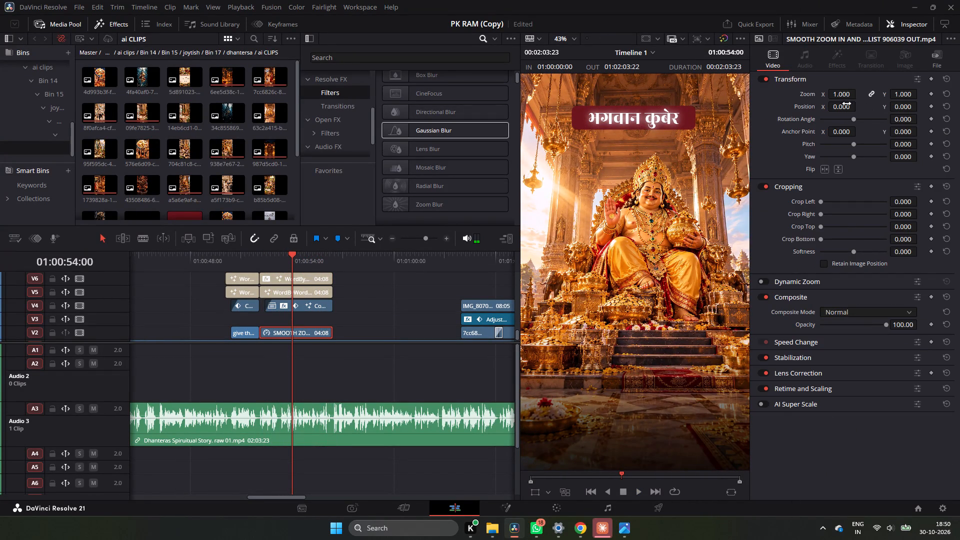
pyautogui.moveTo(847, 106); pyautogui.dragTo(814, 107)
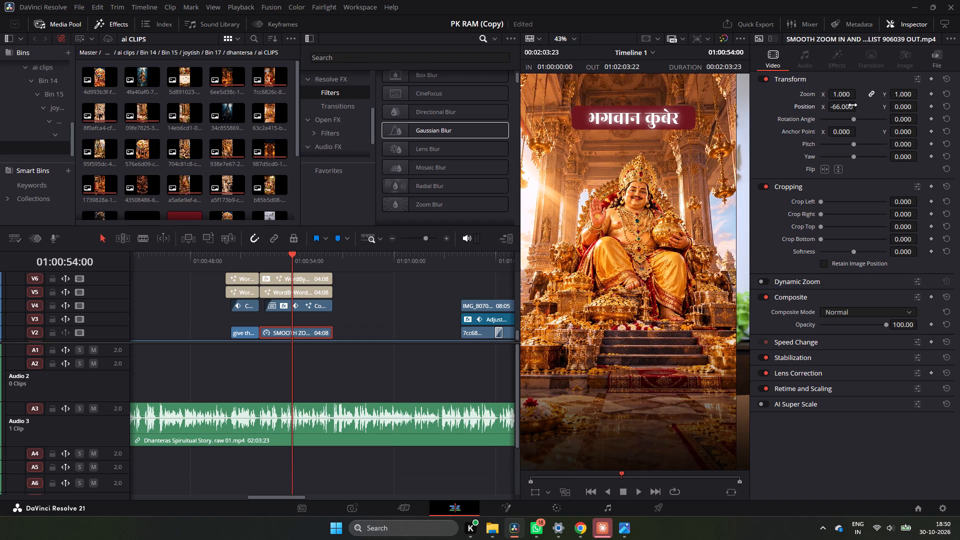
pyautogui.moveTo(910, 95); pyautogui.dragTo(920, 103)
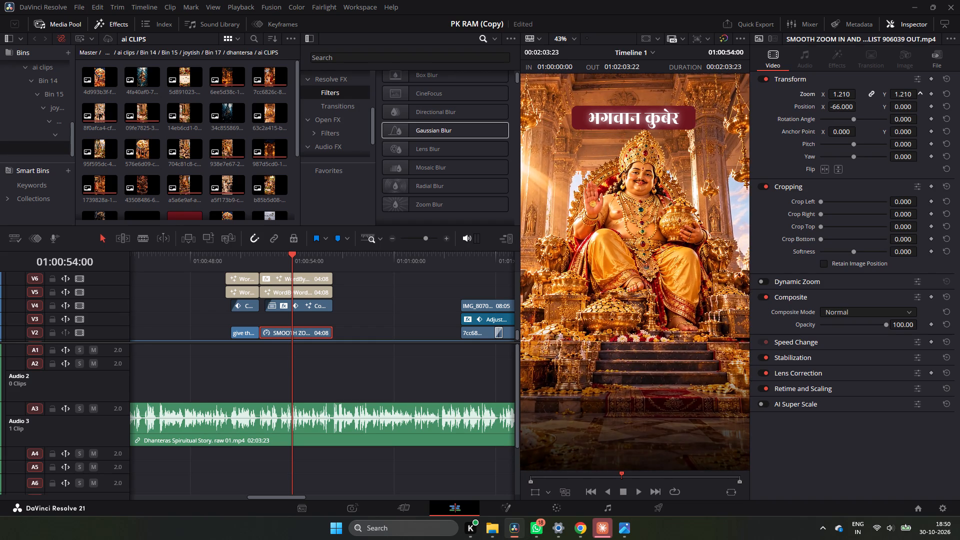
pyautogui.moveTo(920, 103); pyautogui.dragTo(917, 103)
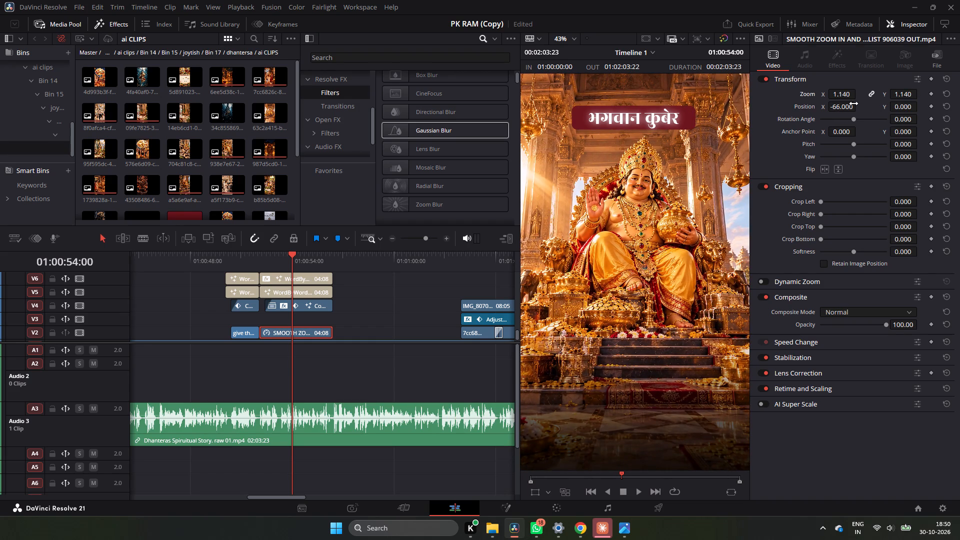
pyautogui.moveTo(852, 103); pyautogui.dragTo(861, 103)
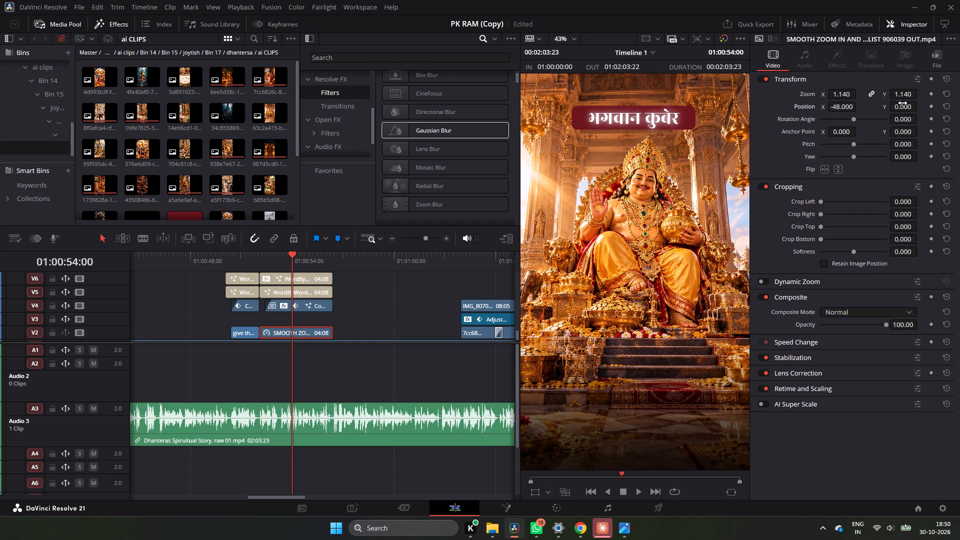
pyautogui.moveTo(905, 96); pyautogui.dragTo(903, 101)
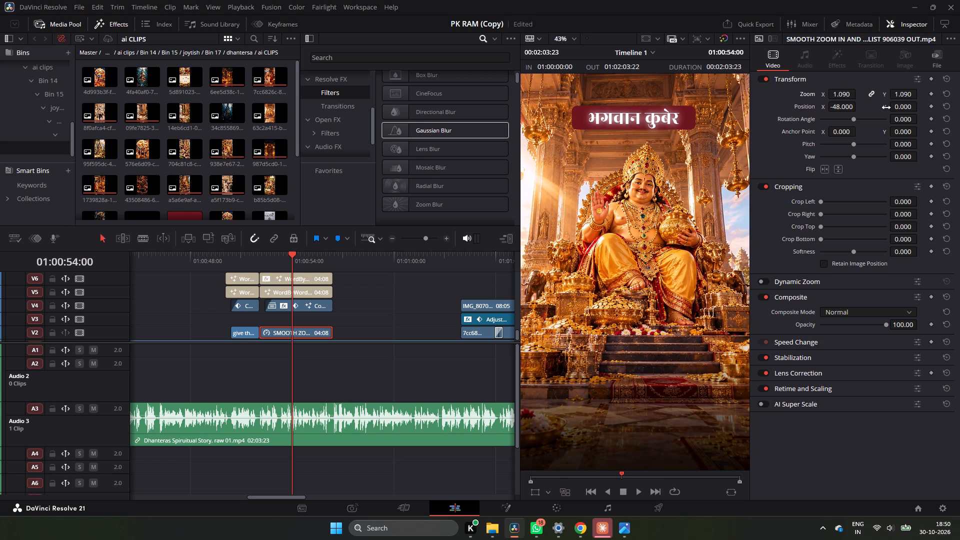
# Play back the reframed Kuber clip and the speaker footage after it, up to about 01:01:06.
pyautogui.click(258, 258)
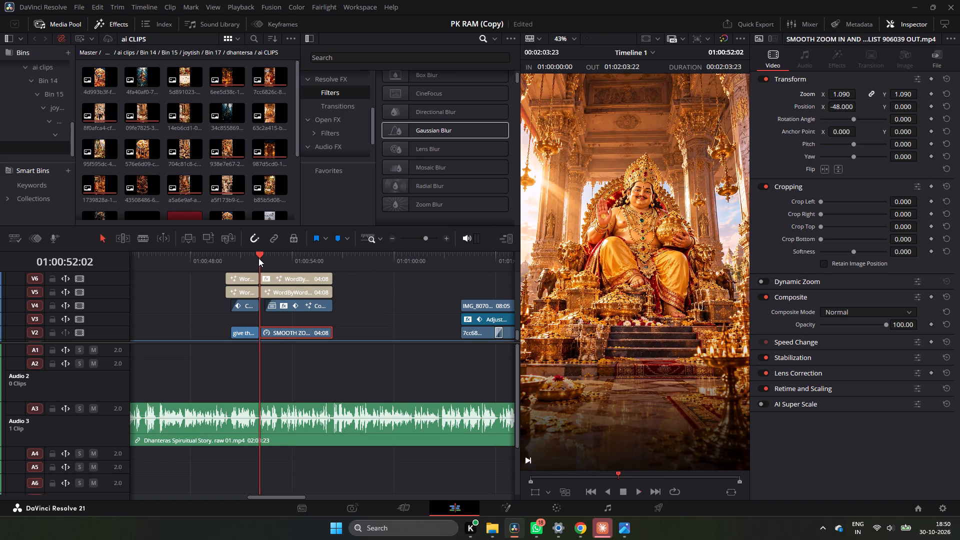
pyautogui.press('space')
pyautogui.click(258, 257)
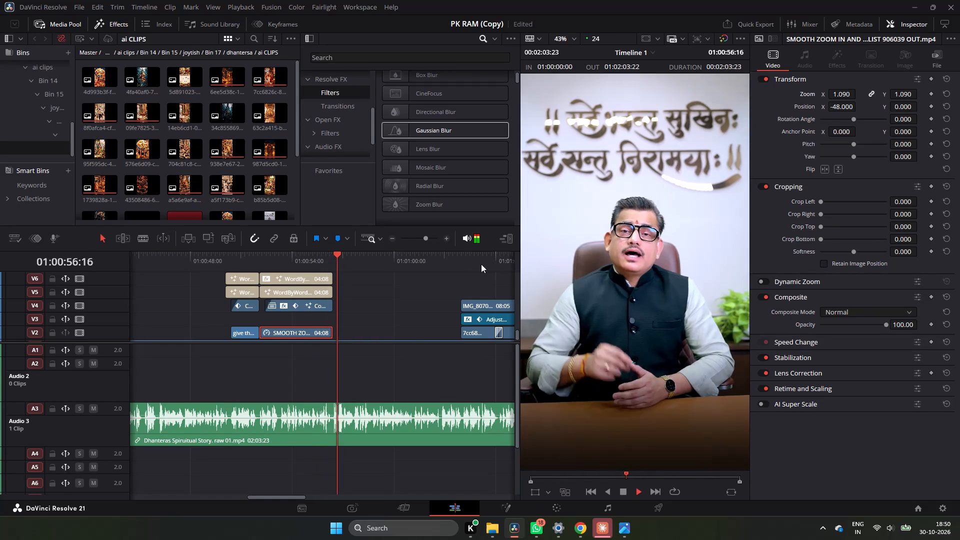
pyautogui.press('space')
pyautogui.press('space')
pyautogui.click(392, 238)
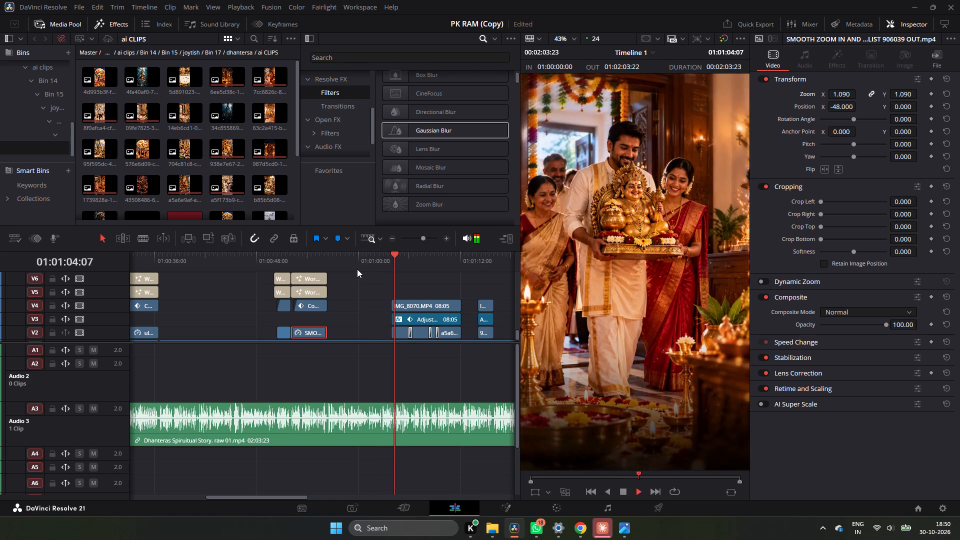
pyautogui.press('space')
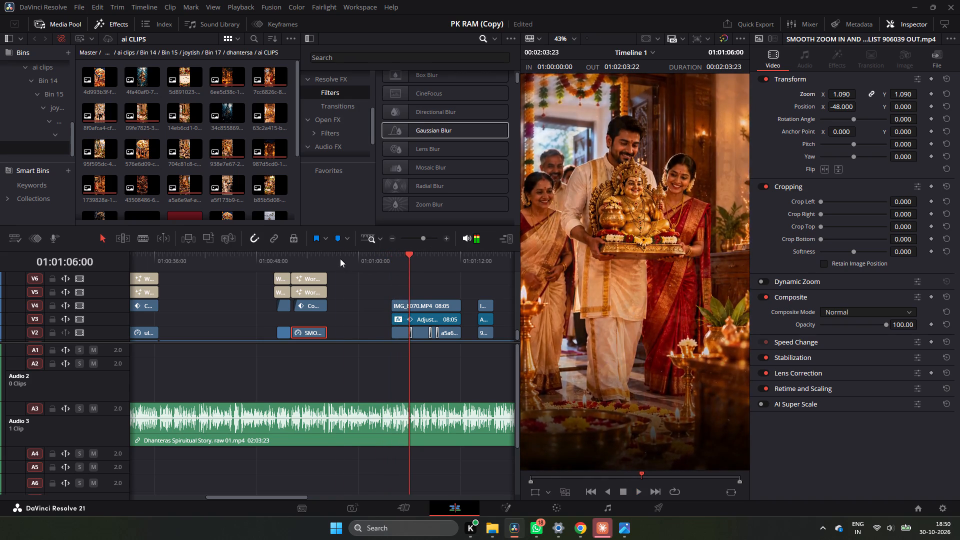
pyautogui.click(340, 258)
pyautogui.press('space')
pyautogui.press('space')
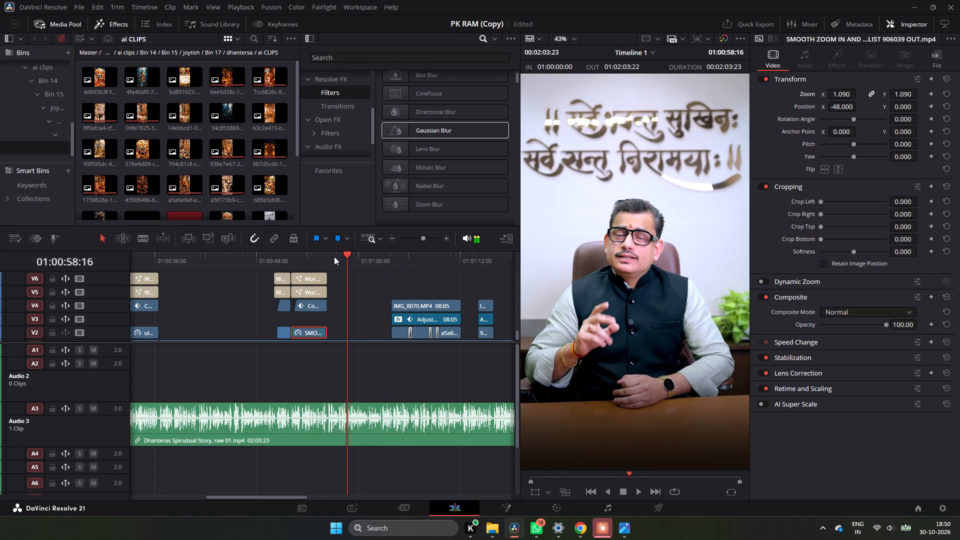
pyautogui.click(331, 256)
pyautogui.press('space')
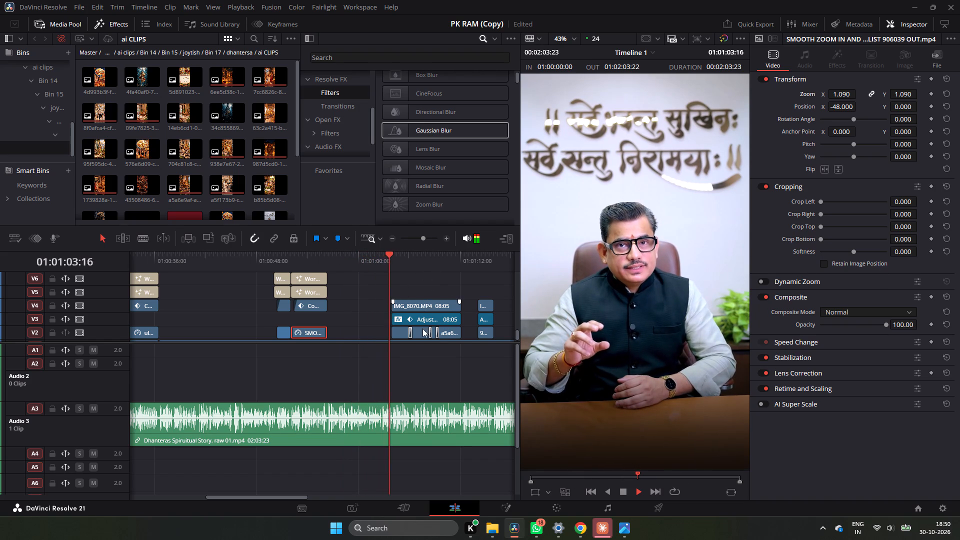
pyautogui.press('space')
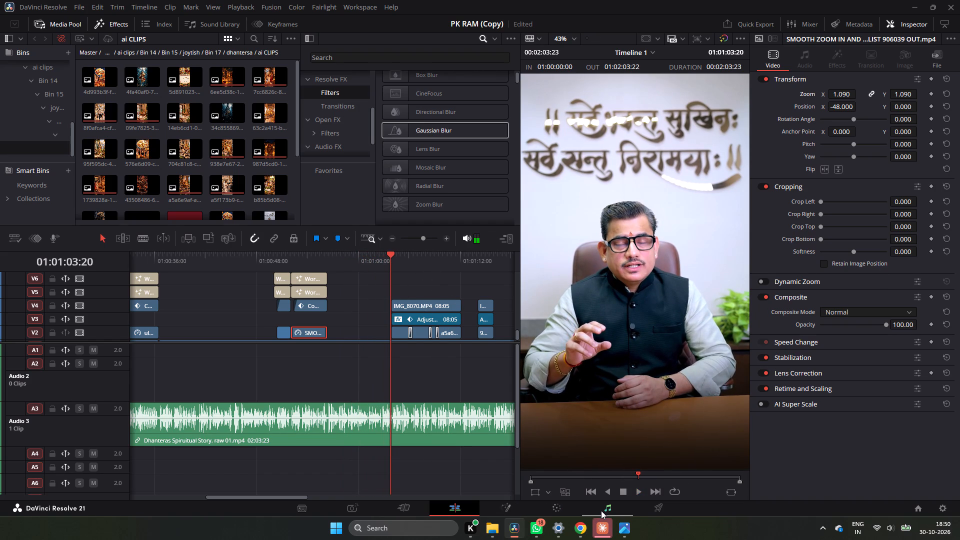
# On the Fairlight page, reset the Audio 2 and Bus 1 fader levels to 0.0, and return to the Edit page.
pyautogui.click(601, 510)
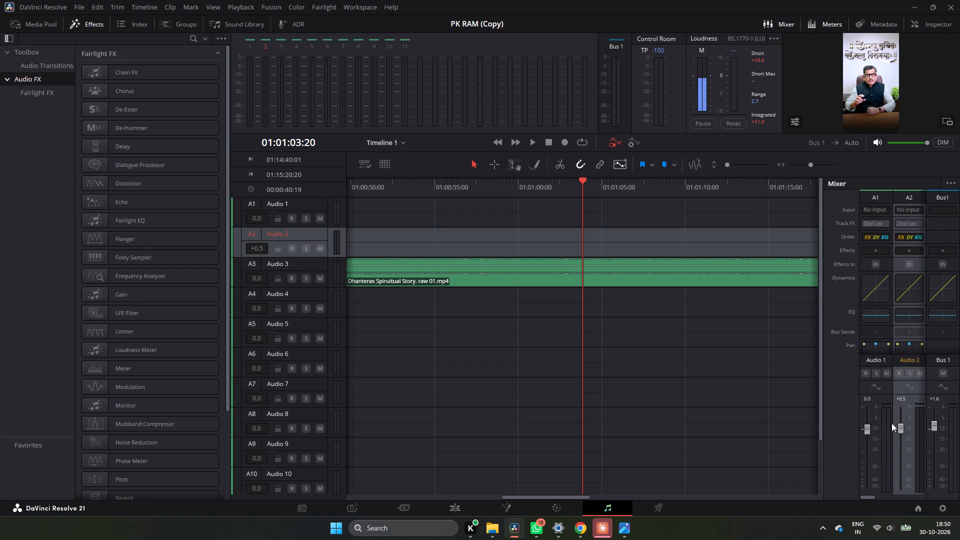
pyautogui.click(902, 427)
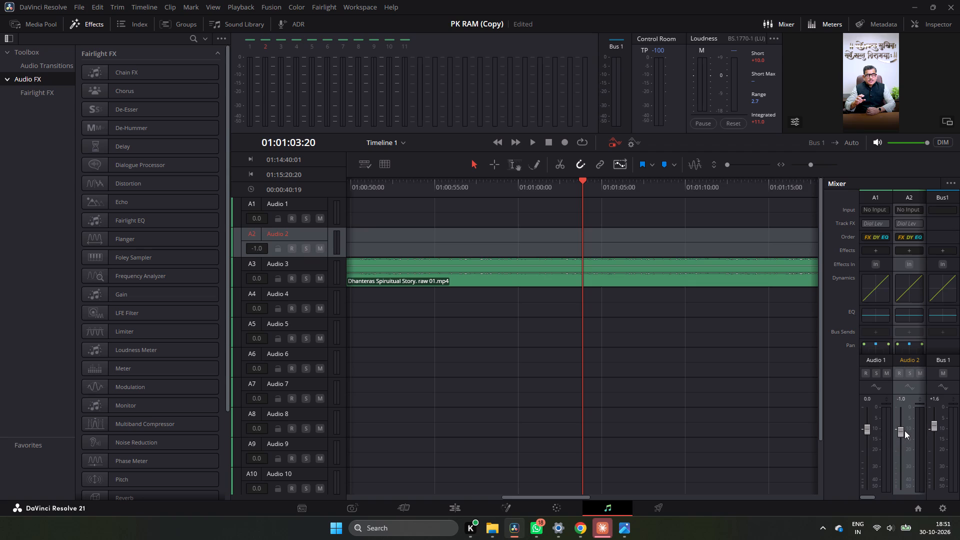
pyautogui.click(938, 426)
pyautogui.click(934, 426)
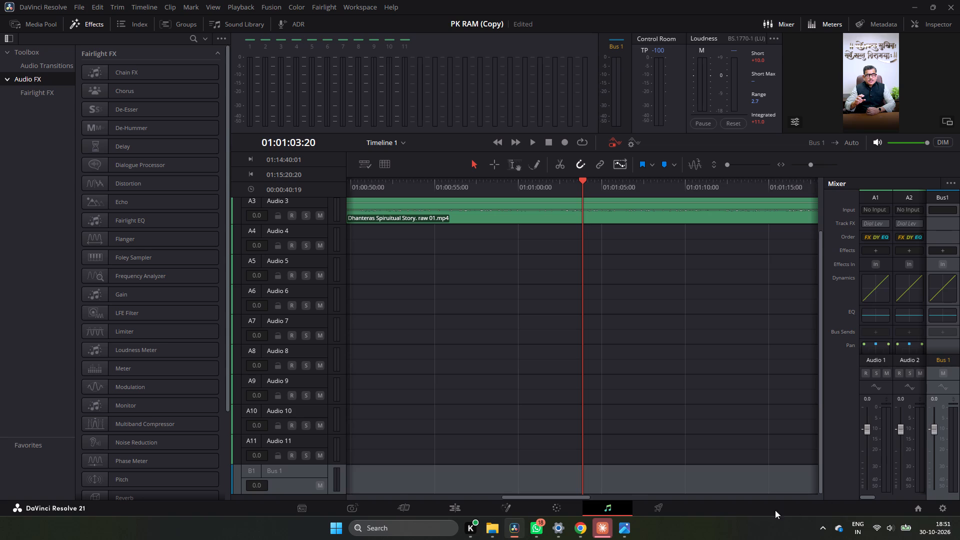
pyautogui.click(469, 505)
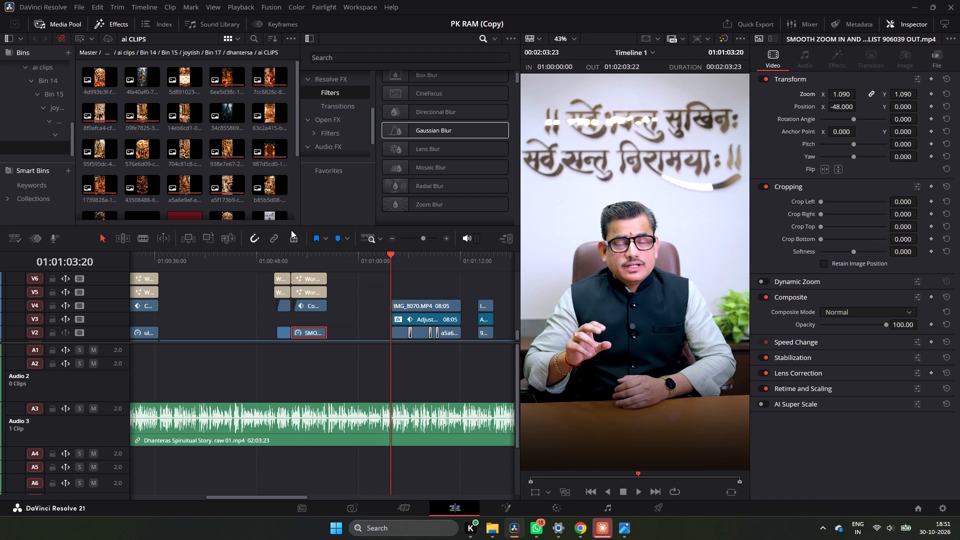
# Replay the deity title section from about 01:00:51, and review the speaker footage between about 01:00:36 and 01:00:45.
pyautogui.click(286, 259)
pyautogui.press('space')
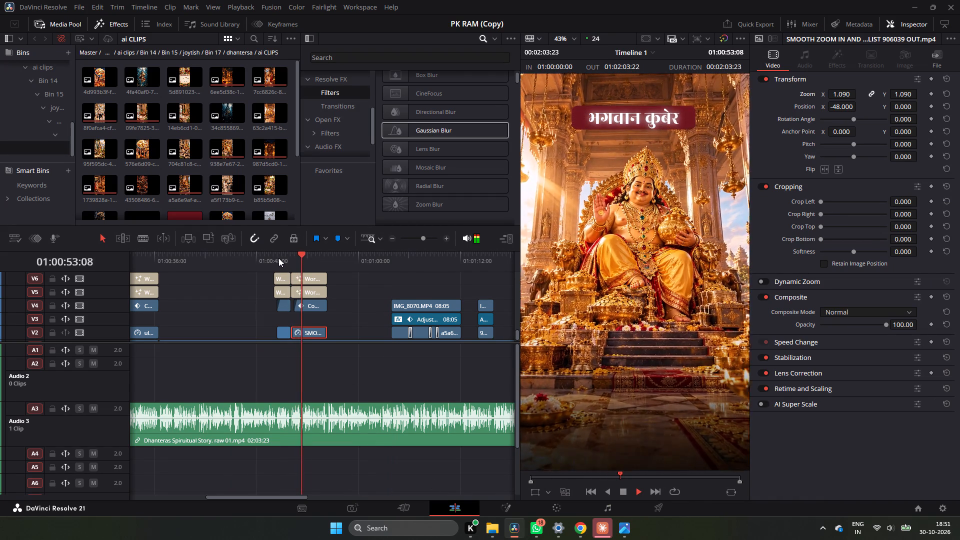
pyautogui.click(278, 258)
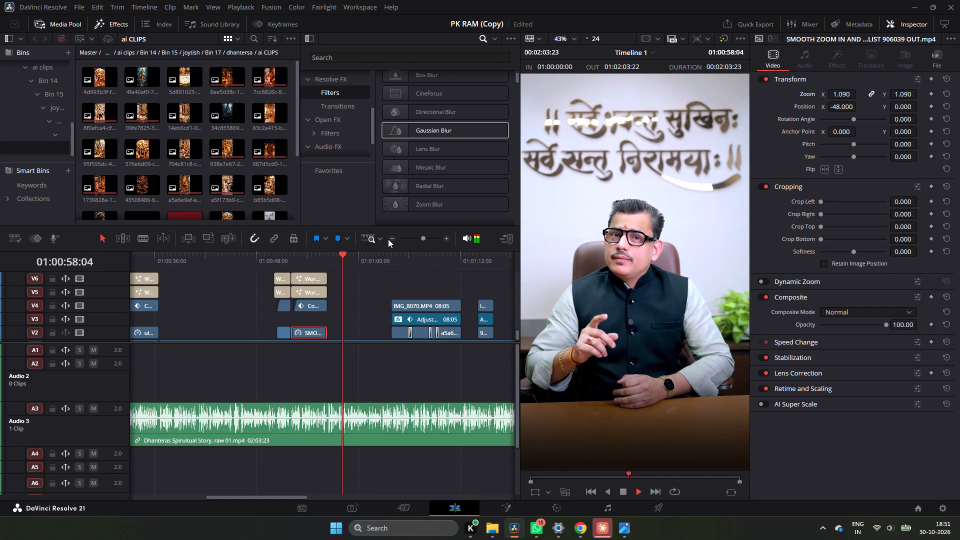
pyautogui.doubleClick(388, 239)
pyautogui.click(207, 258)
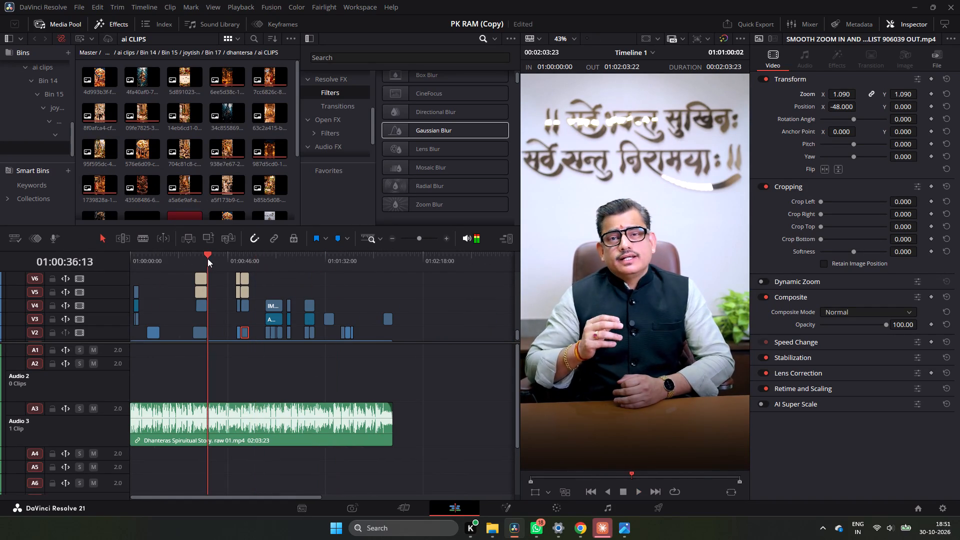
pyautogui.click(446, 239)
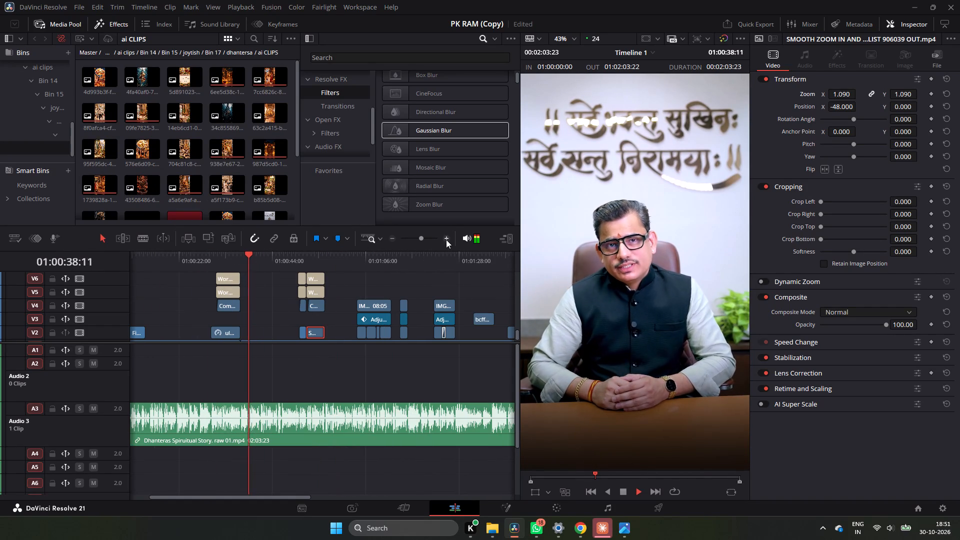
pyautogui.click(446, 239)
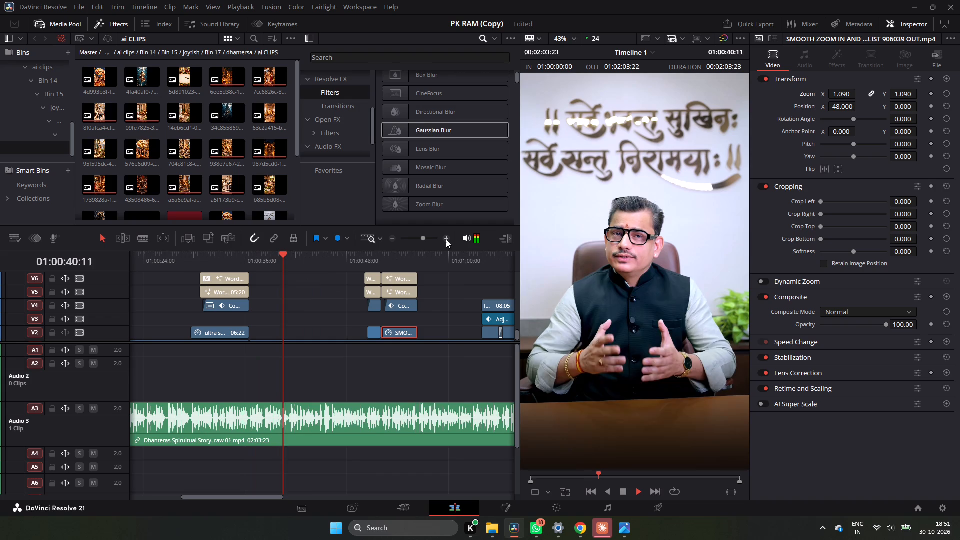
pyautogui.press('space')
pyautogui.press('space')
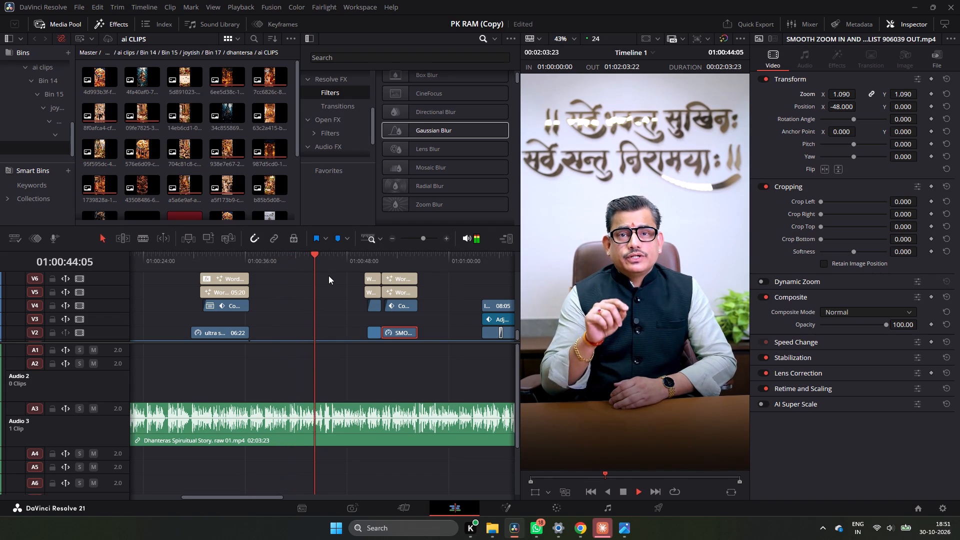
pyautogui.press('space')
pyautogui.click(306, 258)
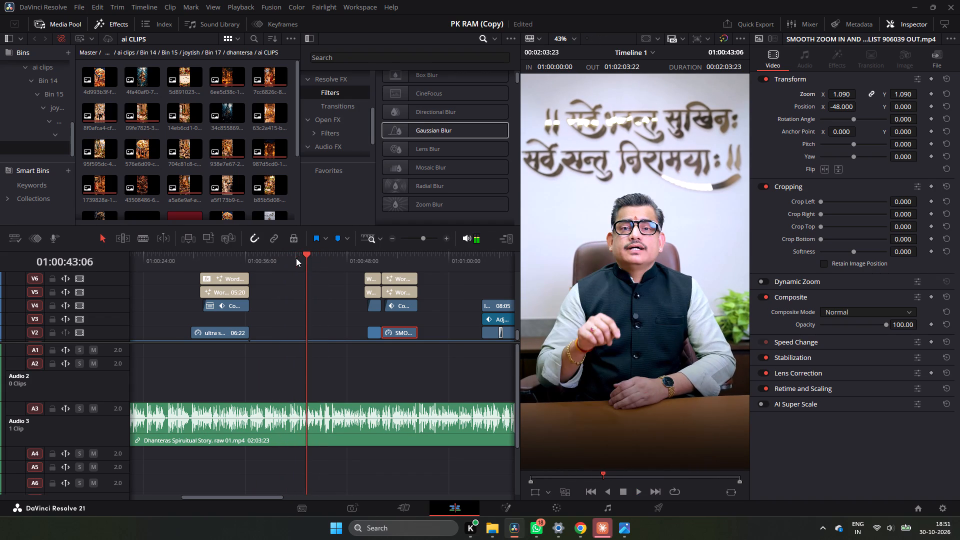
pyautogui.click(292, 258)
pyautogui.press('space')
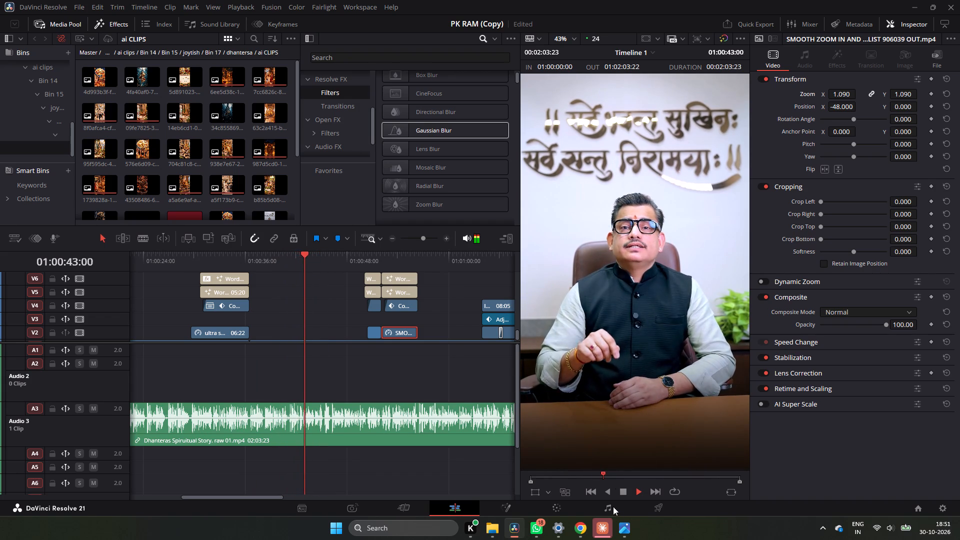
pyautogui.press('space')
# Switch to Chrome, where the Kuber search results are open.
pyautogui.click(584, 530)
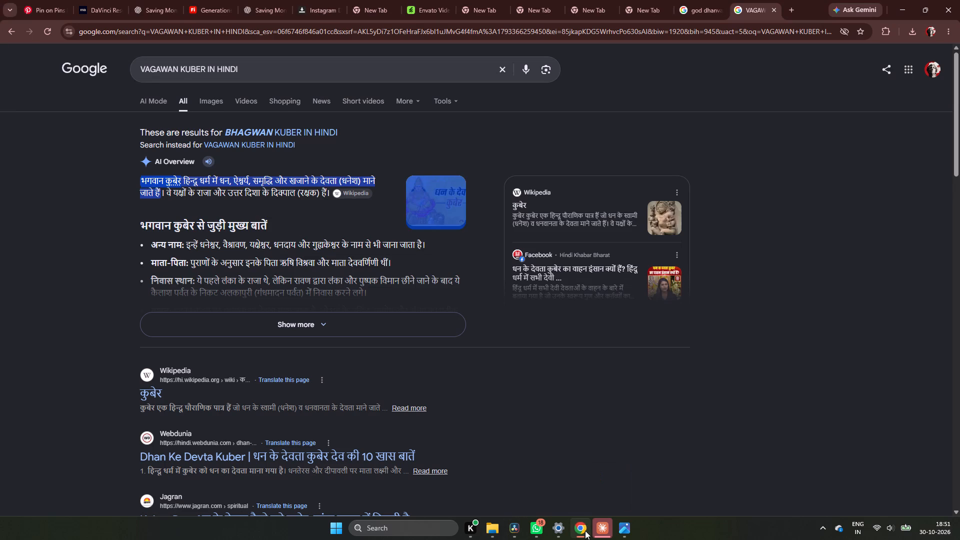
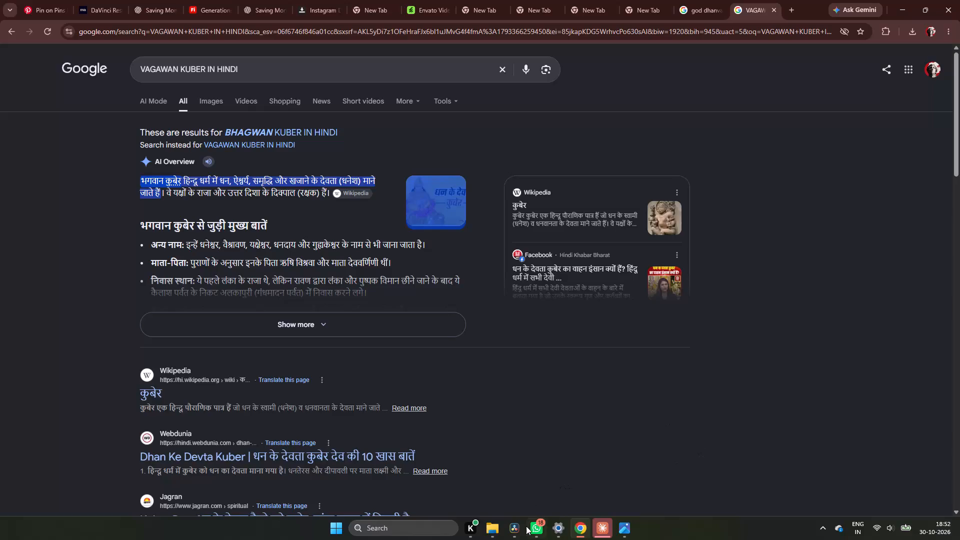
# Switch to DaVinci Resolve and play back the Kuber worship and office idol visuals between about 01:01:06 and 01:01:12.
pyautogui.click(522, 528)
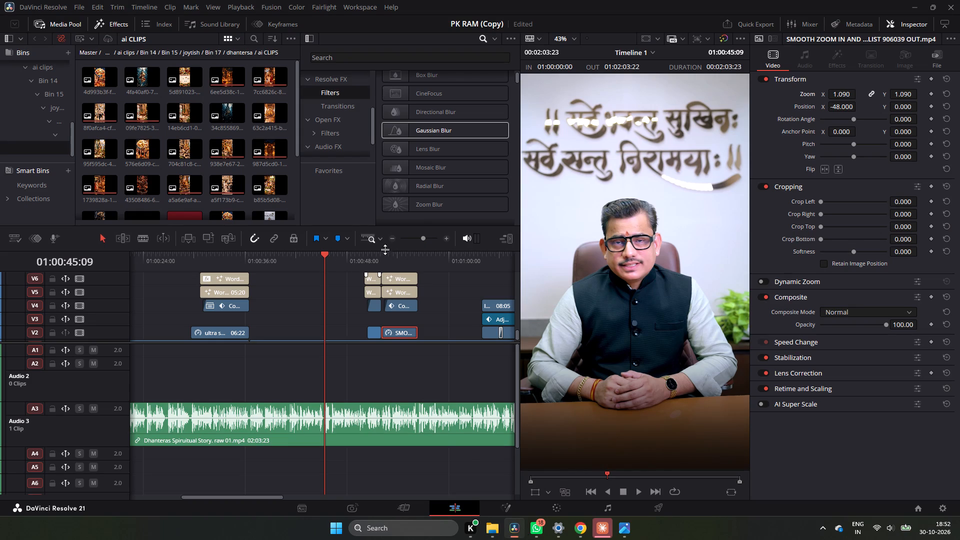
pyautogui.doubleClick(390, 242)
pyautogui.moveTo(254, 257); pyautogui.dragTo(264, 262)
pyautogui.press('space')
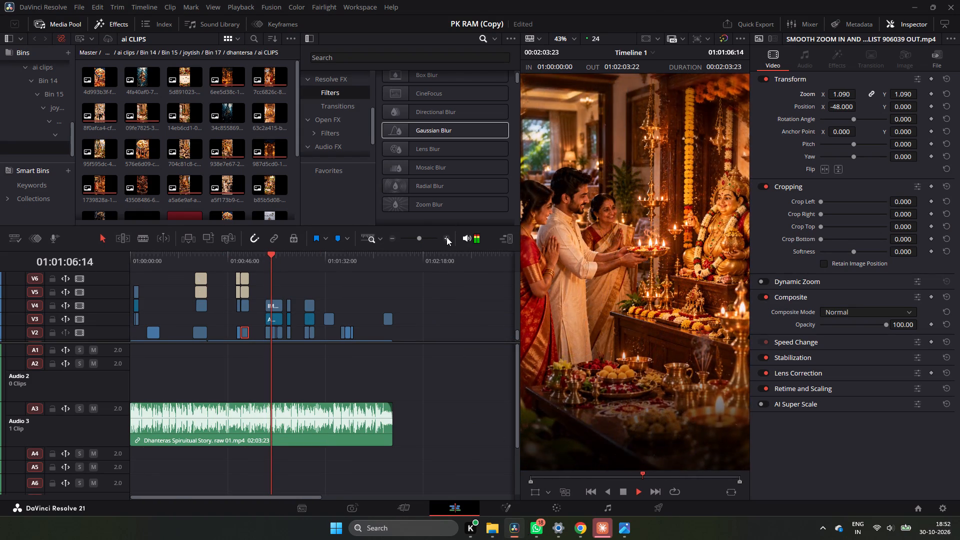
pyautogui.click(446, 237)
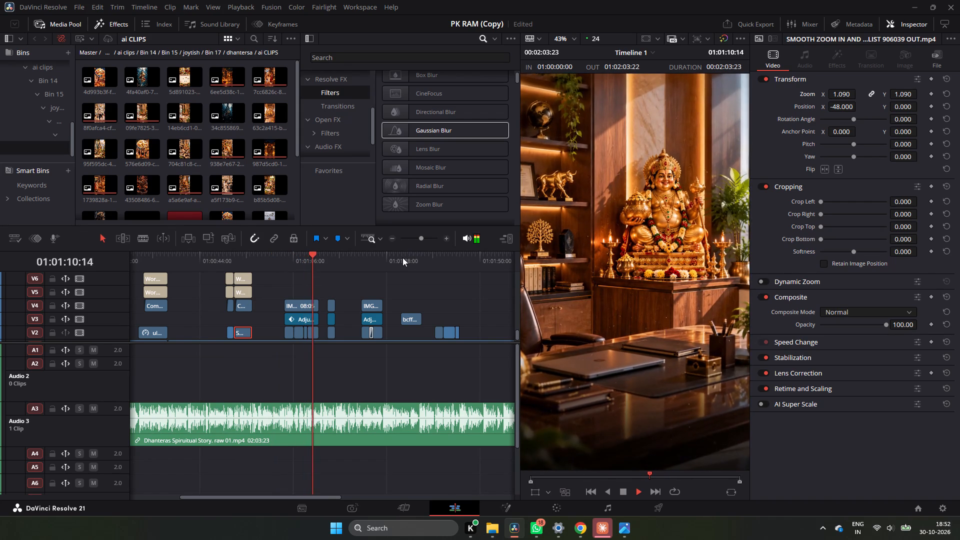
pyautogui.press('space')
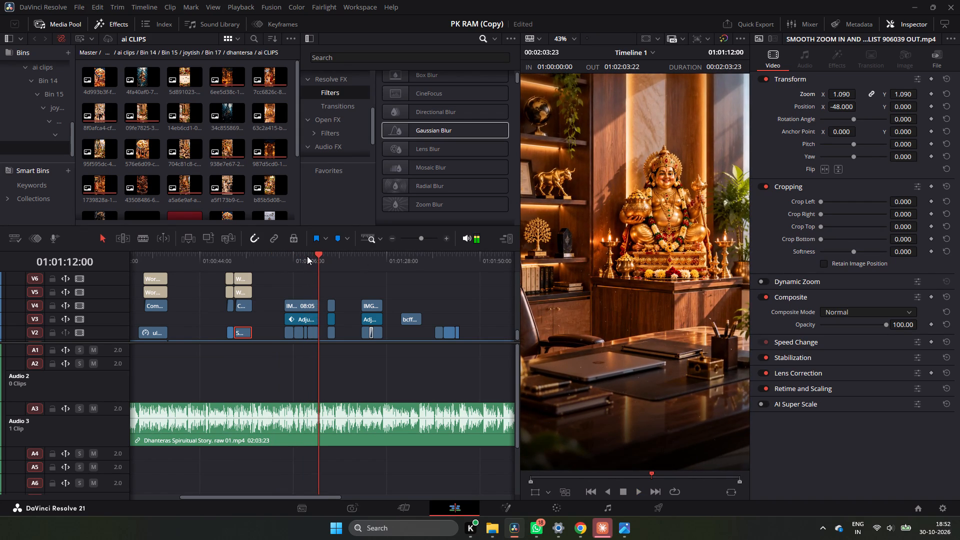
pyautogui.click(307, 256)
pyautogui.doubleClick(442, 237)
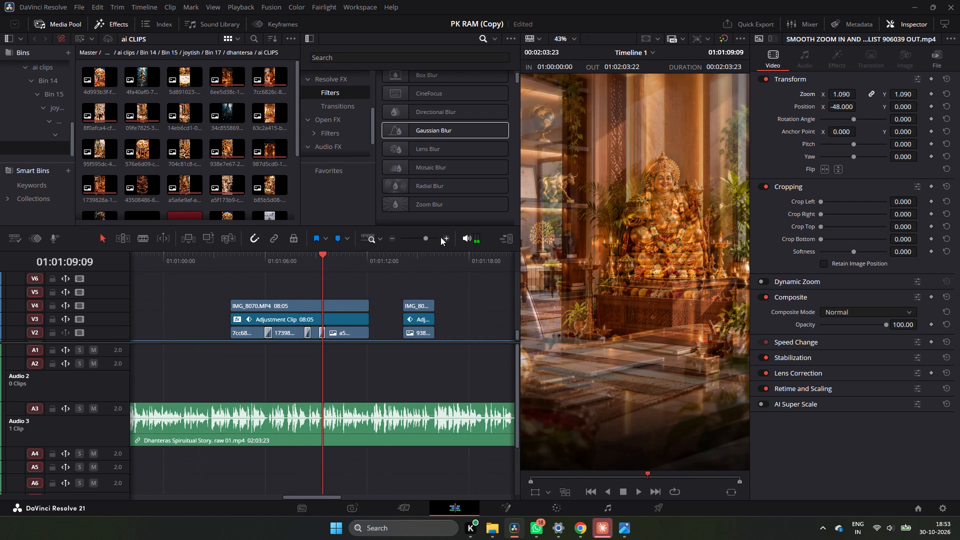
pyautogui.press('space')
pyautogui.press('space')
pyautogui.doubleClick(391, 238)
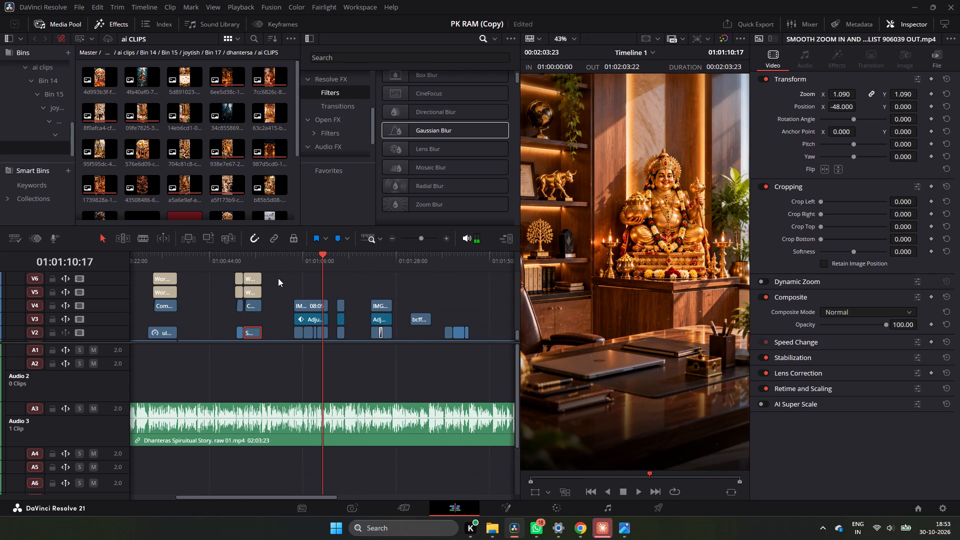
pyautogui.press('space')
pyautogui.press('space')
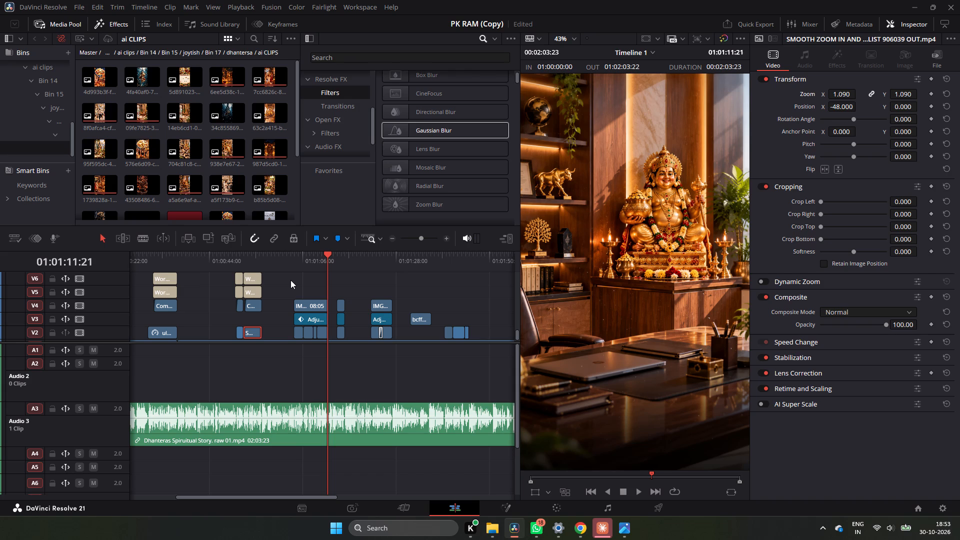
# In a new Chrome tab, search Google for "NORTH DIRECTION" and browse the image results.
pyautogui.click(573, 529)
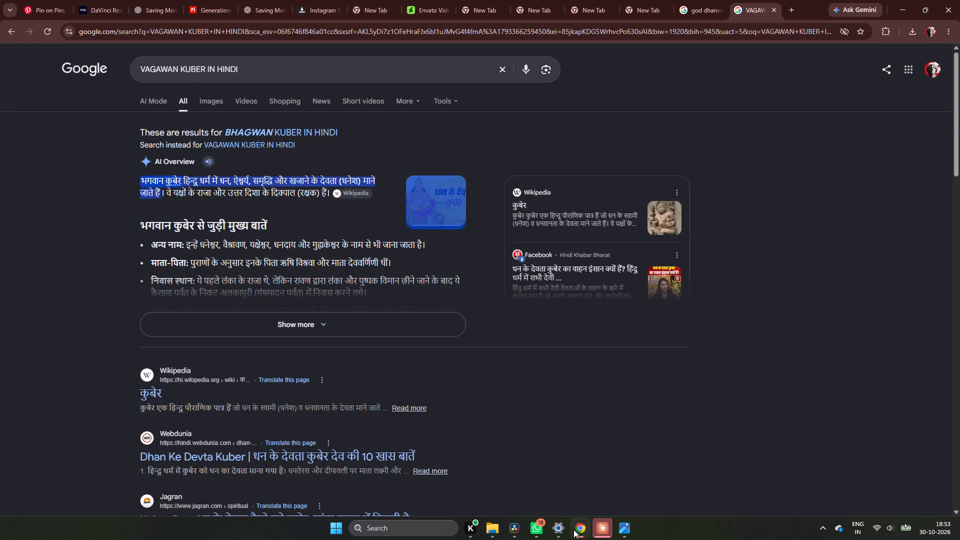
pyautogui.click(785, 6)
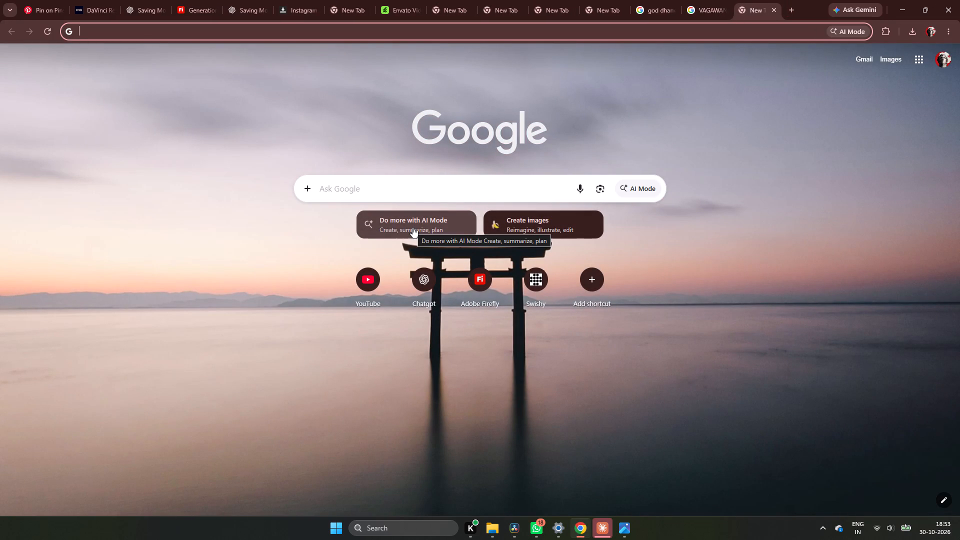
pyautogui.click(333, 186)
pyautogui.write('NORTH')
pyautogui.press('space')
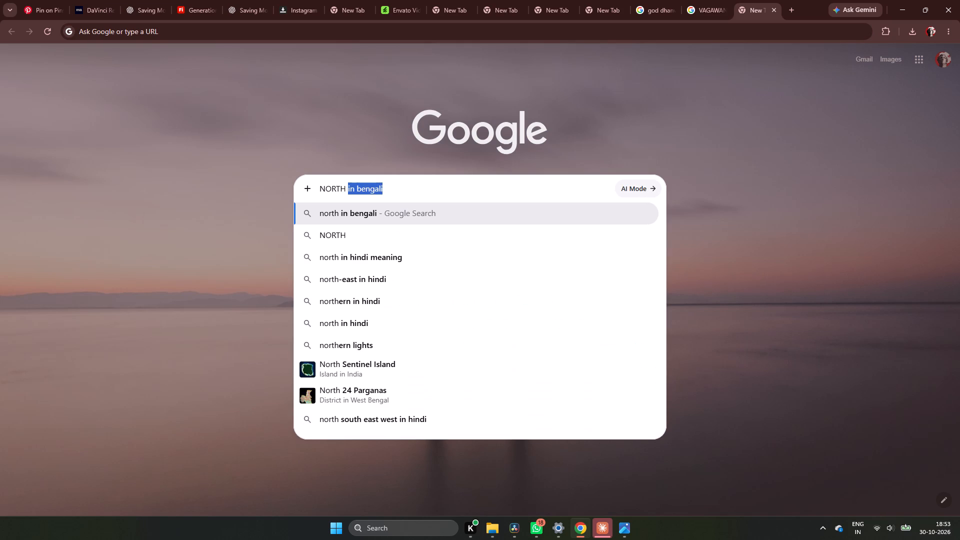
pyautogui.write('DIRECTION')
pyautogui.press('Return')
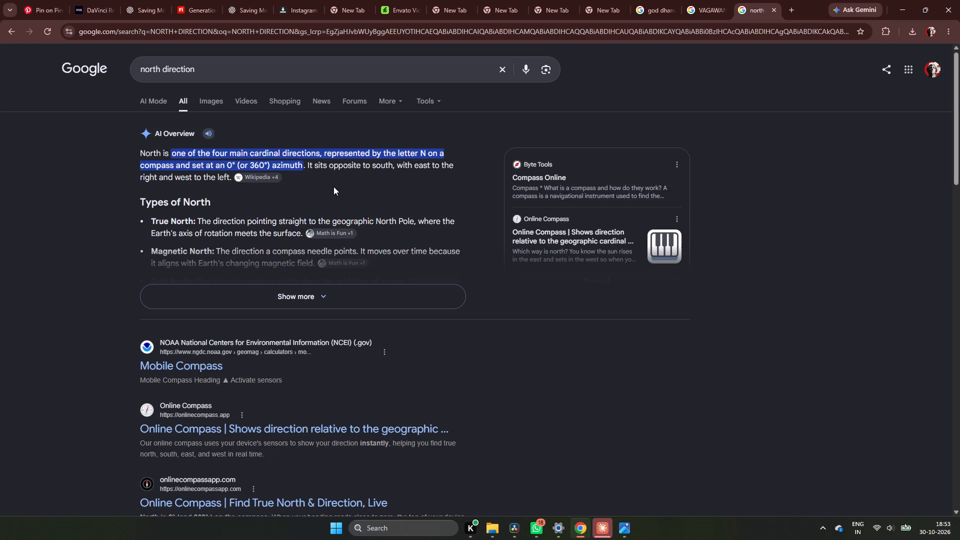
pyautogui.click(199, 93)
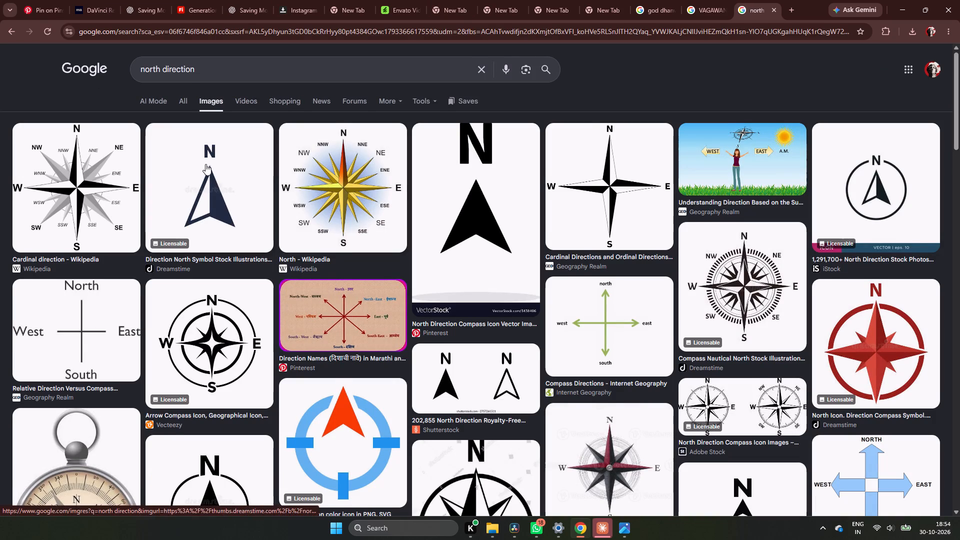
pyautogui.scroll(-2, 232, 173)
pyautogui.scroll(-6, 946, 293)
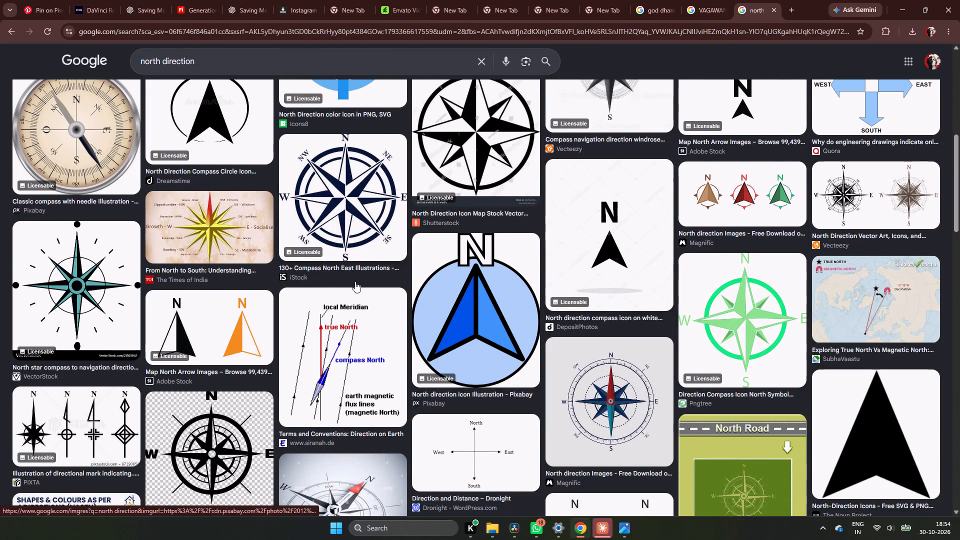
pyautogui.scroll(-14, 354, 281)
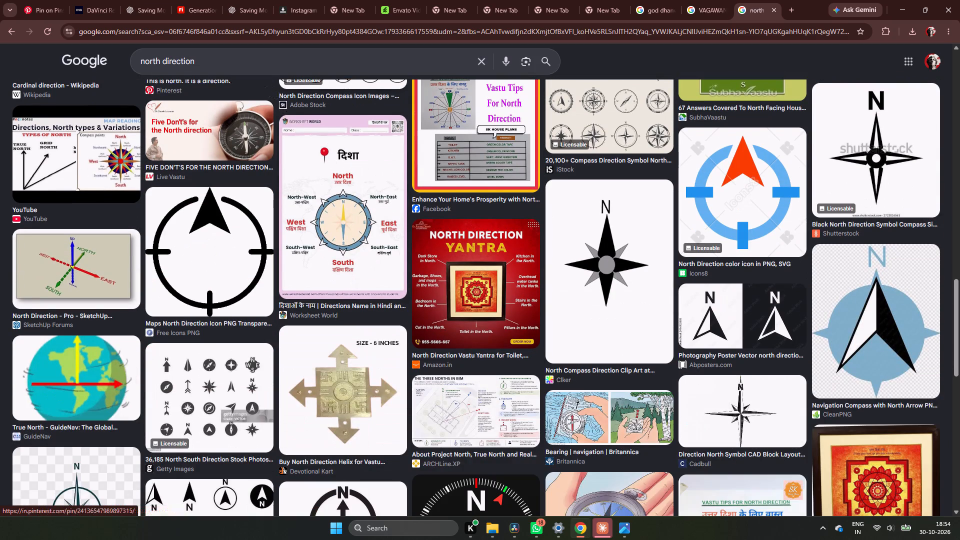
# Refine the Google image search to "north direction PNG" and look through the compass and north-arrow images.
pyautogui.click(258, 67)
pyautogui.press('space')
pyautogui.write('PNG')
pyautogui.press('Return')
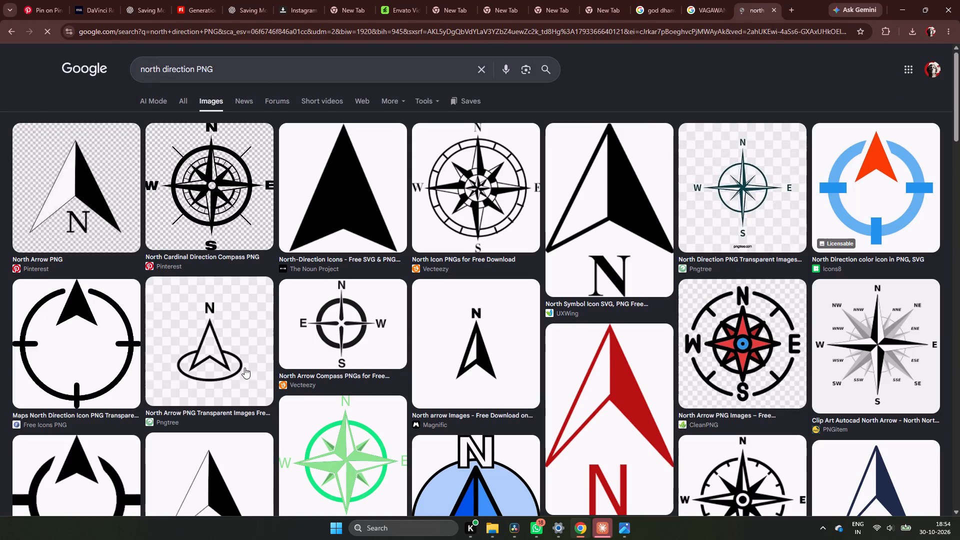
pyautogui.scroll(-7, 695, 318)
pyautogui.scroll(-6, 569, 324)
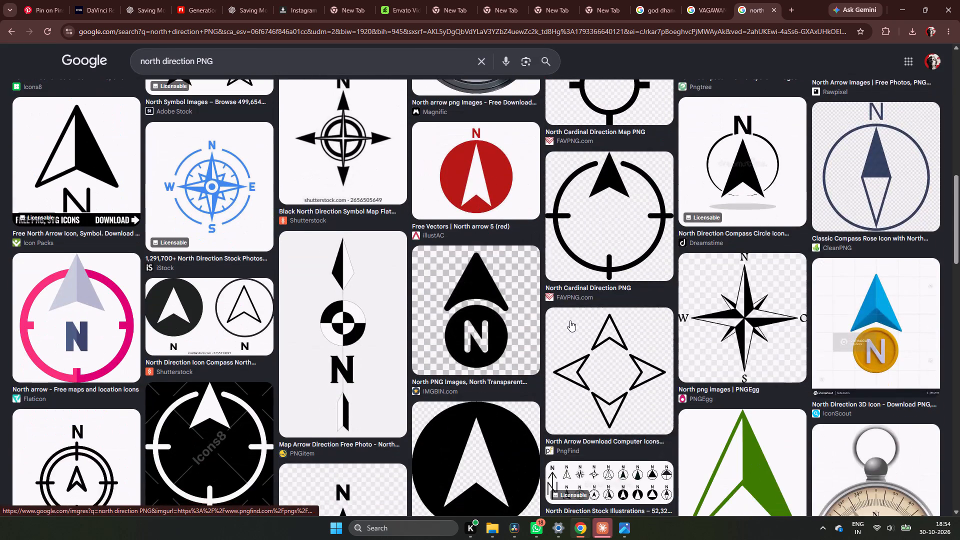
pyautogui.scroll(-8, 573, 318)
pyautogui.scroll(-7, 606, 247)
pyautogui.scroll(-6, 646, 109)
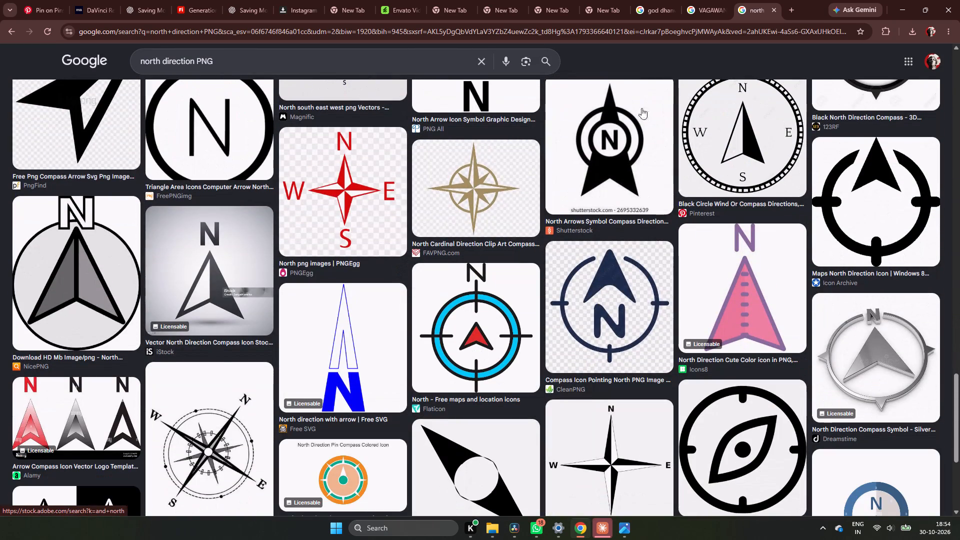
# Search Pinterest for "NORT DIECTION PNG ANIMATION" and browse the pins for a usable direction graphic.
pyautogui.click(42, 6)
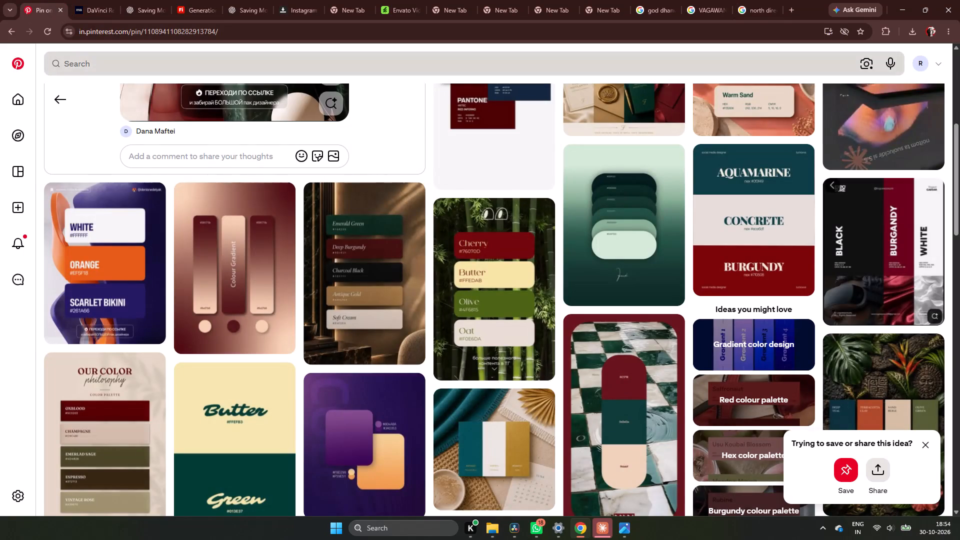
pyautogui.click(290, 58)
pyautogui.write('NORT DIECTION PNG ANIMATION')
pyautogui.press('Return')
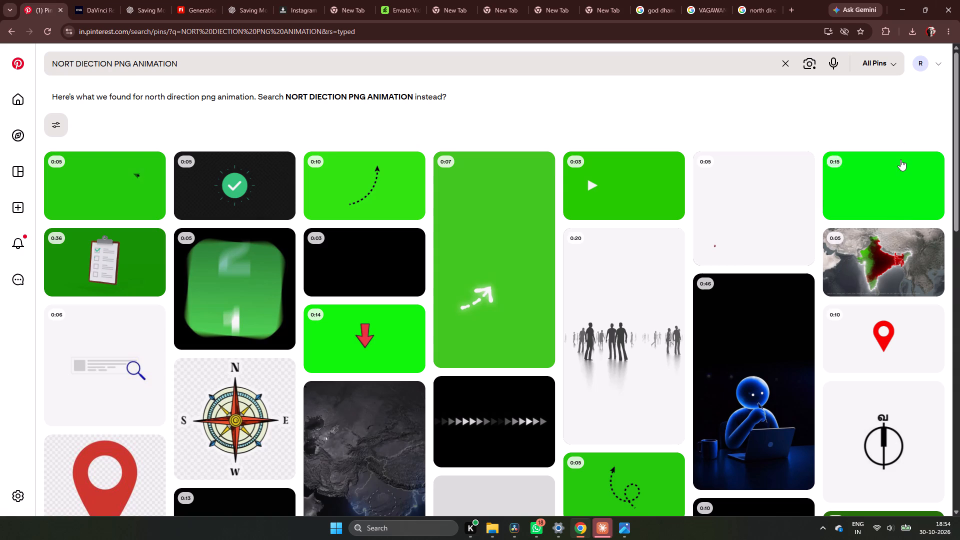
pyautogui.scroll(-7, 131, 370)
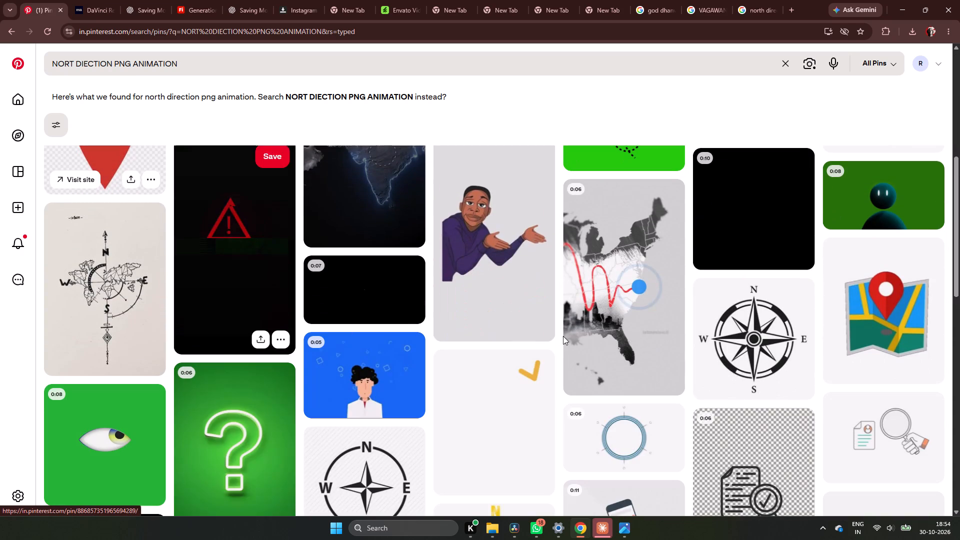
pyautogui.scroll(-6, 512, 323)
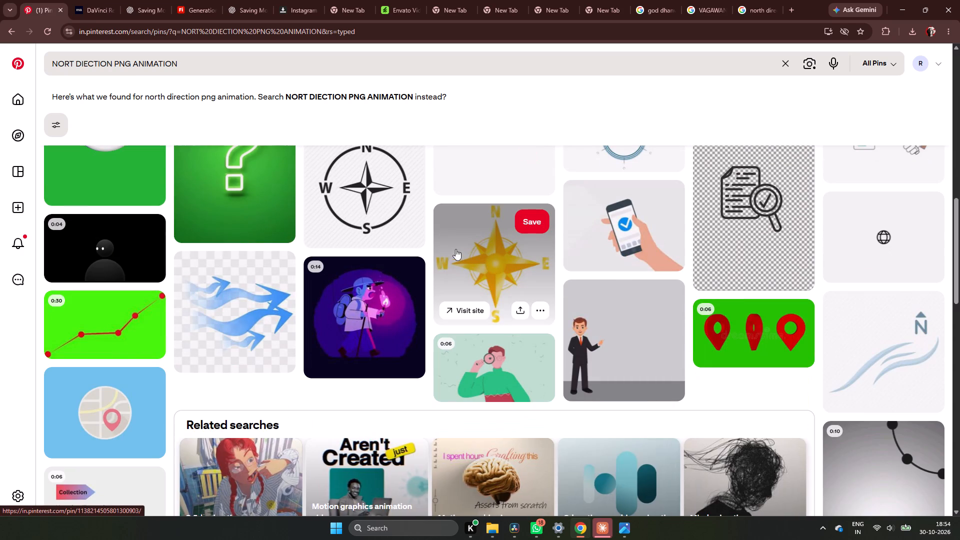
pyautogui.scroll(-4, 447, 284)
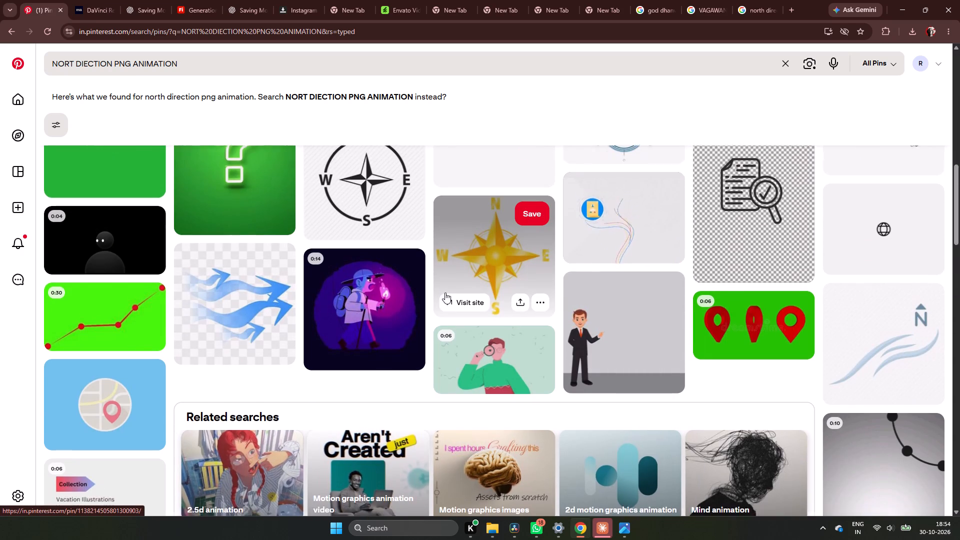
pyautogui.scroll(-3, 445, 292)
pyautogui.scroll(3, 397, 281)
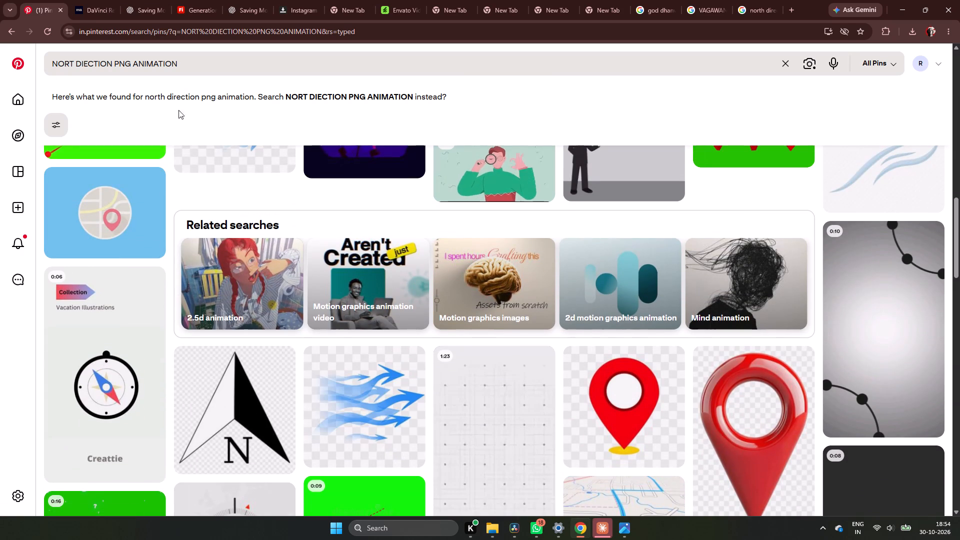
# Shorten the Pinterest search to "NORTH DIECTION" and browse the compass pins.
pyautogui.click(184, 67)
pyautogui.press('BackSpace')
pyautogui.press('BackSpace')
pyautogui.press('BackSpace')
pyautogui.press('BackSpace')
pyautogui.press('BackSpace')
pyautogui.press('BackSpace')
pyautogui.press('BackSpace')
pyautogui.press('BackSpace')
pyautogui.press('BackSpace')
pyautogui.press('BackSpace')
pyautogui.press('BackSpace')
pyautogui.press('BackSpace')
pyautogui.press('BackSpace')
pyautogui.press('BackSpace')
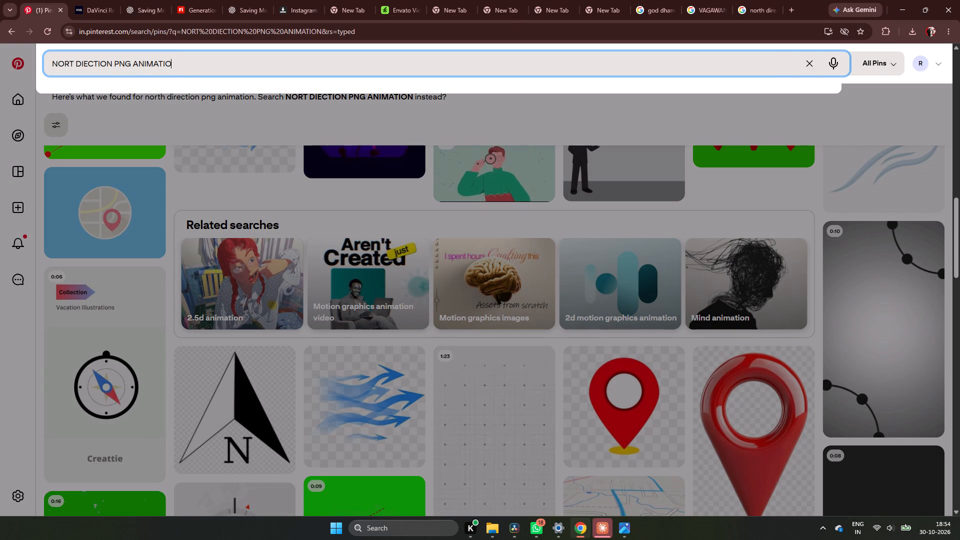
pyautogui.press('Left')
pyautogui.press('Left')
pyautogui.press('Left')
pyautogui.press('Left')
pyautogui.press('Left')
pyautogui.press('Left')
pyautogui.press('Left')
pyautogui.press('Left')
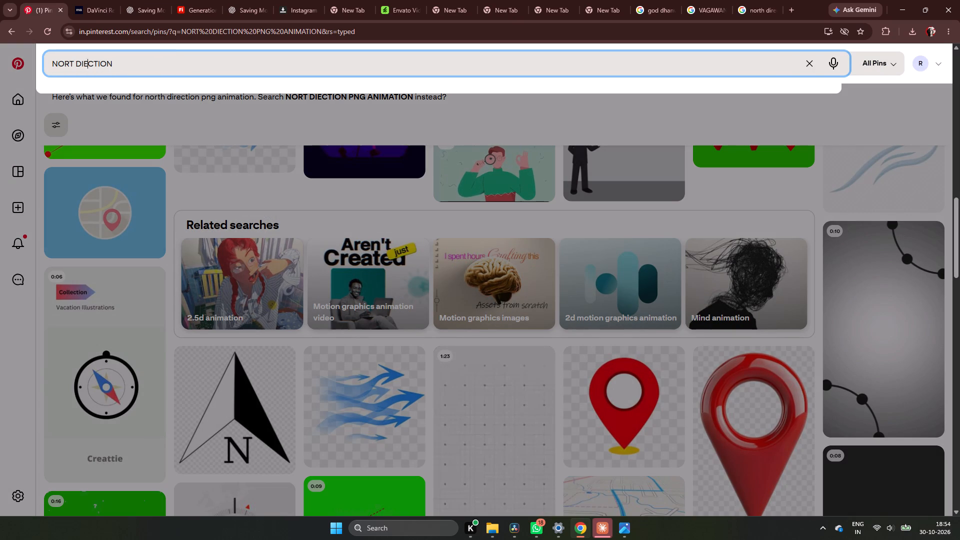
pyautogui.press('Left')
pyautogui.write('H')
pyautogui.press('space')
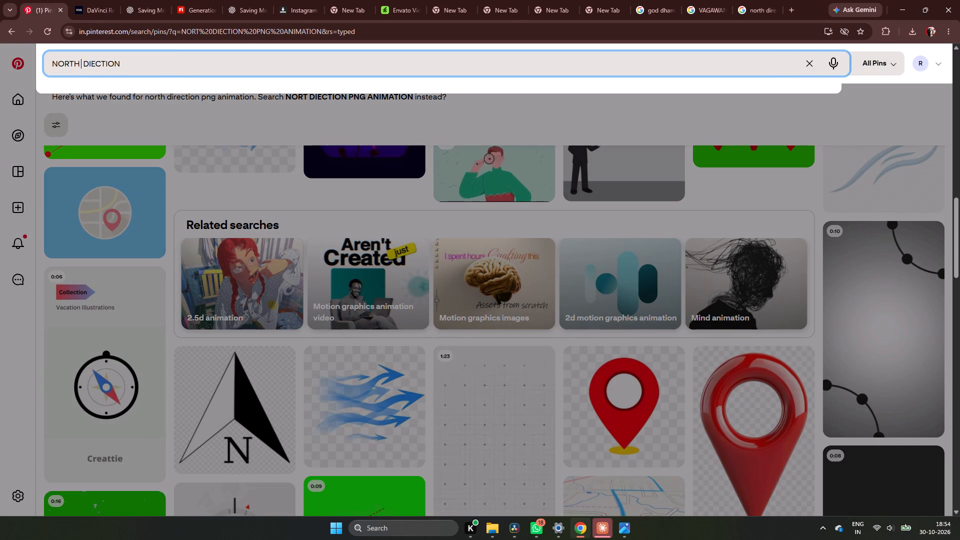
pyautogui.press('Return')
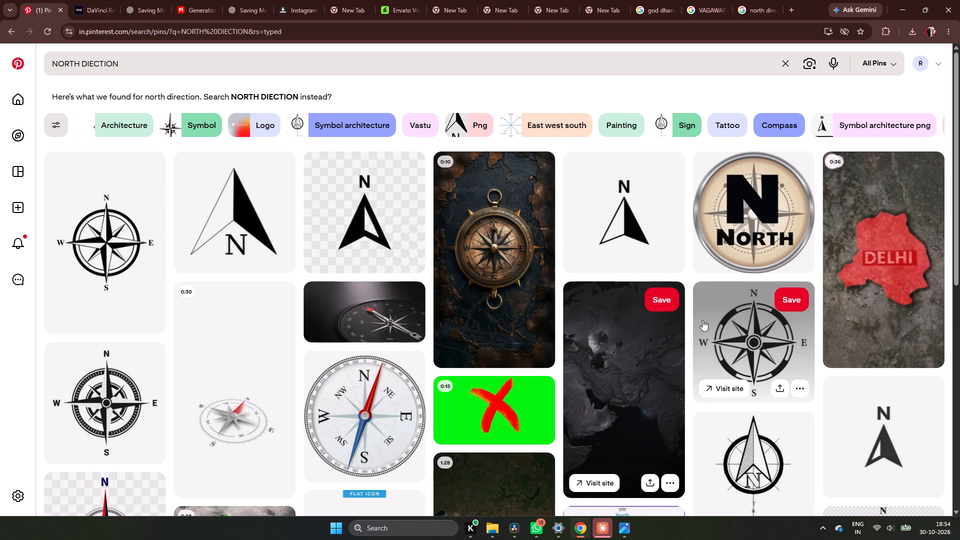
pyautogui.scroll(-3, 375, 364)
pyautogui.scroll(-3, 361, 297)
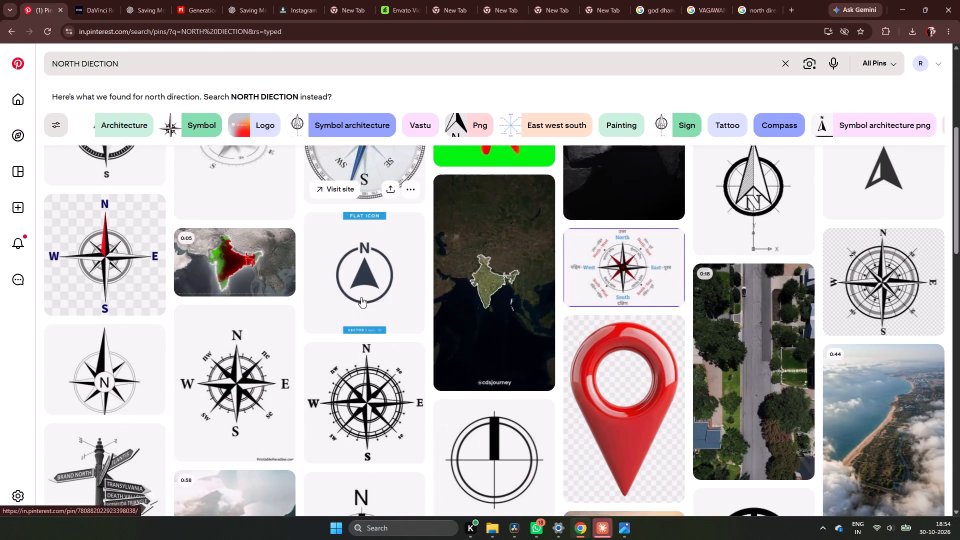
pyautogui.click(100, 248)
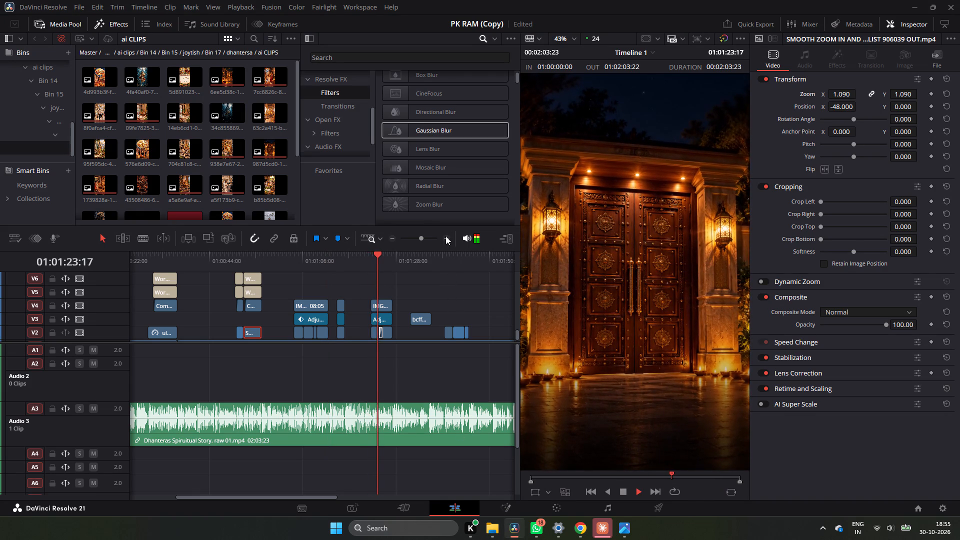
pyautogui.press('space')
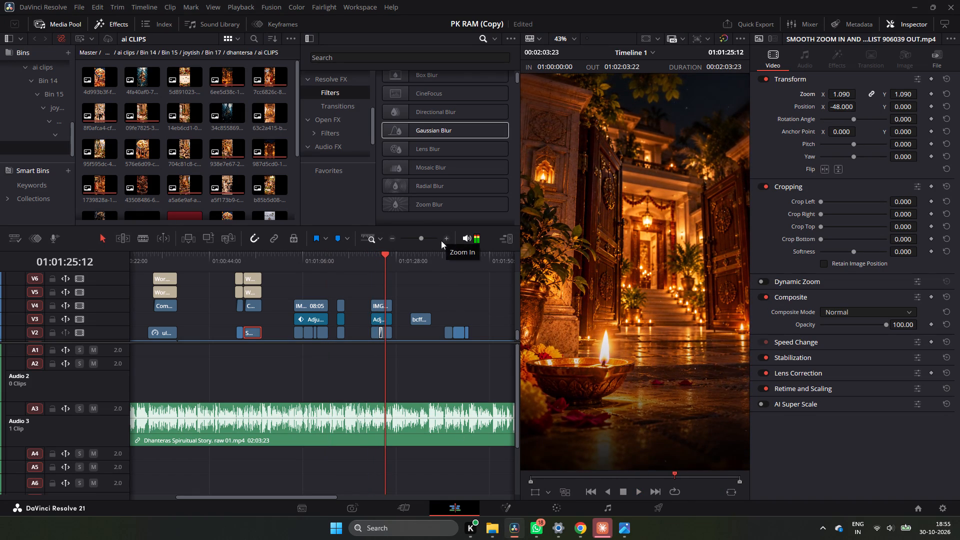
pyautogui.doubleClick(444, 237)
pyautogui.moveTo(348, 259); pyautogui.dragTo(329, 262)
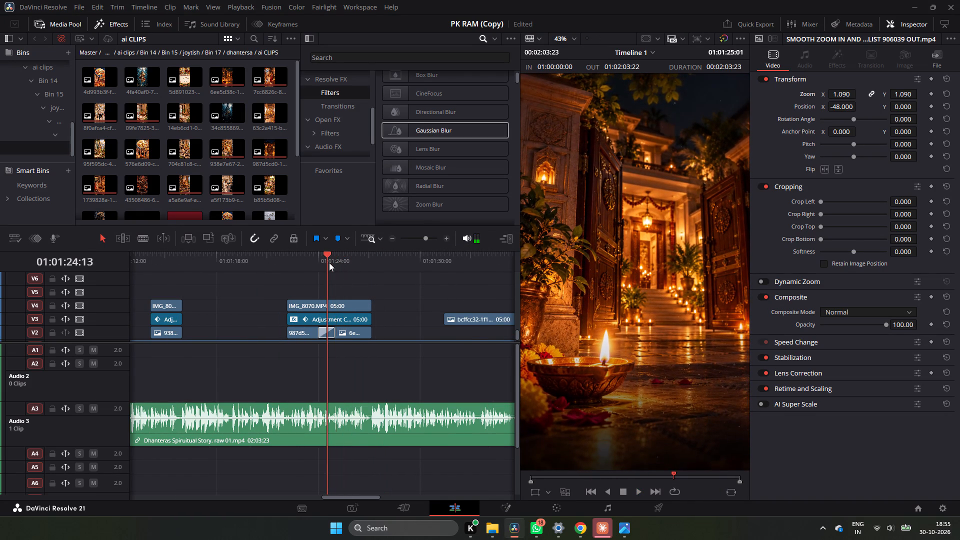
pyautogui.moveTo(329, 262); pyautogui.dragTo(325, 263)
pyautogui.moveTo(328, 260); pyautogui.dragTo(335, 261)
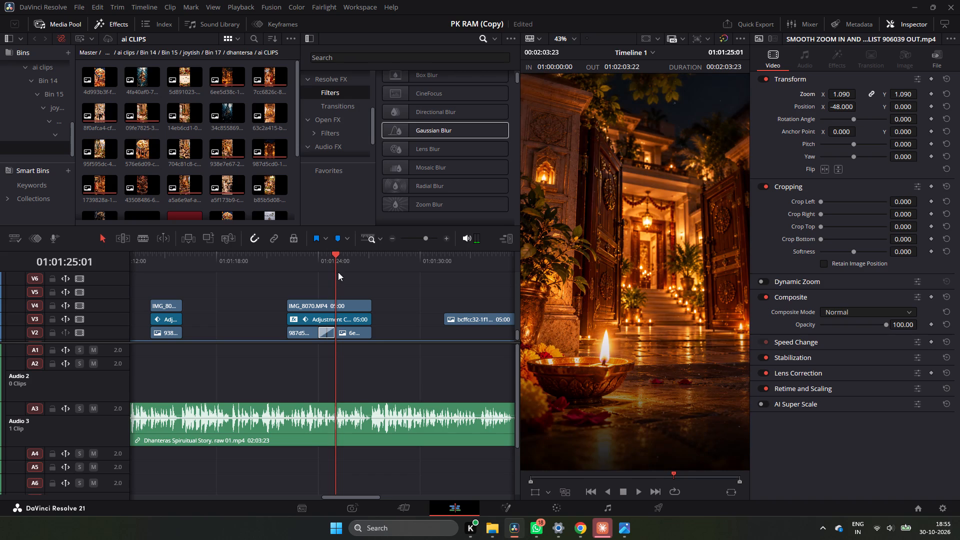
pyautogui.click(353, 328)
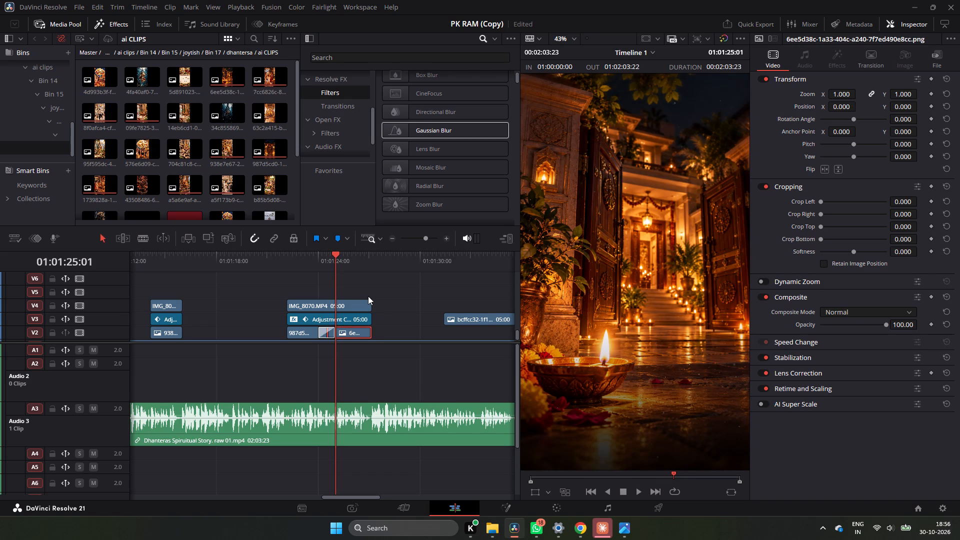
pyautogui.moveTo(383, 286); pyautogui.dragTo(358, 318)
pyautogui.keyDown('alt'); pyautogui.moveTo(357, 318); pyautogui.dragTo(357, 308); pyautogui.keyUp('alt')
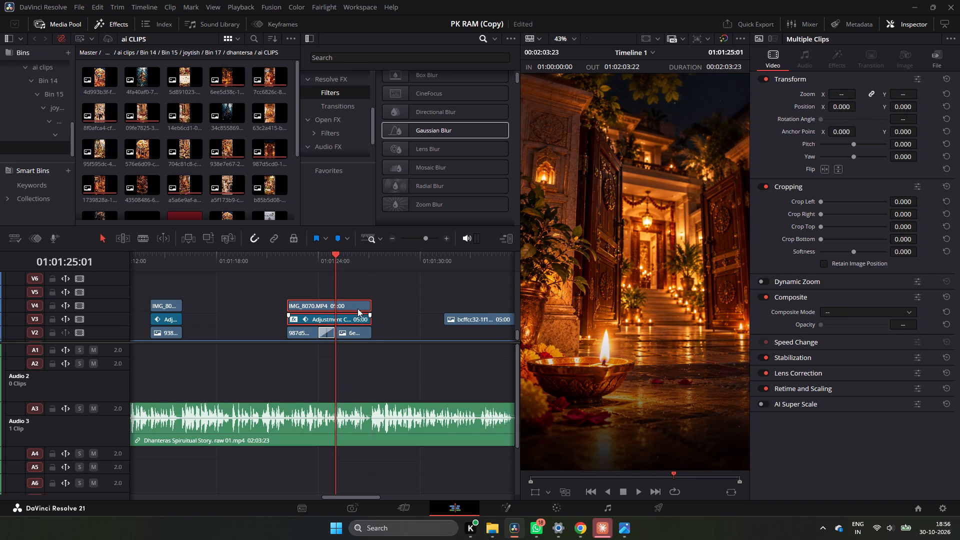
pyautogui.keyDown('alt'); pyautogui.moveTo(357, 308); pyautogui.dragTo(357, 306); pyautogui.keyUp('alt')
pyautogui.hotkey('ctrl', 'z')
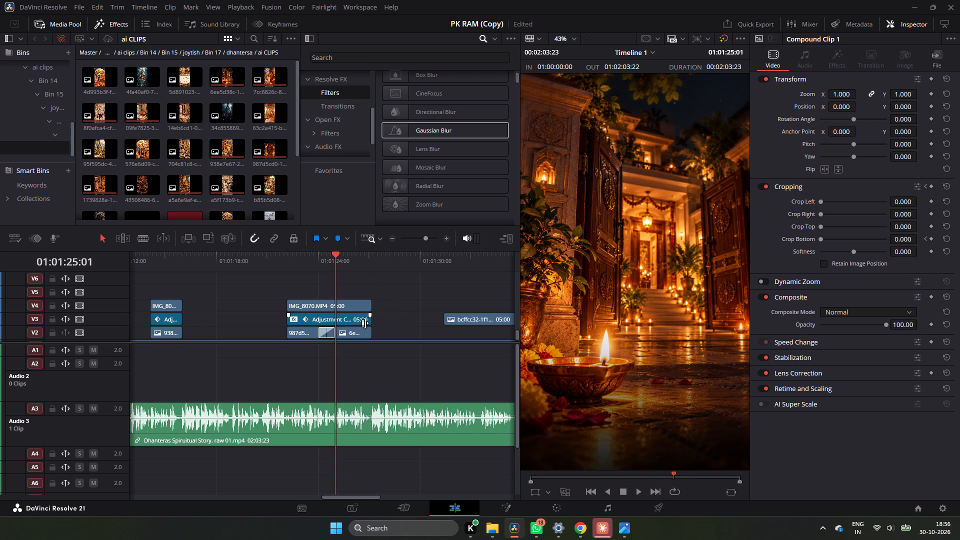
# Move the IMG_8070 clip and the adjustment clip over the door images up one track, to V5 and V4.
pyautogui.moveTo(399, 294); pyautogui.dragTo(358, 314)
pyautogui.moveTo(357, 314); pyautogui.dragTo(357, 303)
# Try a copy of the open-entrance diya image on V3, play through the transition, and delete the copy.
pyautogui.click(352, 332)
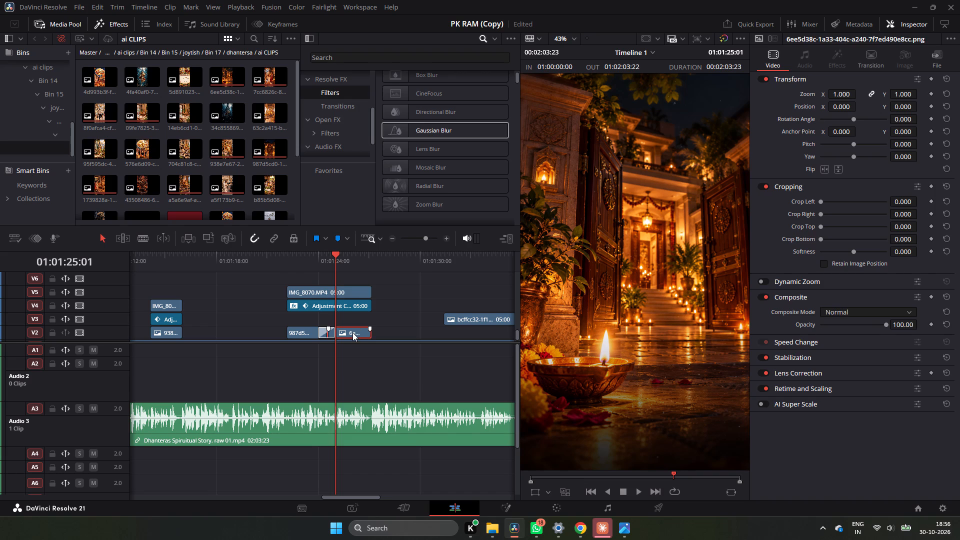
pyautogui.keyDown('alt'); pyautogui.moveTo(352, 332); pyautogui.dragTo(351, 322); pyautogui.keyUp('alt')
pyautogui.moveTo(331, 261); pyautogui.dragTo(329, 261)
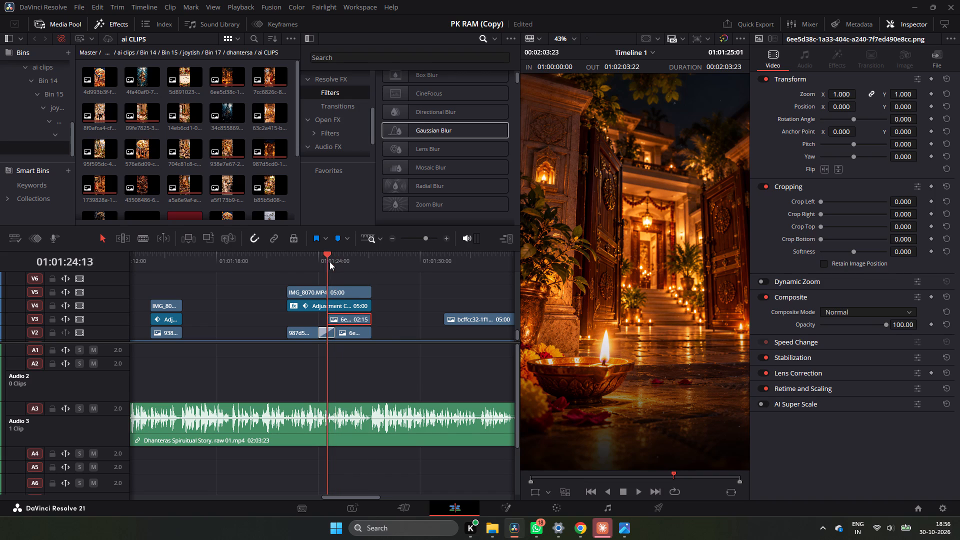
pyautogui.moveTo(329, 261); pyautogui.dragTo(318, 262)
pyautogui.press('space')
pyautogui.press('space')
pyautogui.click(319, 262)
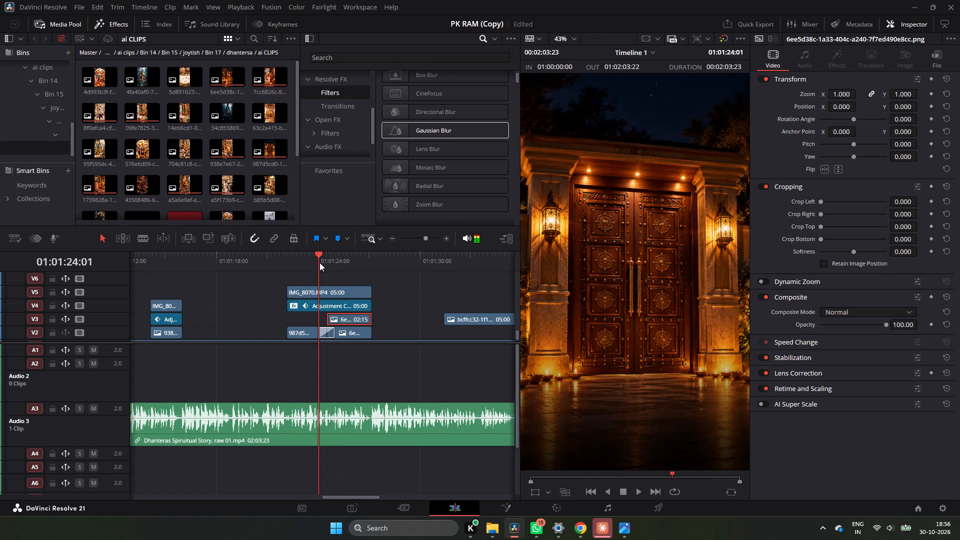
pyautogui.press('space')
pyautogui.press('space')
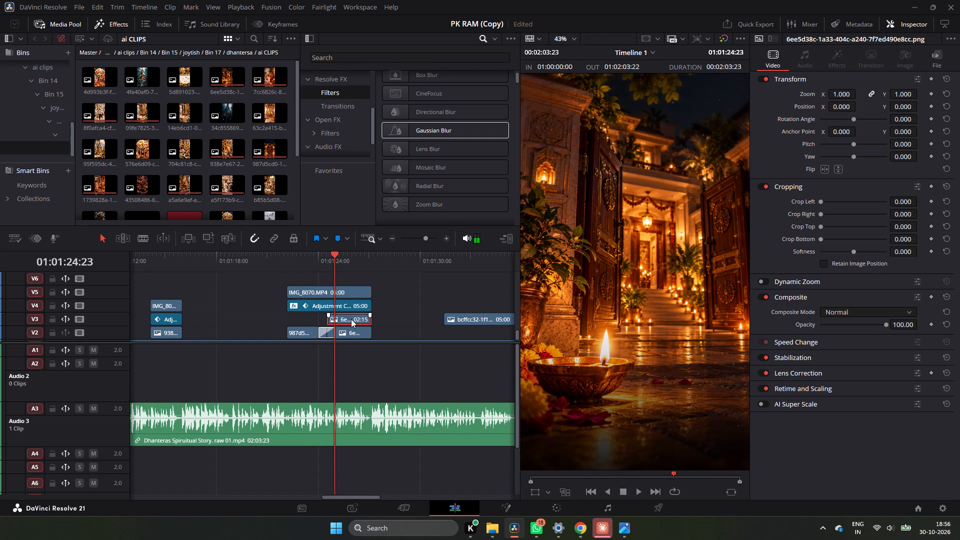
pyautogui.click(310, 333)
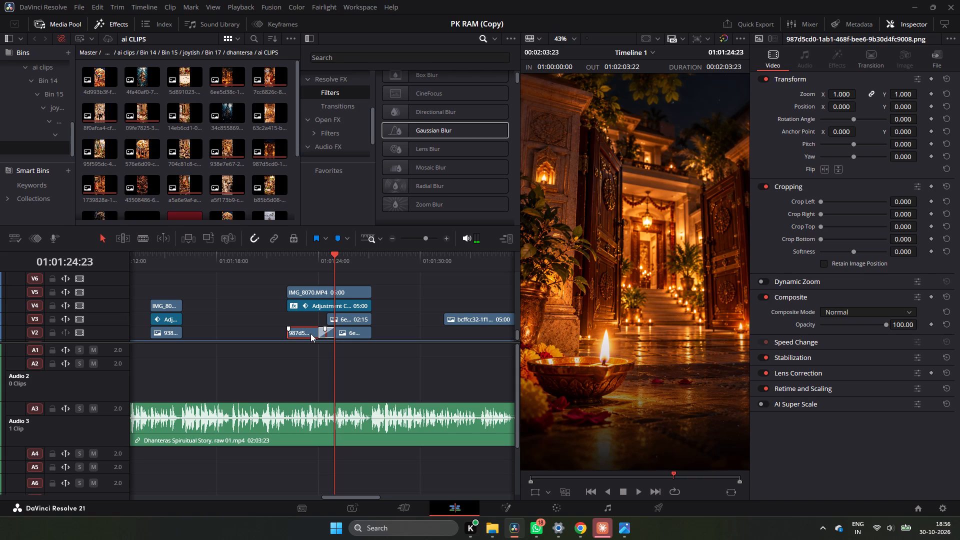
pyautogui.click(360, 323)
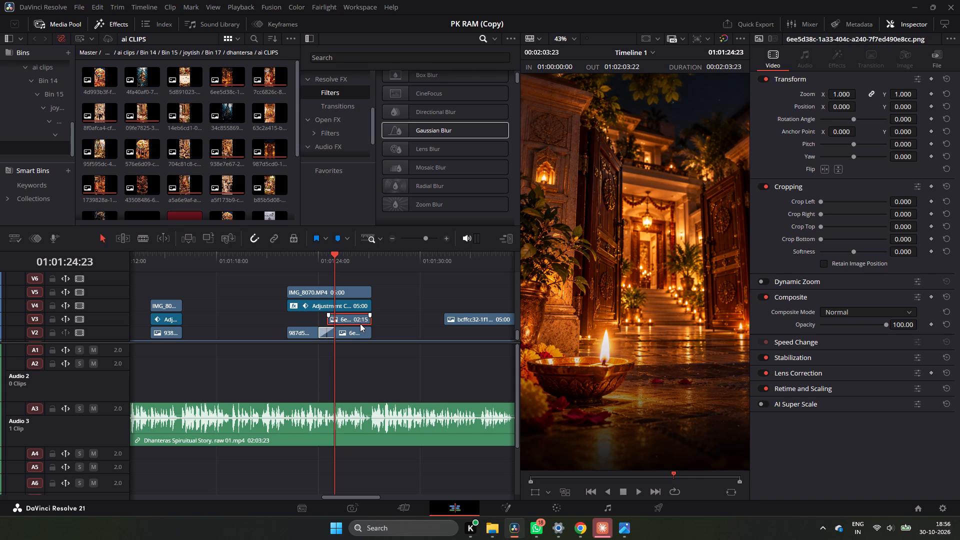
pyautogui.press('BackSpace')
# Duplicate the closed-door and open-entrance images with their transition from V2 onto V3, and play through the result.
pyautogui.moveTo(380, 323); pyautogui.dragTo(378, 325)
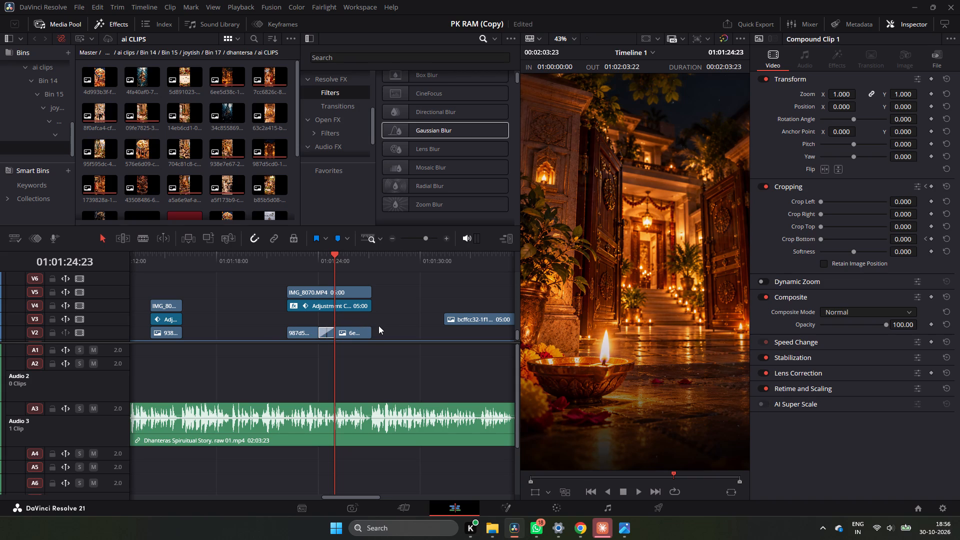
pyautogui.moveTo(378, 325); pyautogui.dragTo(315, 330)
pyautogui.keyDown('alt'); pyautogui.moveTo(314, 330); pyautogui.dragTo(312, 324); pyautogui.keyUp('alt')
pyautogui.click(304, 268)
pyautogui.press('space')
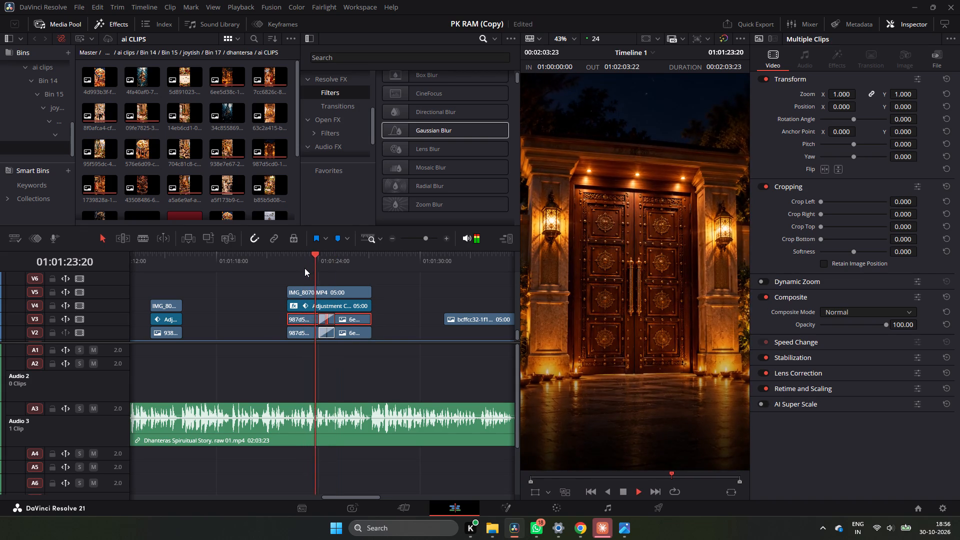
pyautogui.press('space')
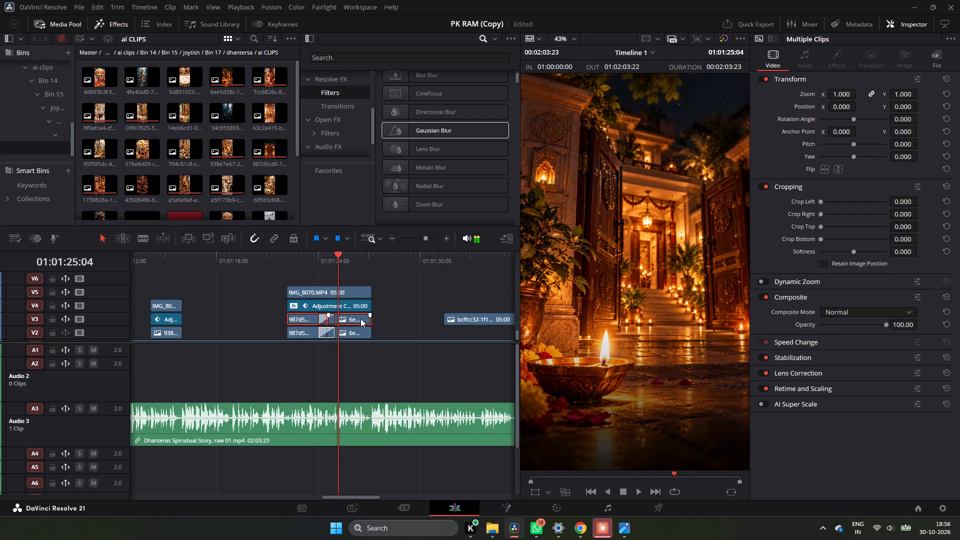
# Open the V3 copy of the open-entrance diya image in the Fusion page.
pyautogui.rightClick(360, 318)
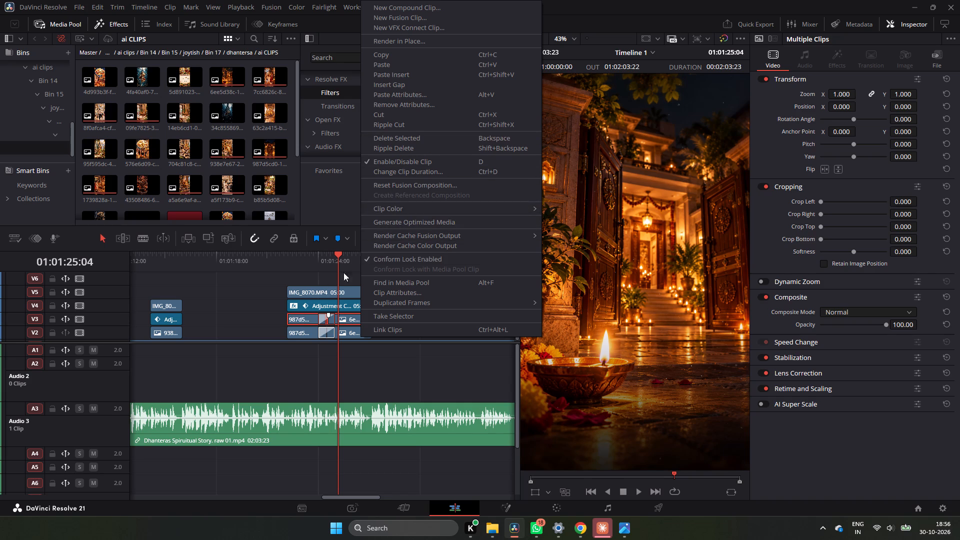
pyautogui.click(277, 280)
pyautogui.click(340, 317)
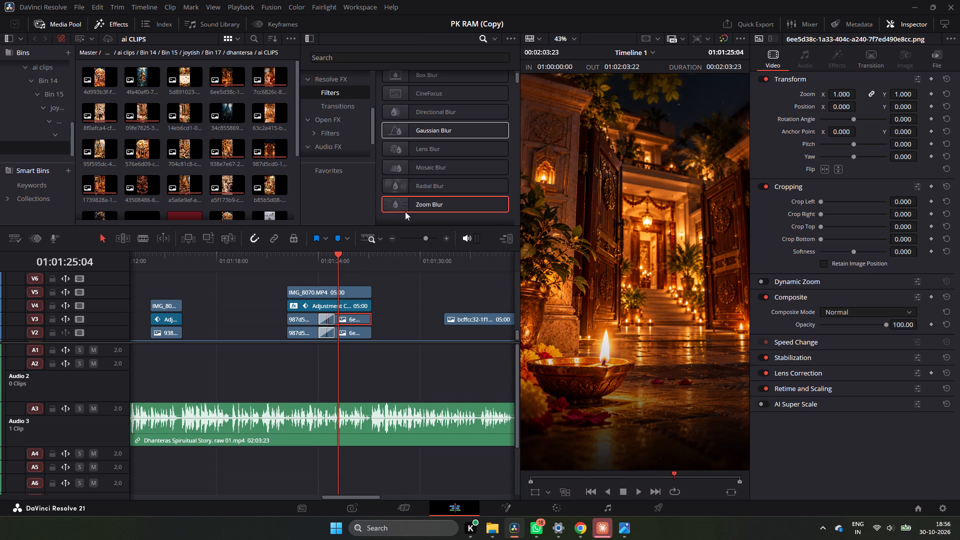
pyautogui.rightClick(352, 315)
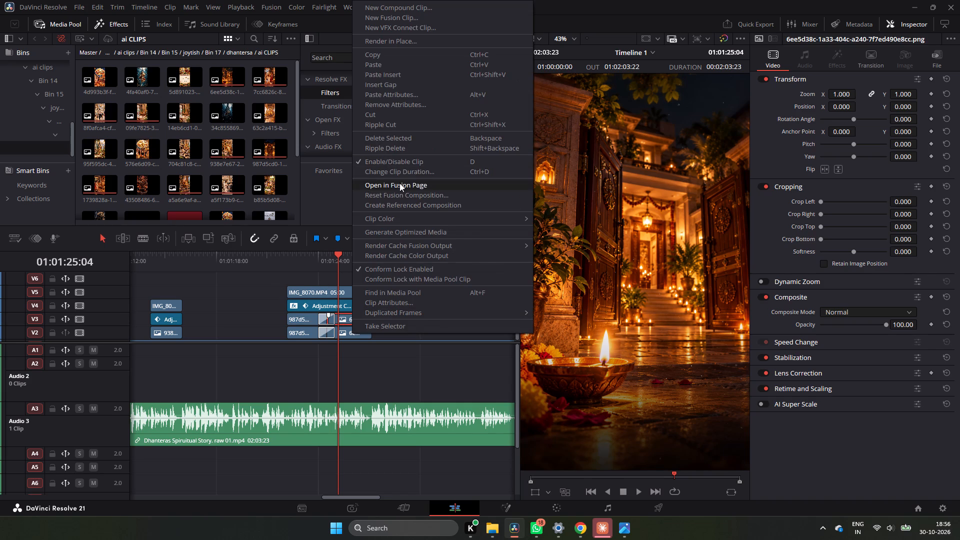
pyautogui.click(399, 183)
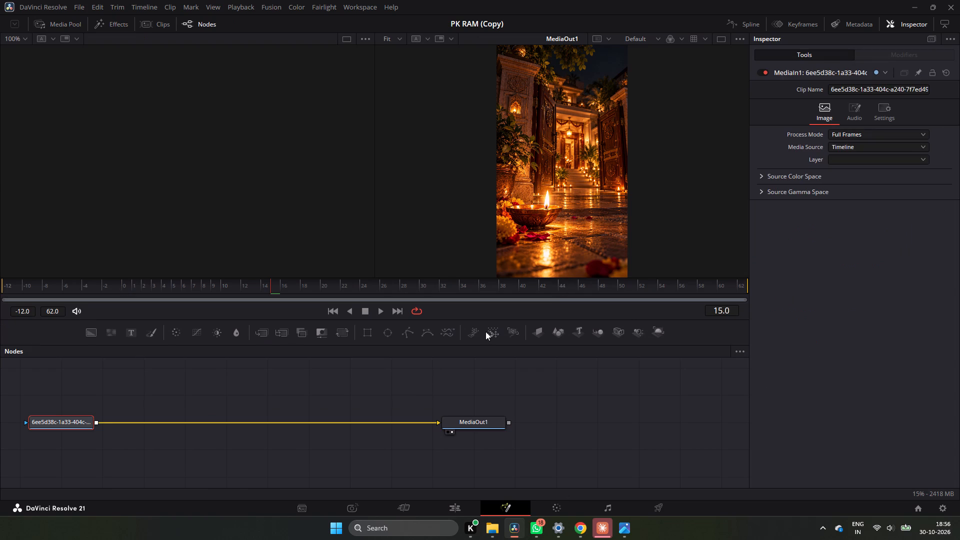
# Add a Polygon mask to the image's input node and invert it.
pyautogui.click(408, 333)
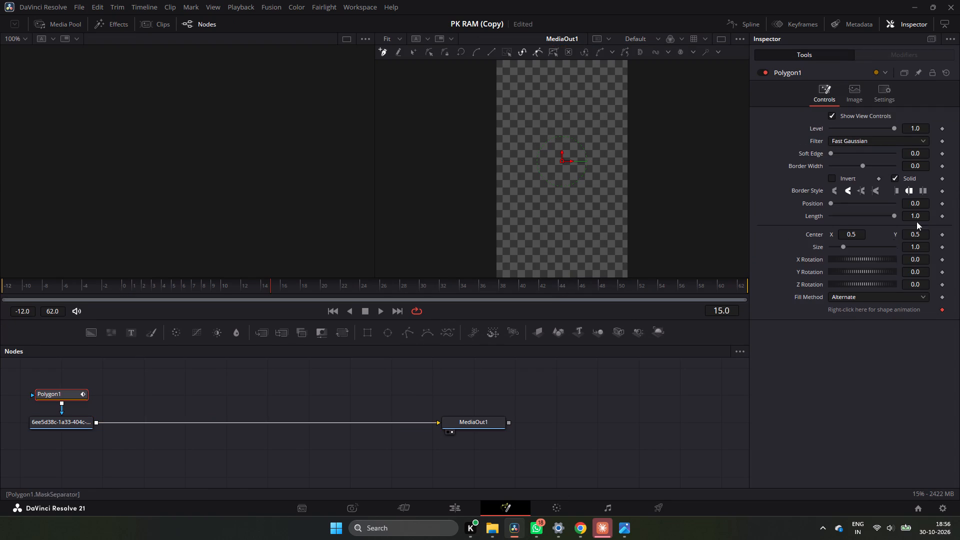
pyautogui.click(832, 177)
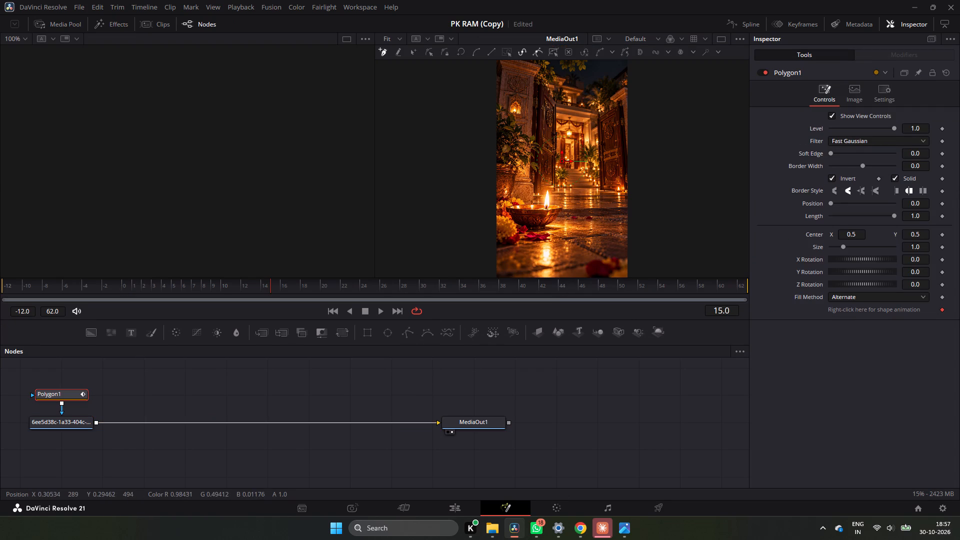
# Start the polygon mask at the foreground diya bowl's left edge and trace down its left side along the marigold flowers.
pyautogui.keyDown('ctrl'); pyautogui.scroll(3, 568, 207); pyautogui.keyUp('ctrl')
pyautogui.keyDown('ctrl'); pyautogui.scroll(-1, 568, 206); pyautogui.keyUp('ctrl')
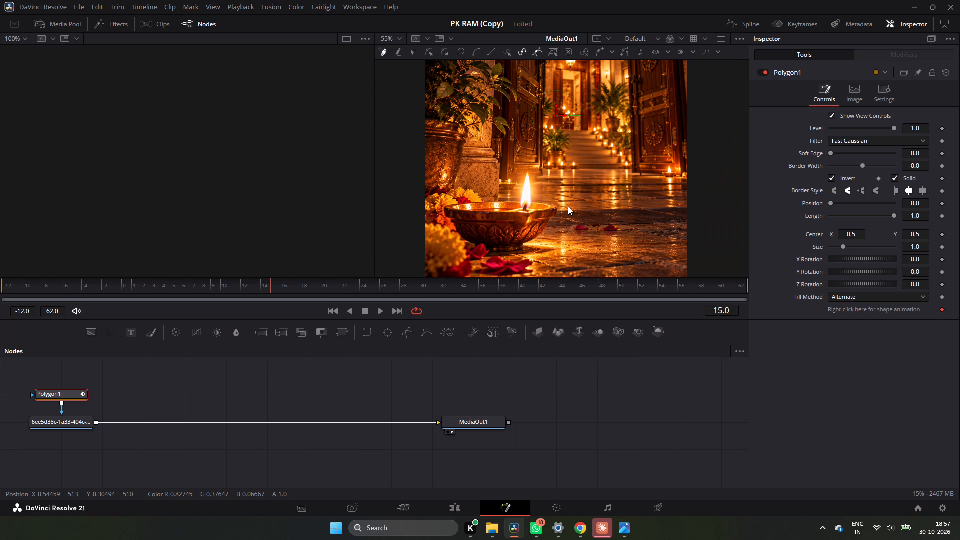
pyautogui.keyDown('ctrl'); pyautogui.scroll(-1, 567, 206); pyautogui.keyUp('ctrl')
pyautogui.keyDown('ctrl'); pyautogui.scroll(1, 567, 206); pyautogui.keyUp('ctrl')
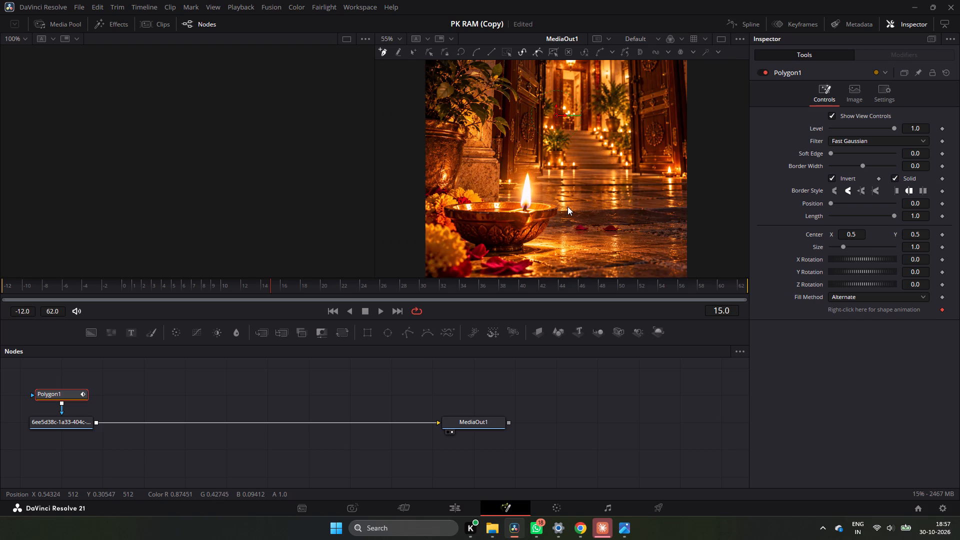
pyautogui.keyDown('ctrl'); pyautogui.scroll(2, 567, 206); pyautogui.keyUp('ctrl')
pyautogui.keyDown('ctrl'); pyautogui.scroll(-1, 567, 206); pyautogui.keyUp('ctrl')
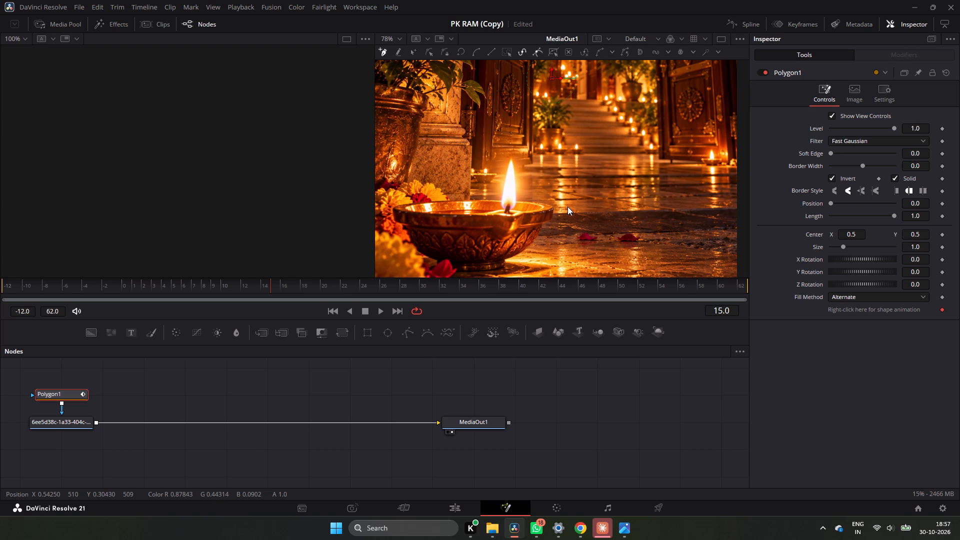
pyautogui.click(393, 217)
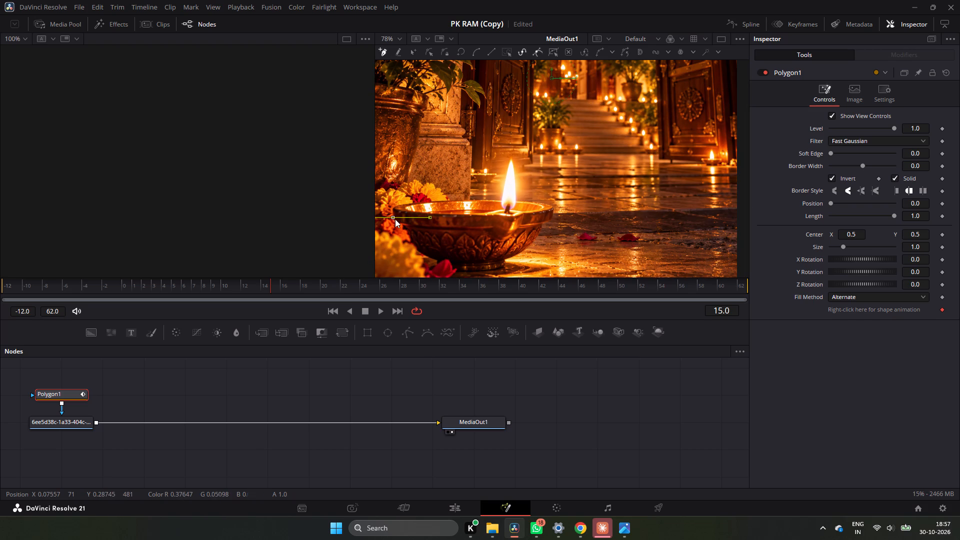
pyautogui.click(396, 223)
pyautogui.click(401, 225)
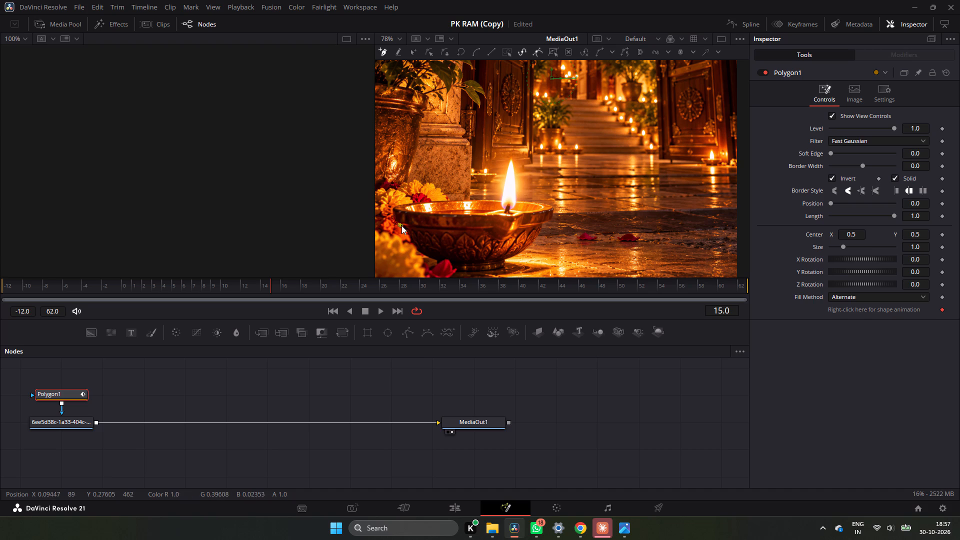
pyautogui.click(404, 228)
pyautogui.click(405, 232)
pyautogui.click(408, 237)
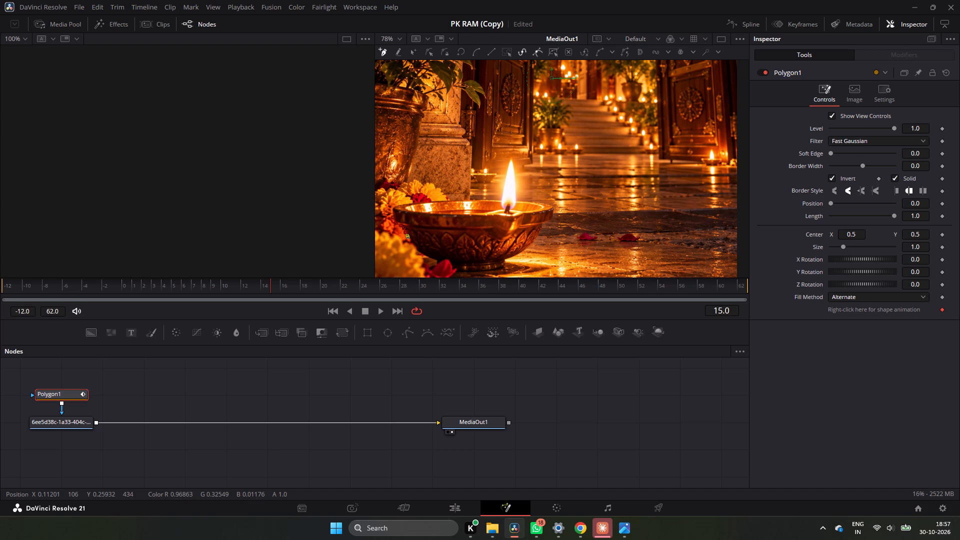
pyautogui.click(412, 242)
pyautogui.click(415, 246)
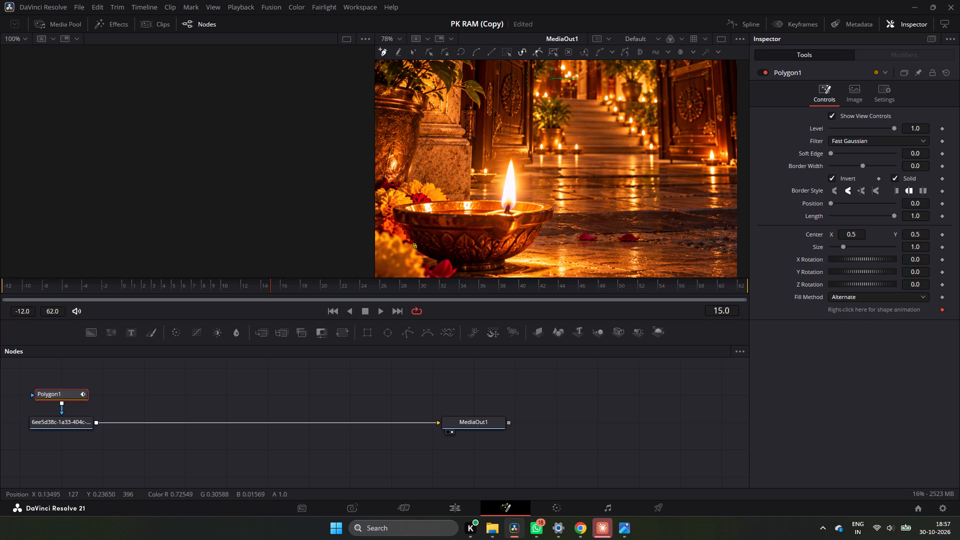
pyautogui.click(416, 251)
# Continue the mask outline along the bowl's lower left side, around the red petals and under the base to its right end.
pyautogui.click(424, 253)
pyautogui.click(429, 257)
pyautogui.click(435, 259)
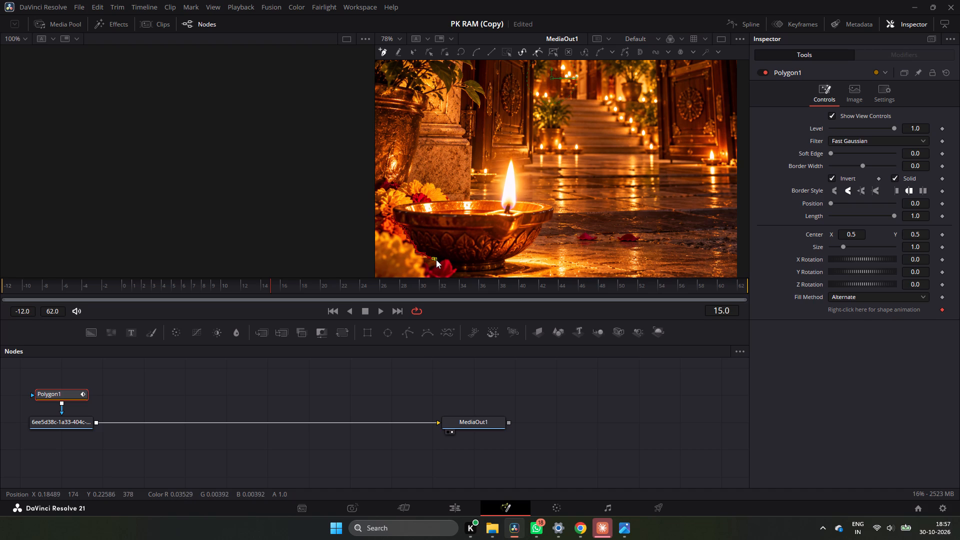
pyautogui.click(436, 262)
pyautogui.click(437, 265)
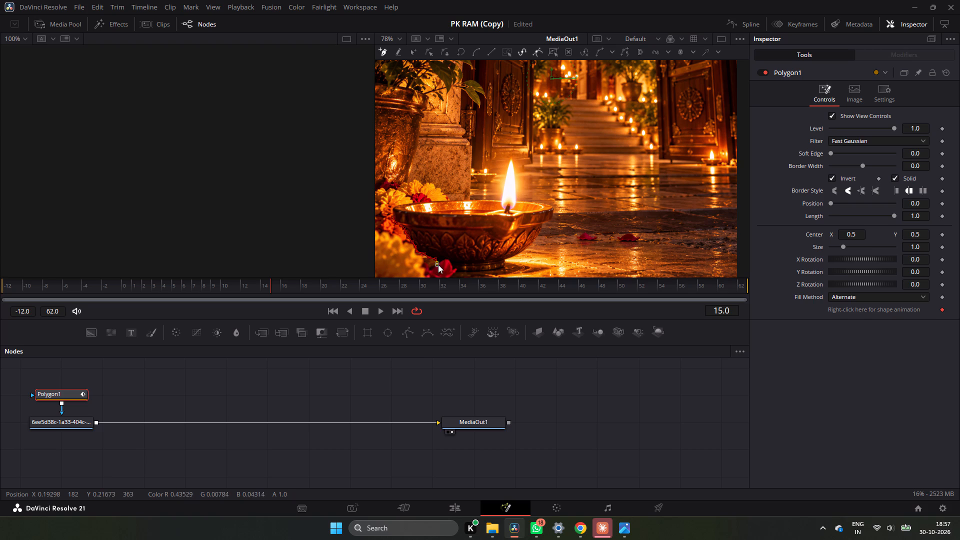
pyautogui.click(441, 262)
pyautogui.click(444, 259)
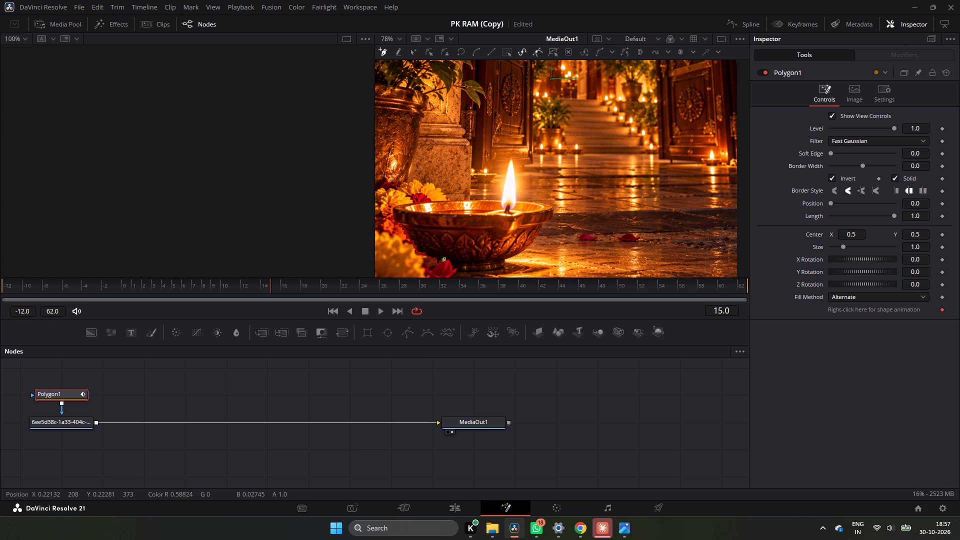
pyautogui.click(448, 261)
pyautogui.click(451, 265)
pyautogui.click(455, 269)
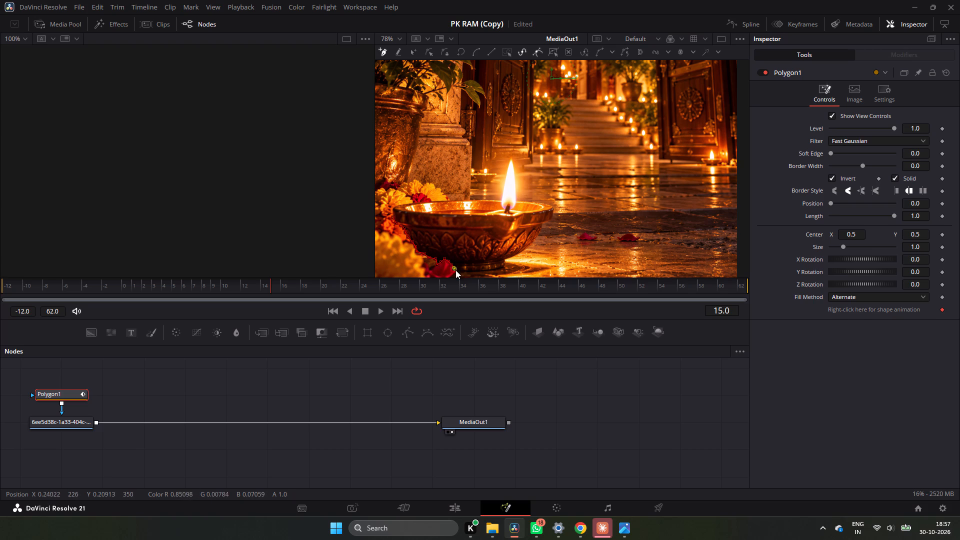
pyautogui.click(458, 270)
pyautogui.click(484, 272)
pyautogui.click(506, 265)
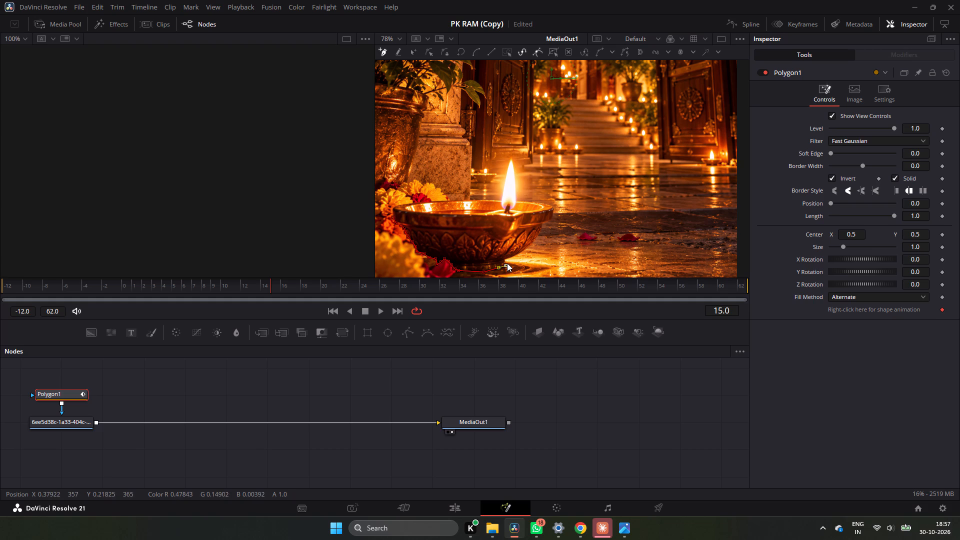
# Continue the mask outline up the bowl's right side, around the rim's right end and along the back rim to the flame.
pyautogui.click(505, 260)
pyautogui.click(526, 249)
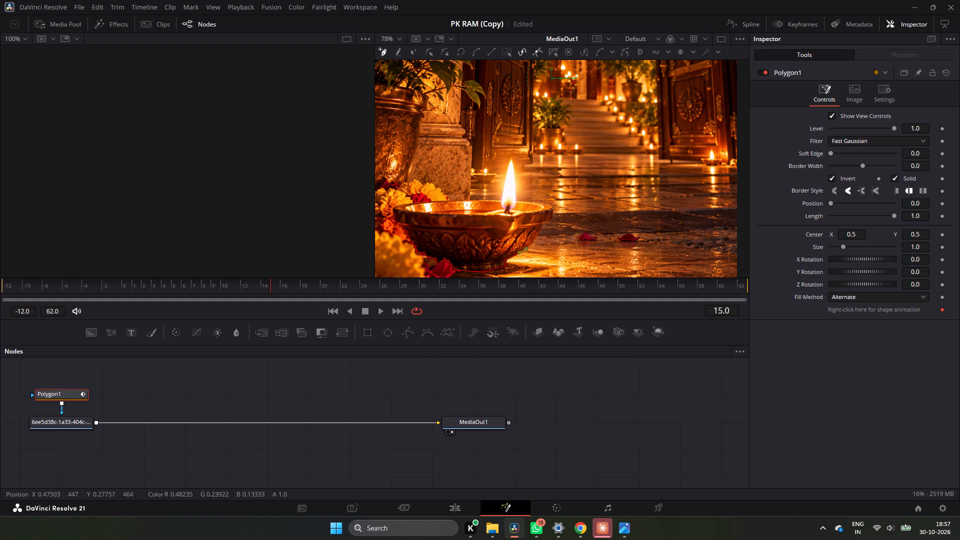
pyautogui.click(543, 224)
pyautogui.click(553, 217)
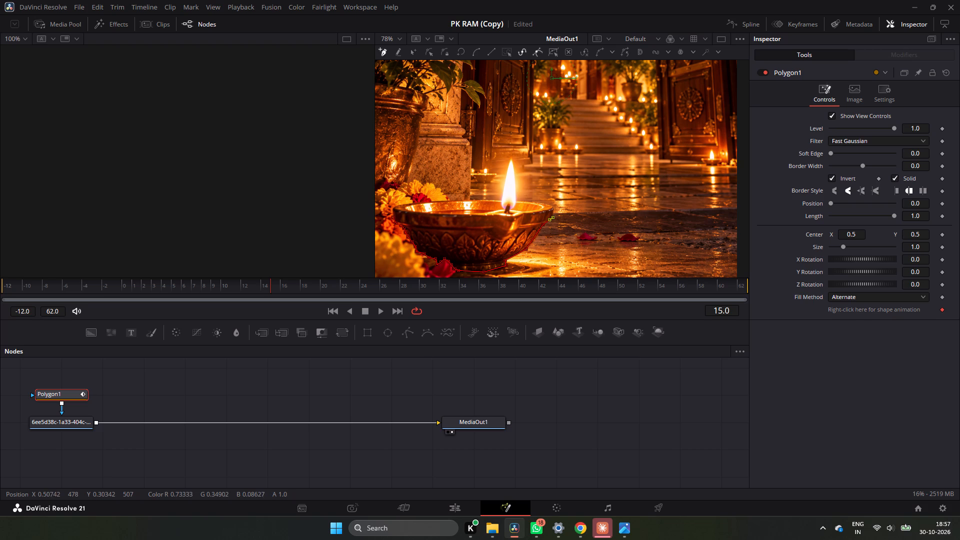
pyautogui.click(553, 208)
pyautogui.click(548, 203)
pyautogui.click(541, 201)
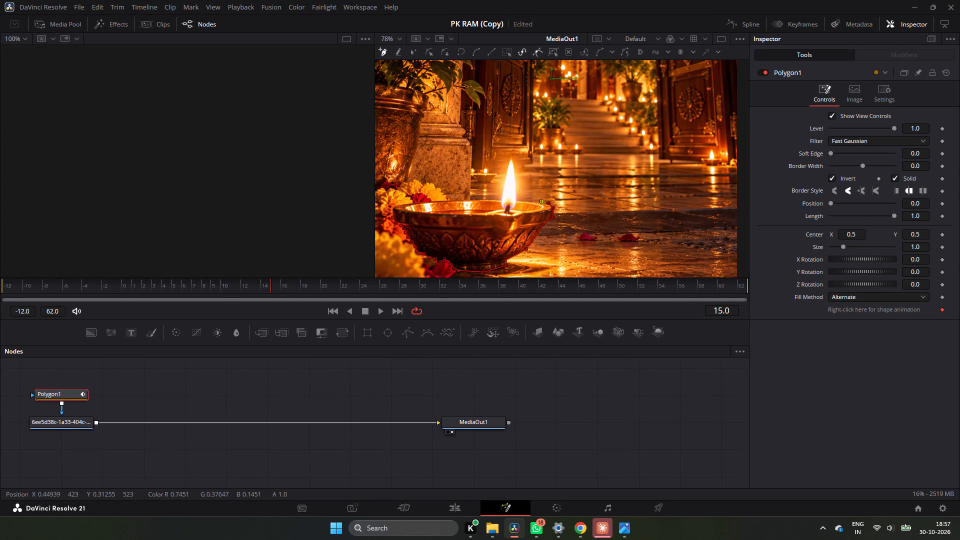
pyautogui.click(528, 200)
pyautogui.click(522, 200)
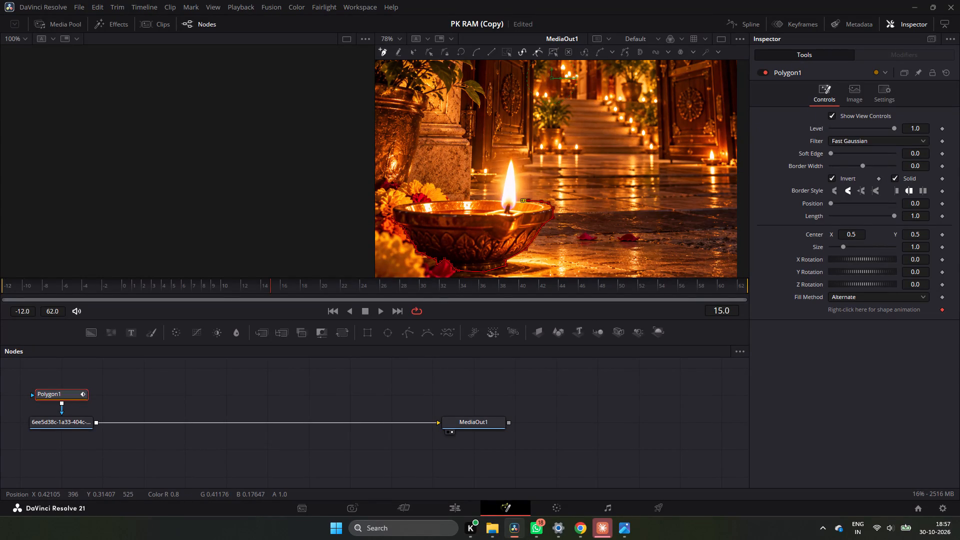
pyautogui.click(517, 200)
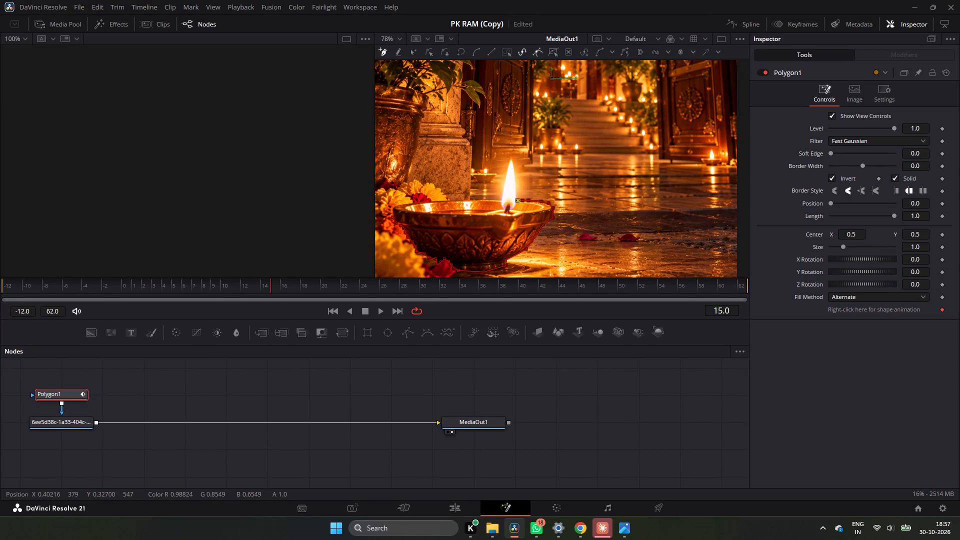
# Trace the mask outline up the flame's right edge, around its tip and down its left edge to the bowl's rim.
pyautogui.click(516, 188)
pyautogui.click(514, 172)
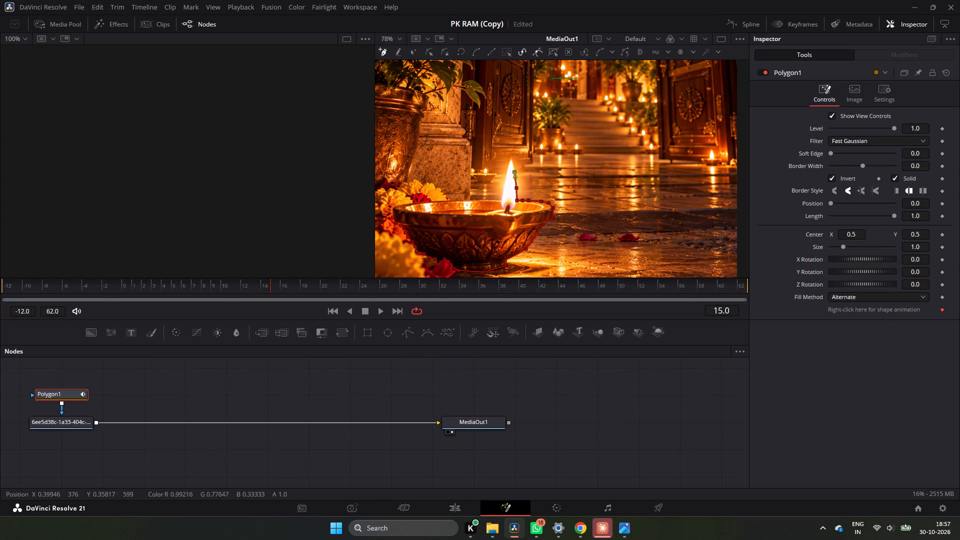
pyautogui.click(514, 159)
pyautogui.click(512, 153)
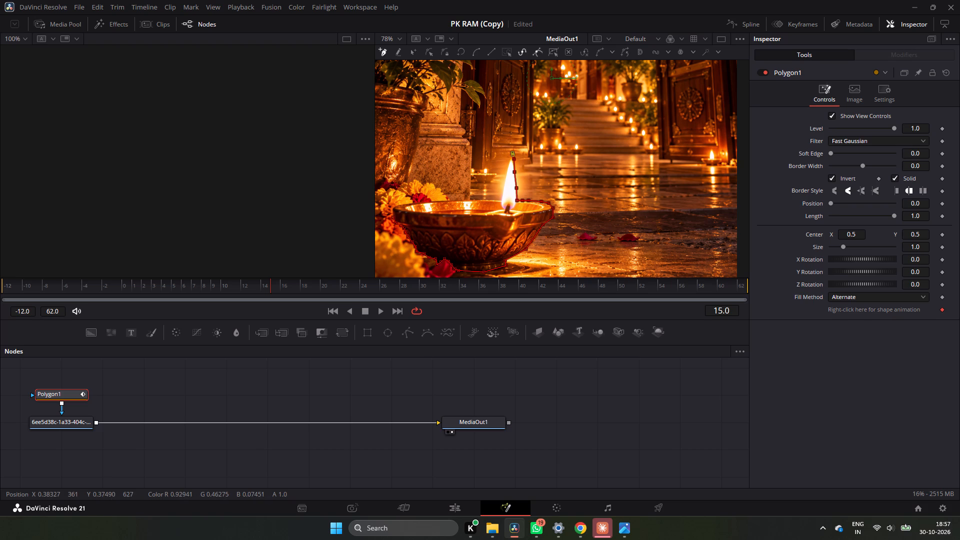
pyautogui.click(510, 157)
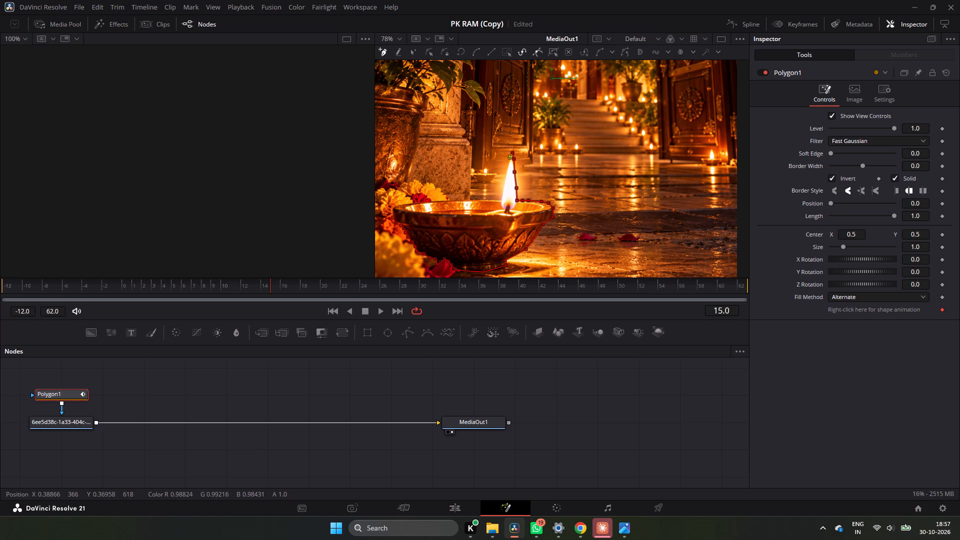
pyautogui.click(509, 164)
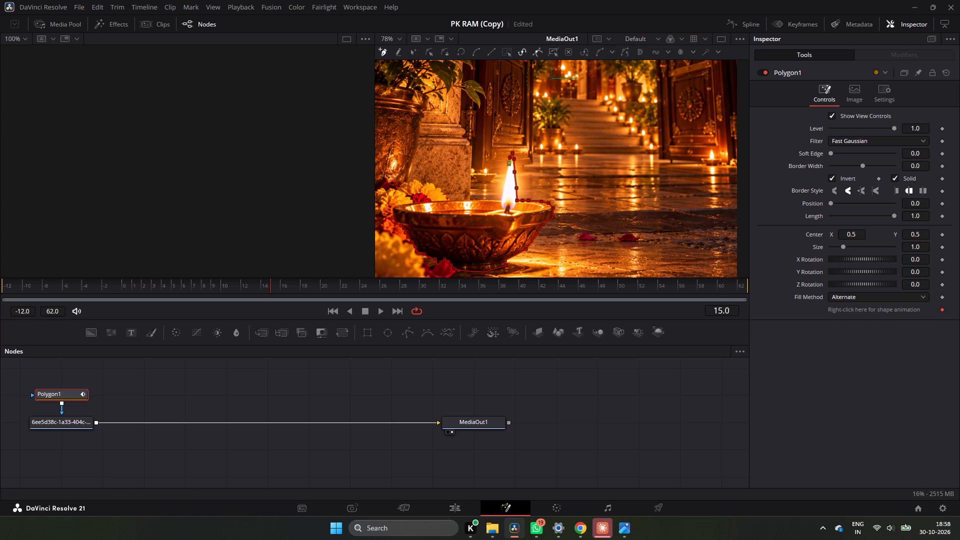
pyautogui.click(506, 176)
pyautogui.click(504, 183)
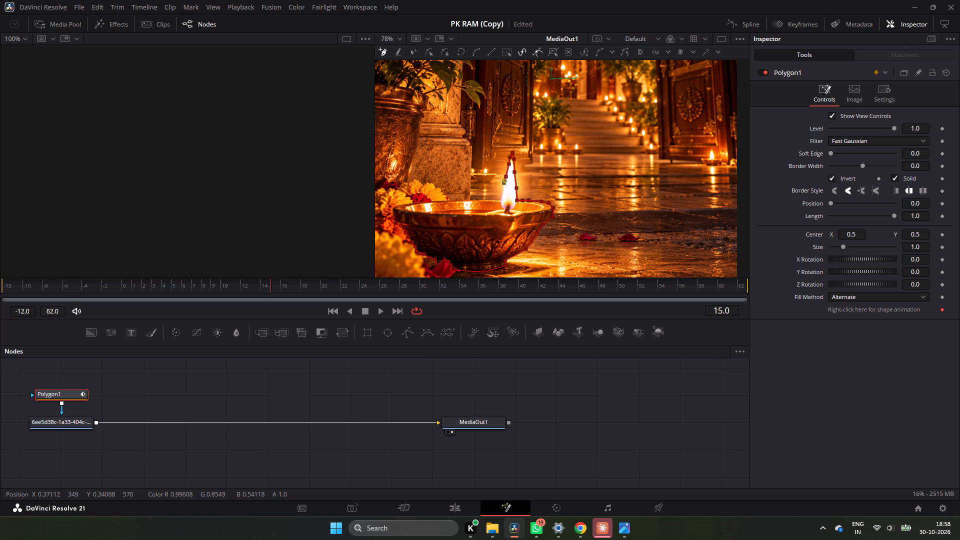
pyautogui.click(503, 190)
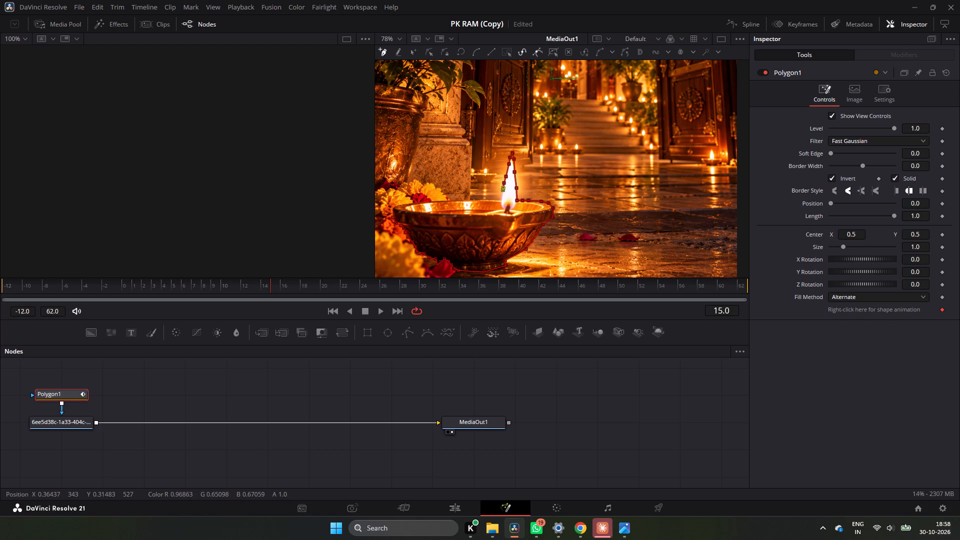
pyautogui.click(501, 200)
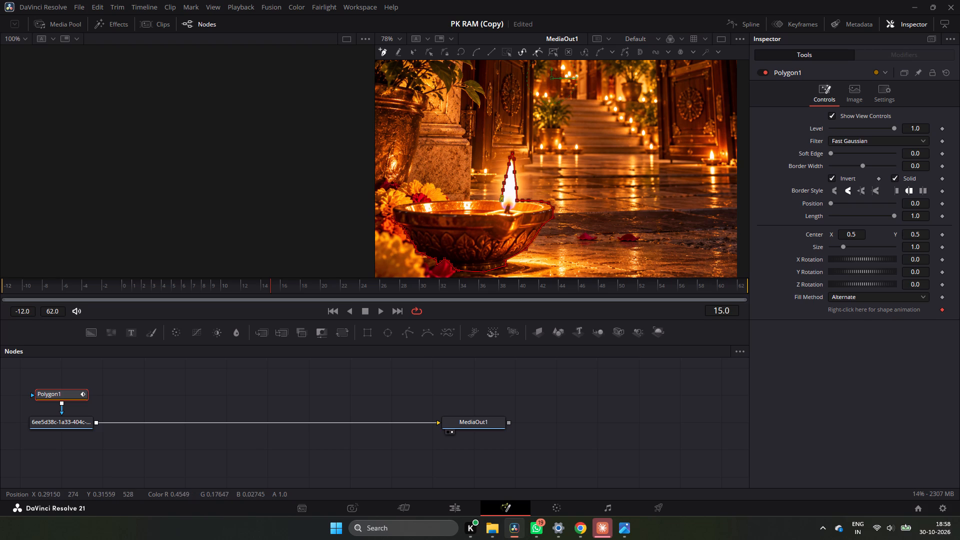
# Continue the mask outline from the flame's base along the bowl's back rim and around its left end.
pyautogui.click(475, 199)
pyautogui.click(450, 200)
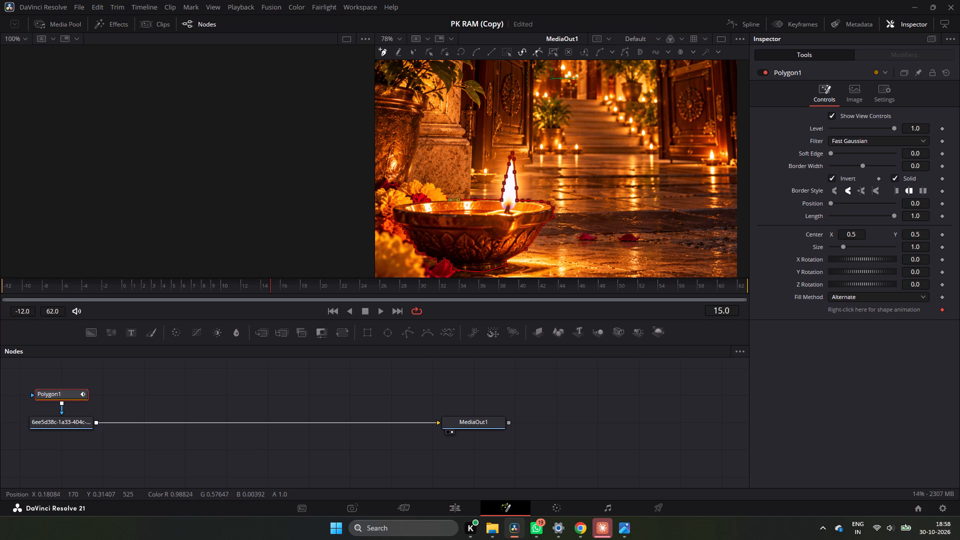
pyautogui.click(432, 201)
pyautogui.click(415, 202)
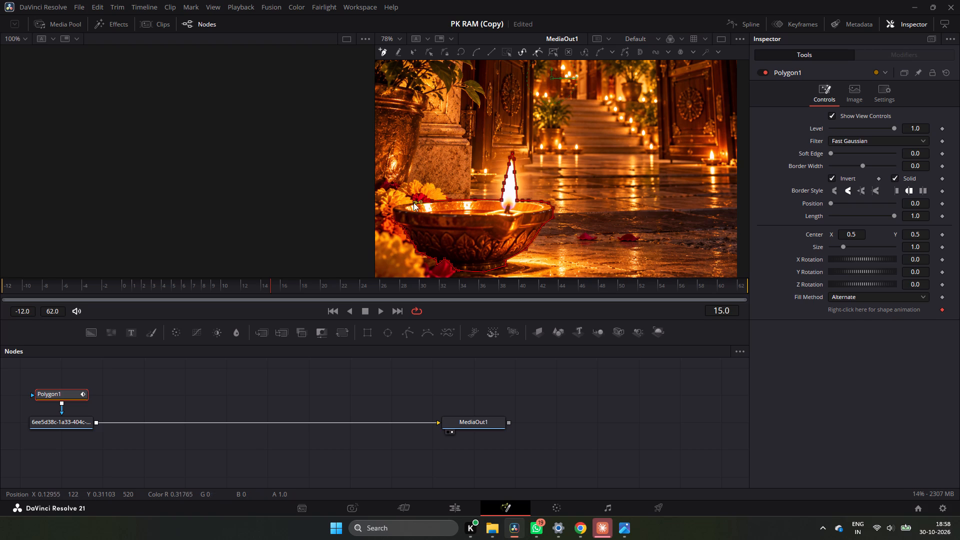
pyautogui.click(405, 204)
pyautogui.click(394, 207)
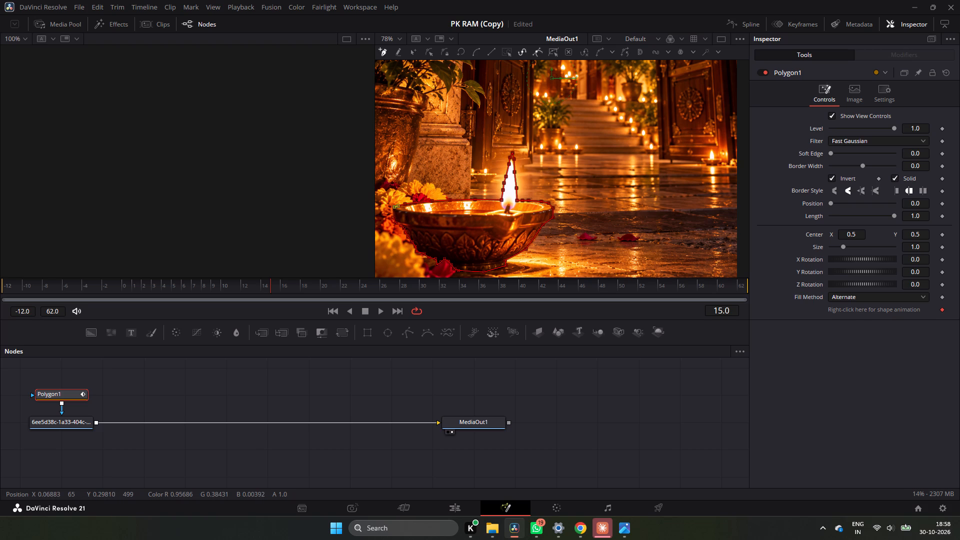
pyautogui.click(392, 211)
pyautogui.click(393, 215)
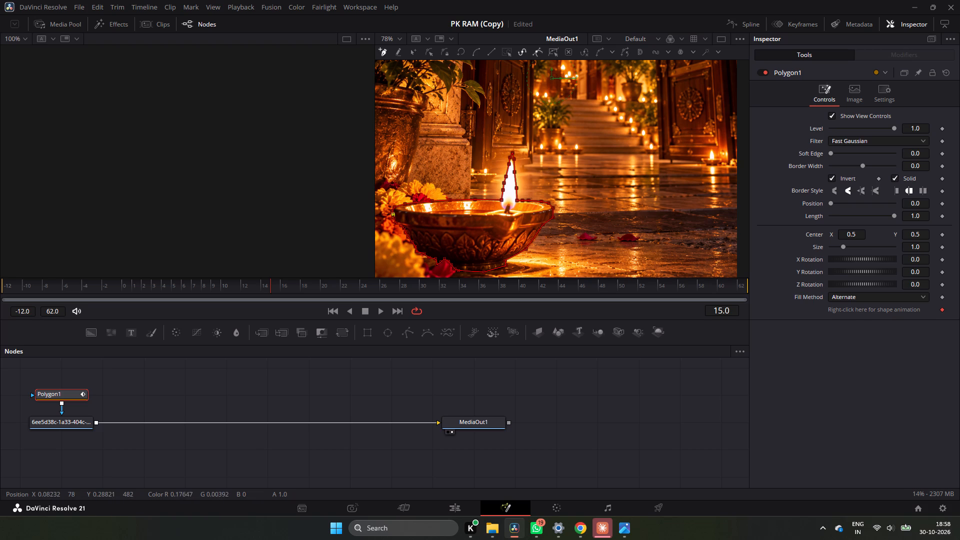
# Close the diya mask outline at its starting point on the bowl's left side, beside the flowers.
pyautogui.click(393, 216)
pyautogui.scroll(2, 423, 210)
pyautogui.scroll(-3, 423, 210)
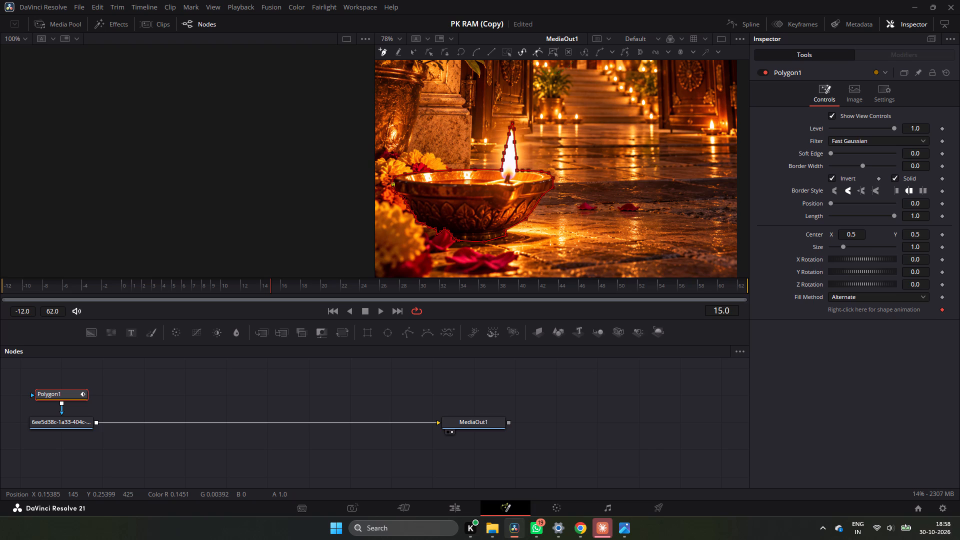
pyautogui.keyDown('ctrl'); pyautogui.scroll(4, 423, 211); pyautogui.keyUp('ctrl')
pyautogui.keyDown('ctrl'); pyautogui.scroll(-2, 423, 211); pyautogui.keyUp('ctrl')
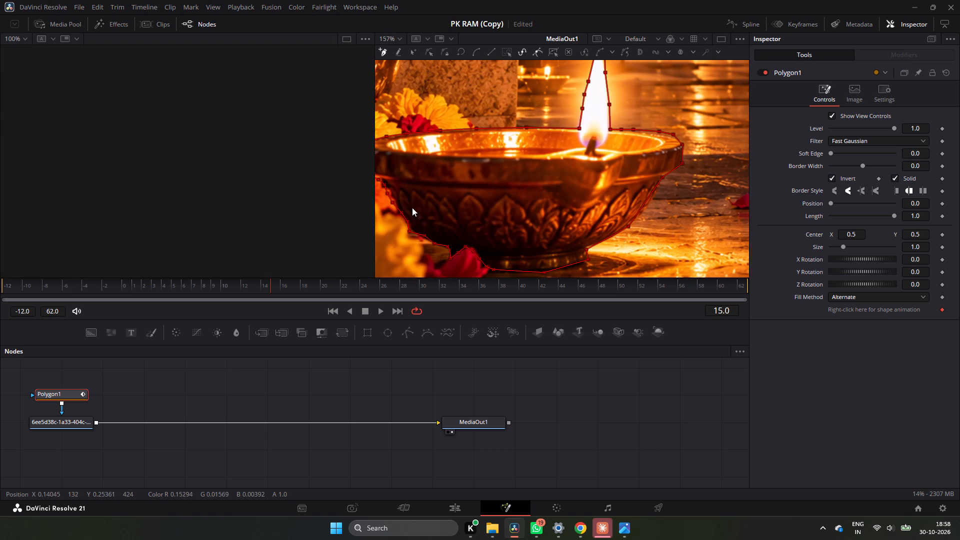
pyautogui.keyDown('ctrl'); pyautogui.scroll(-2, 408, 203); pyautogui.keyUp('ctrl')
pyautogui.keyDown('ctrl'); pyautogui.scroll(8, 384, 192); pyautogui.keyUp('ctrl')
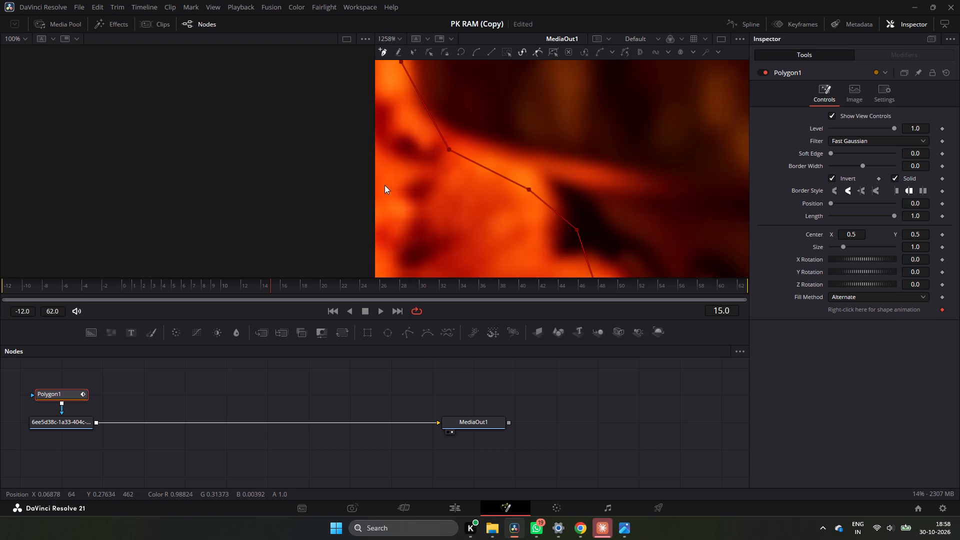
pyautogui.keyDown('ctrl'); pyautogui.scroll(1, 412, 82); pyautogui.keyUp('ctrl')
pyautogui.keyDown('ctrl'); pyautogui.scroll(-4, 412, 82); pyautogui.keyUp('ctrl')
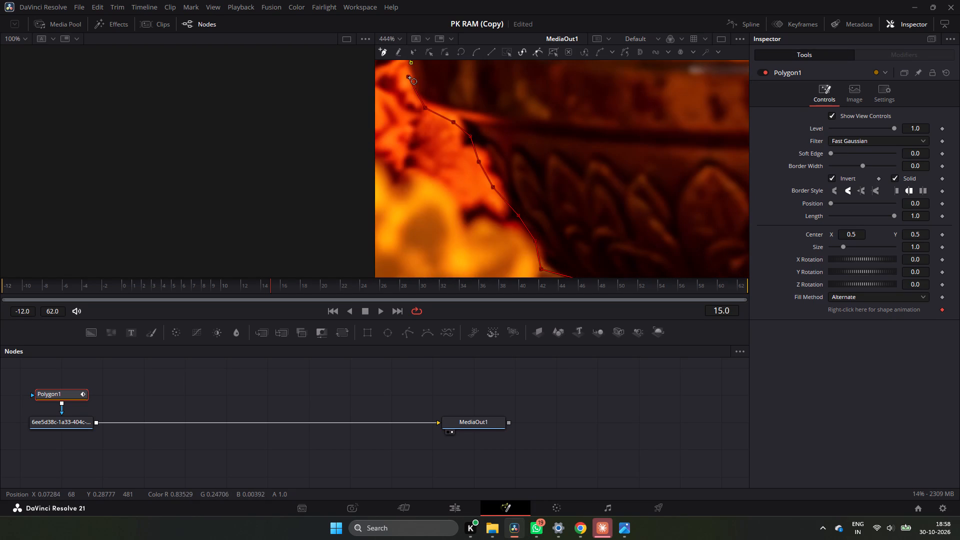
pyautogui.click(408, 77)
pyautogui.keyDown('ctrl'); pyautogui.scroll(-7, 490, 181); pyautogui.keyUp('ctrl')
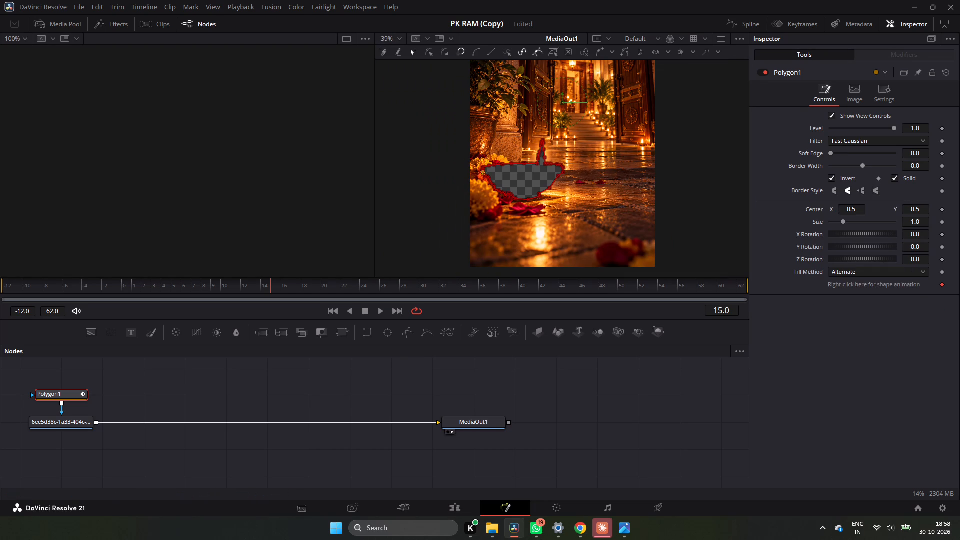
# Turn off the polygon mask's inversion.
pyautogui.click(831, 177)
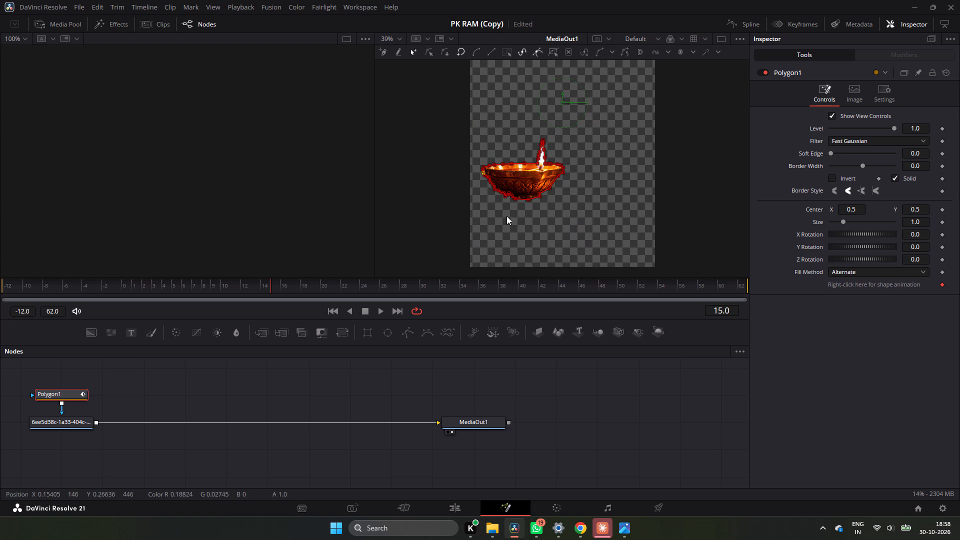
# Return to the edit timeline and move the IMG_8070.MP4 and adjustment clips up one track, to V6 and V5.
pyautogui.click(462, 506)
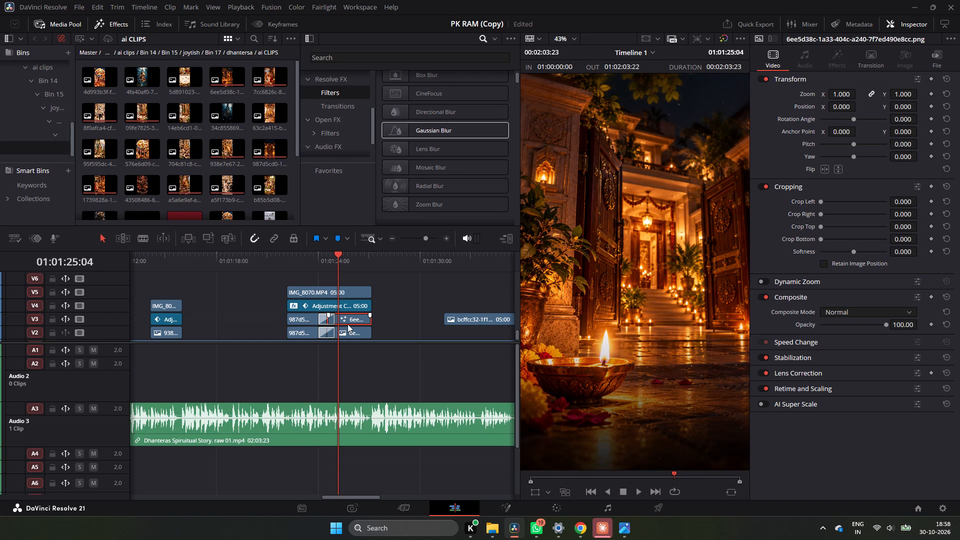
pyautogui.click(348, 327)
pyautogui.moveTo(396, 278); pyautogui.dragTo(312, 305)
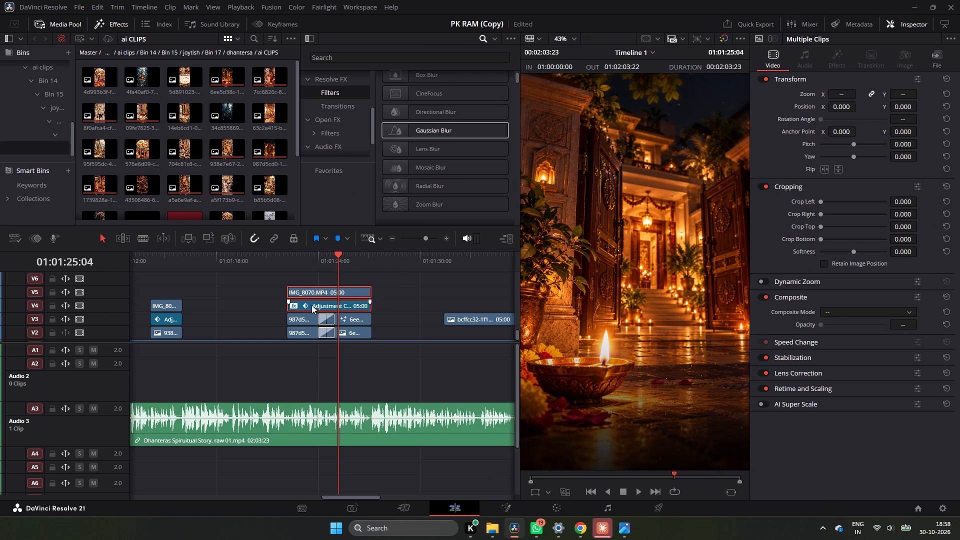
pyautogui.moveTo(311, 305); pyautogui.dragTo(311, 296)
# Duplicate the V2 door and courtyard clips with their transition onto V4, and play back the door opening from about 01:01:23:16.
pyautogui.moveTo(387, 329); pyautogui.dragTo(302, 332)
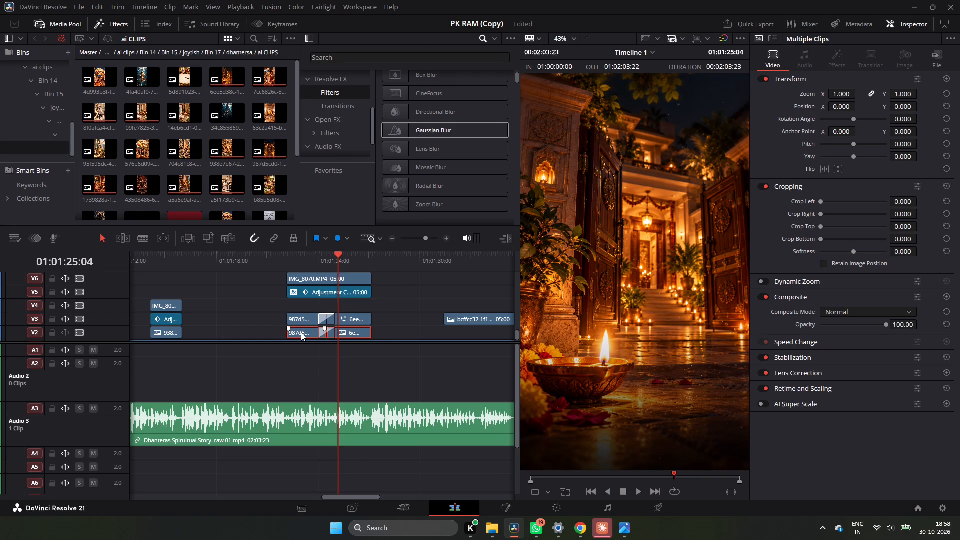
pyautogui.keyDown('alt'); pyautogui.moveTo(301, 333); pyautogui.dragTo(303, 310); pyautogui.keyUp('alt')
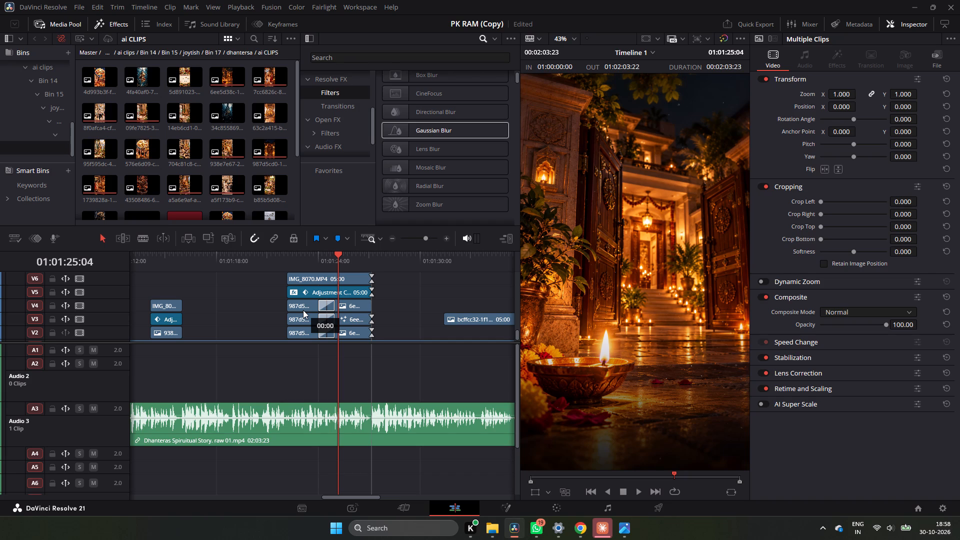
pyautogui.moveTo(336, 260); pyautogui.dragTo(331, 265)
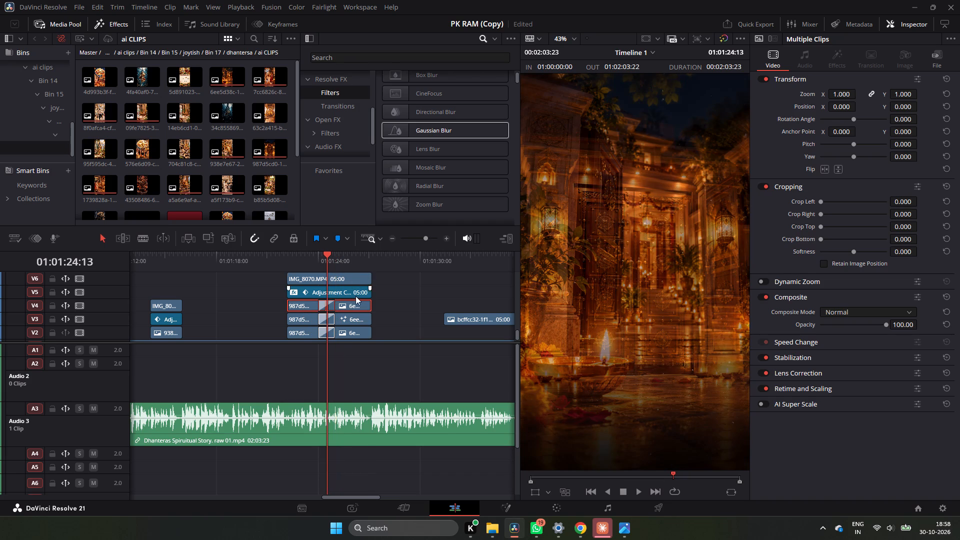
pyautogui.moveTo(330, 265); pyautogui.dragTo(312, 271)
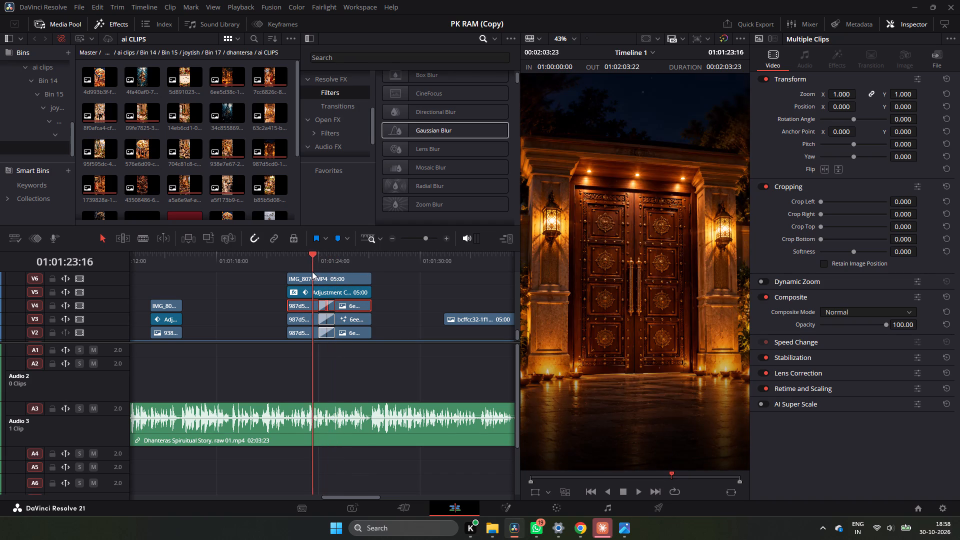
pyautogui.moveTo(312, 271); pyautogui.dragTo(311, 271)
pyautogui.press('space')
pyautogui.press('space')
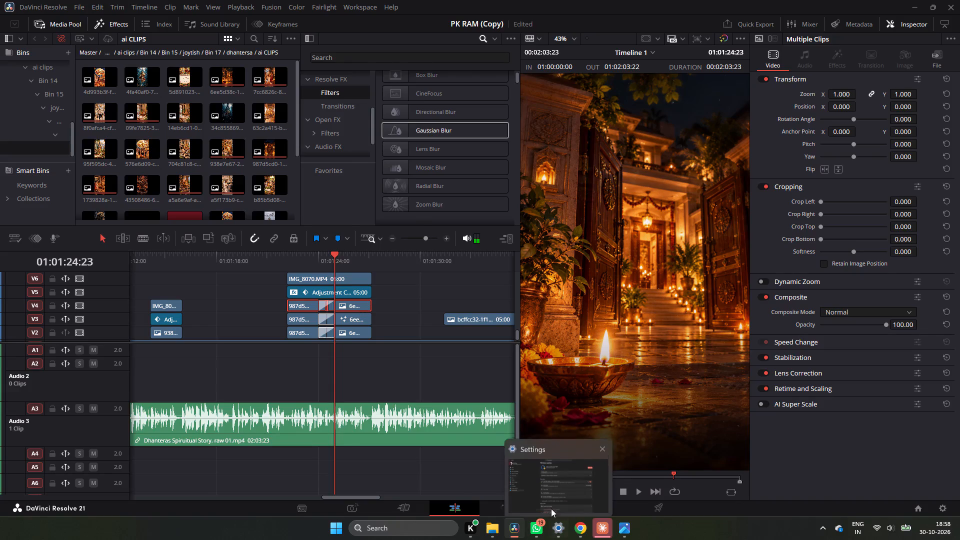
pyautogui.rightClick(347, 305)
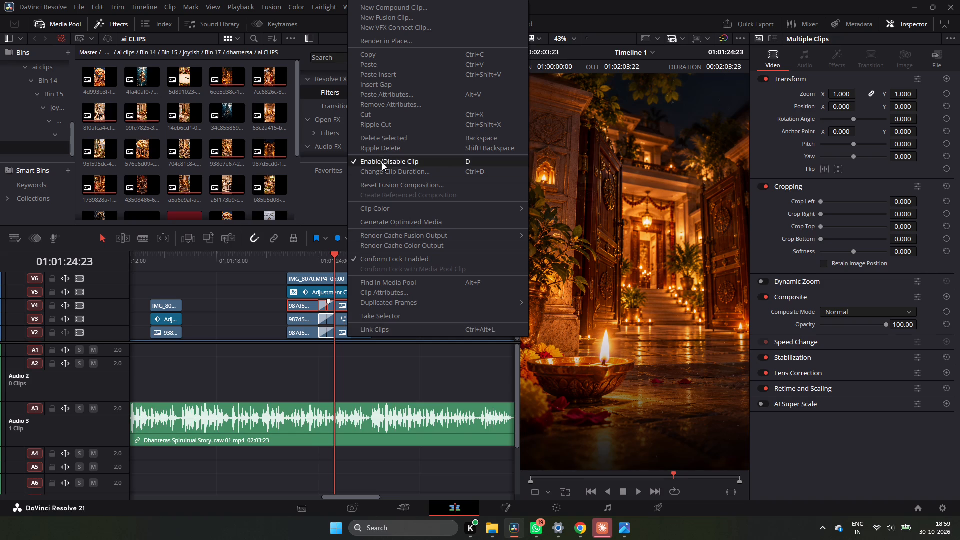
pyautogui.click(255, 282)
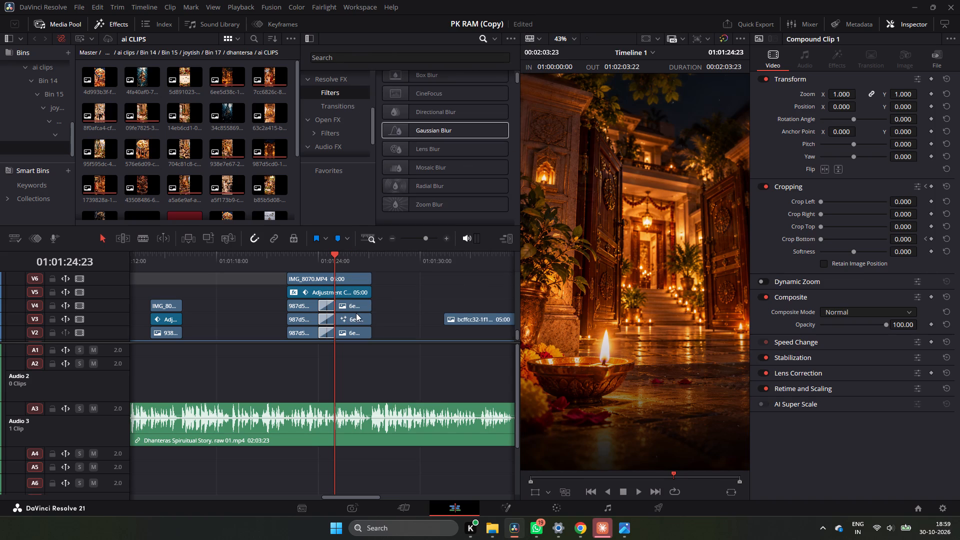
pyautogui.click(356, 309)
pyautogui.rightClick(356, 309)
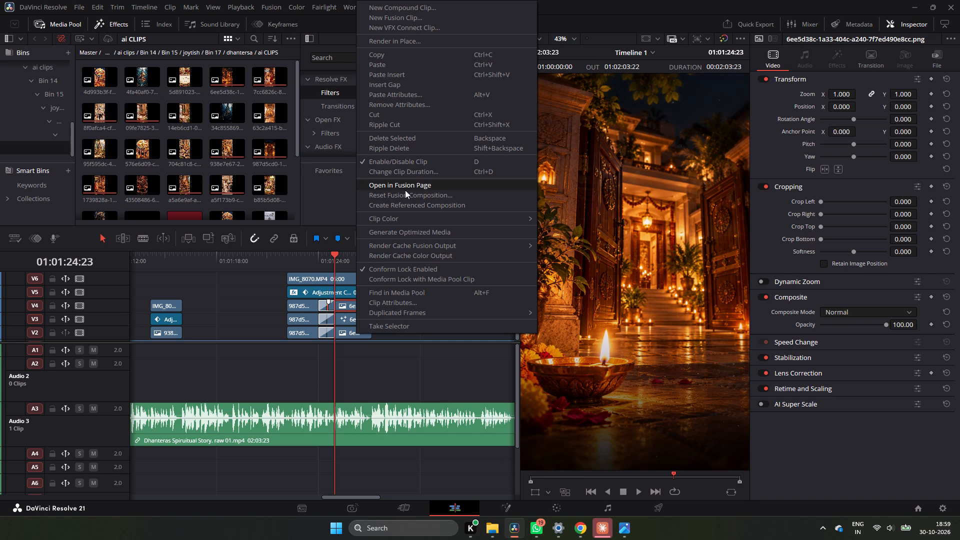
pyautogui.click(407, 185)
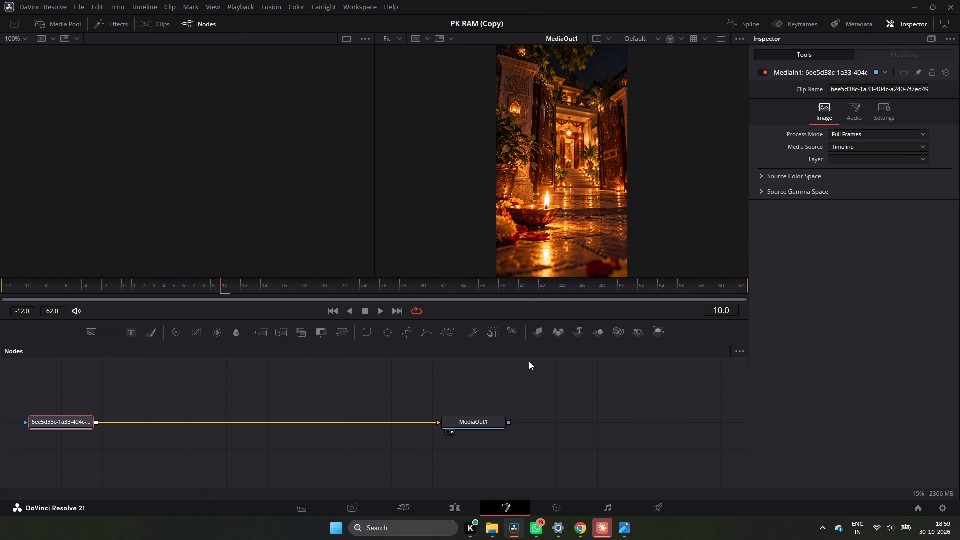
# Open the V4 courtyard clip's colour grade and delete node 02, which carries the windowed Radial Blur.
pyautogui.click(568, 502)
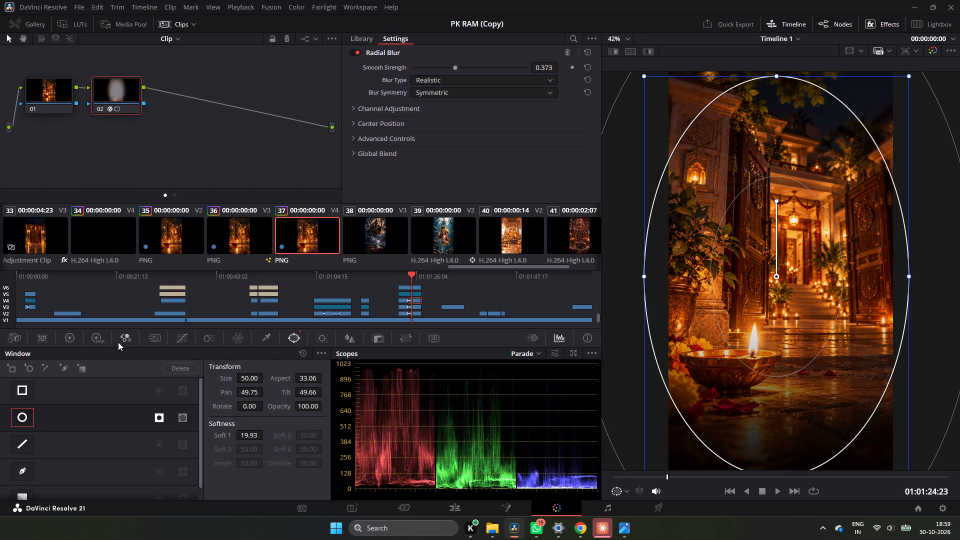
pyautogui.click(62, 339)
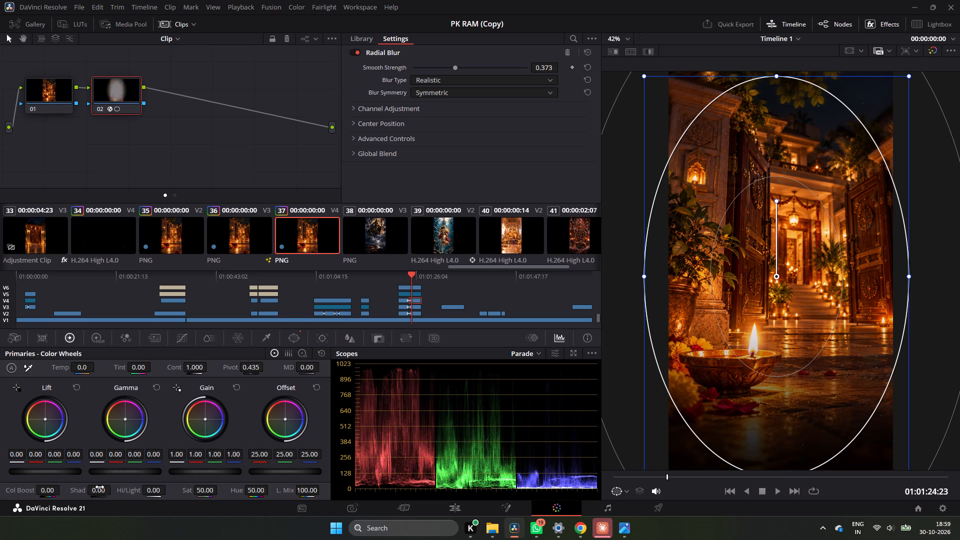
pyautogui.moveTo(201, 490); pyautogui.dragTo(274, 262)
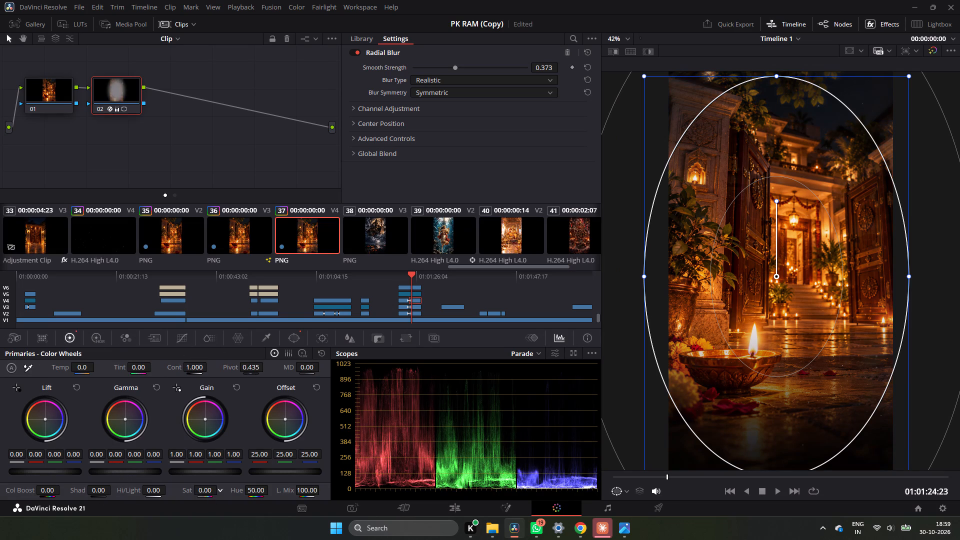
pyautogui.moveTo(274, 262); pyautogui.dragTo(79, 282)
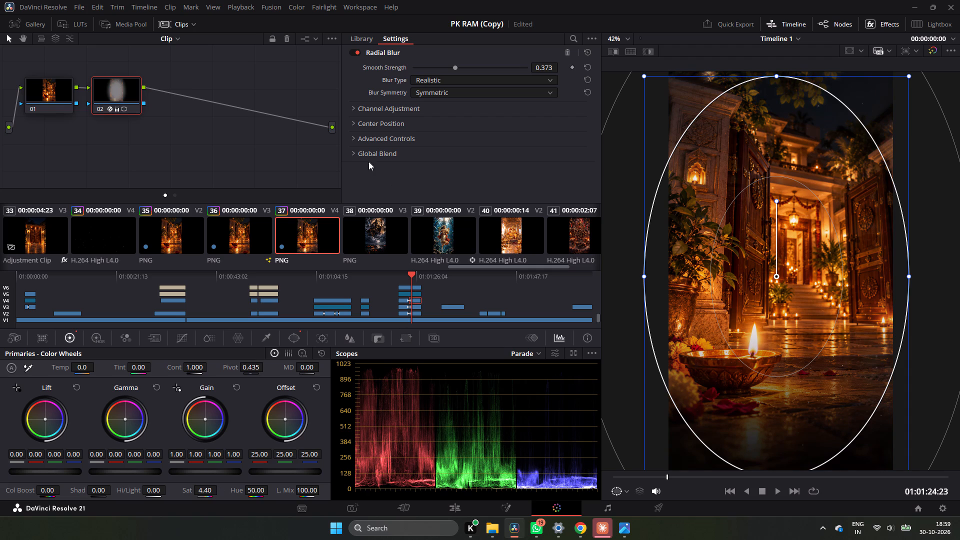
pyautogui.rightClick(123, 96)
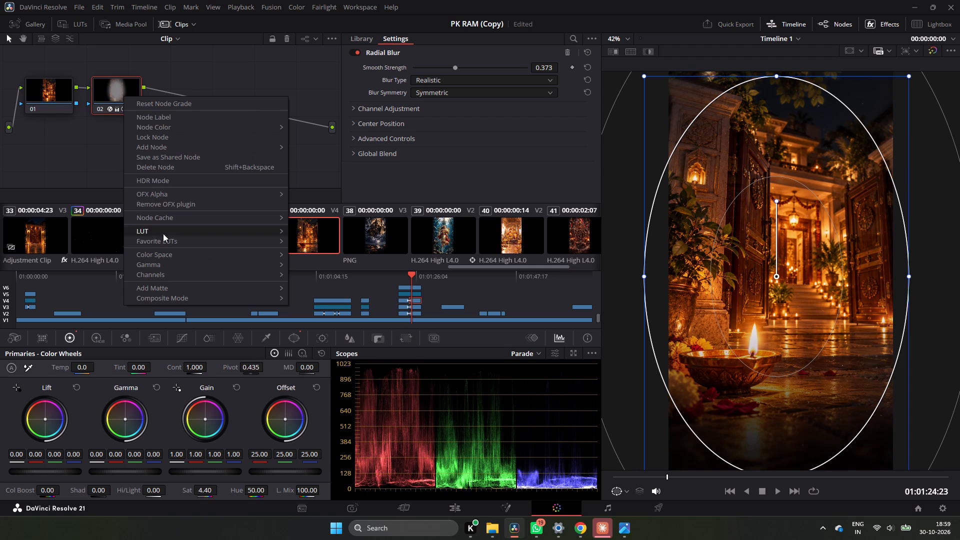
pyautogui.click(167, 164)
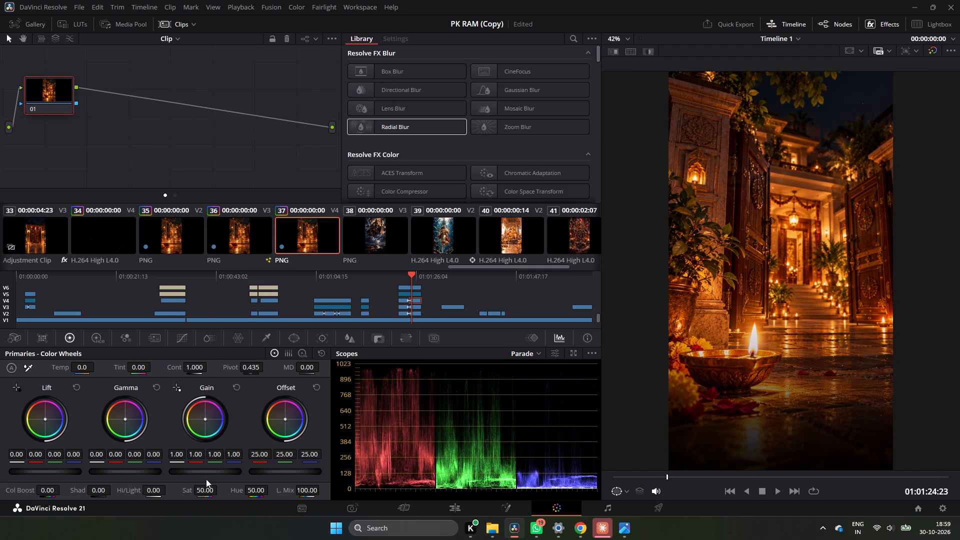
# Reduce the saturation of the V4 courtyard clip's remaining node 01 to 0.
pyautogui.moveTo(205, 490); pyautogui.dragTo(477, 271)
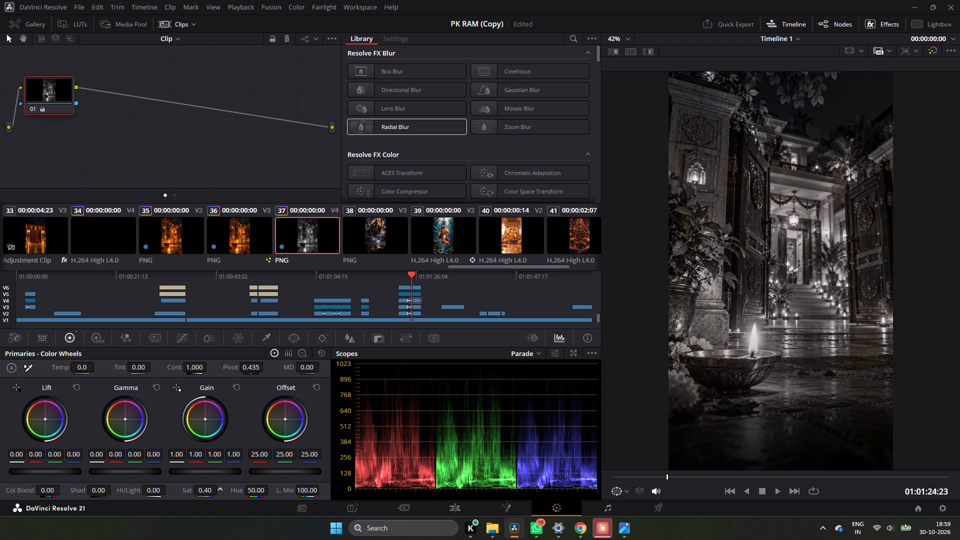
pyautogui.moveTo(477, 271); pyautogui.dragTo(478, 271)
pyautogui.moveTo(207, 488); pyautogui.dragTo(145, 493)
pyautogui.moveTo(145, 493); pyautogui.dragTo(132, 493)
# Back in the edit timeline, move the IMG_8070.MP4 and adjustment clips up one more track to free V5.
pyautogui.click(452, 507)
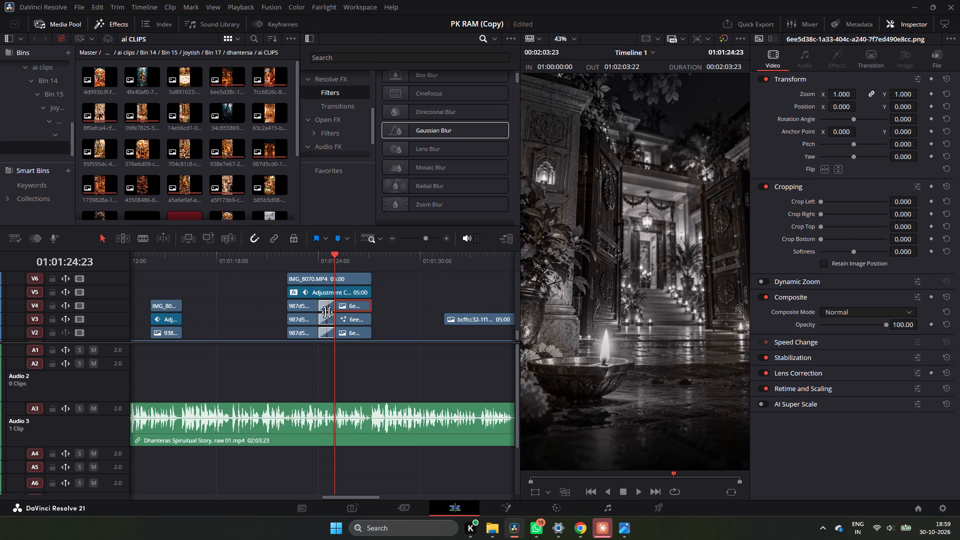
pyautogui.moveTo(270, 301); pyautogui.dragTo(356, 310)
pyautogui.click(267, 315)
pyautogui.moveTo(259, 281); pyautogui.dragTo(329, 292)
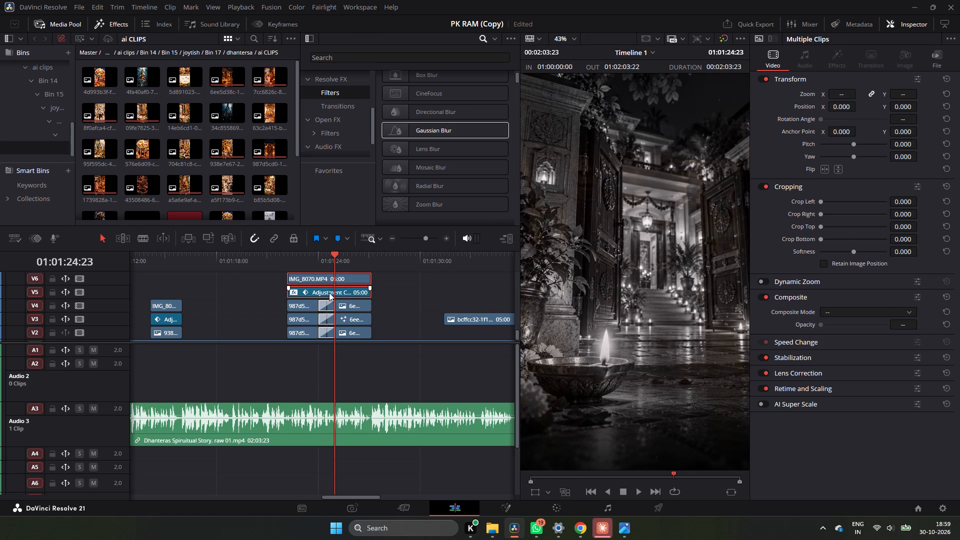
pyautogui.moveTo(329, 292); pyautogui.dragTo(329, 283)
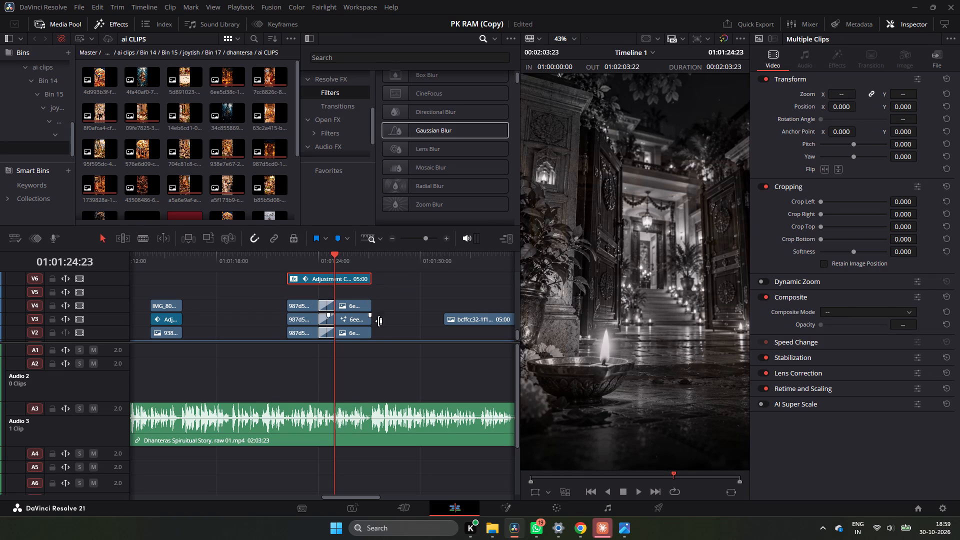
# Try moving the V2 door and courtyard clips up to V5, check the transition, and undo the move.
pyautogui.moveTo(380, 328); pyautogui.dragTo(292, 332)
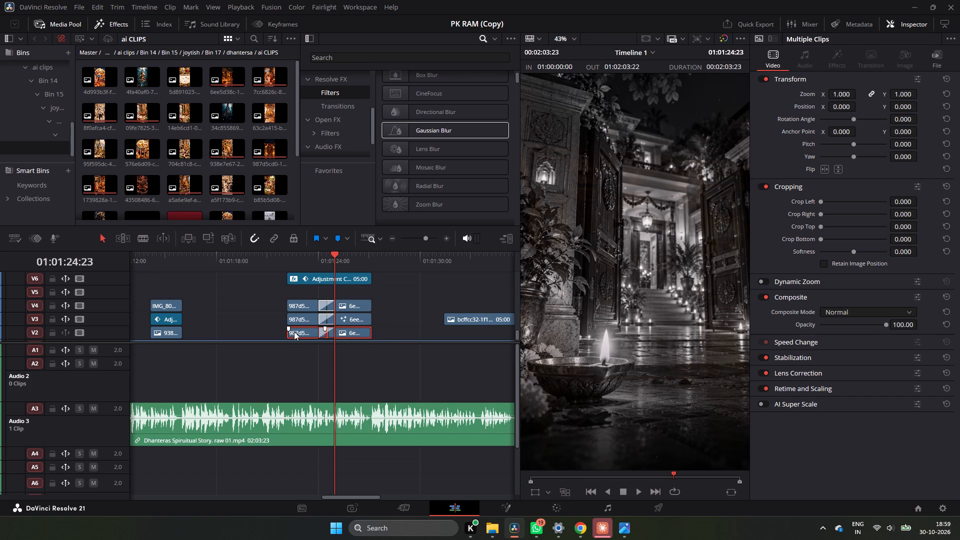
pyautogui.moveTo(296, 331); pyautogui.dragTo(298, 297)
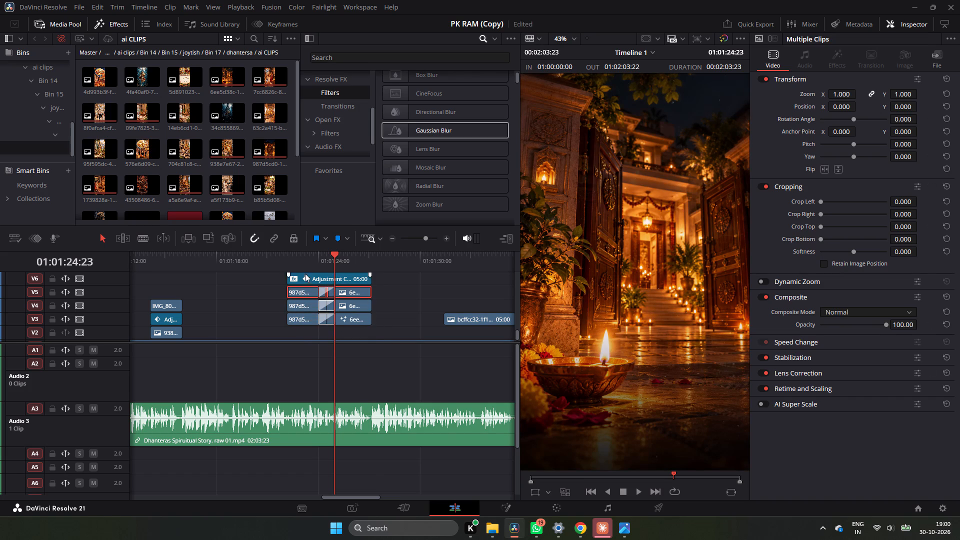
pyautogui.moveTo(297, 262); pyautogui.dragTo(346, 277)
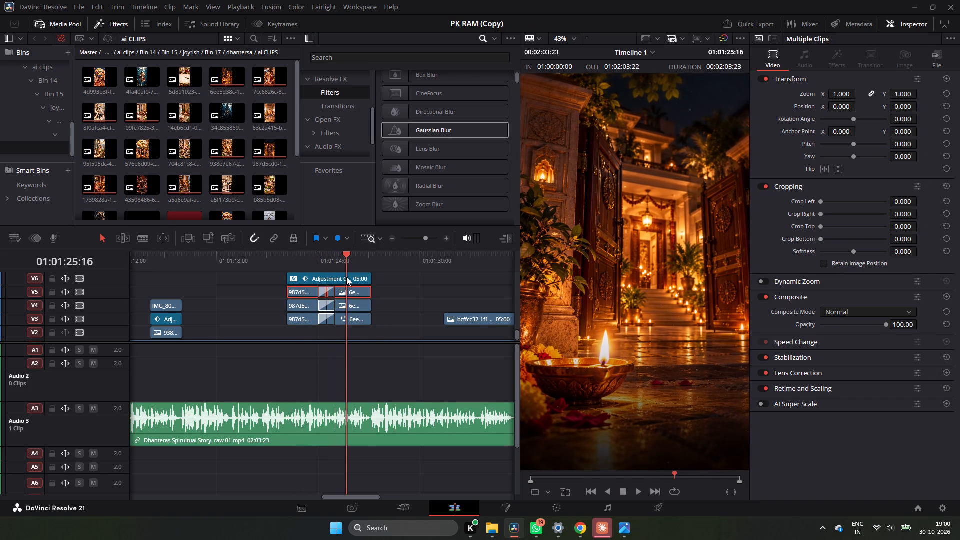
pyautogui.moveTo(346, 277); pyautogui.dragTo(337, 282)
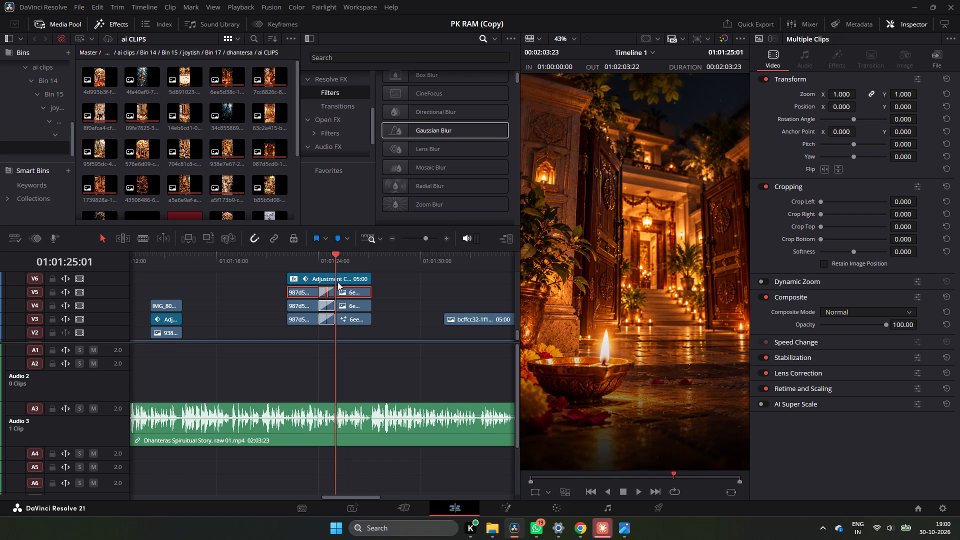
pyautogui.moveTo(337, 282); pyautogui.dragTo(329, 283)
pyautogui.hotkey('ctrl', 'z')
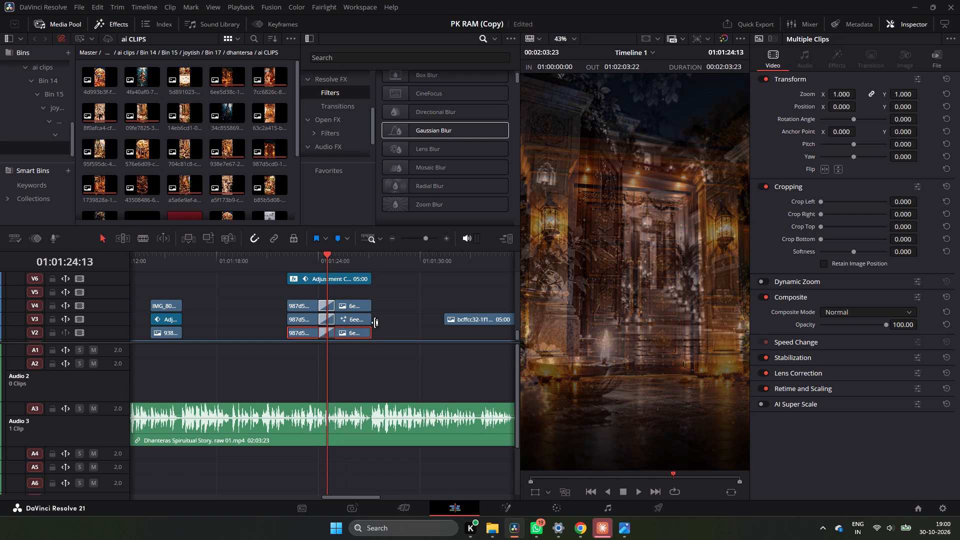
# Move the V3 door clip and masked diya clip up to the free V5 track, above the desaturated V4 clips.
pyautogui.moveTo(377, 322); pyautogui.dragTo(306, 321)
pyautogui.moveTo(261, 313); pyautogui.dragTo(351, 320)
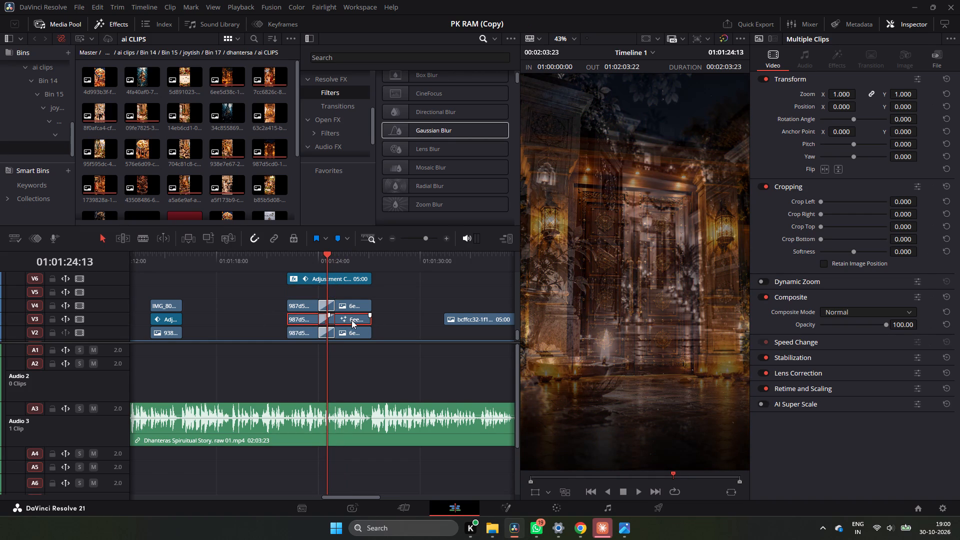
pyautogui.moveTo(351, 320); pyautogui.dragTo(351, 295)
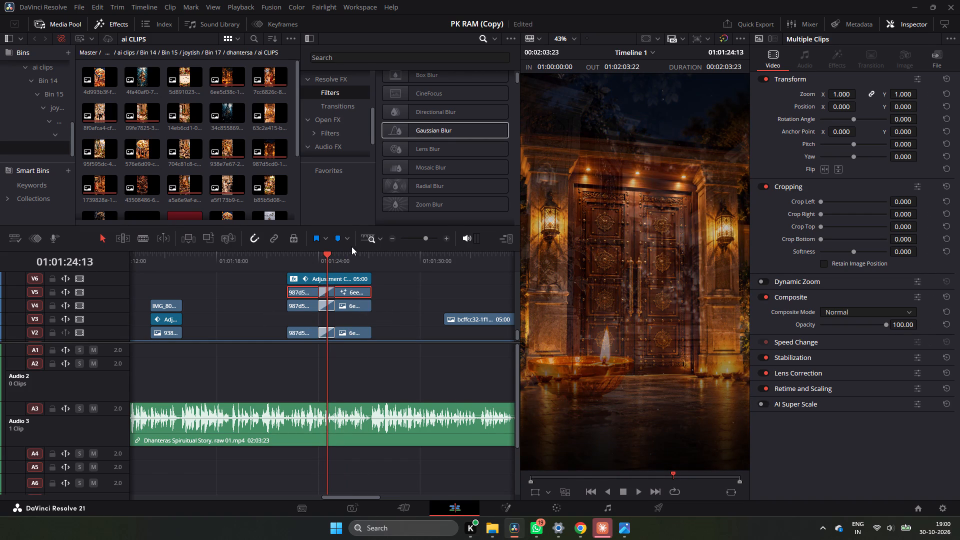
# Play back the door-to-courtyard transition repeatedly around 01:01:24:00 to check how the diya layer blends in.
pyautogui.press('space')
pyautogui.press('space')
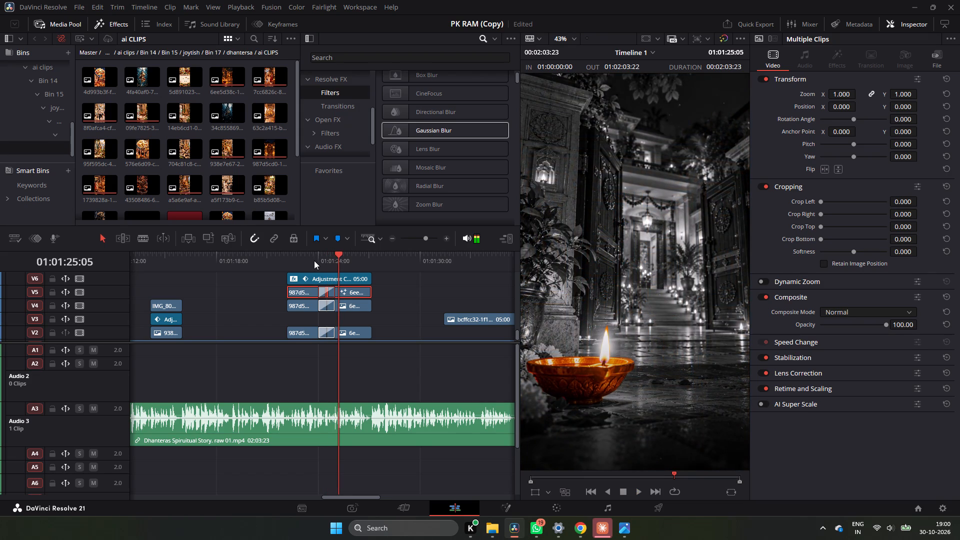
pyautogui.click(314, 260)
pyautogui.press('space')
pyautogui.press('space')
pyautogui.press('space')
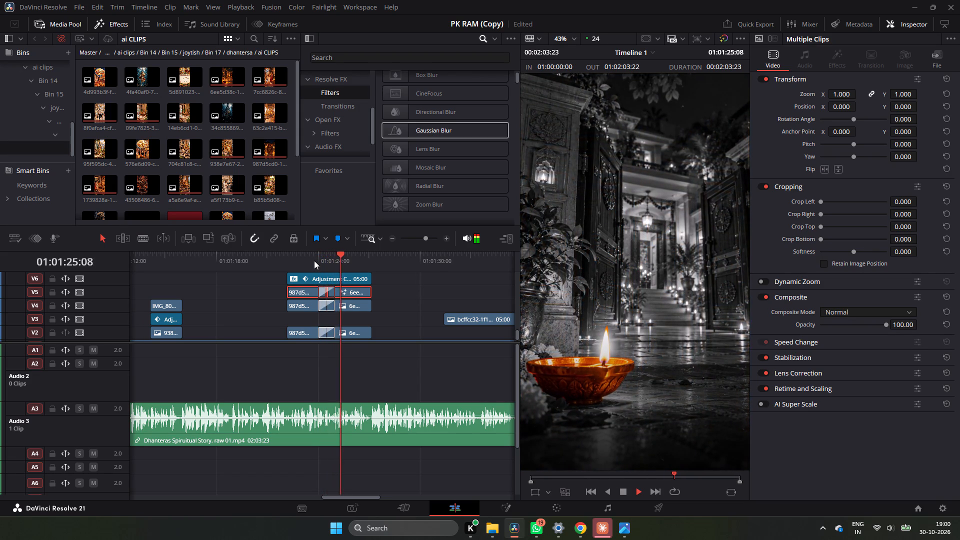
pyautogui.press('space')
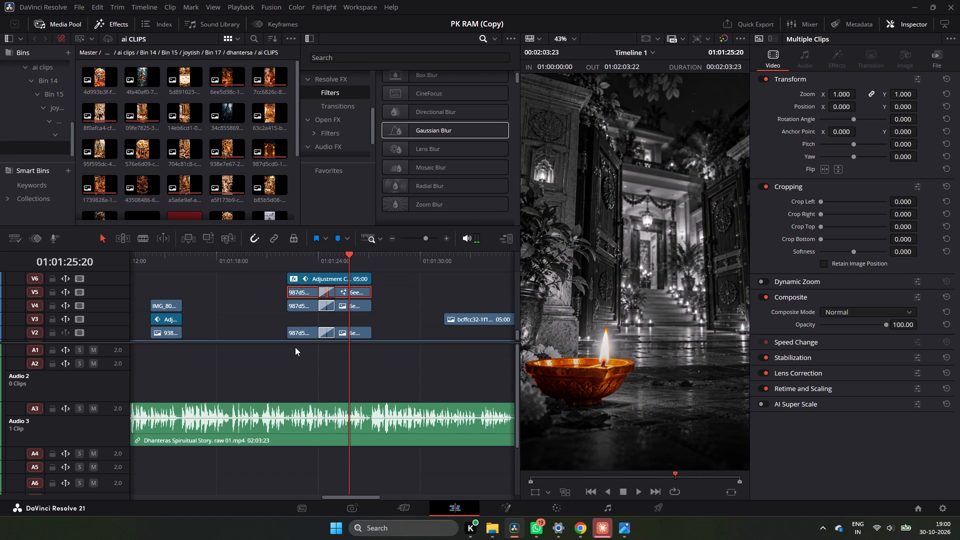
pyautogui.click(446, 244)
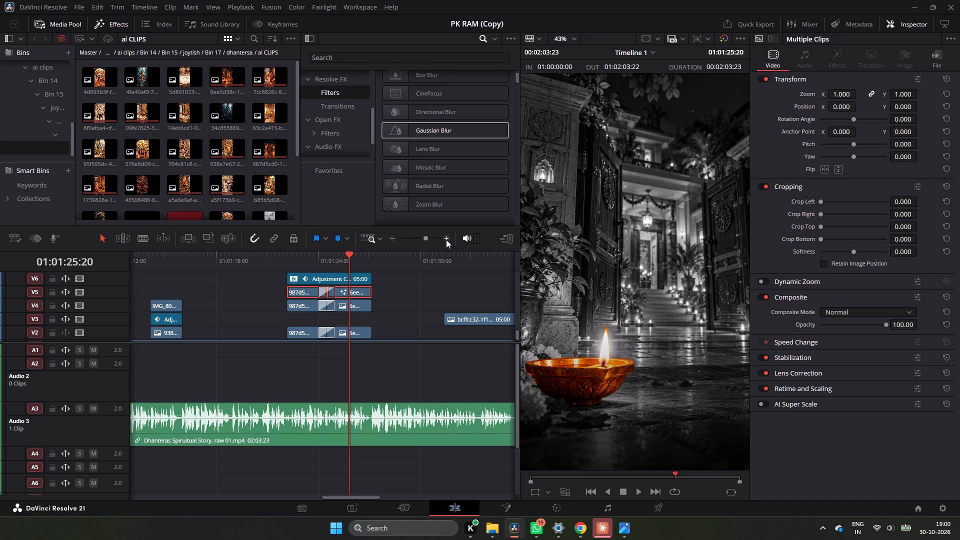
pyautogui.click(446, 239)
pyautogui.click(273, 262)
pyautogui.press('space')
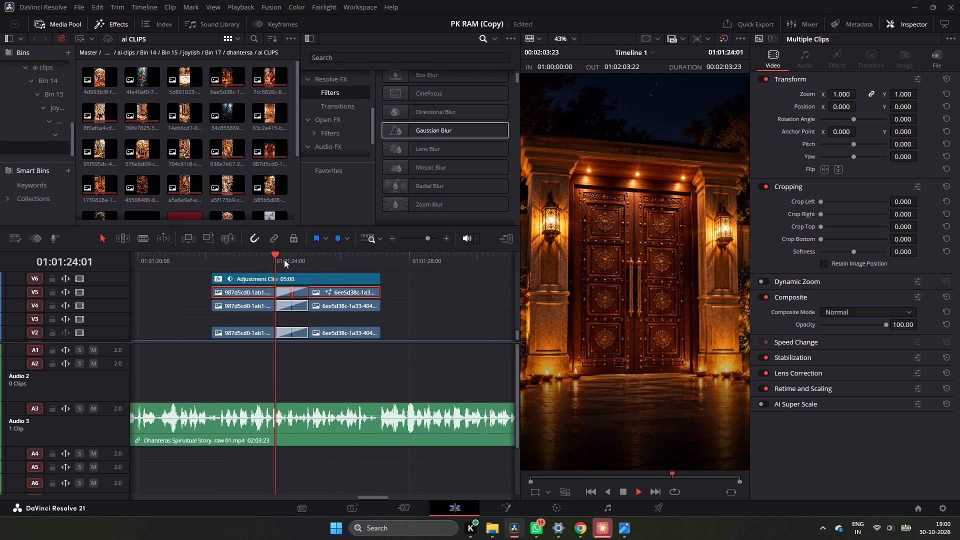
pyautogui.press('space')
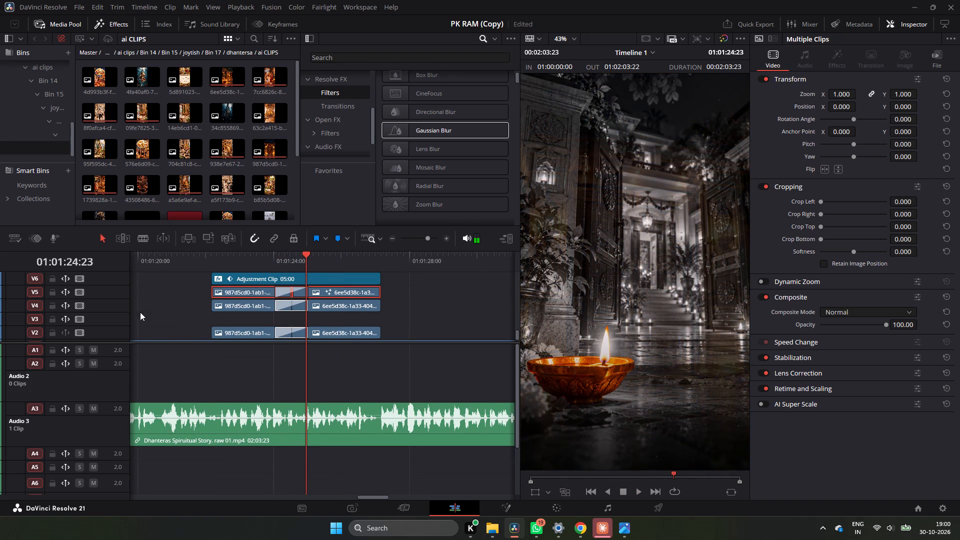
pyautogui.click(277, 257)
pyautogui.press('space')
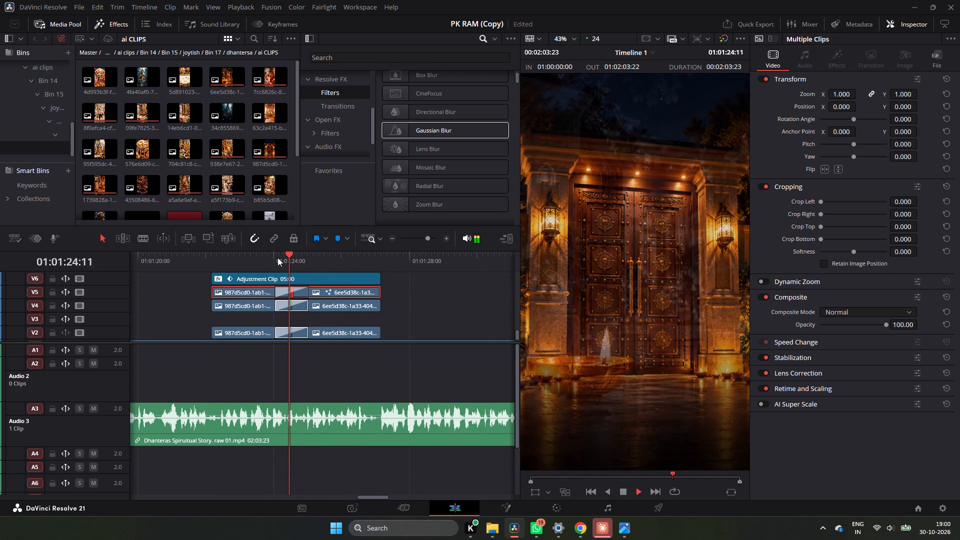
pyautogui.press('space')
pyautogui.moveTo(301, 261); pyautogui.dragTo(294, 267)
# Delete the door and courtyard clips on V2, including their transition.
pyautogui.click(332, 312)
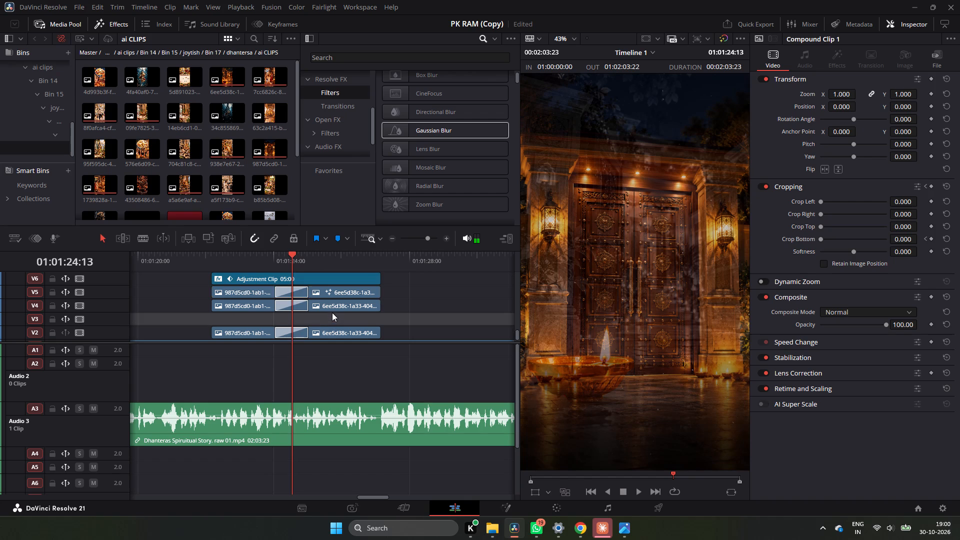
pyautogui.moveTo(407, 325); pyautogui.dragTo(236, 332)
pyautogui.press('BackSpace')
# Move the IMG_8070.MP4, adjustment, door and courtyard clips down two tracks to occupy V2 through V5, and play back the transition.
pyautogui.scroll(1, 199, 289)
pyautogui.moveTo(199, 291); pyautogui.dragTo(344, 330)
pyautogui.moveTo(344, 329); pyautogui.dragTo(353, 317)
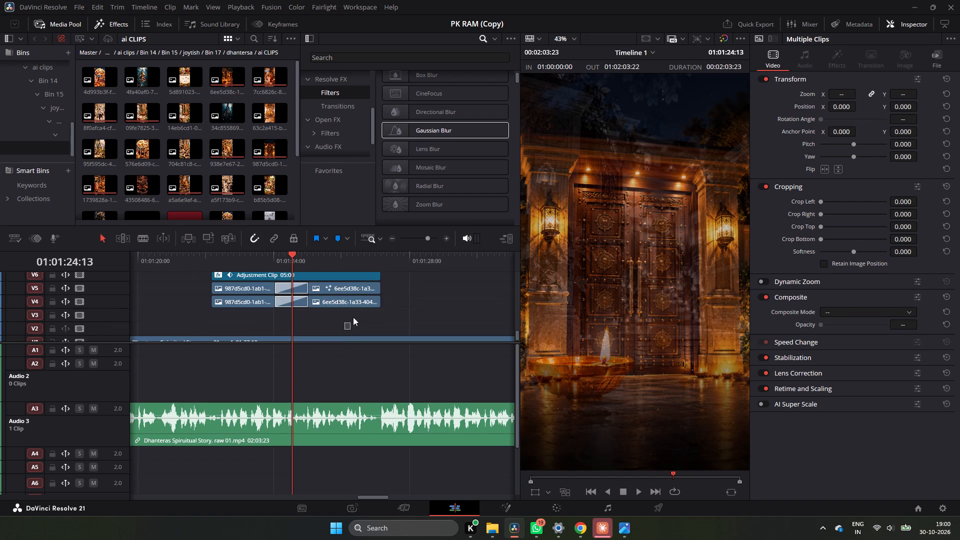
pyautogui.moveTo(353, 317); pyautogui.dragTo(355, 311)
pyautogui.scroll(1, 222, 302)
pyautogui.moveTo(187, 301); pyautogui.dragTo(334, 344)
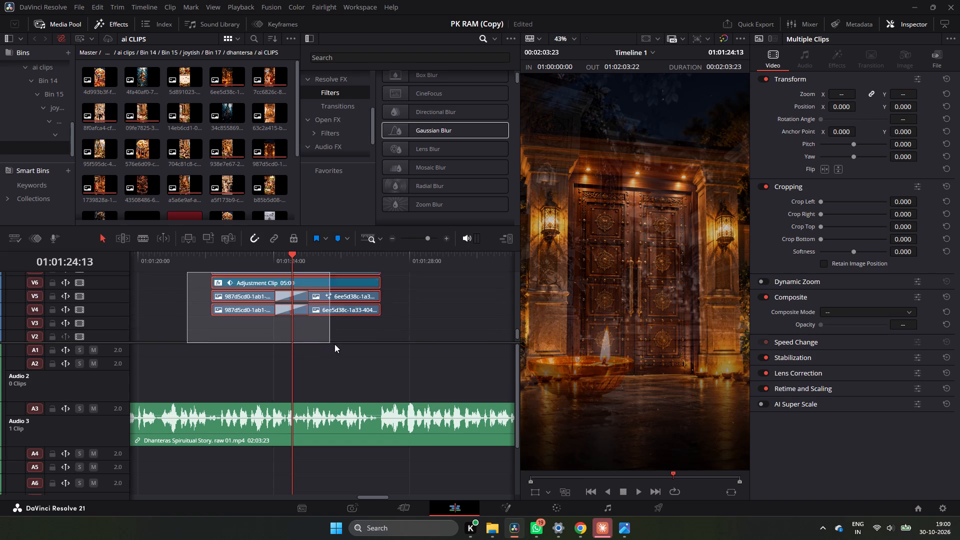
pyautogui.moveTo(334, 344); pyautogui.dragTo(346, 305)
pyautogui.moveTo(341, 289); pyautogui.dragTo(341, 317)
pyautogui.click(276, 258)
pyautogui.press('space')
pyautogui.press('space')
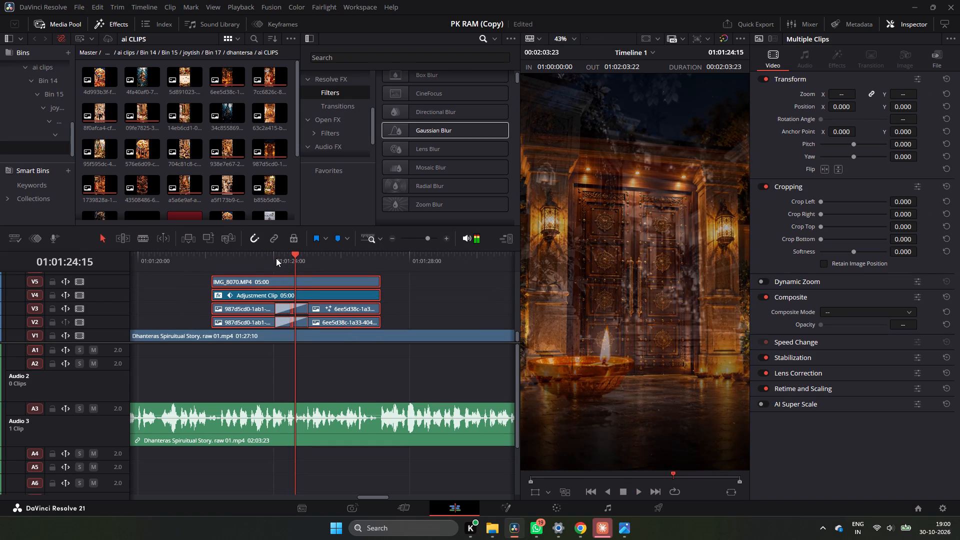
pyautogui.press('space')
pyautogui.press('space')
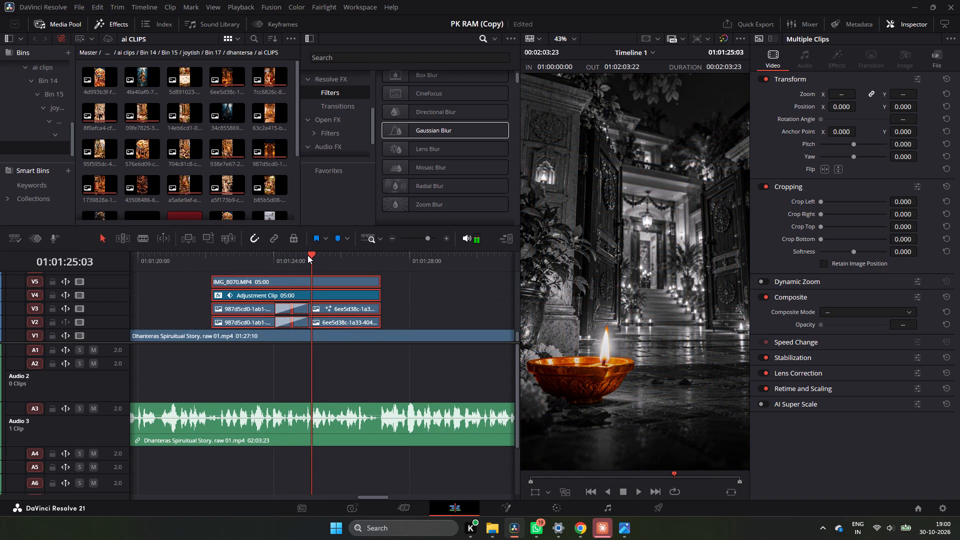
pyautogui.click(435, 318)
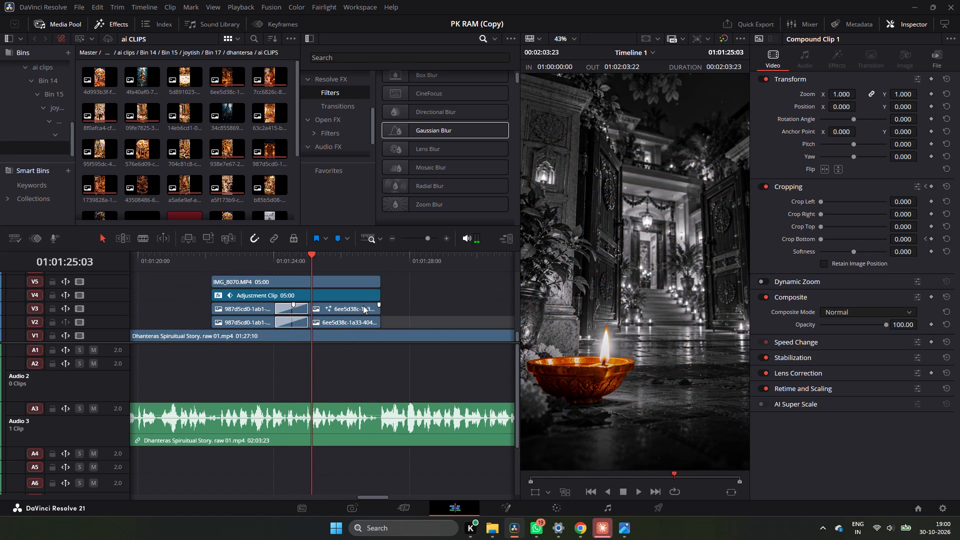
# Open the V3 masked diya clip's Fusion composition to examine its Polygon mask settings, and return to the edit timeline.
pyautogui.click(363, 305)
pyautogui.rightClick(363, 305)
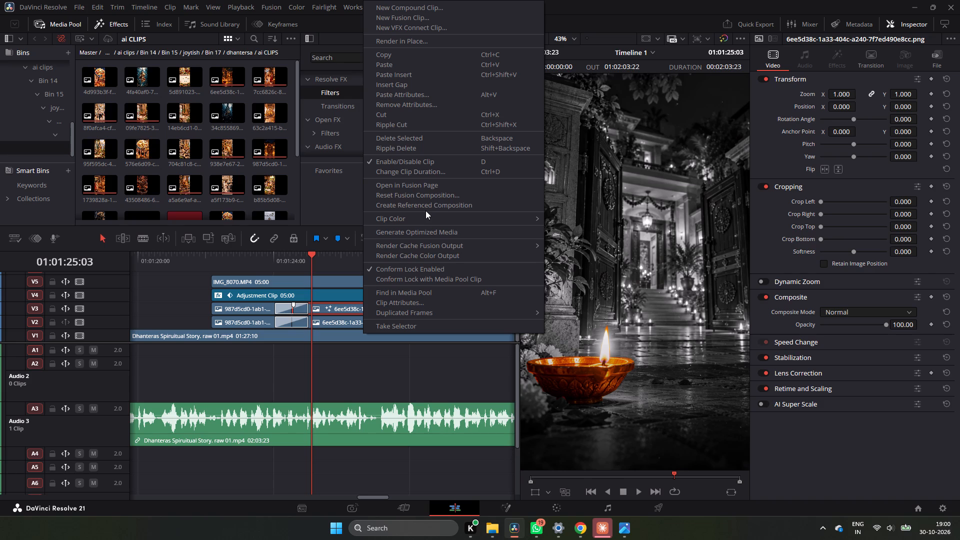
pyautogui.click(424, 182)
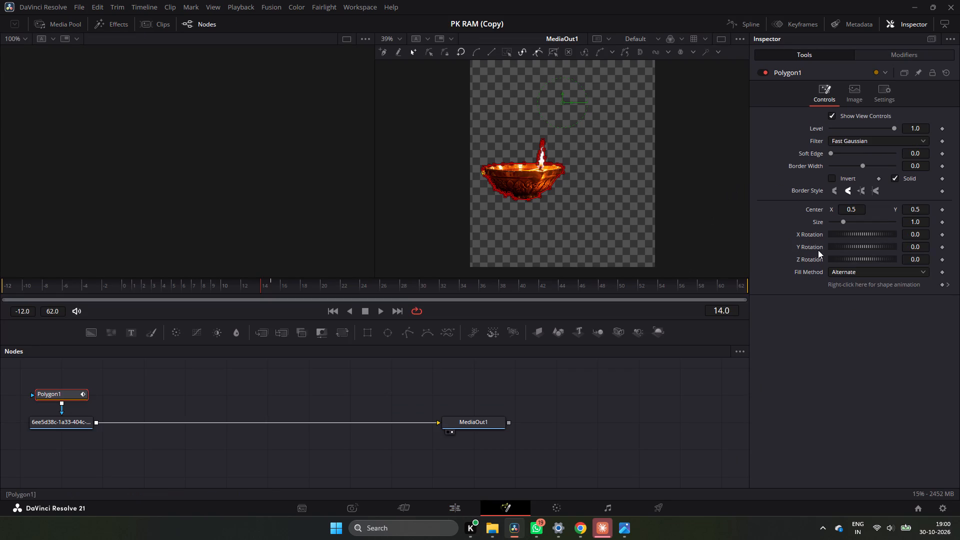
pyautogui.click(459, 502)
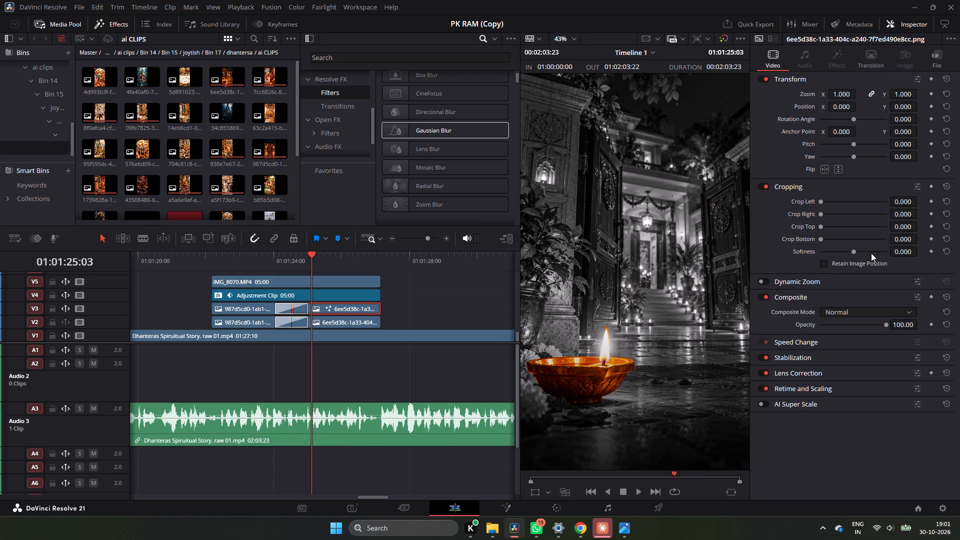
# Set the V3 masked diya clip's crop Softness to -100.
pyautogui.moveTo(853, 250); pyautogui.dragTo(884, 257)
pyautogui.moveTo(884, 257); pyautogui.dragTo(828, 256)
pyautogui.moveTo(828, 256); pyautogui.dragTo(766, 253)
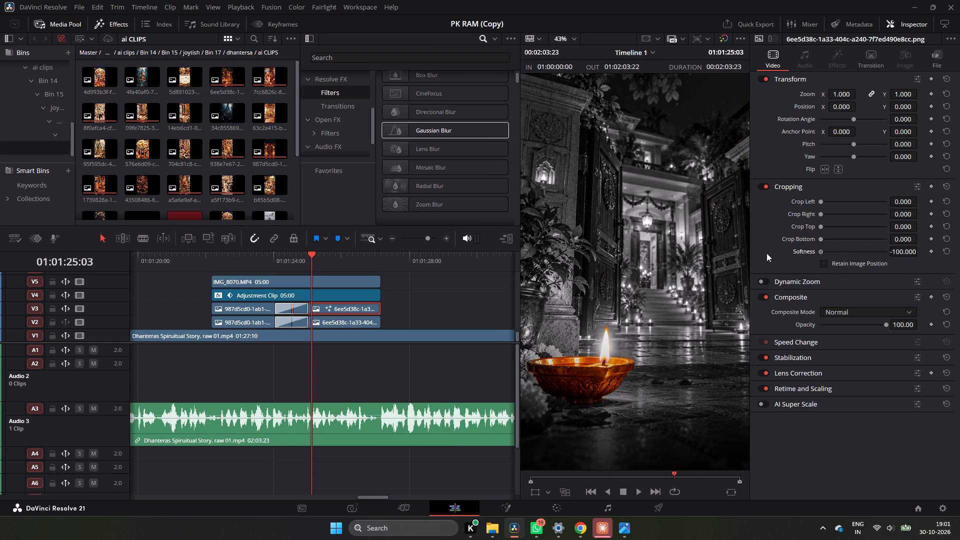
pyautogui.moveTo(766, 253); pyautogui.dragTo(620, 252)
pyautogui.moveTo(620, 252); pyautogui.dragTo(609, 252)
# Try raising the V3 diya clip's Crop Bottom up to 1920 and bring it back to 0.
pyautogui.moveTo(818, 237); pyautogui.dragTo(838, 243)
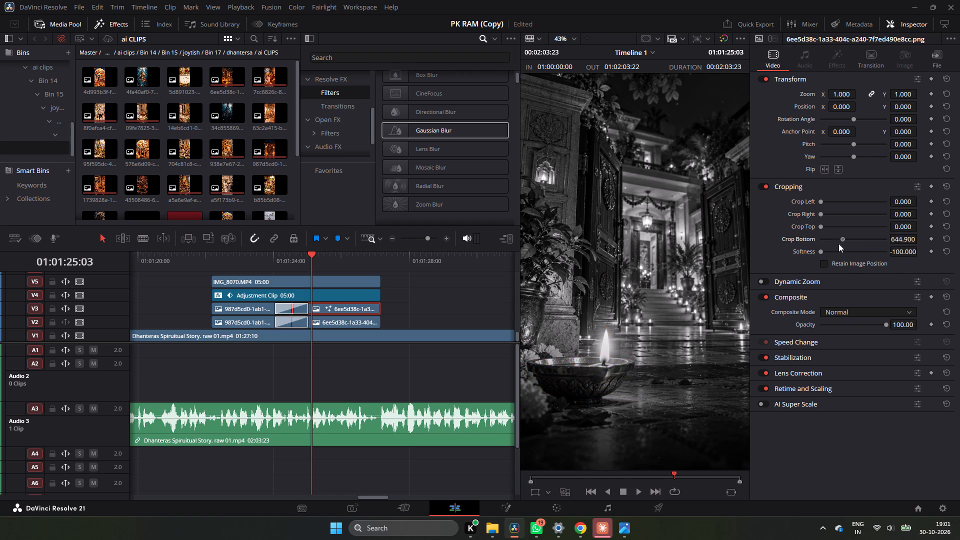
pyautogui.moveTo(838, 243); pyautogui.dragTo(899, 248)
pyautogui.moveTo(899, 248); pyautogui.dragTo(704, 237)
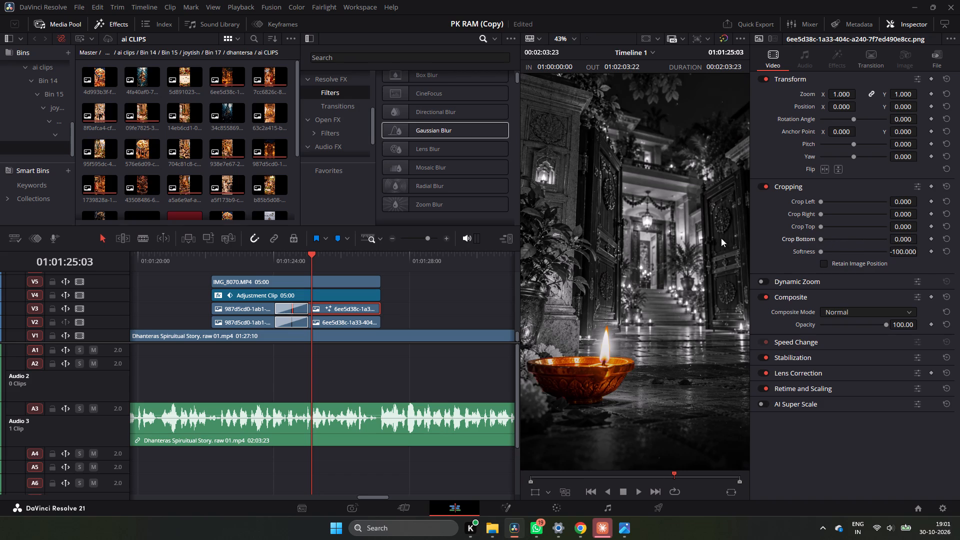
# Keyframe the V3 diya clip's Crop Bottom at 01:01:25:03 with a value of 455, and play back the result.
pyautogui.click(930, 241)
pyautogui.moveTo(899, 241); pyautogui.dragTo(526, 274)
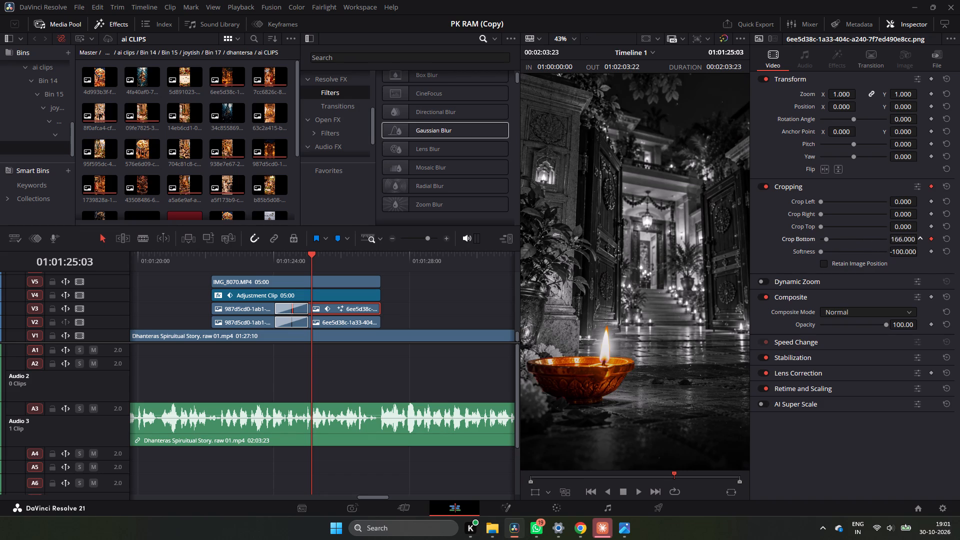
pyautogui.moveTo(526, 274); pyautogui.dragTo(803, 293)
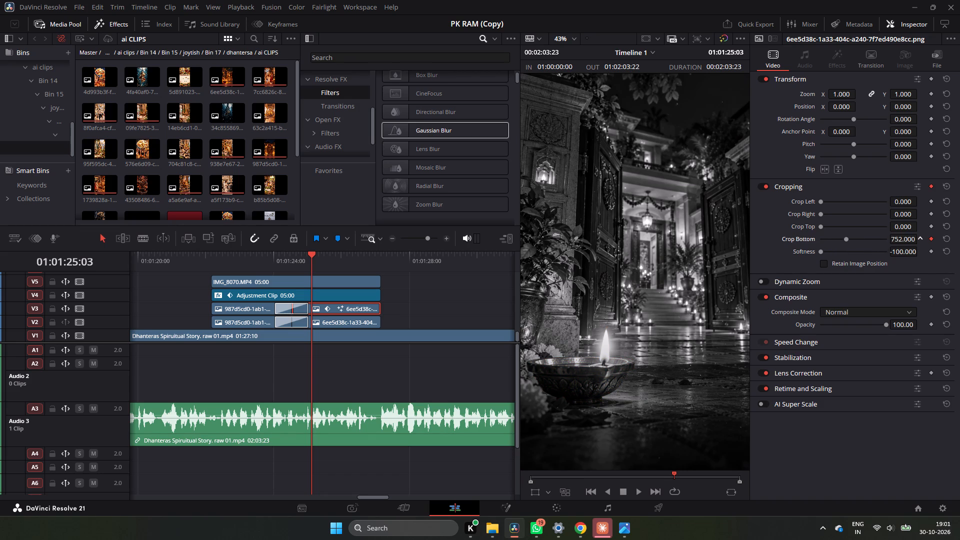
pyautogui.moveTo(803, 293); pyautogui.dragTo(659, 297)
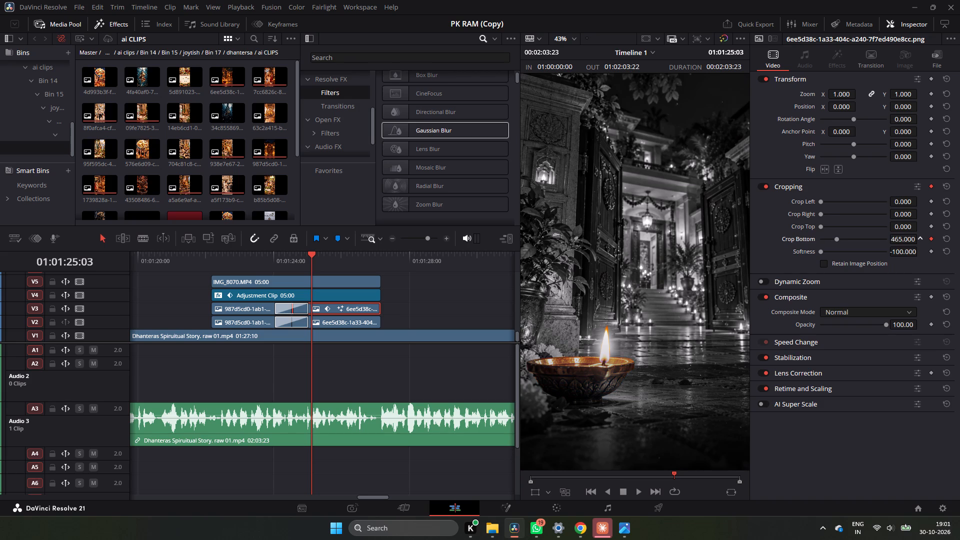
pyautogui.moveTo(659, 297); pyautogui.dragTo(654, 297)
pyautogui.moveTo(308, 254); pyautogui.dragTo(295, 258)
pyautogui.write('C')
pyautogui.press('space')
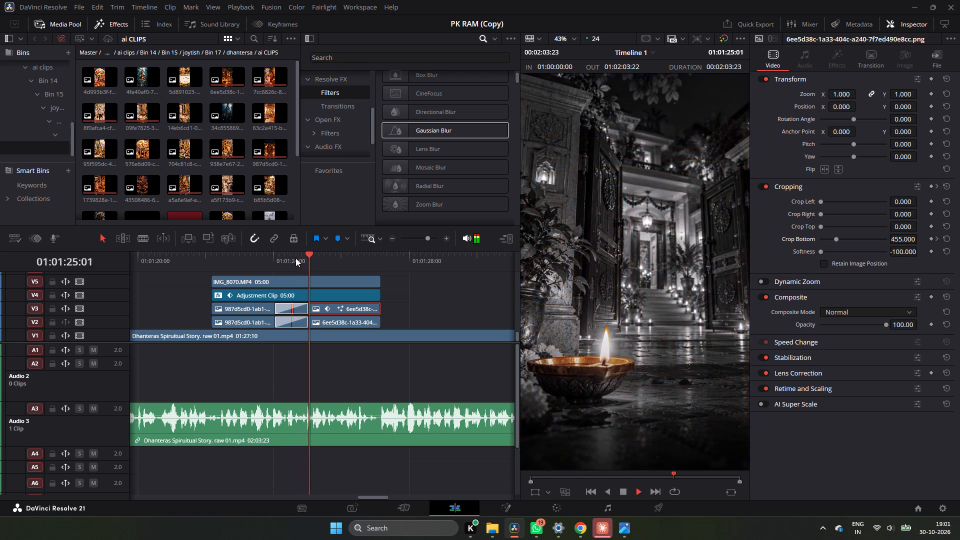
pyautogui.press('space')
pyautogui.press('space')
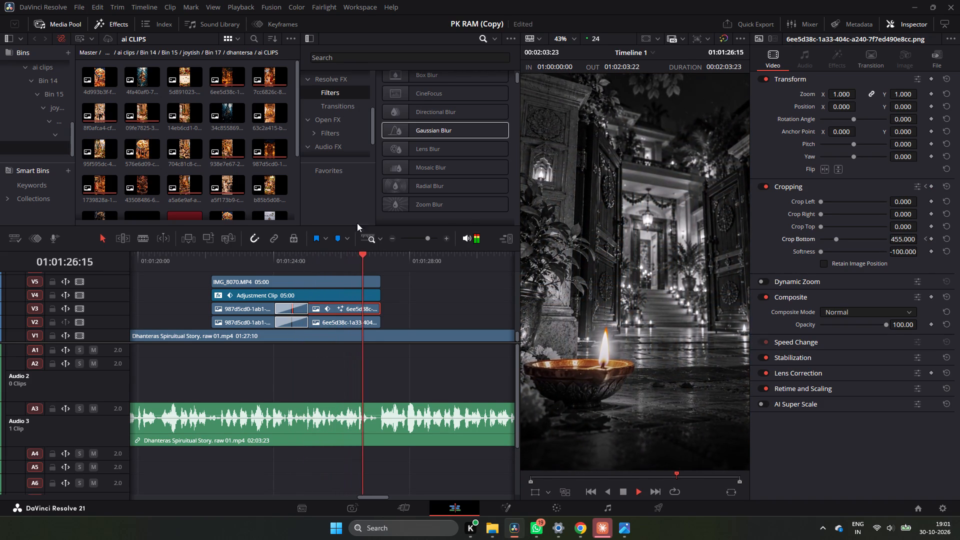
pyautogui.press('space')
# Animate the V3 diya clip's Crop Bottom from 455 at 01:01:24:13 to 311 at 01:01:25:03, and play back the reveal.
pyautogui.moveTo(378, 252); pyautogui.dragTo(293, 260)
pyautogui.click(928, 238)
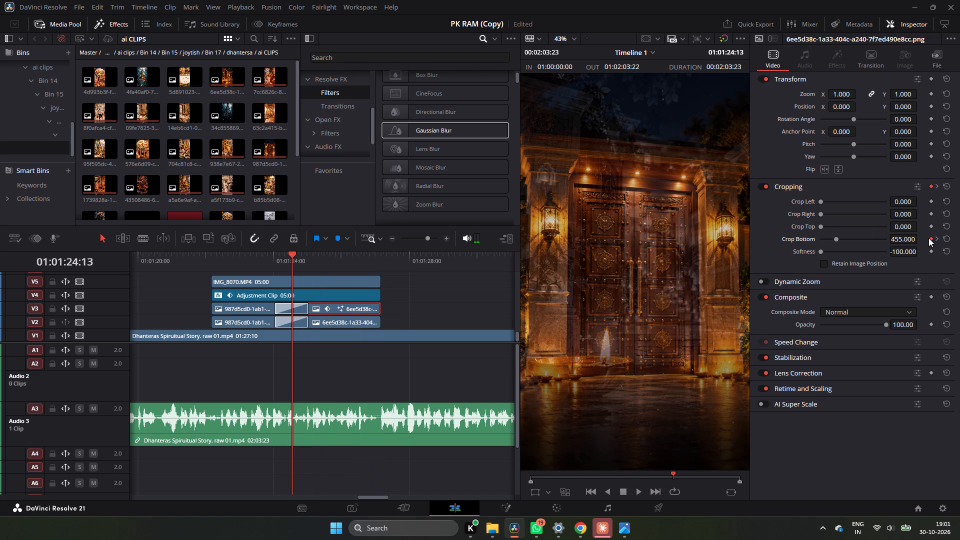
pyautogui.moveTo(297, 253); pyautogui.dragTo(306, 254)
pyautogui.click(937, 237)
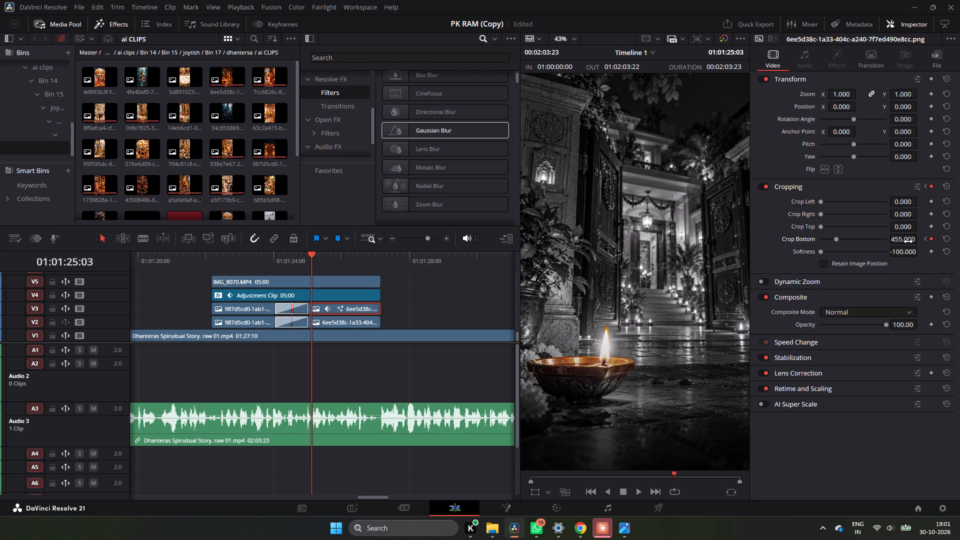
pyautogui.moveTo(908, 241); pyautogui.dragTo(800, 256)
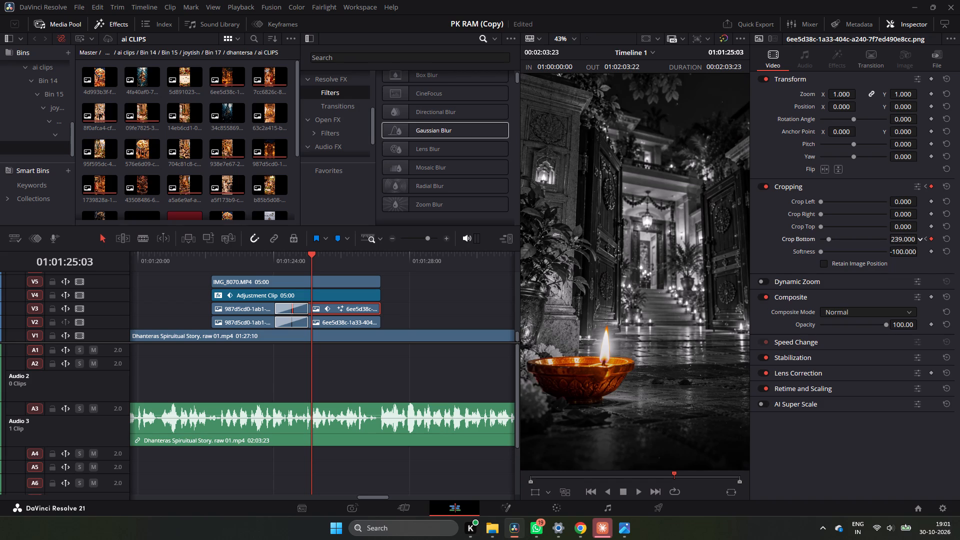
pyautogui.moveTo(800, 256); pyautogui.dragTo(836, 264)
pyautogui.click(294, 262)
pyautogui.press('space')
pyautogui.press('space')
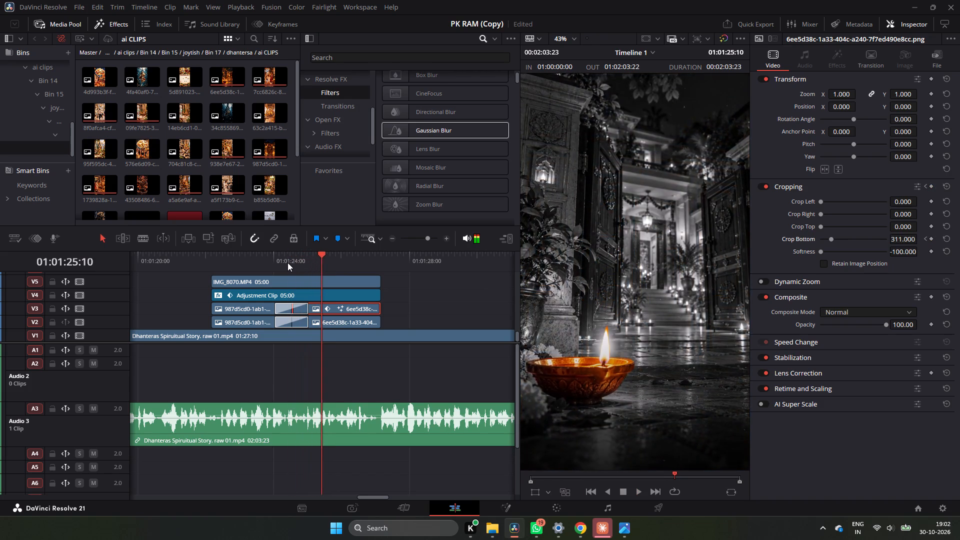
pyautogui.click(287, 262)
pyautogui.press('space')
pyautogui.press('space')
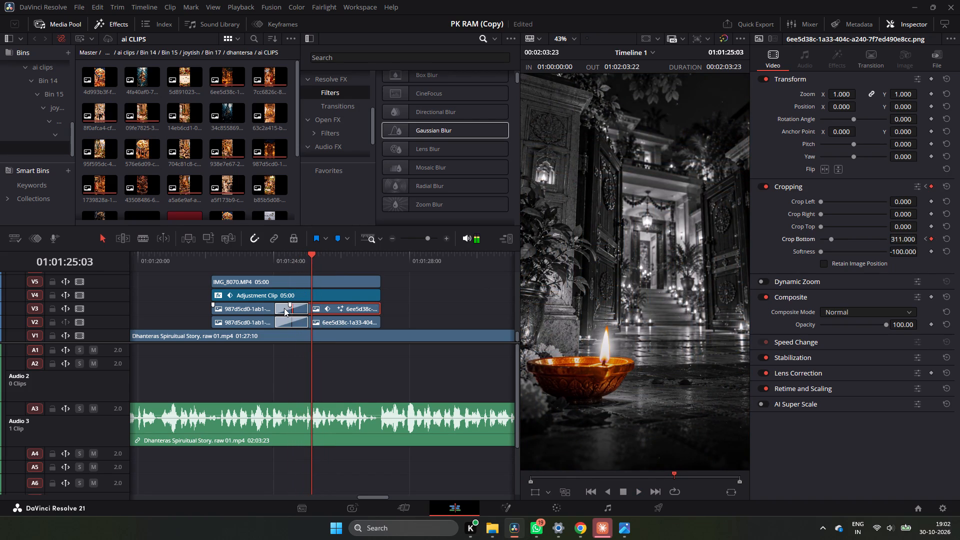
# Delete the Cross Dissolve between the two V3 clips and play back the cut.
pyautogui.click(281, 308)
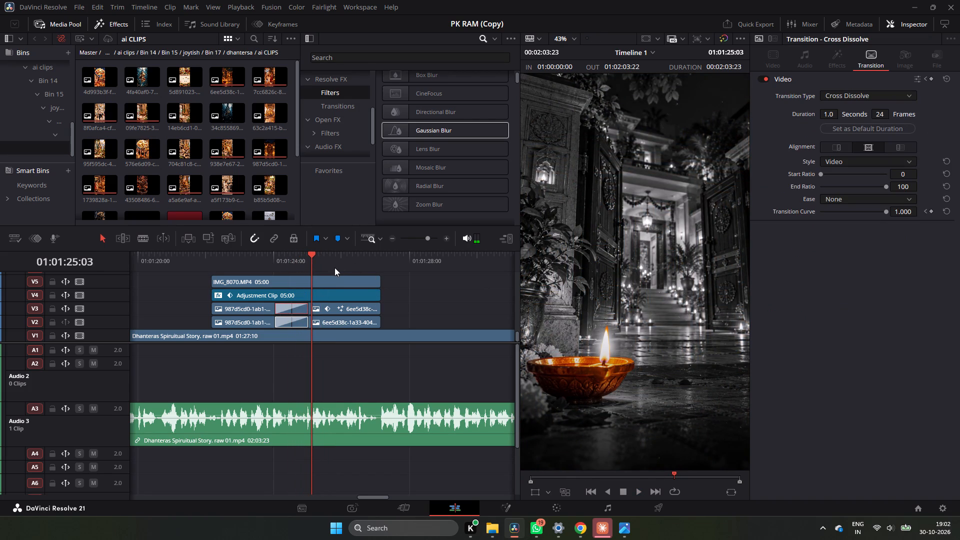
pyautogui.press('BackSpace')
pyautogui.click(285, 265)
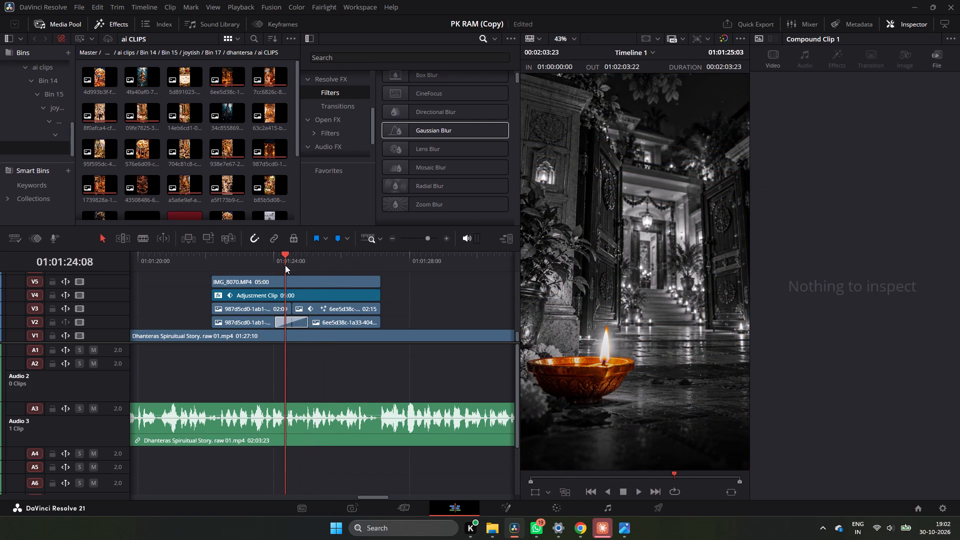
pyautogui.press('space')
pyautogui.press('space')
pyautogui.click(278, 265)
pyautogui.press('space')
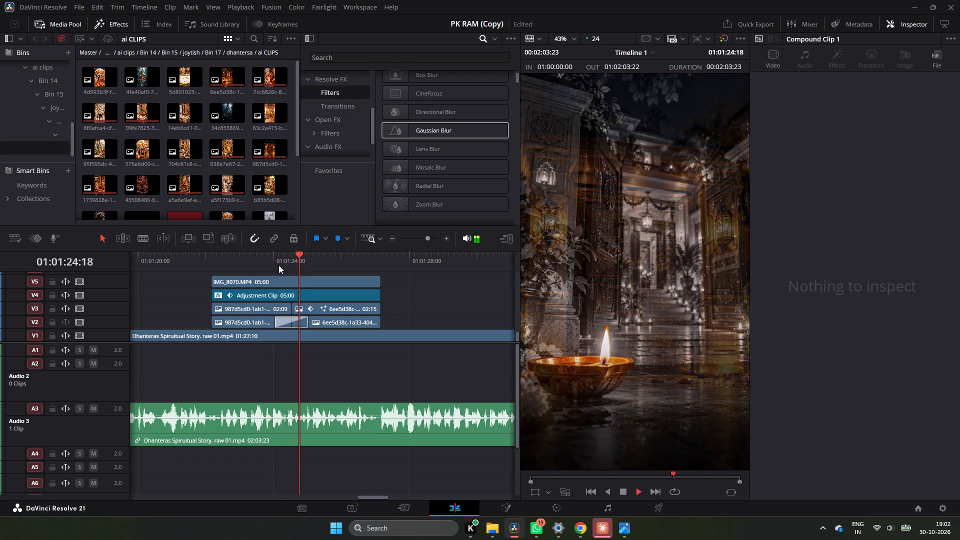
pyautogui.press('space')
# Delete the Cross Dissolve between the door and courtyard clips on V2.
pyautogui.click(297, 324)
pyautogui.click(289, 323)
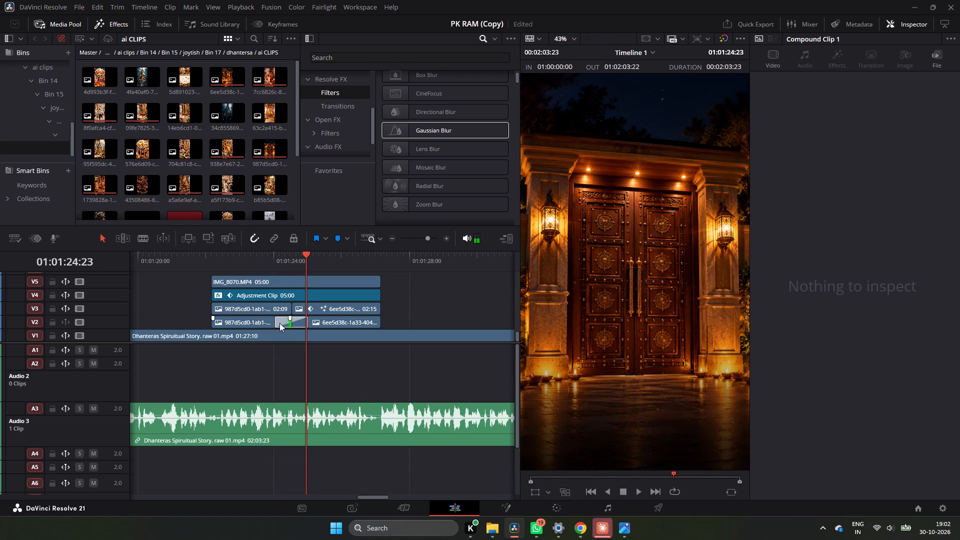
pyautogui.click(279, 323)
pyautogui.press('BackSpace')
# Play back the section from the closed doors through the diya courtyard shot to review the direct cut.
pyautogui.click(282, 259)
pyautogui.press('space')
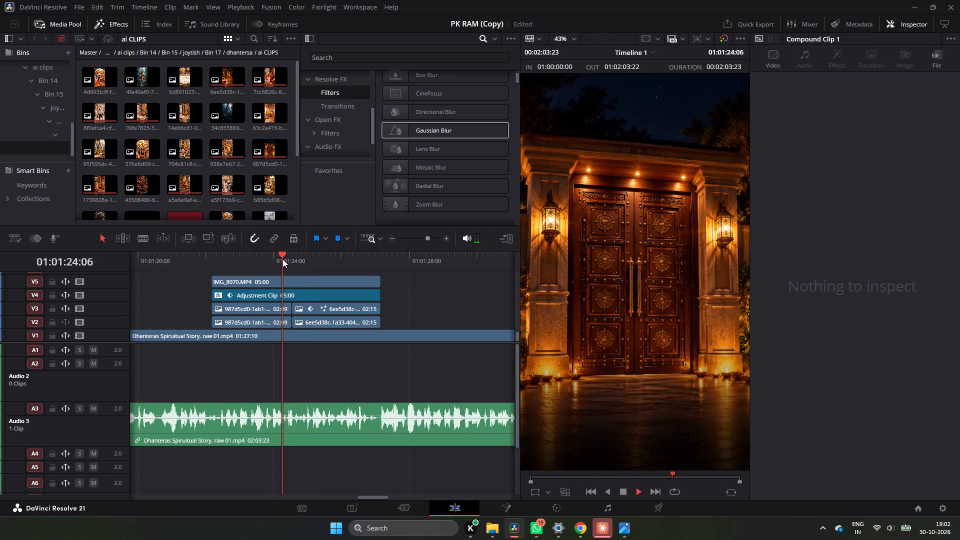
pyautogui.press('space')
pyautogui.click(282, 259)
pyautogui.press('space')
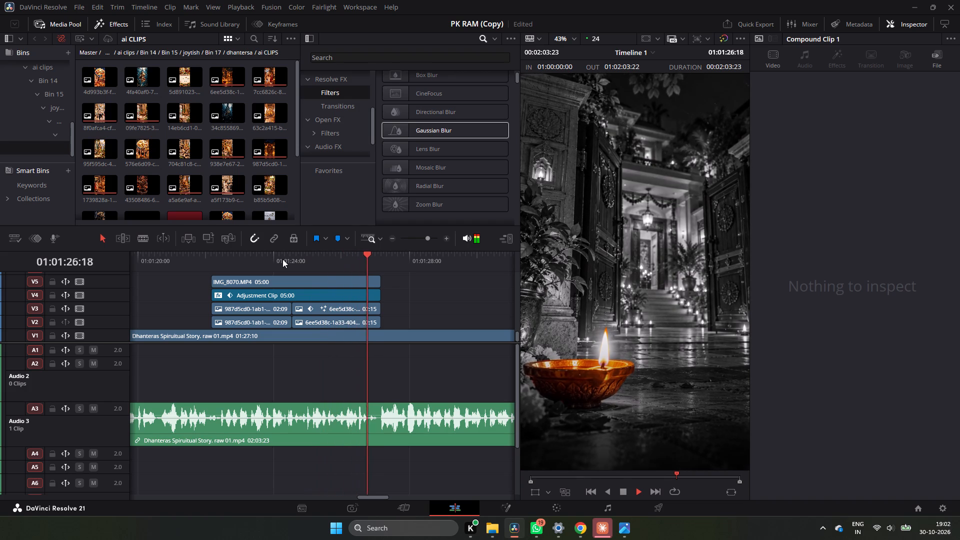
pyautogui.press('space')
pyautogui.press('space')
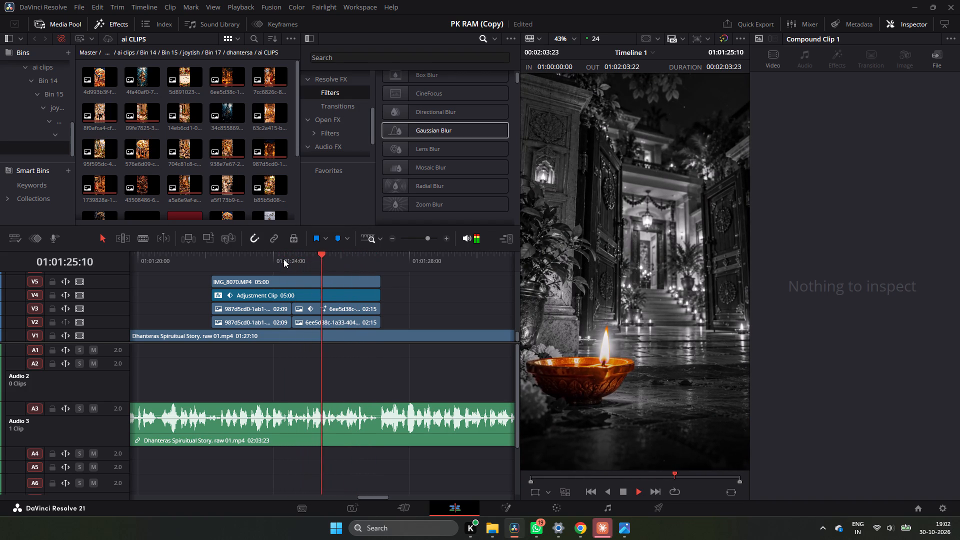
pyautogui.press('space')
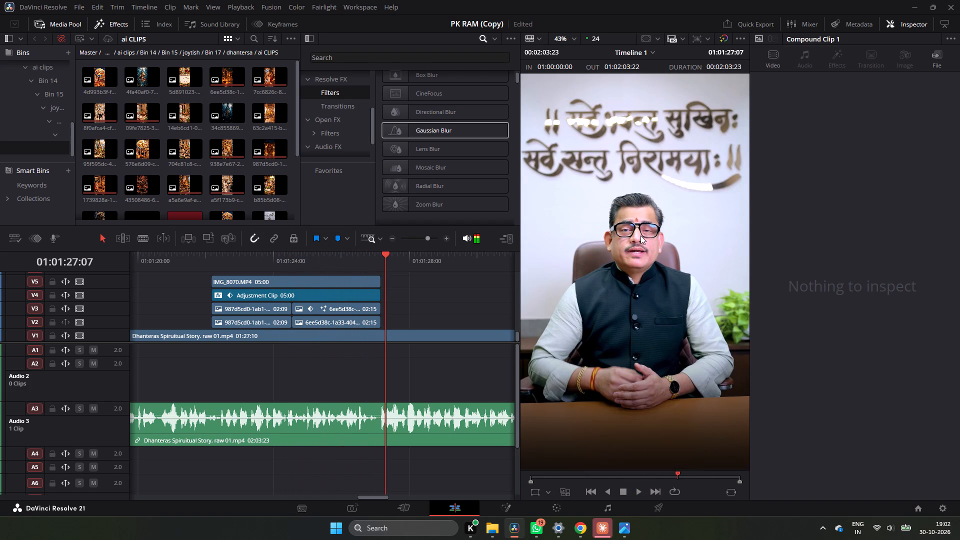
pyautogui.scroll(1, 415, 297)
pyautogui.scroll(-1, 415, 297)
pyautogui.click(220, 261)
pyautogui.press('space')
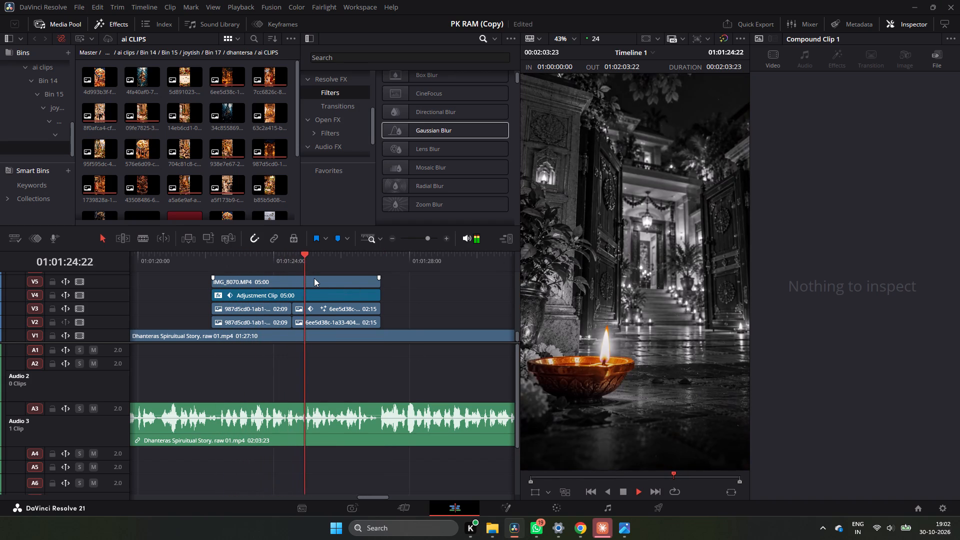
pyautogui.press('space')
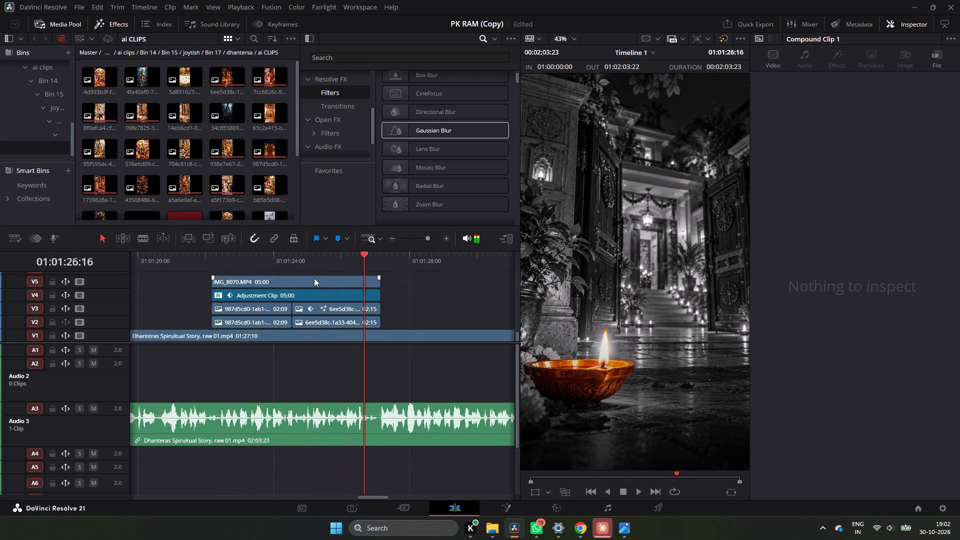
# Set the V2 courtyard clip's saturation to 10.80 in the primary colour grade and return to the edit timeline.
pyautogui.click(328, 321)
pyautogui.click(334, 310)
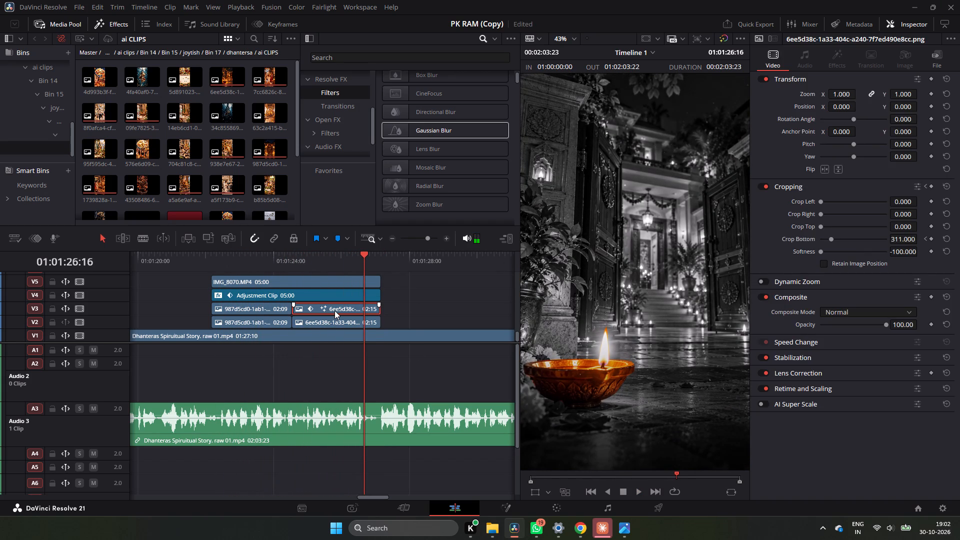
pyautogui.click(339, 320)
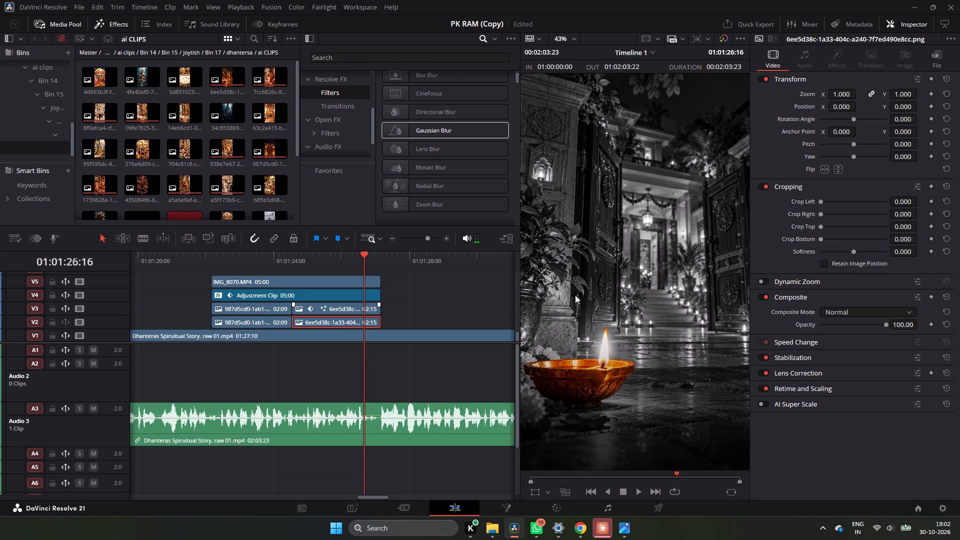
pyautogui.rightClick(342, 320)
pyautogui.click(405, 189)
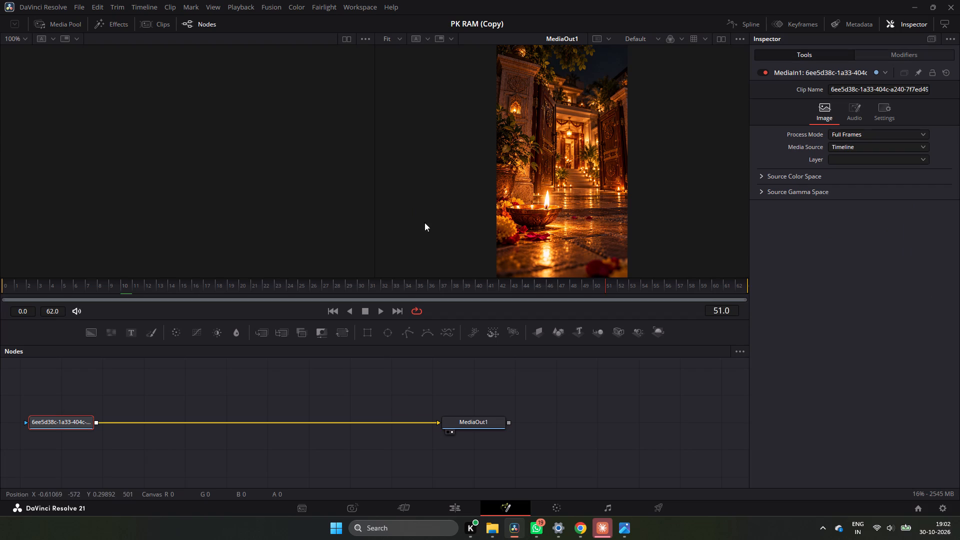
pyautogui.click(561, 509)
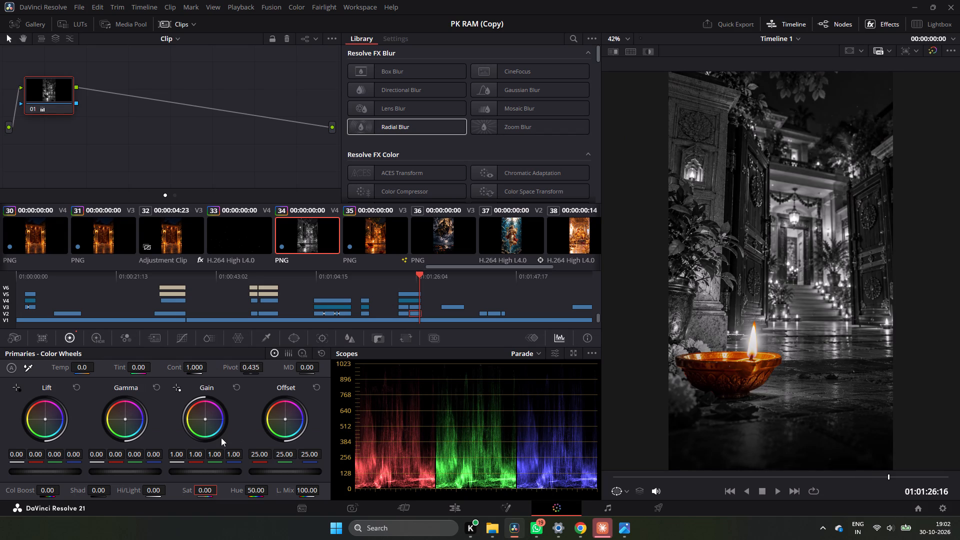
pyautogui.moveTo(201, 490); pyautogui.dragTo(332, 501)
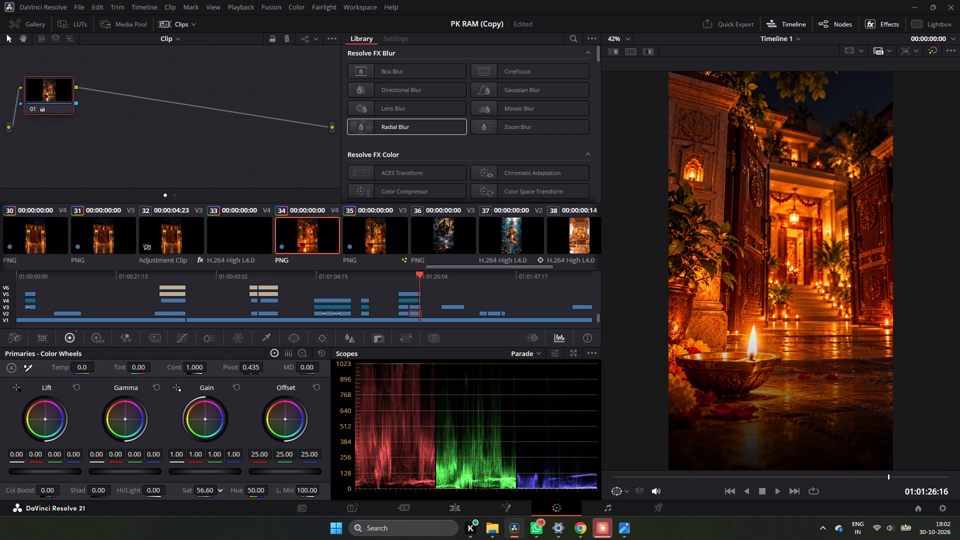
pyautogui.moveTo(332, 501); pyautogui.dragTo(207, 504)
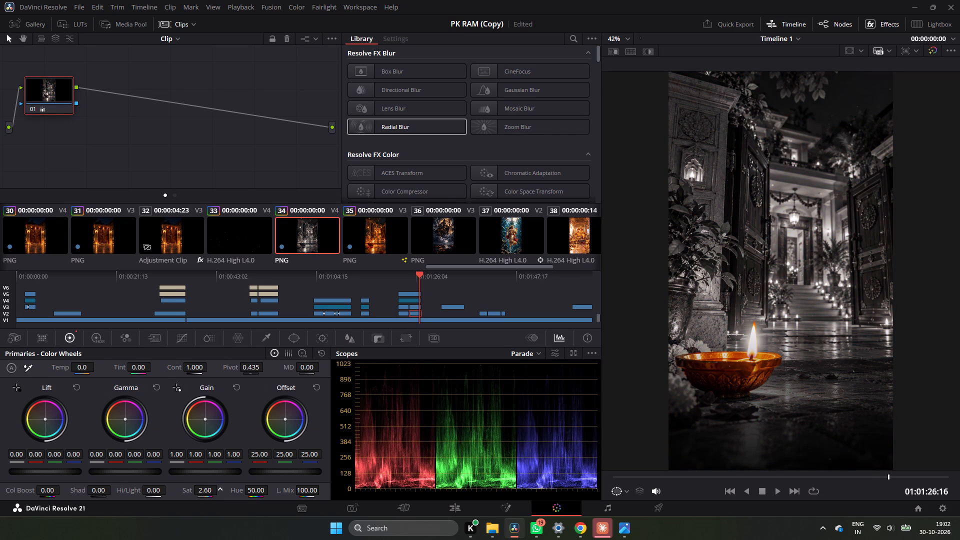
pyautogui.moveTo(207, 504); pyautogui.dragTo(240, 512)
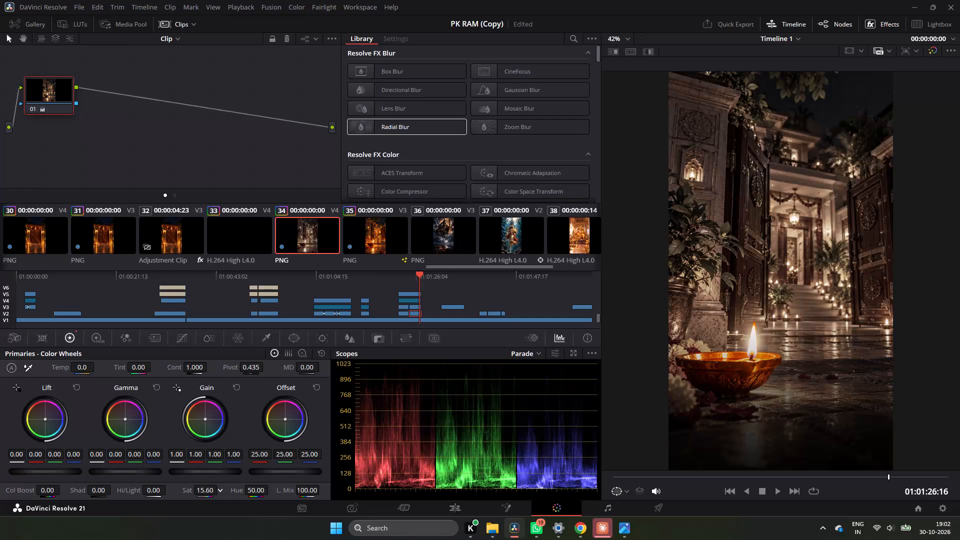
pyautogui.moveTo(240, 512); pyautogui.dragTo(228, 513)
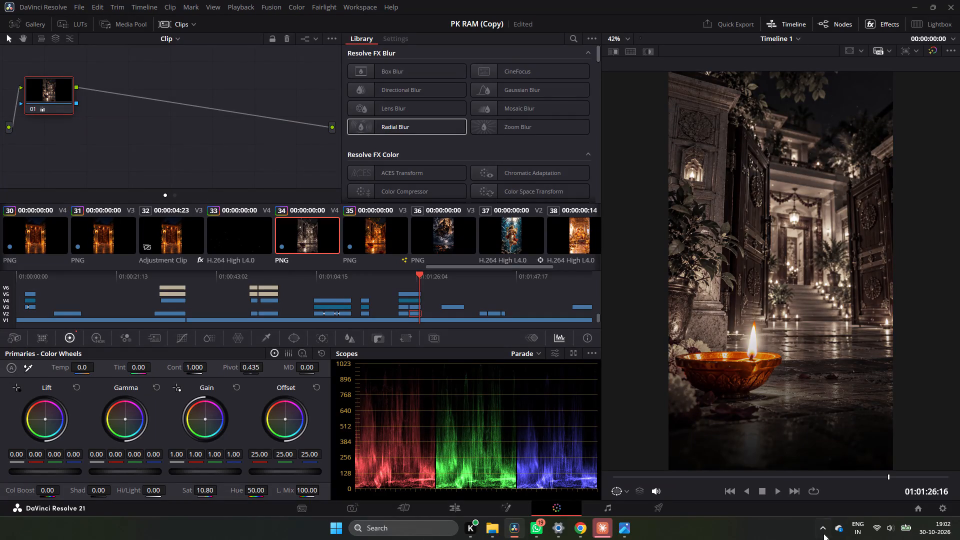
pyautogui.click(453, 508)
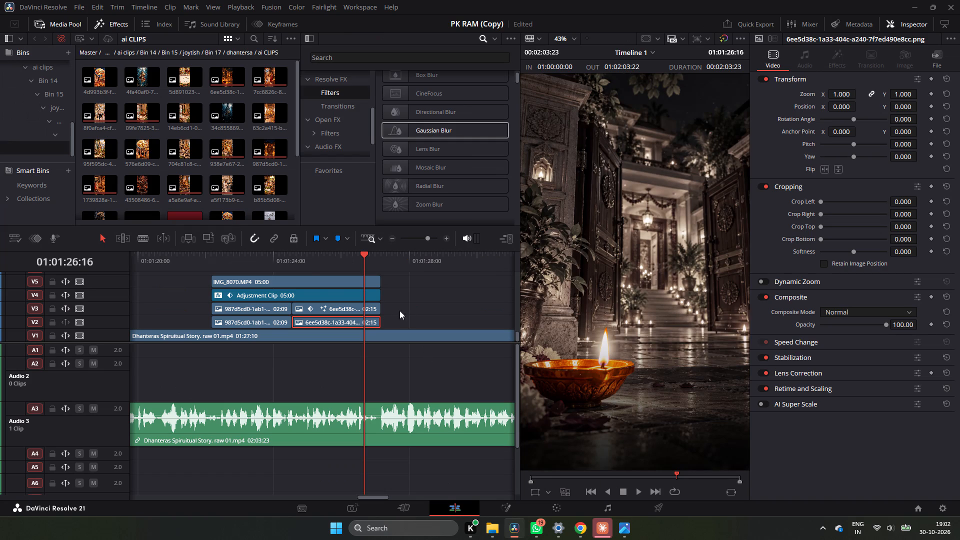
# Play back the door-to-courtyard section repeatedly from several starting points to review the cut and the new colour grade.
pyautogui.click(300, 266)
pyautogui.press('space')
pyautogui.click(290, 265)
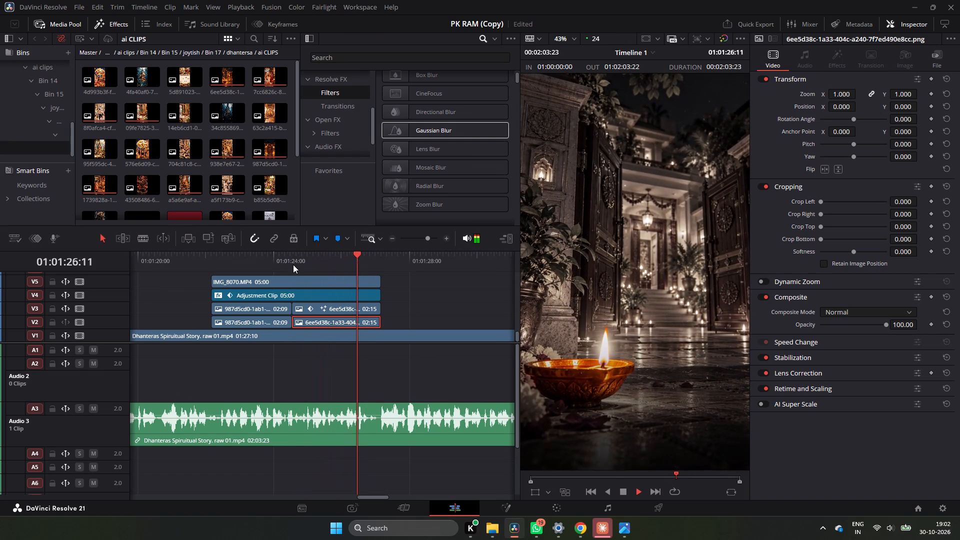
pyautogui.press('space')
pyautogui.click(294, 264)
pyautogui.click(270, 262)
pyautogui.press('space')
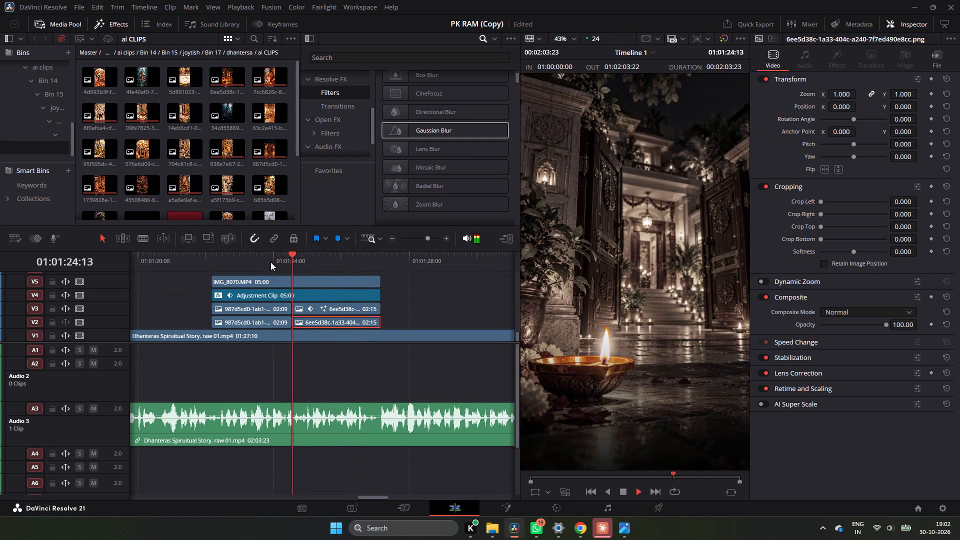
pyautogui.press('space')
pyautogui.click(243, 264)
pyautogui.press('space')
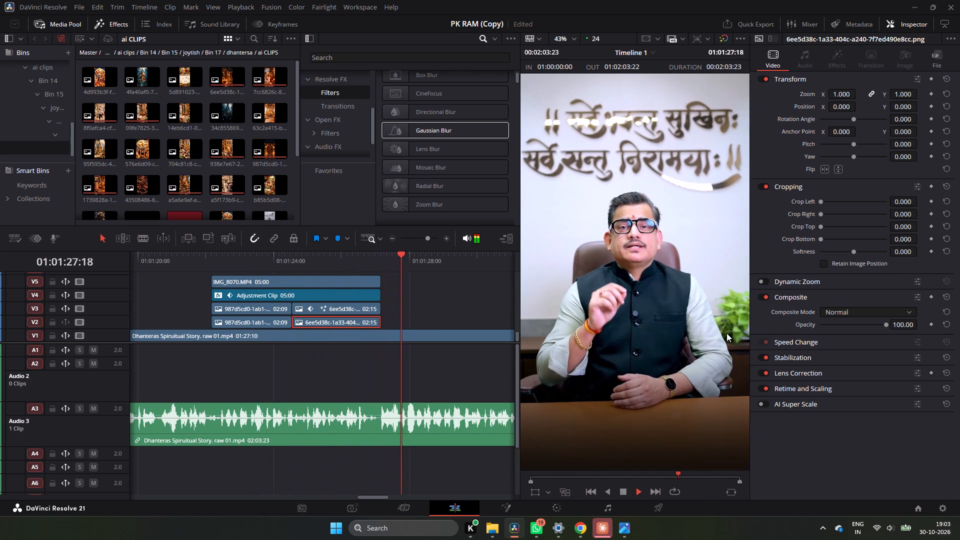
pyautogui.press('space')
pyautogui.click(274, 266)
pyautogui.press('space')
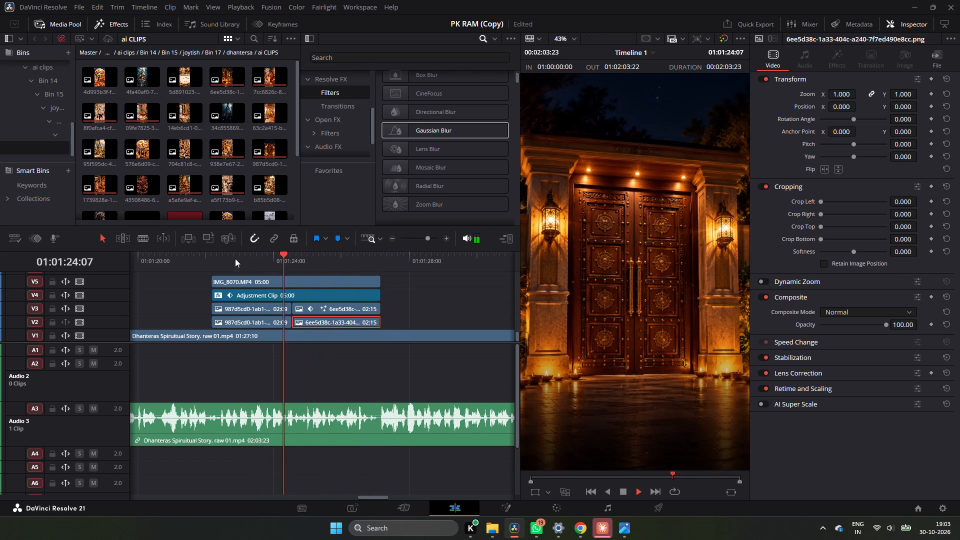
pyautogui.click(208, 256)
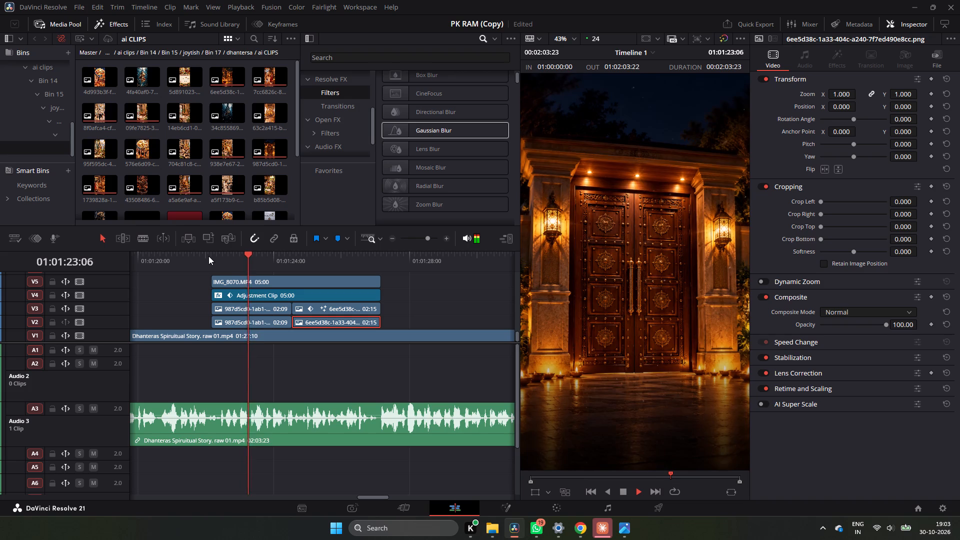
pyautogui.press('space')
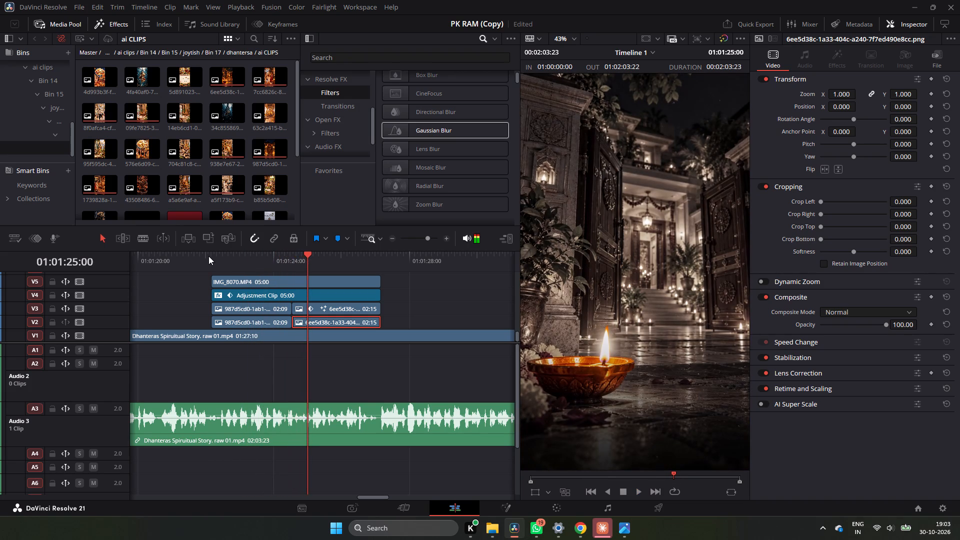
pyautogui.click(208, 256)
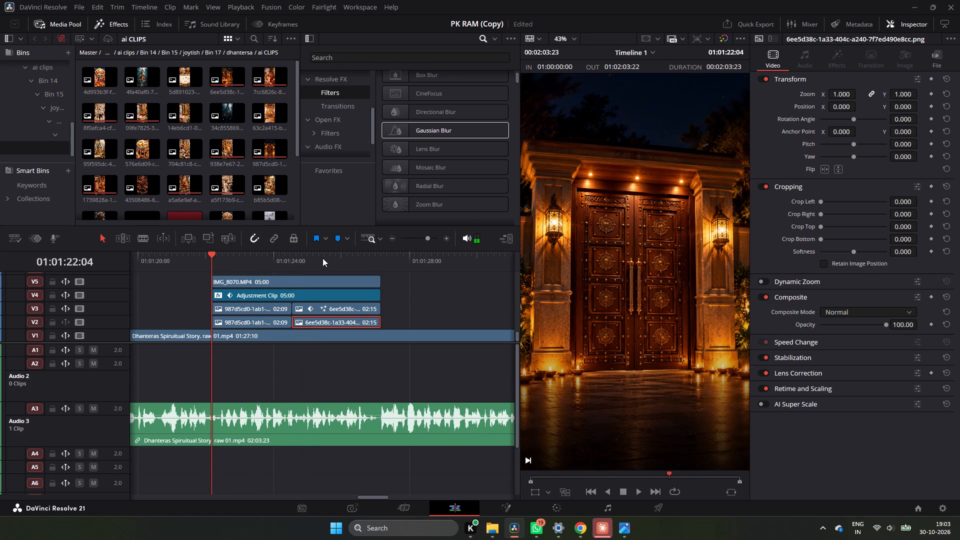
pyautogui.press('space')
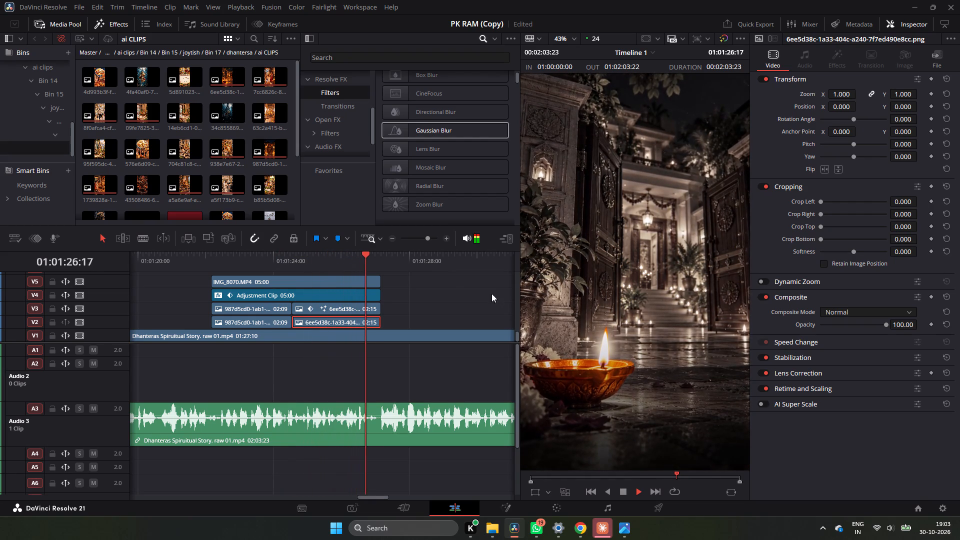
pyautogui.press('space')
pyautogui.click(300, 252)
pyautogui.press('space')
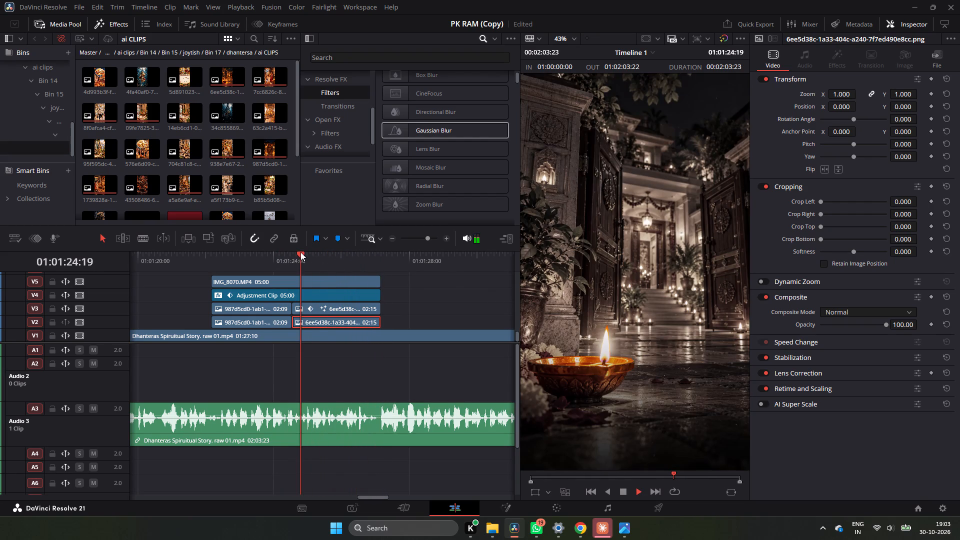
# Play the diya courtyard shot through to its end to review the cut and the muted grade.
pyautogui.press('space')
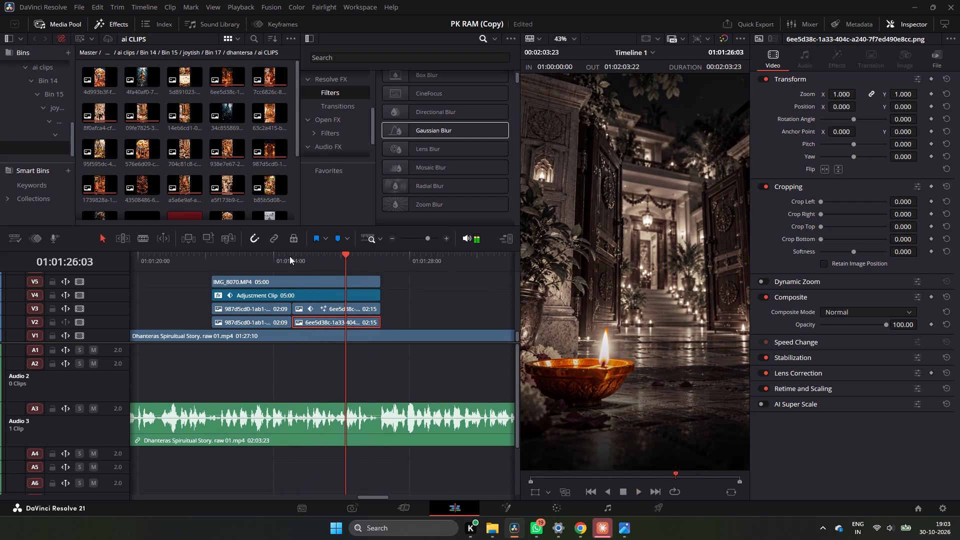
pyautogui.press('space')
pyautogui.press('space')
# Duplicate the two WordByWord titles and their compound clip from about 01:00:52 to V5–V7 at about 01:01:09.
pyautogui.doubleClick(391, 240)
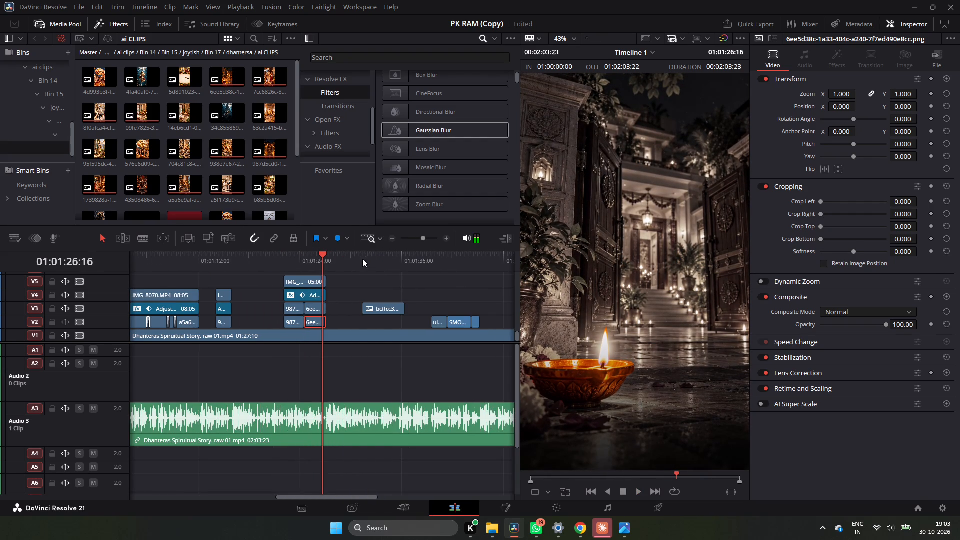
pyautogui.click(394, 237)
pyautogui.moveTo(308, 255); pyautogui.dragTo(177, 280)
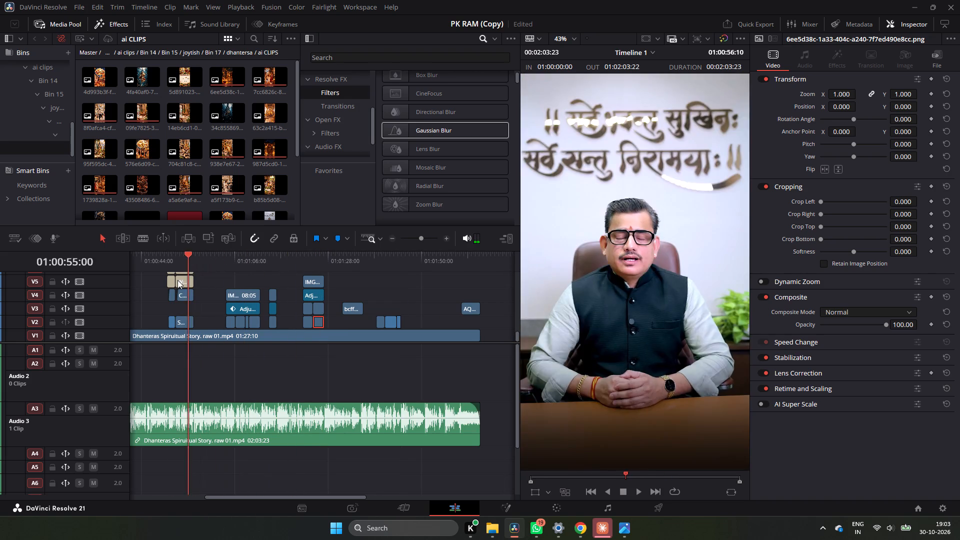
pyautogui.moveTo(177, 280); pyautogui.dragTo(168, 282)
pyautogui.scroll(1, 180, 287)
pyautogui.moveTo(152, 298); pyautogui.dragTo(185, 331)
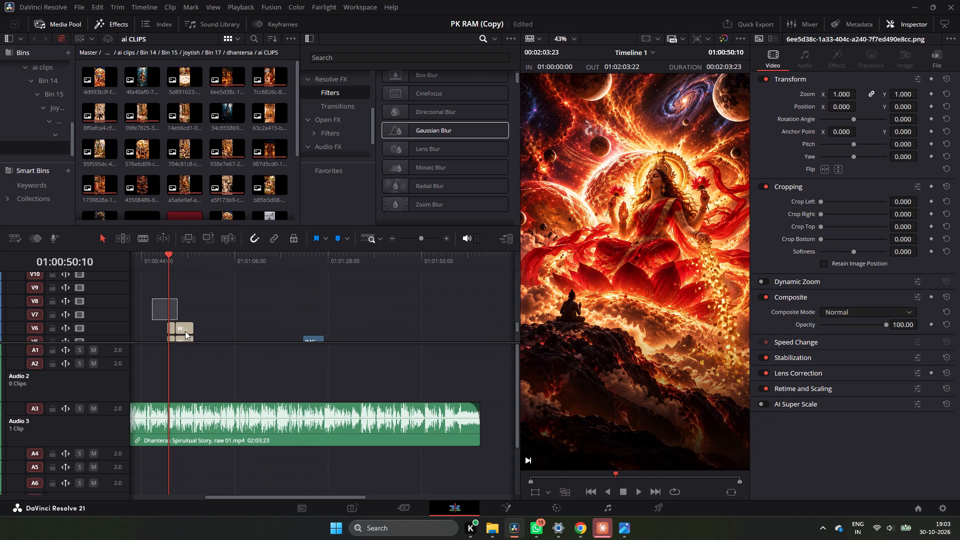
pyautogui.moveTo(185, 331); pyautogui.dragTo(193, 315)
pyautogui.click(209, 303)
pyautogui.moveTo(205, 271); pyautogui.dragTo(206, 271)
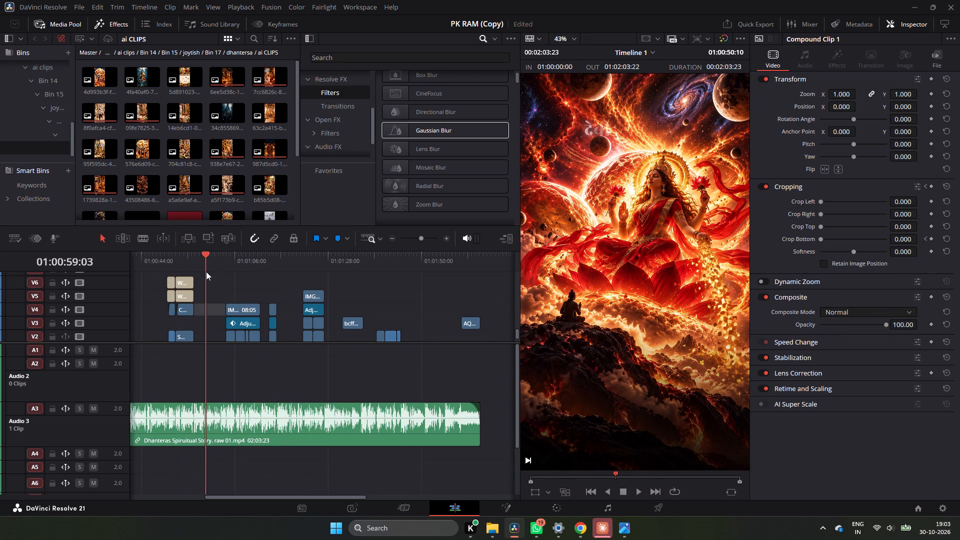
pyautogui.moveTo(206, 271); pyautogui.dragTo(189, 304)
pyautogui.moveTo(215, 279); pyautogui.dragTo(186, 316)
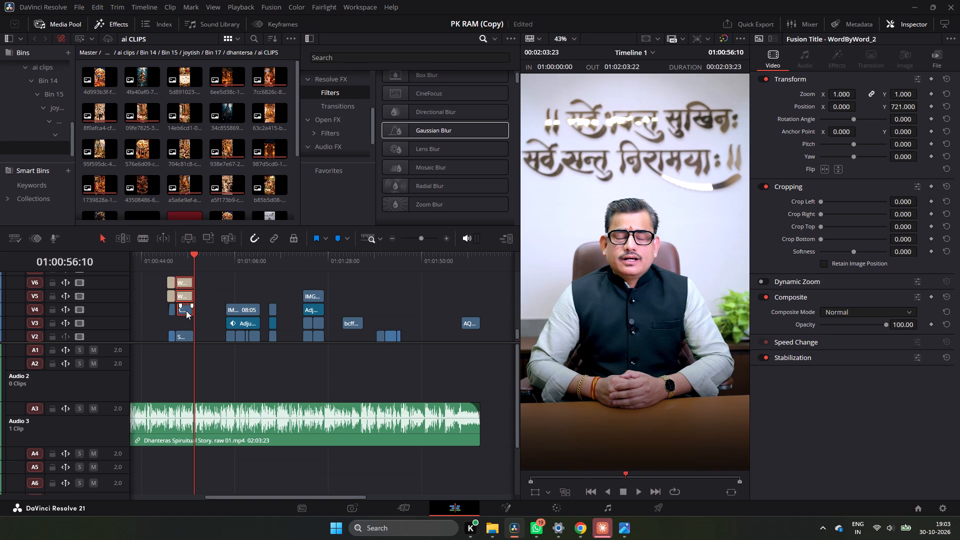
pyautogui.moveTo(186, 310); pyautogui.dragTo(256, 298)
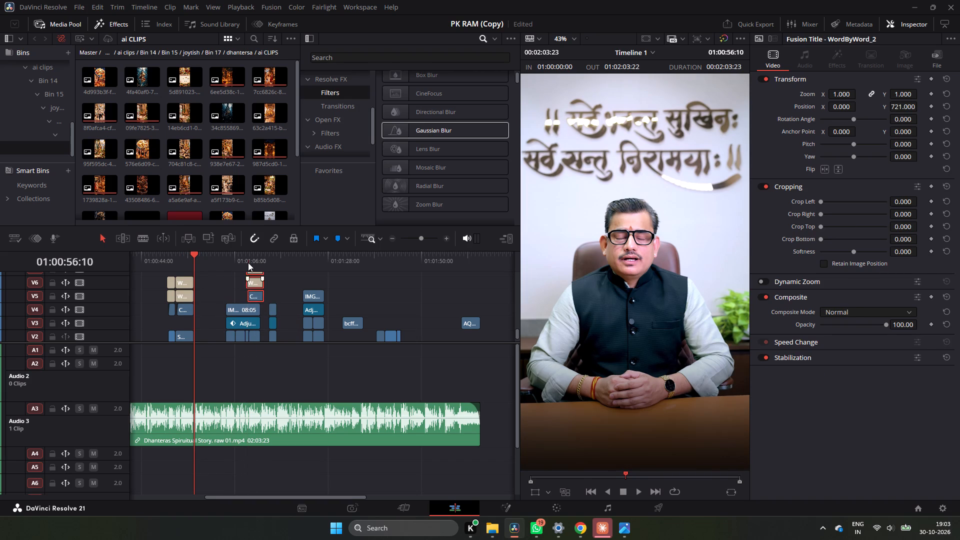
# Move the duplicated titles and compound clip to V6–V8 above the door-opening section, aligned with the section's end.
pyautogui.moveTo(248, 262); pyautogui.dragTo(247, 272)
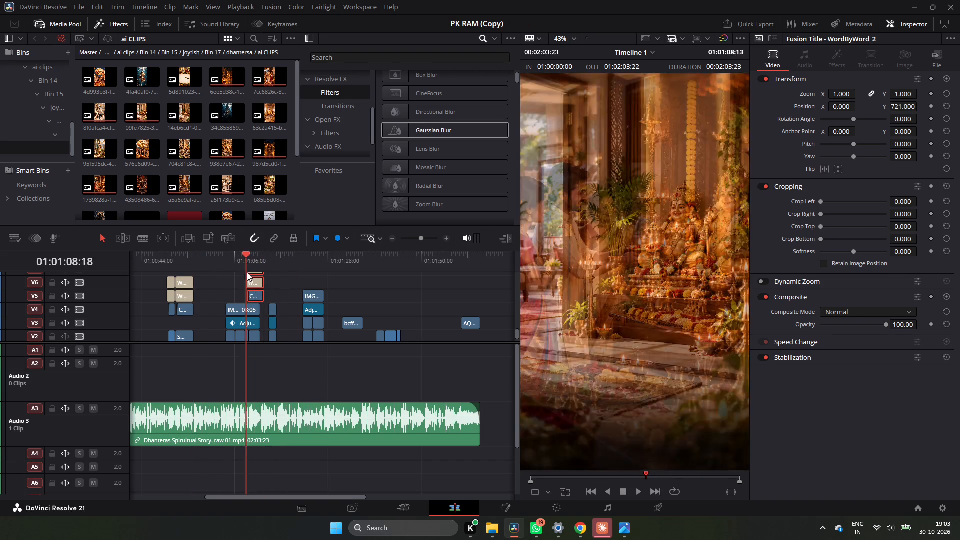
pyautogui.moveTo(247, 272); pyautogui.dragTo(256, 274)
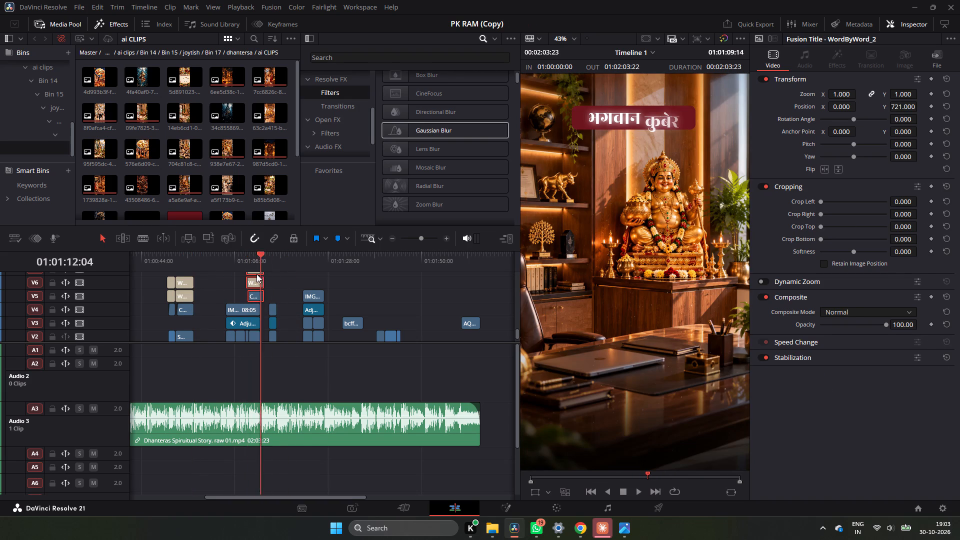
pyautogui.moveTo(256, 274); pyautogui.dragTo(310, 278)
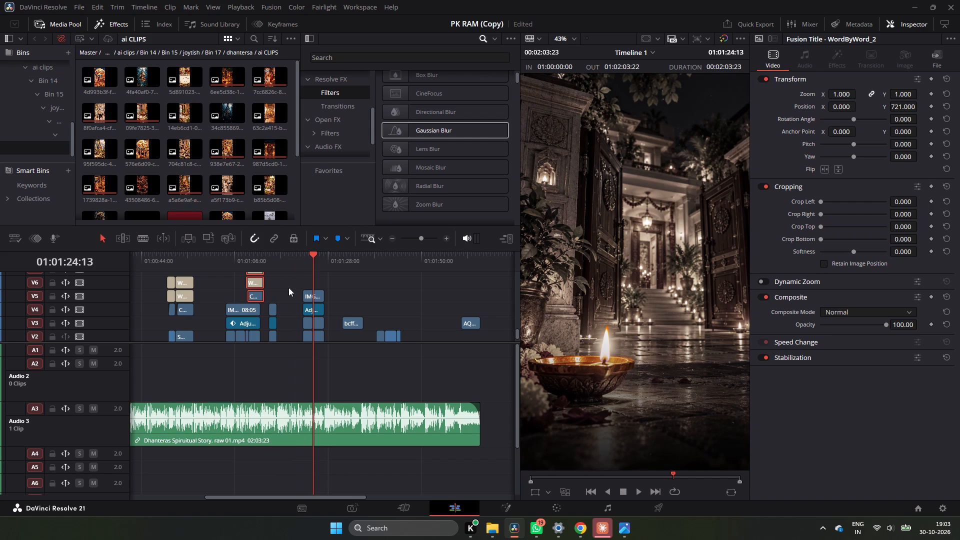
pyautogui.click(259, 296)
pyautogui.moveTo(259, 296); pyautogui.dragTo(313, 280)
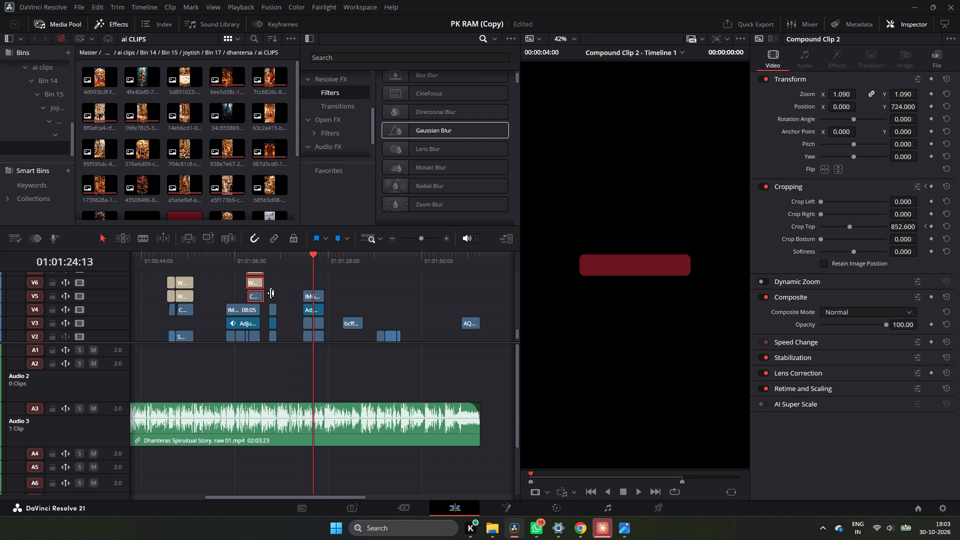
pyautogui.moveTo(254, 296); pyautogui.dragTo(311, 283)
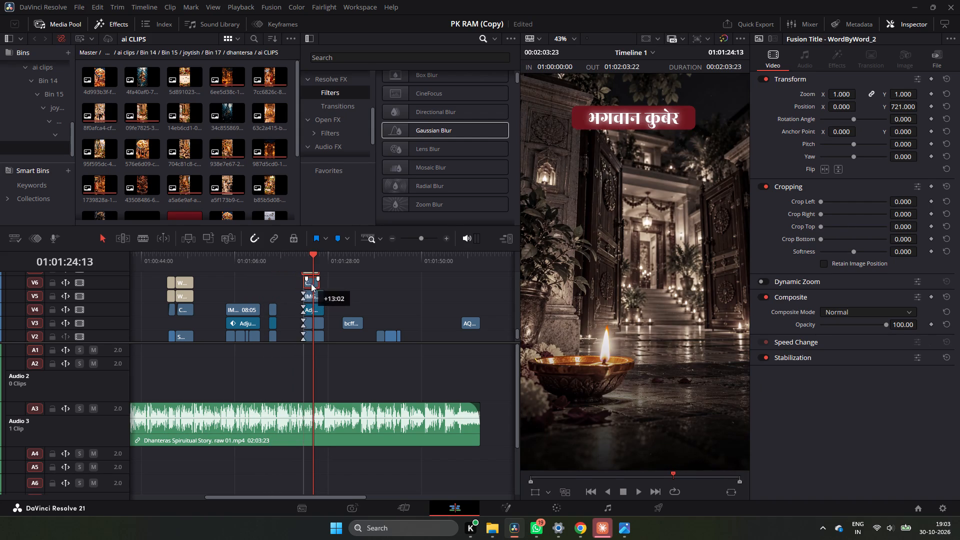
pyautogui.moveTo(311, 283); pyautogui.dragTo(314, 283)
# Play back the door-opening section from just before the title to check when the title animates in.
pyautogui.moveTo(306, 253); pyautogui.dragTo(313, 256)
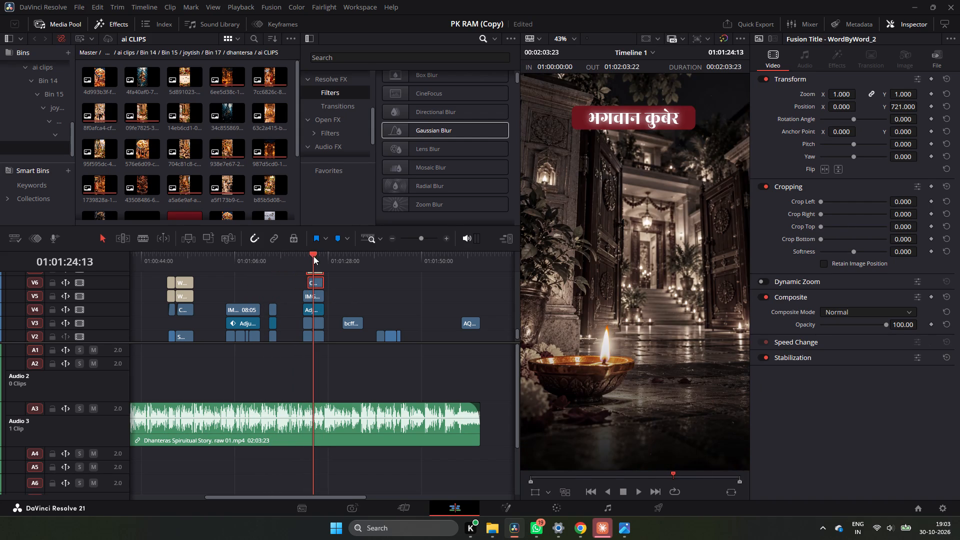
pyautogui.moveTo(313, 256); pyautogui.dragTo(314, 256)
pyautogui.doubleClick(446, 239)
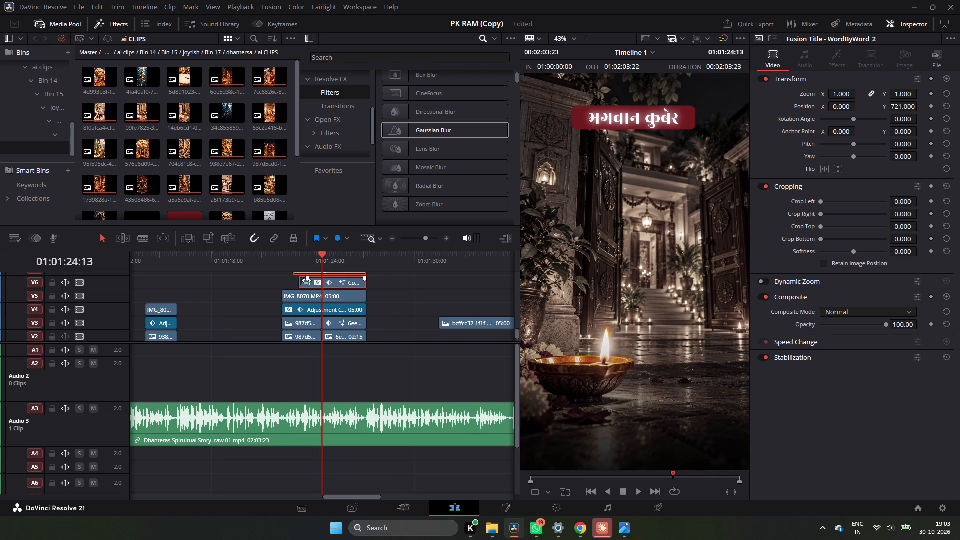
pyautogui.moveTo(316, 254); pyautogui.dragTo(290, 264)
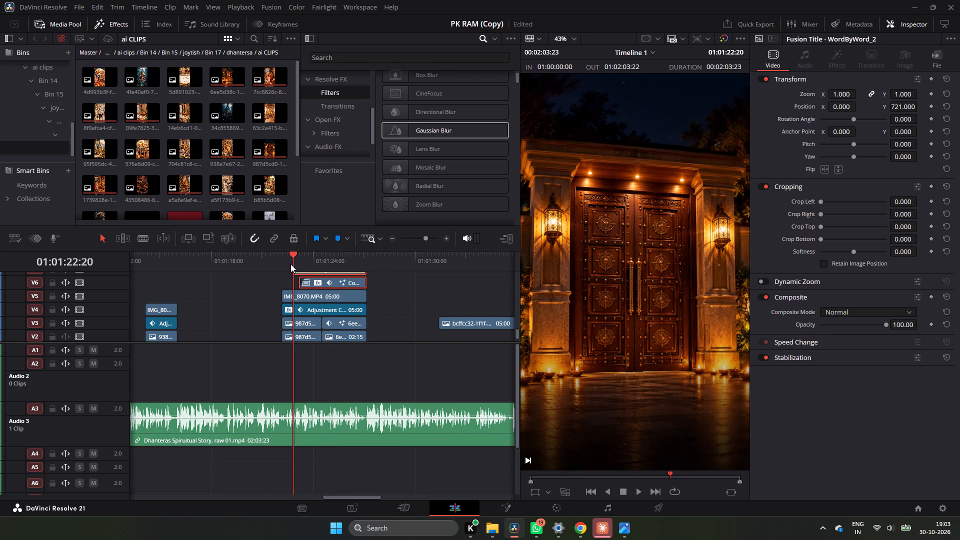
pyautogui.press('space')
pyautogui.press('space')
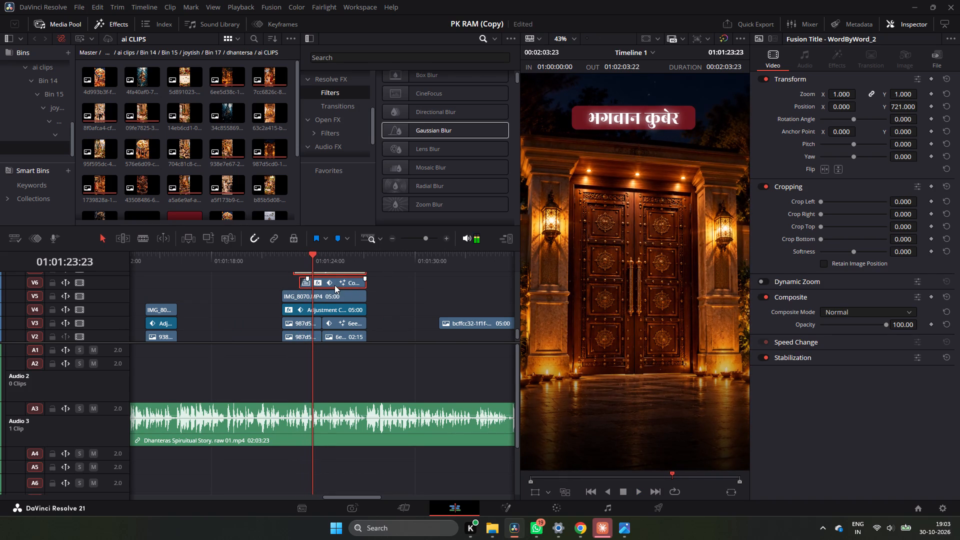
pyautogui.moveTo(309, 264); pyautogui.dragTo(280, 263)
pyautogui.press('space')
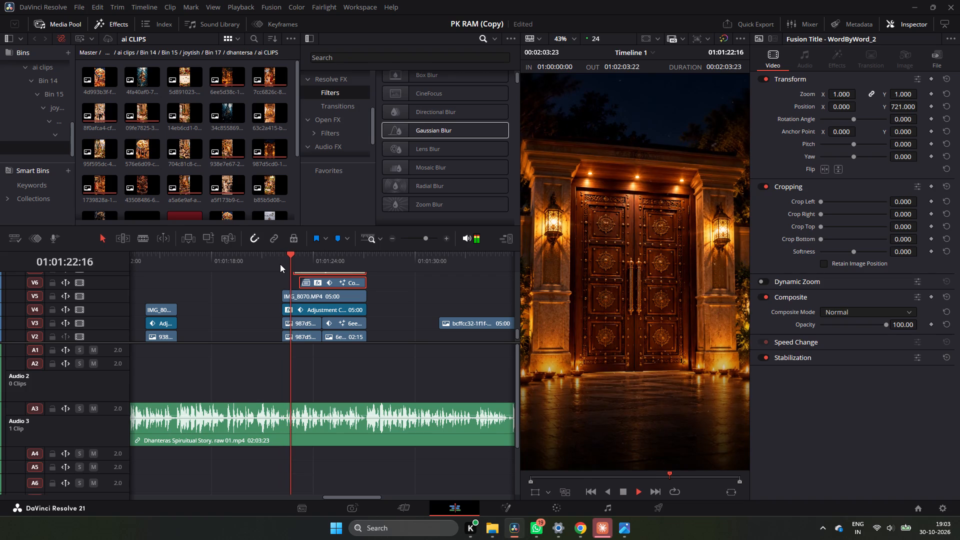
pyautogui.press('space')
# Shift the title group earlier so it starts with the closed-door clip at 01:01:22:04, and play back the new timing.
pyautogui.scroll(1, 396, 297)
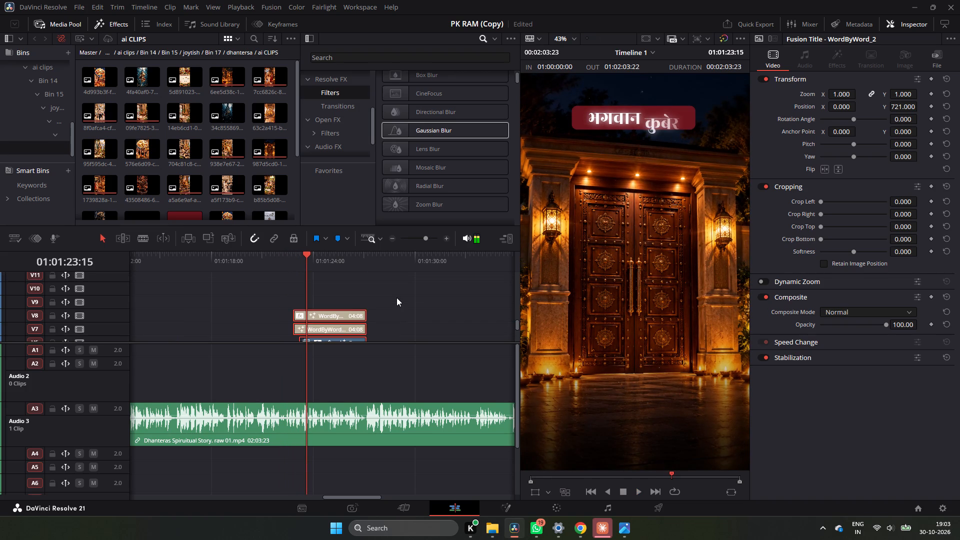
pyautogui.moveTo(355, 314); pyautogui.dragTo(349, 315)
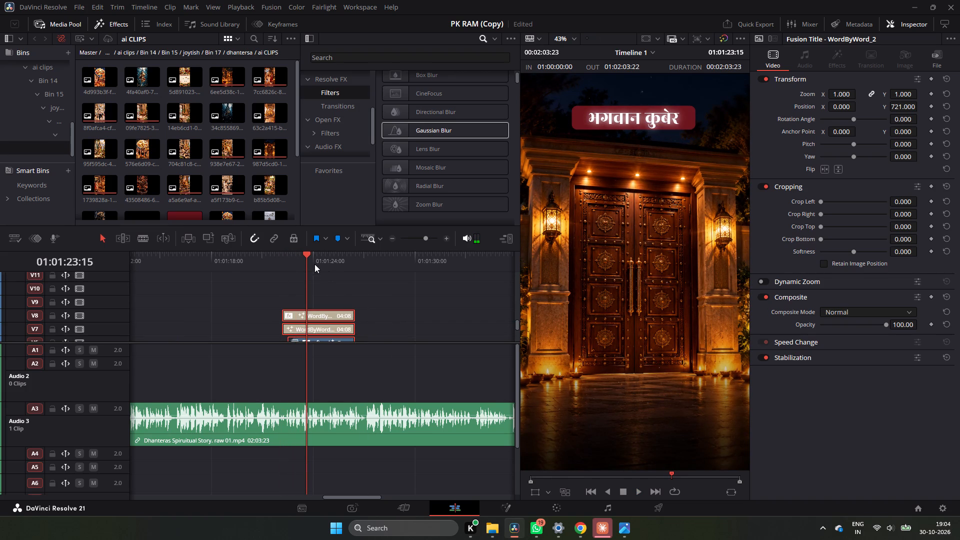
pyautogui.moveTo(312, 263); pyautogui.dragTo(284, 265)
pyautogui.scroll(-4, 295, 269)
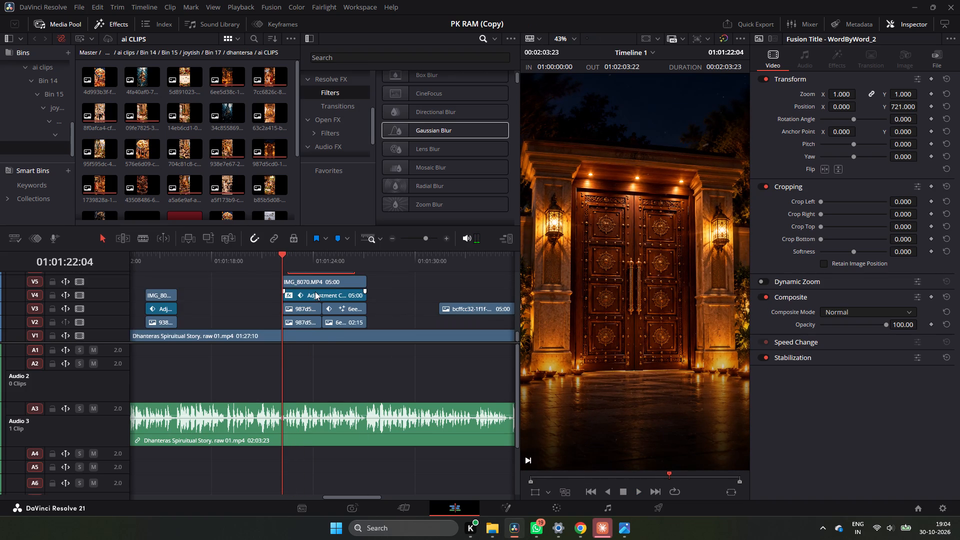
pyautogui.scroll(1, 332, 292)
pyautogui.click(388, 313)
pyautogui.press('space')
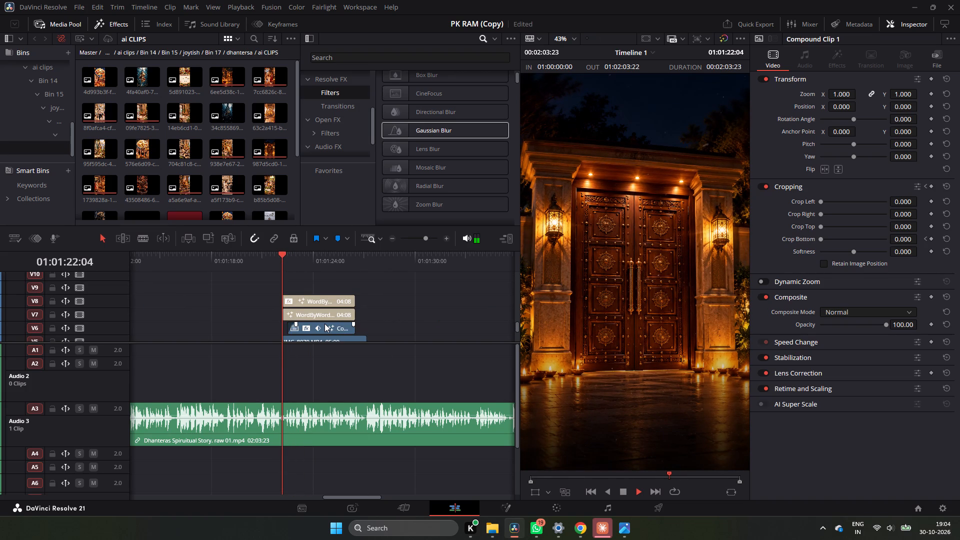
pyautogui.press('space')
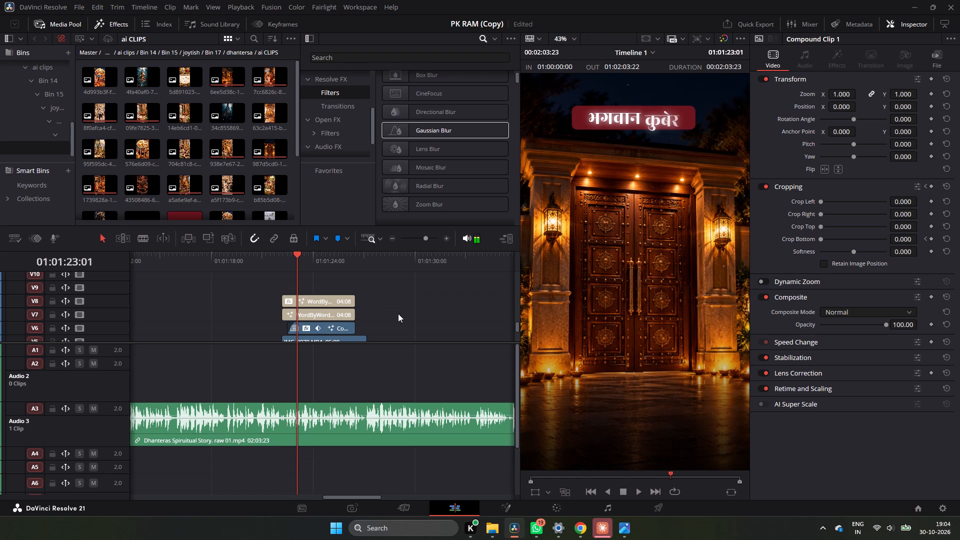
# Replace the Hindi text of the V7 WordByWord title above the door clip with "MAIN DOOR".
pyautogui.click(328, 316)
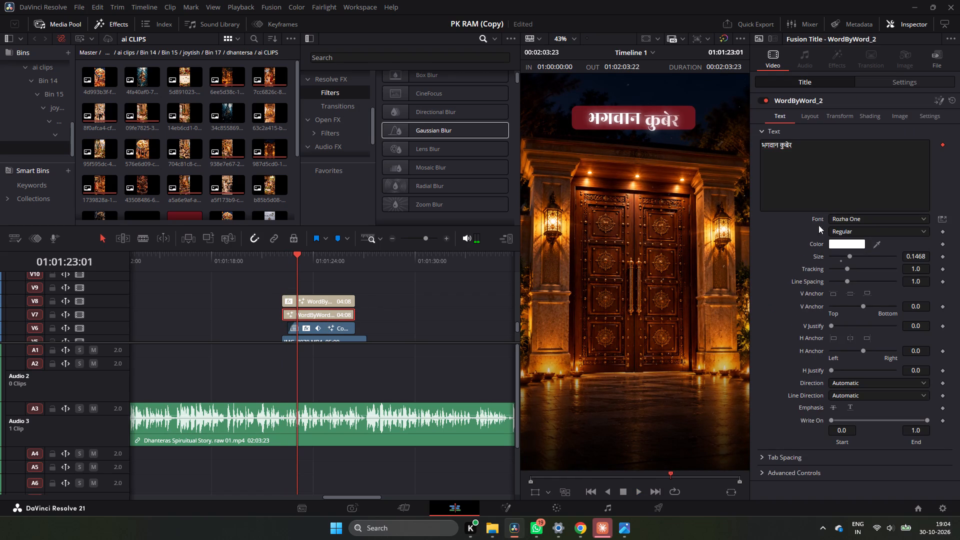
pyautogui.click(860, 153)
pyautogui.press('BackSpace')
pyautogui.press('BackSpace')
pyautogui.press('BackSpace')
pyautogui.press('BackSpace')
pyautogui.press('BackSpace')
pyautogui.press('BackSpace')
pyautogui.press('BackSpace')
pyautogui.press('BackSpace')
pyautogui.press('BackSpace')
pyautogui.press('BackSpace')
pyautogui.press('BackSpace')
pyautogui.press('BackSpace')
pyautogui.press('BackSpace')
pyautogui.press('BackSpace')
pyautogui.press('BackSpace')
pyautogui.press('BackSpace')
pyautogui.press('BackSpace')
pyautogui.press('BackSpace')
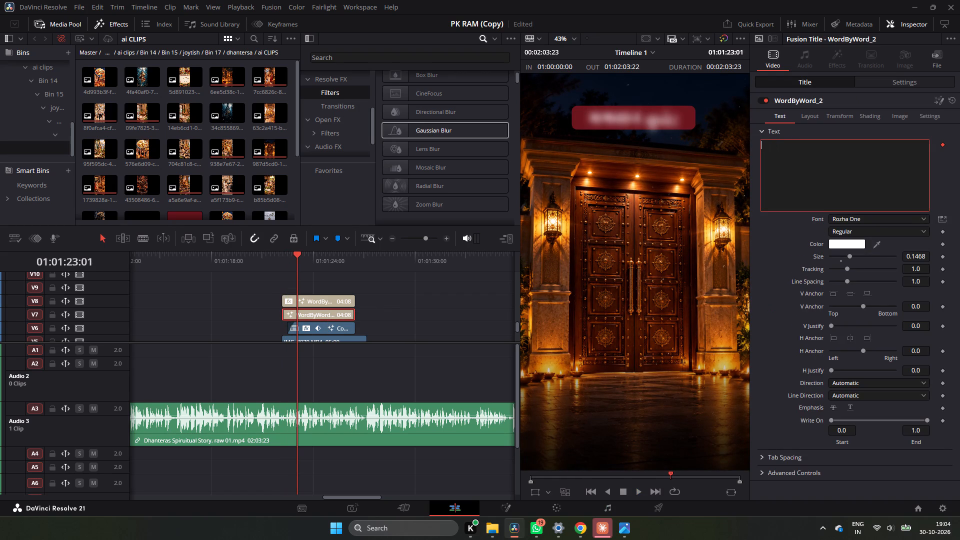
pyautogui.hotkey('shift', 'm')
pyautogui.press('BackSpace')
pyautogui.write('MAINDOOR')
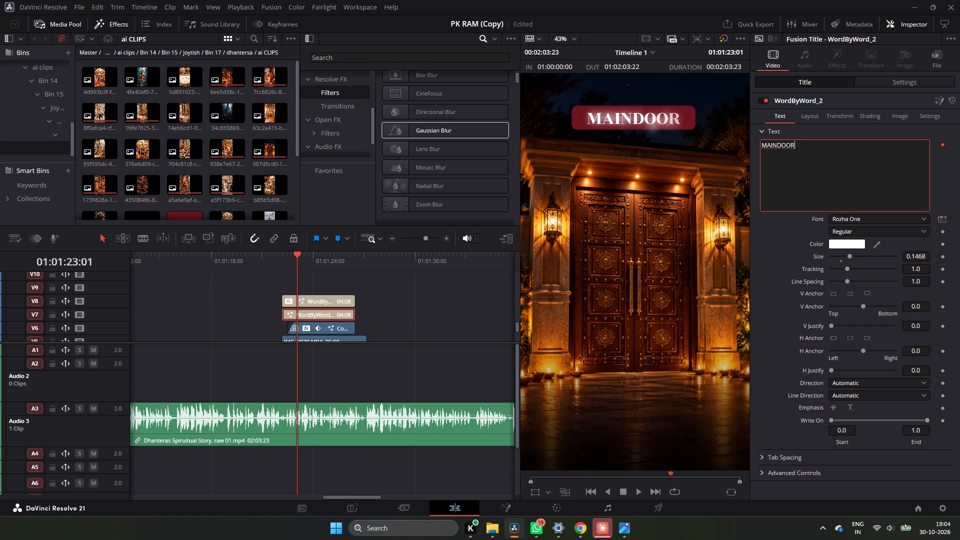
pyautogui.click(778, 145)
pyautogui.press('space')
pyautogui.moveTo(827, 147); pyautogui.dragTo(797, 159)
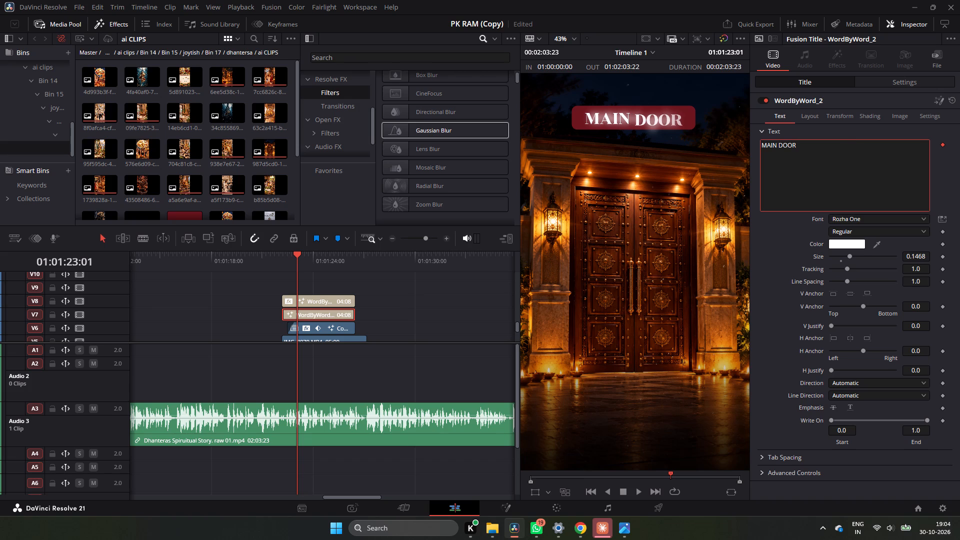
pyautogui.moveTo(797, 159); pyautogui.dragTo(794, 159)
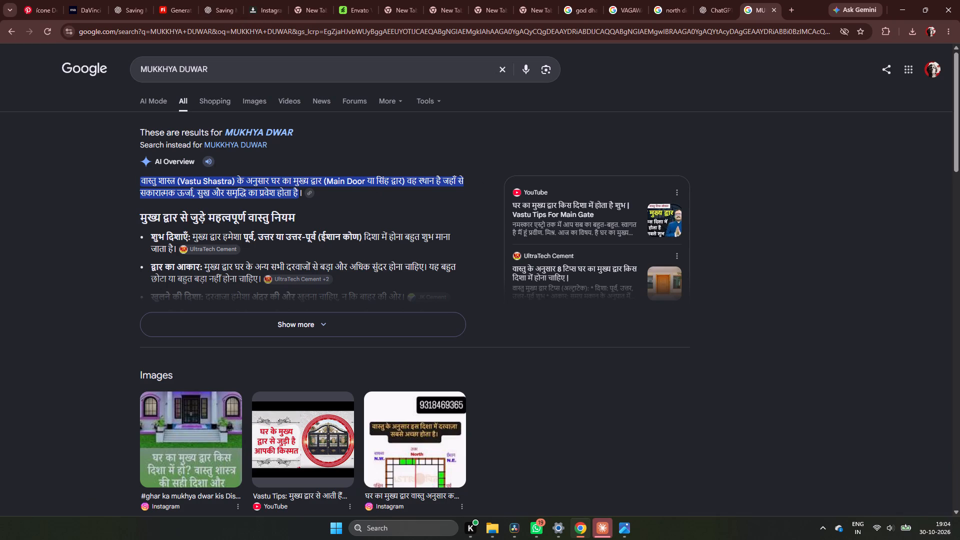
pyautogui.click(278, 132)
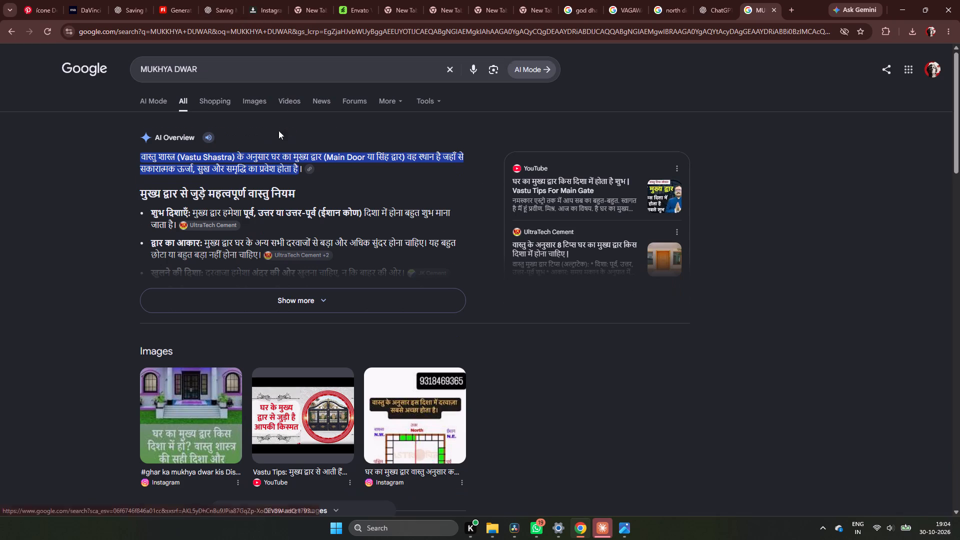
# Search Google for "mukhya dwar in hindi" and copy the Hindi words "मुख्या द्वार" from the translation.
pyautogui.click(271, 70)
pyautogui.press('space')
pyautogui.write('IN HI')
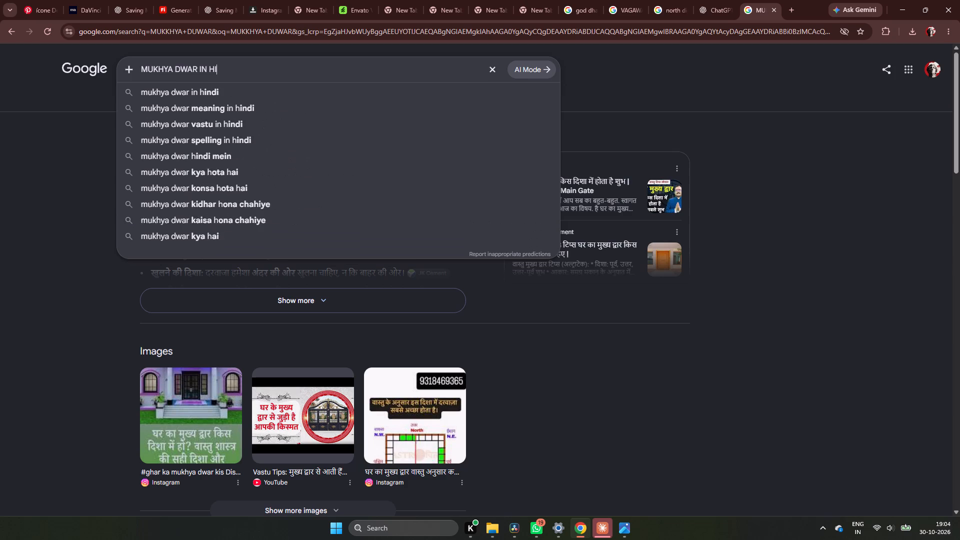
pyautogui.click(263, 91)
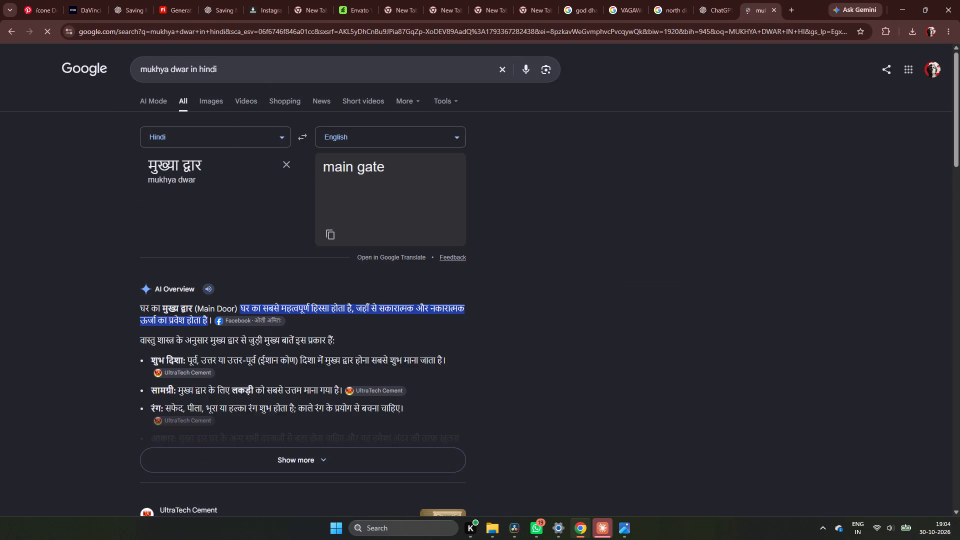
pyautogui.moveTo(121, 156); pyautogui.dragTo(198, 165)
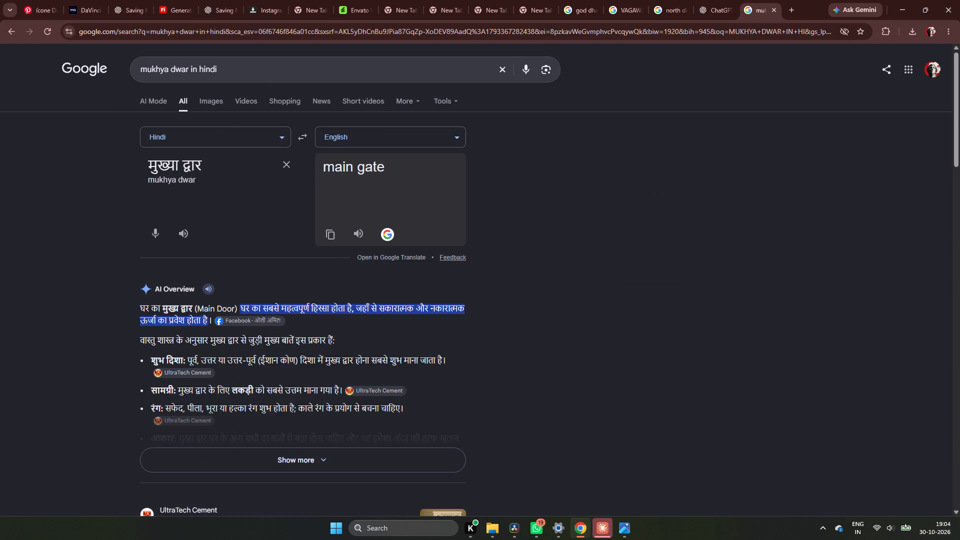
pyautogui.moveTo(198, 165); pyautogui.dragTo(190, 165)
pyautogui.moveTo(104, 159); pyautogui.dragTo(171, 165)
pyautogui.moveTo(184, 164); pyautogui.dragTo(178, 165)
pyautogui.hotkey('ctrl', 'c')
pyautogui.hotkey('ctrl', 'c')
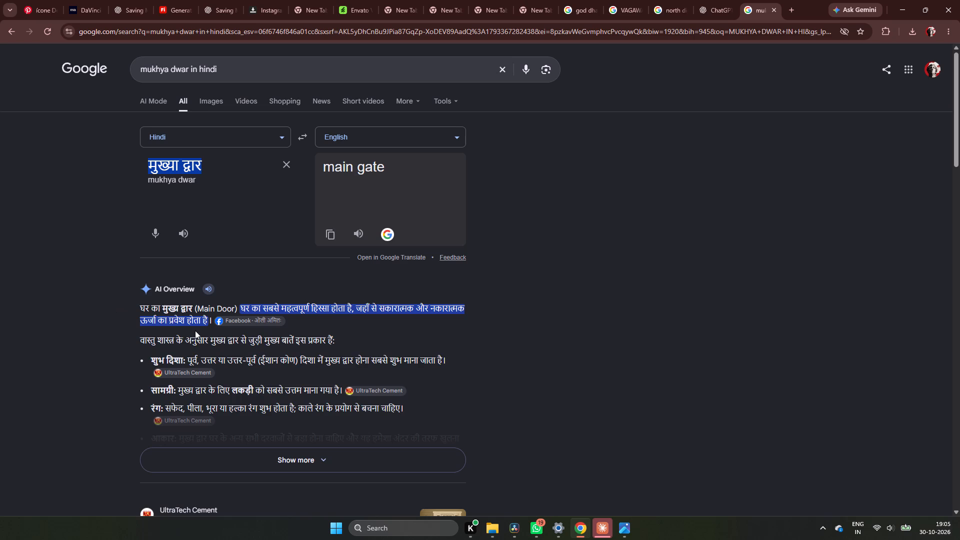
# In DaVinci Resolve, replace the text of the V7 and V8 WordByWord titles with "मुख्या द्वार" and play back the door sequence.
pyautogui.click(506, 533)
pyautogui.hotkey('ctrl', 'a')
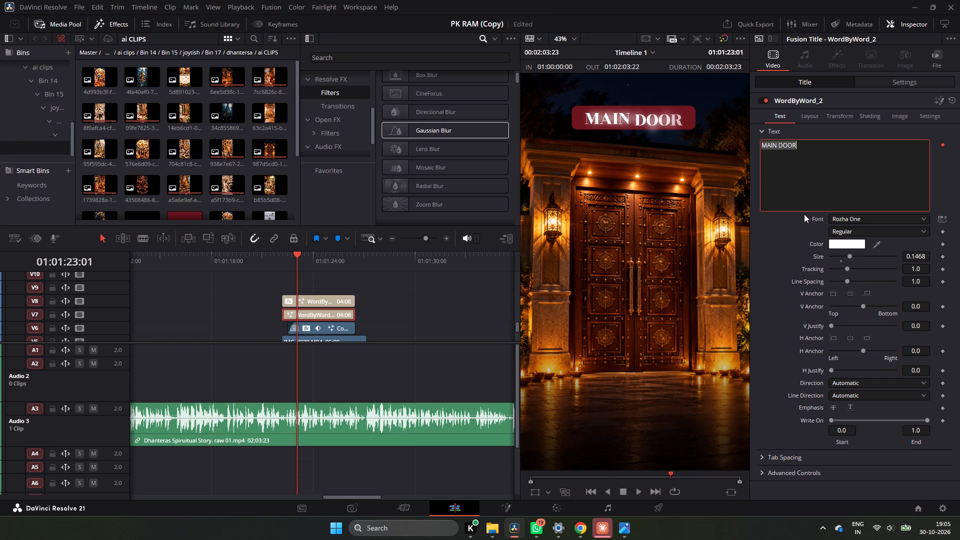
pyautogui.hotkey('ctrl', 'v')
pyautogui.click(326, 296)
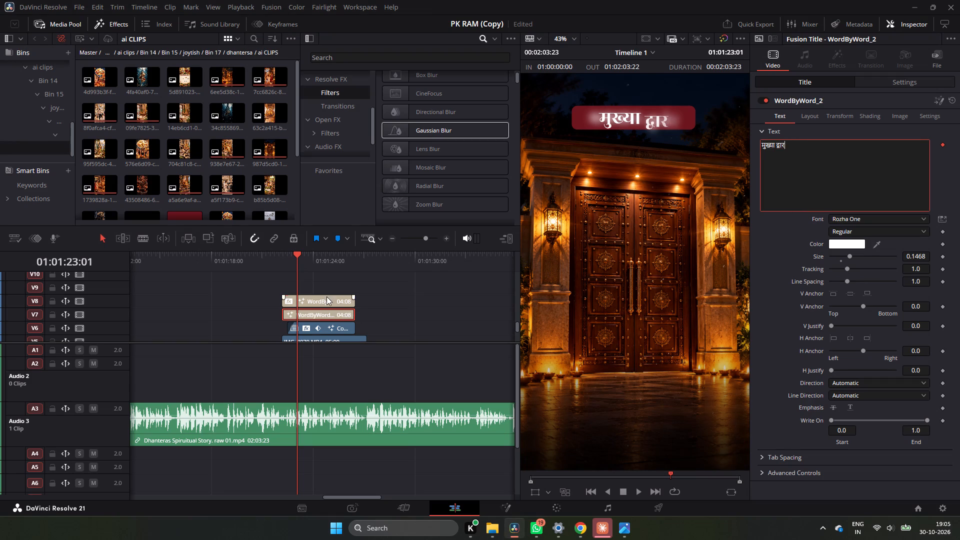
pyautogui.click(776, 183)
pyautogui.hotkey('ctrl', 'a')
pyautogui.hotkey('ctrl', 'v')
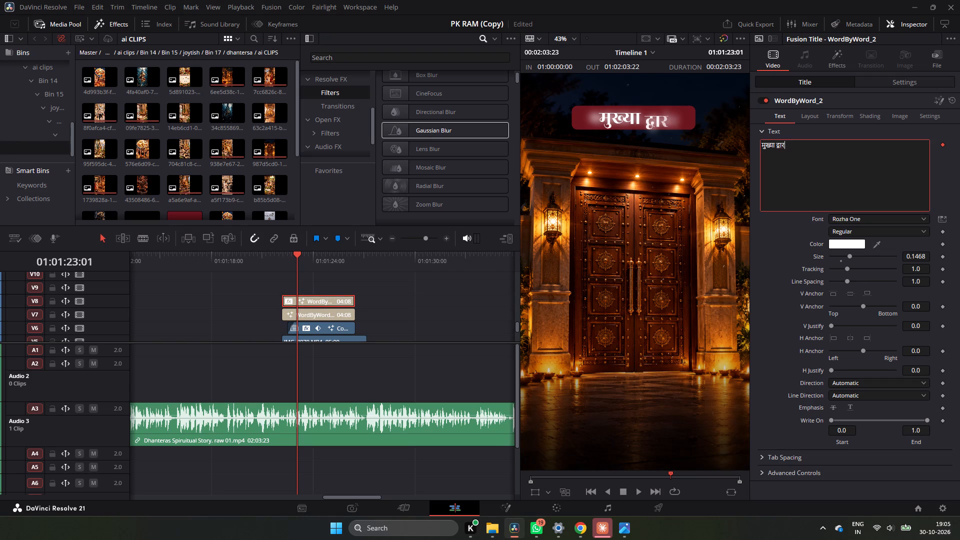
pyautogui.click(272, 253)
pyautogui.press('space')
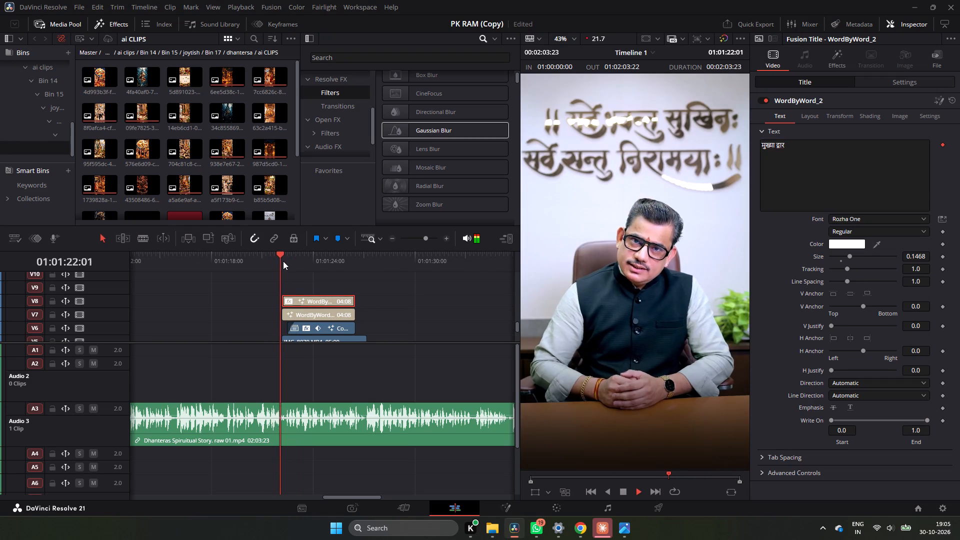
pyautogui.press('space')
pyautogui.press('space')
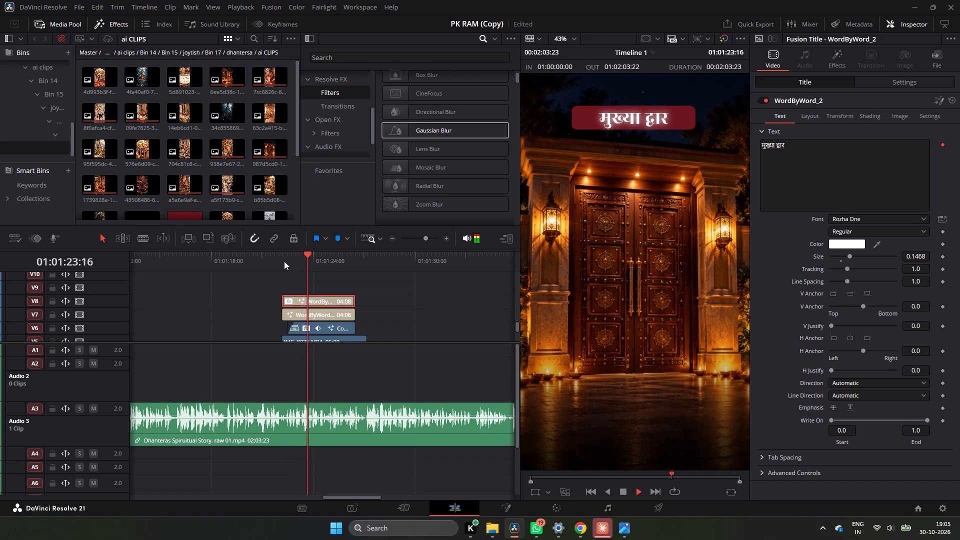
pyautogui.press('space')
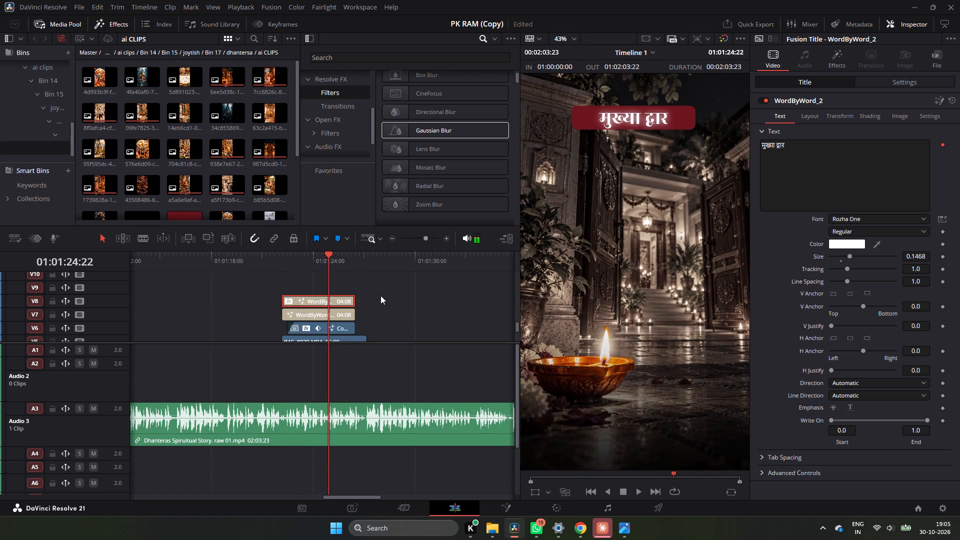
# Trim the ends of both WordByWord titles and the V6 compound clip to 01:01:24:13, where the courtyard clip starts.
pyautogui.scroll(-2, 380, 295)
pyautogui.press('space')
pyautogui.press('space')
pyautogui.scroll(1, 377, 296)
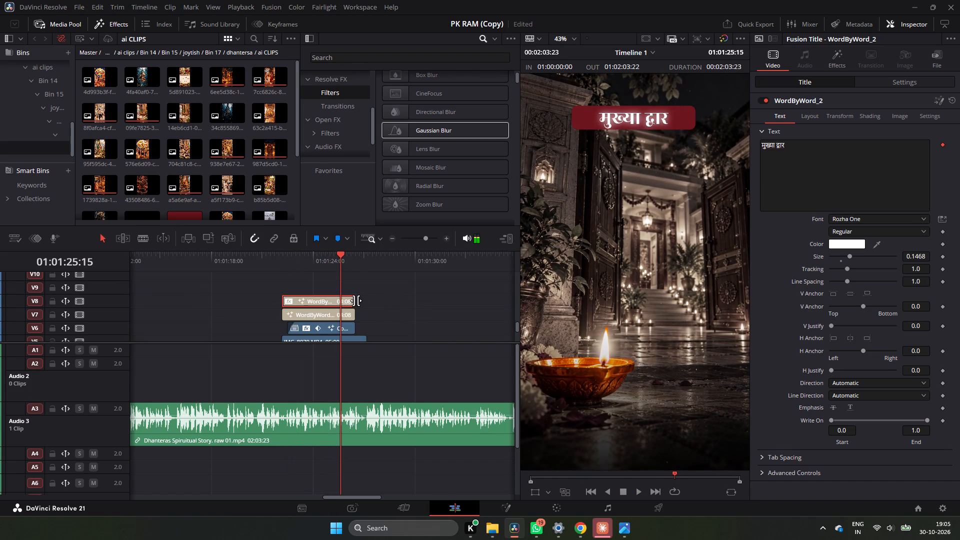
pyautogui.scroll(-1, 356, 302)
pyautogui.moveTo(340, 258); pyautogui.dragTo(323, 262)
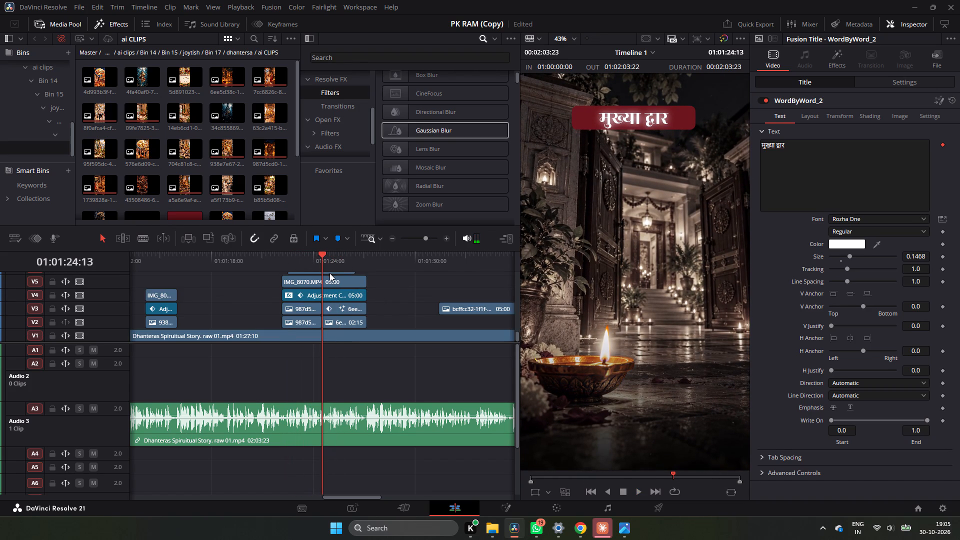
pyautogui.scroll(1, 329, 273)
pyautogui.moveTo(353, 304); pyautogui.dragTo(318, 309)
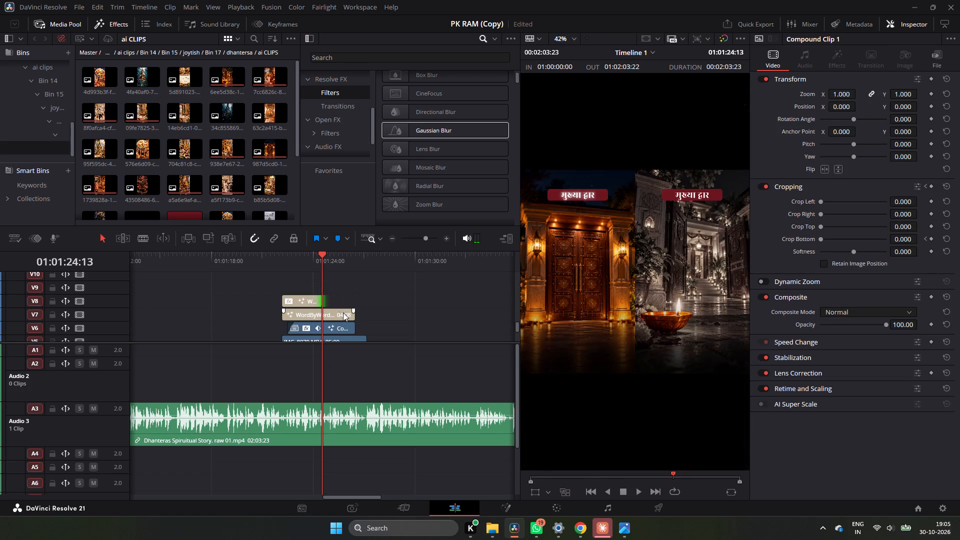
pyautogui.moveTo(351, 315); pyautogui.dragTo(322, 320)
pyautogui.scroll(-2, 331, 315)
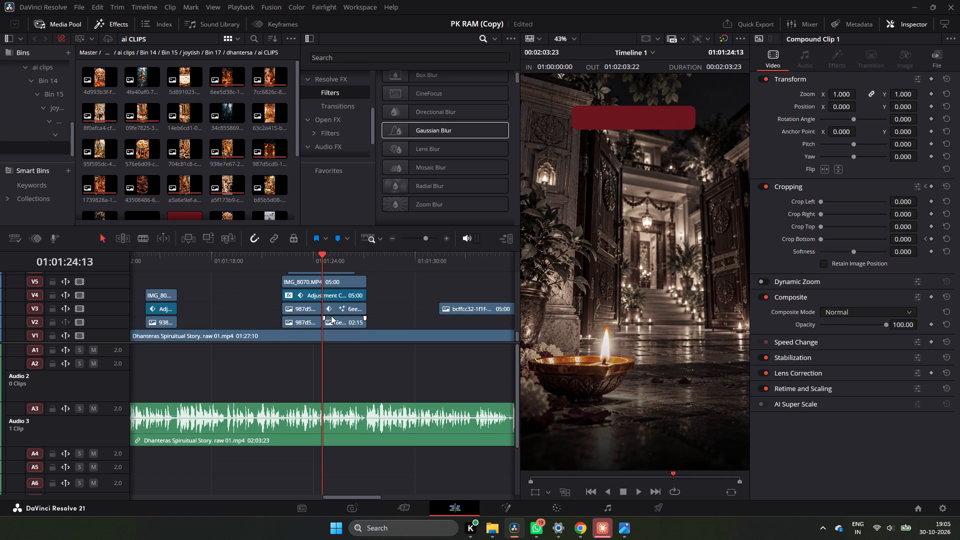
pyautogui.scroll(1, 343, 292)
pyautogui.moveTo(356, 329); pyautogui.dragTo(324, 333)
pyautogui.scroll(-1, 327, 329)
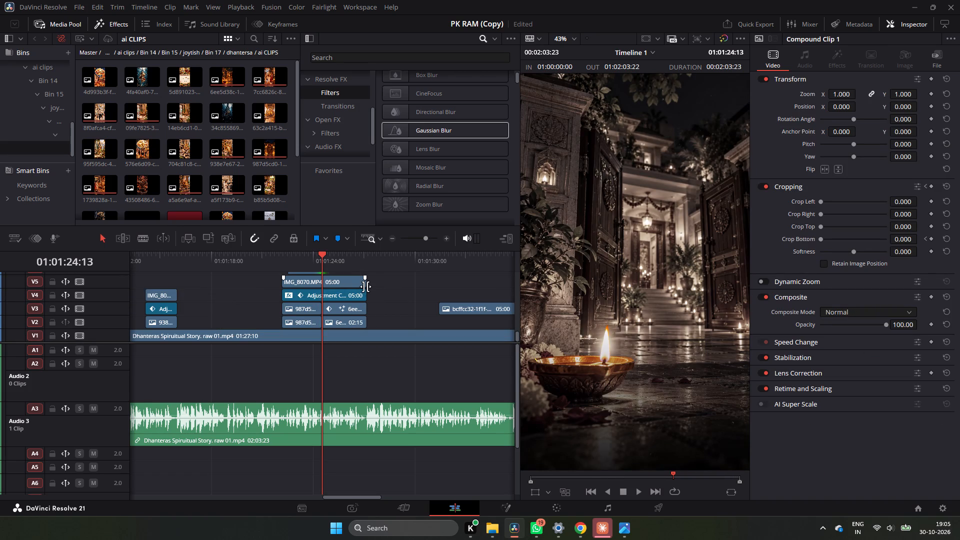
pyautogui.scroll(1, 365, 286)
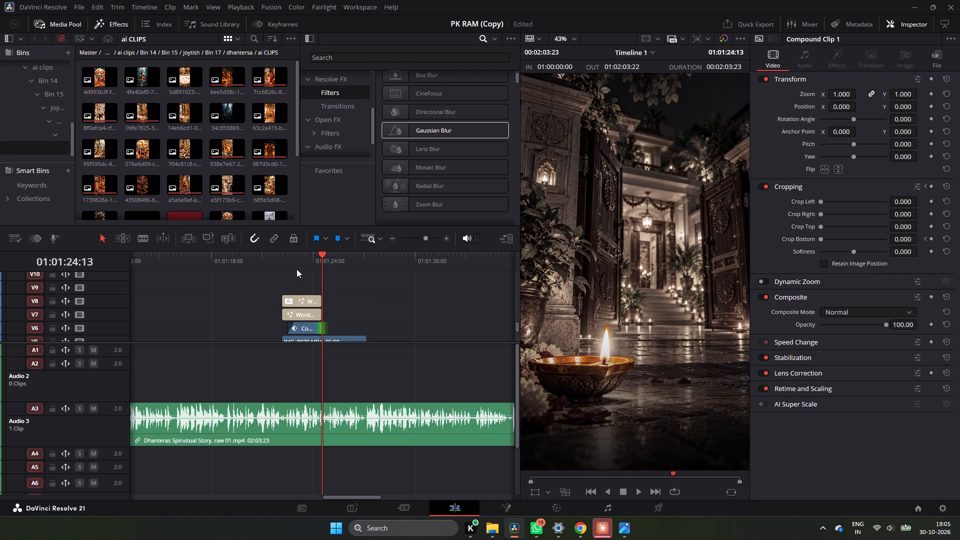
# Duplicate the title group on V6 to V8 over the courtyard clip, ending with that clip, and play it back.
pyautogui.moveTo(350, 304); pyautogui.dragTo(302, 325)
pyautogui.moveTo(303, 323); pyautogui.dragTo(322, 324)
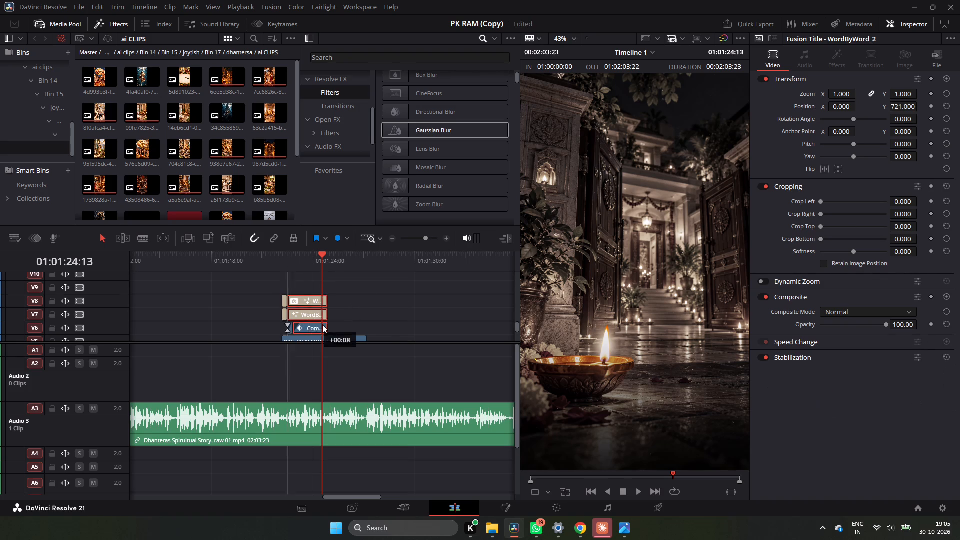
pyautogui.moveTo(322, 324); pyautogui.dragTo(353, 324)
pyautogui.press('space')
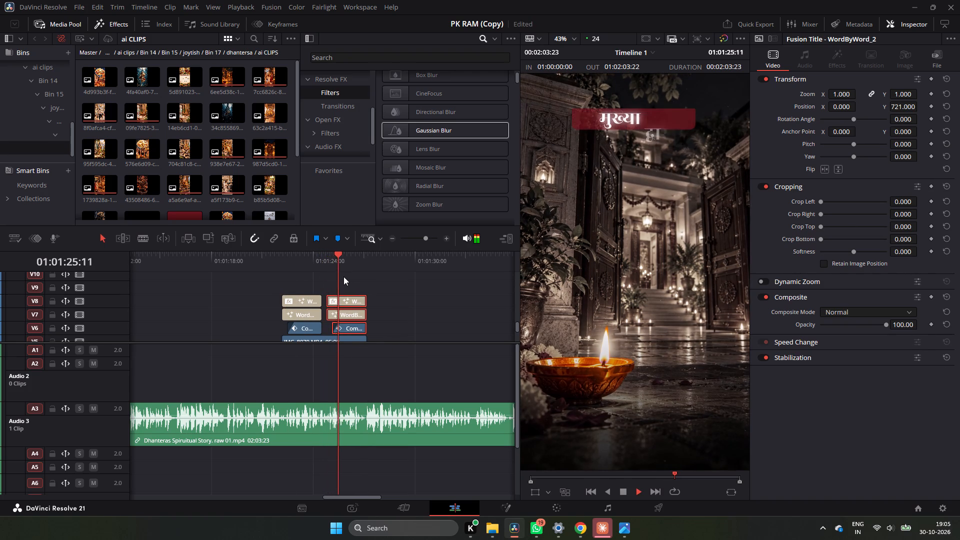
pyautogui.press('space')
pyautogui.press('space')
pyautogui.press('space')
pyautogui.click(448, 235)
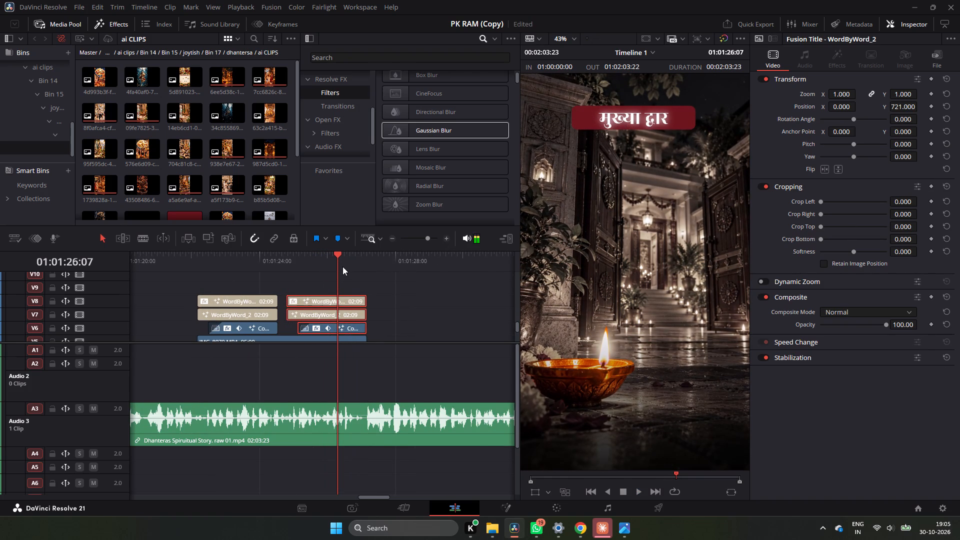
pyautogui.moveTo(330, 255); pyautogui.dragTo(308, 265)
pyautogui.press('space')
pyautogui.press('space')
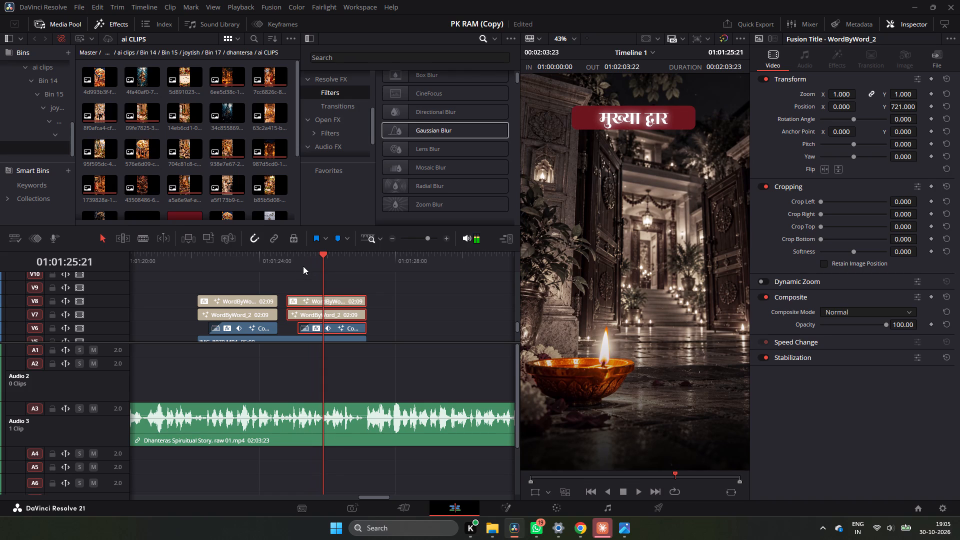
# Move the duplicated title group later so that it starts at 01:01:25:14.
pyautogui.click(313, 260)
pyautogui.moveTo(323, 309); pyautogui.dragTo(346, 309)
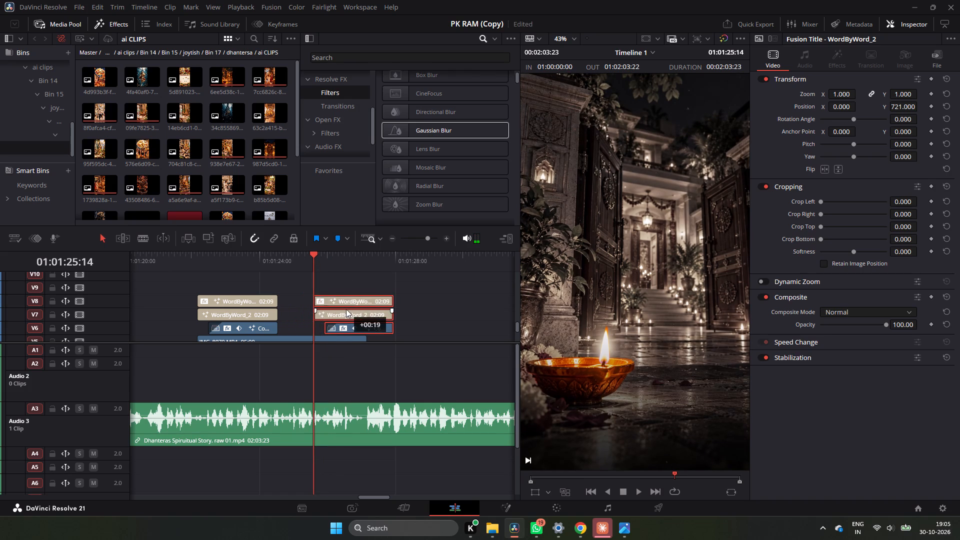
pyautogui.moveTo(346, 309); pyautogui.dragTo(348, 309)
# Trim the duplicated titles and compound clip to end with the courtyard clip, leaving the titles 01:14 long, and play back.
pyautogui.moveTo(392, 311); pyautogui.dragTo(381, 317)
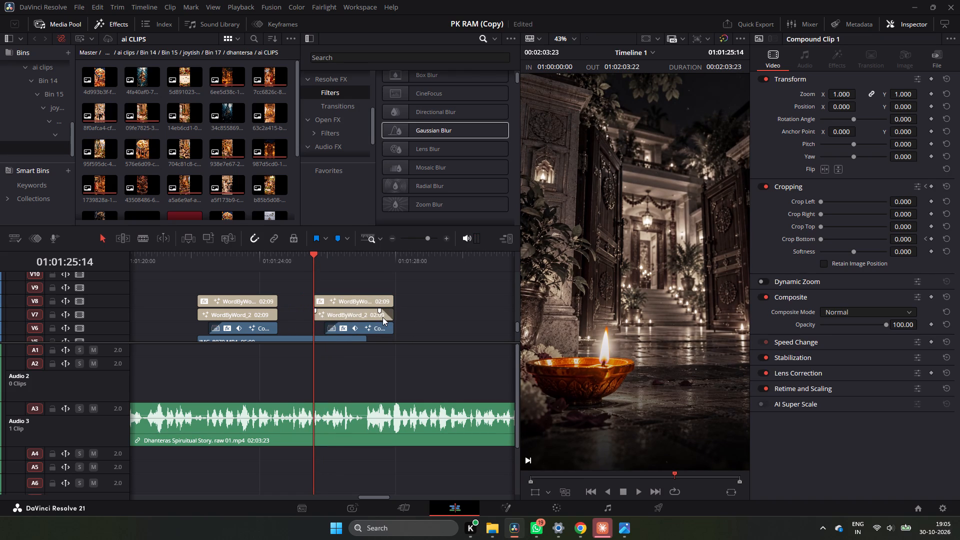
pyautogui.hotkey('ctrl', 'z')
pyautogui.moveTo(392, 307); pyautogui.dragTo(375, 312)
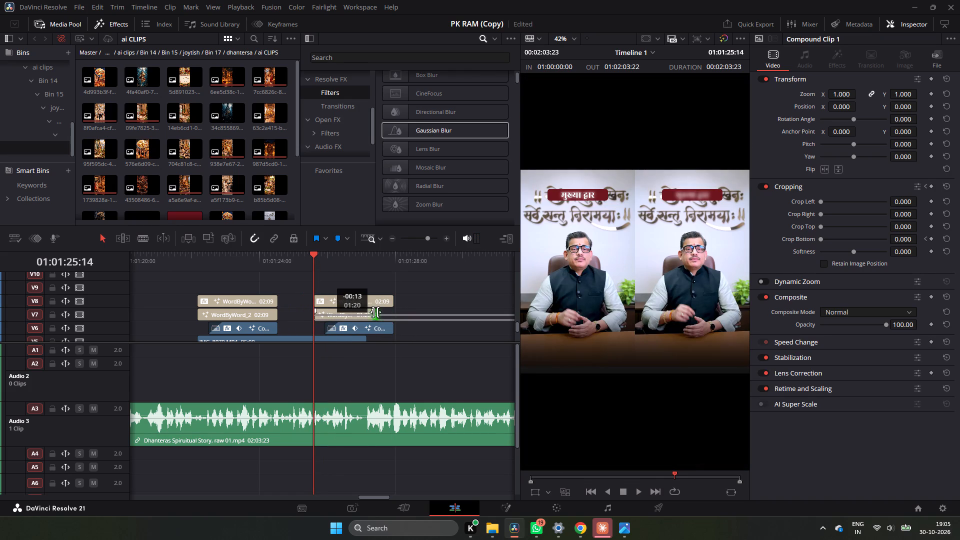
pyautogui.moveTo(375, 312); pyautogui.dragTo(364, 317)
pyautogui.moveTo(390, 328); pyautogui.dragTo(362, 332)
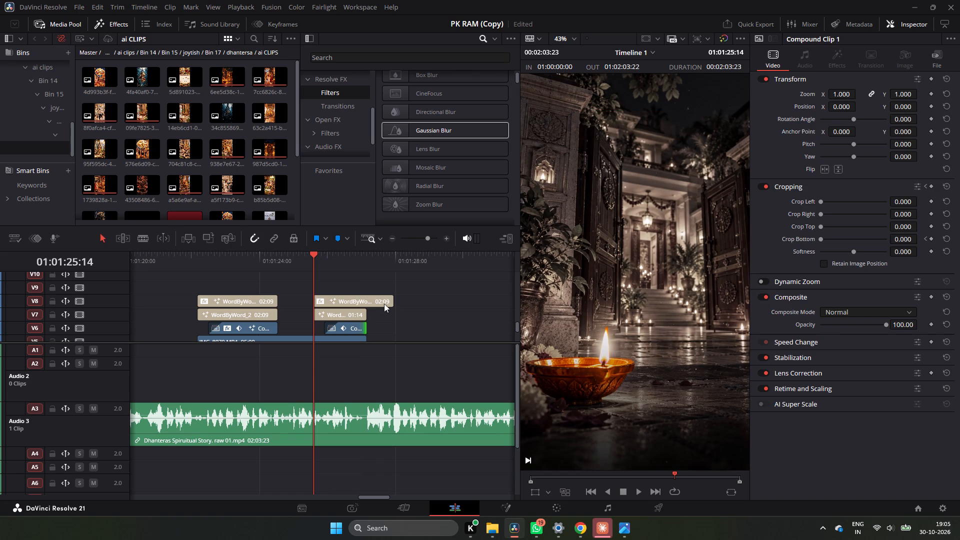
pyautogui.moveTo(385, 301); pyautogui.dragTo(368, 306)
pyautogui.hotkey('ctrl', 'z')
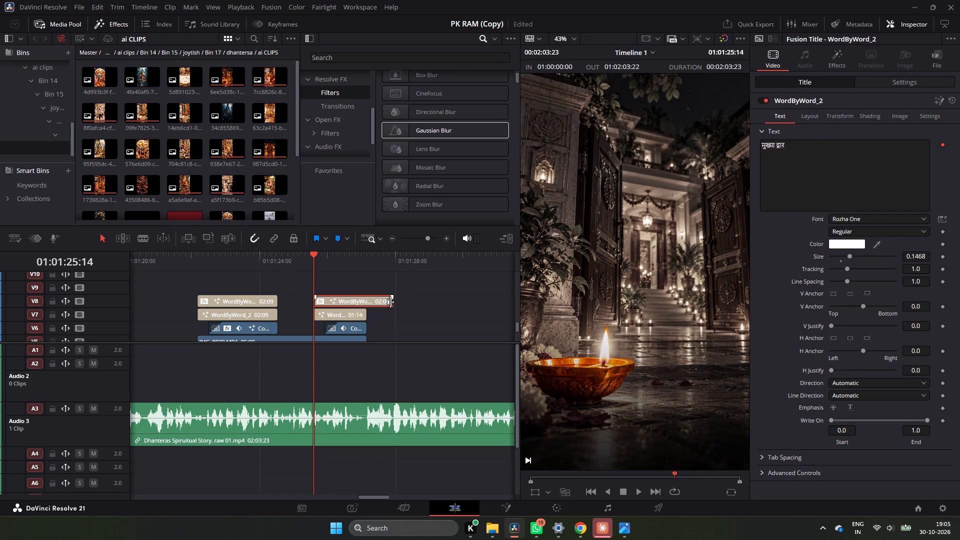
pyautogui.moveTo(390, 302); pyautogui.dragTo(365, 310)
pyautogui.press('space')
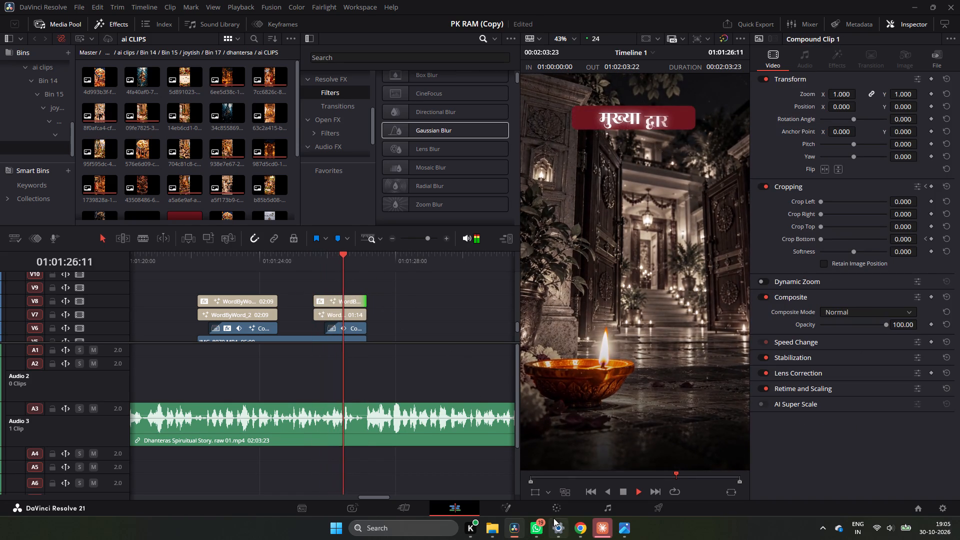
pyautogui.press('space')
# Switch to Google Chrome, search Google for "YAM DIPAK IN HINDI" and copy the words "यम दीपक" from the overview.
pyautogui.click(574, 522)
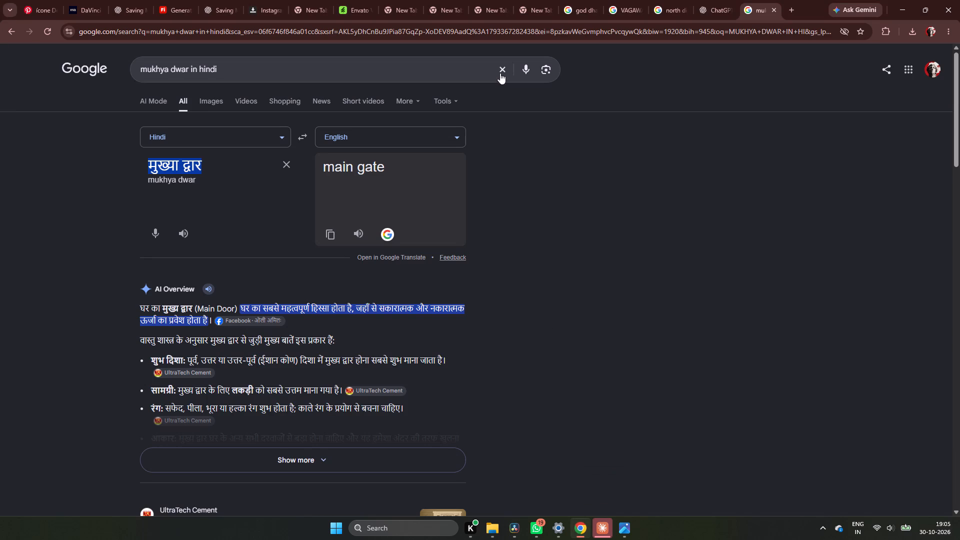
pyautogui.click(500, 73)
pyautogui.write('YAM DIPAK')
pyautogui.press('space')
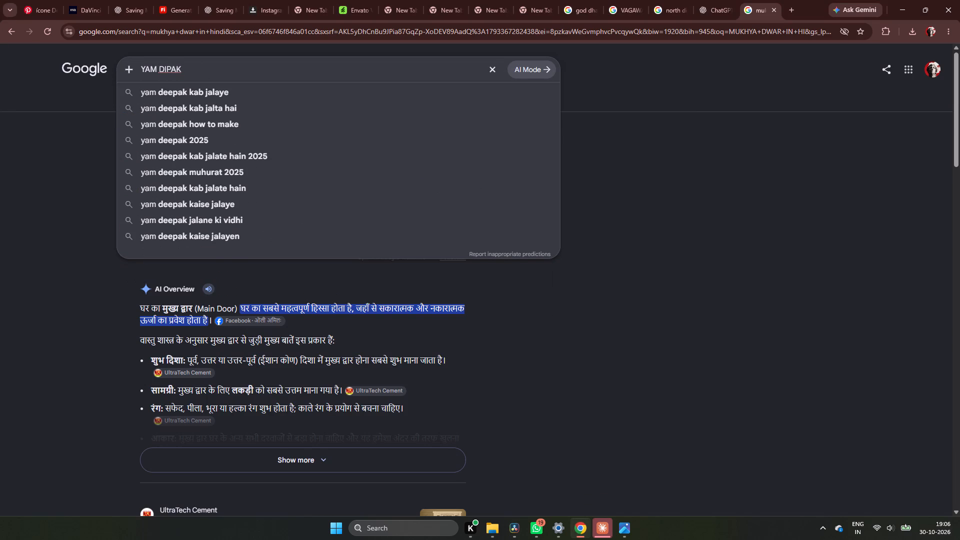
pyautogui.write('IN HINDI')
pyautogui.press('Return')
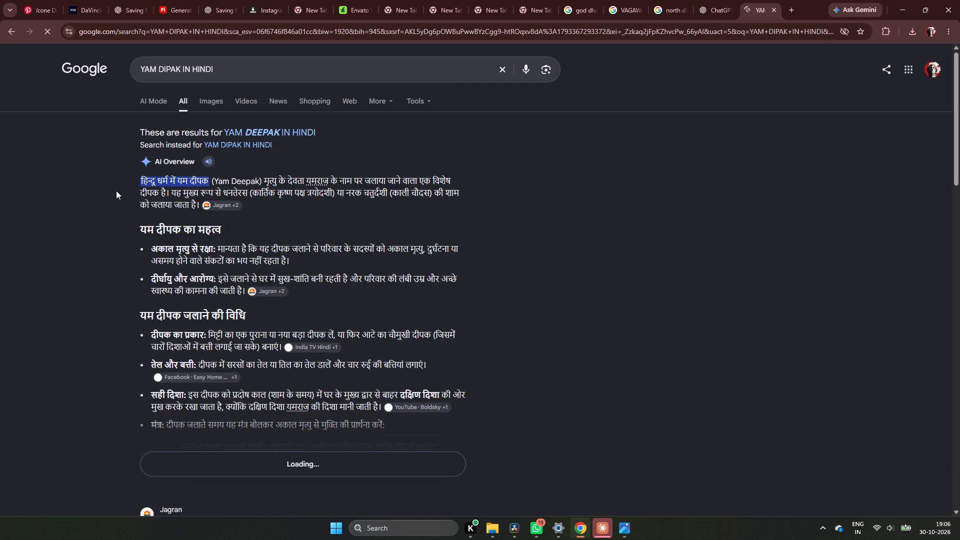
pyautogui.moveTo(177, 179); pyautogui.dragTo(207, 181)
pyautogui.hotkey('ctrl', 'c')
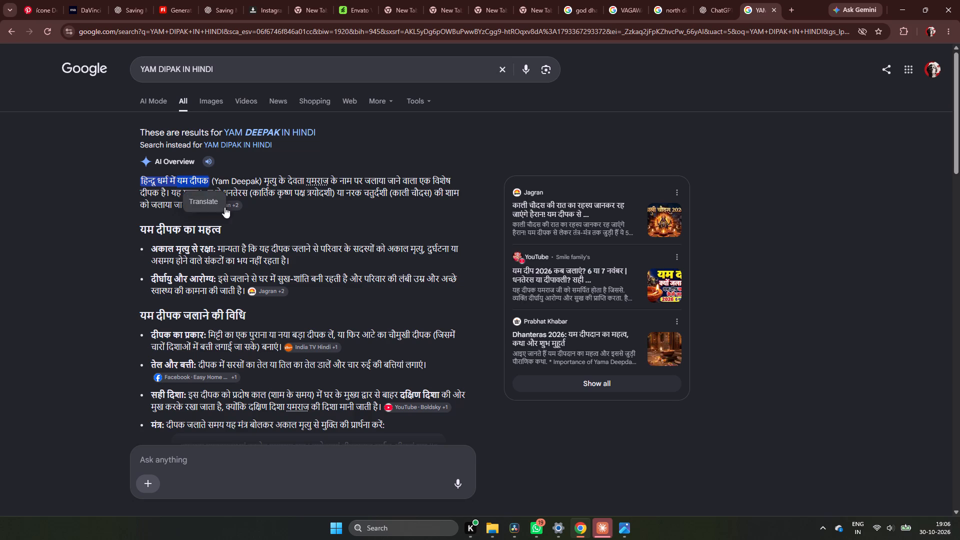
pyautogui.hotkey('ctrl', 'c')
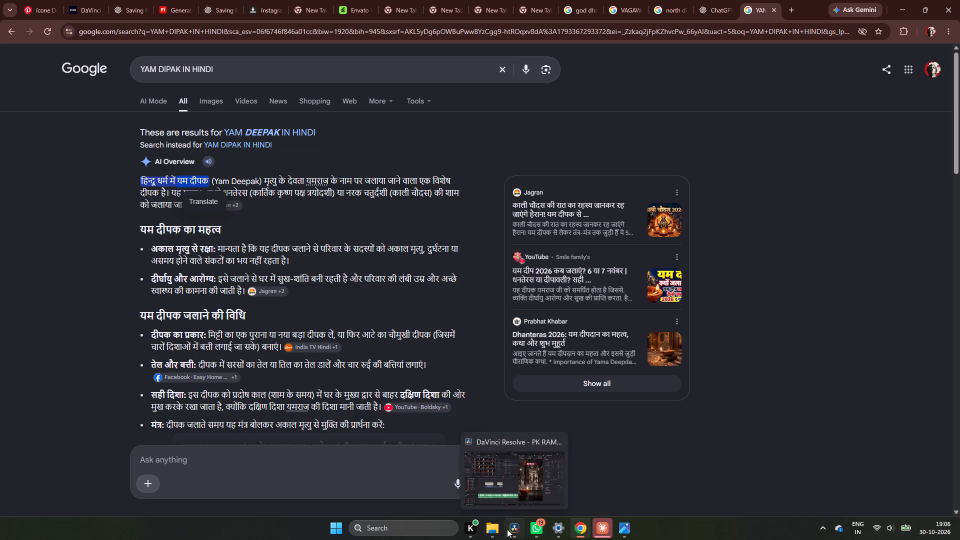
# In DaVinci Resolve, replace the text of the duplicated V7 and V8 titles over the courtyard with "यम दीपक".
pyautogui.click(506, 533)
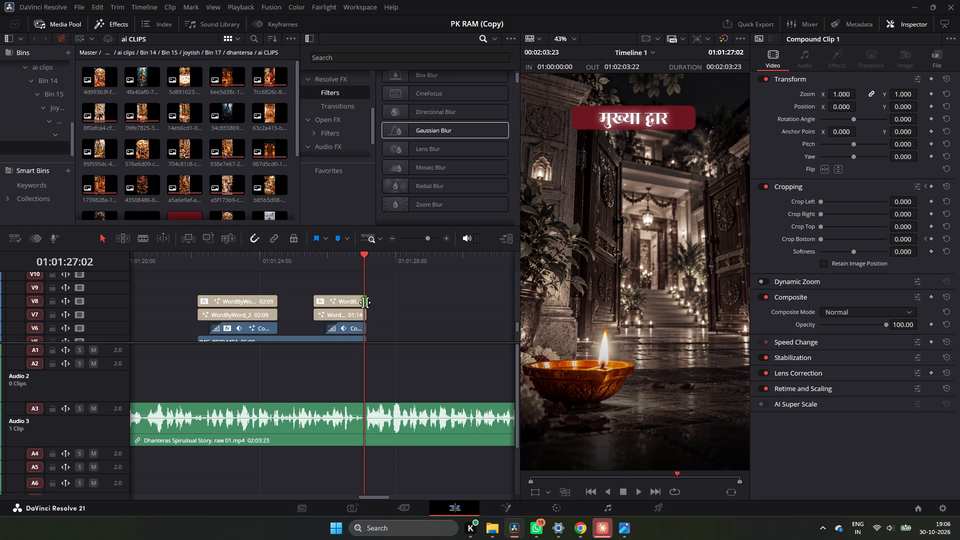
pyautogui.click(347, 307)
pyautogui.click(348, 313)
pyautogui.click(822, 197)
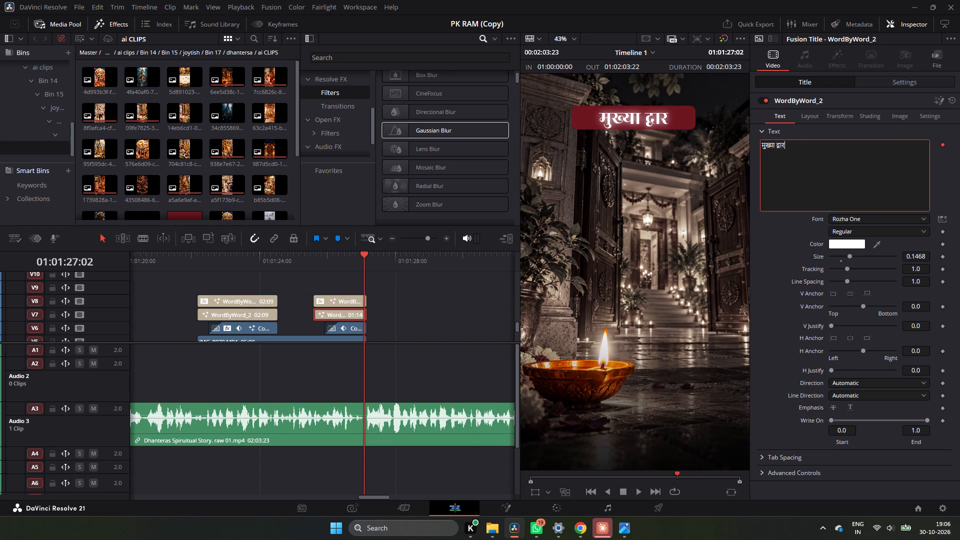
pyautogui.hotkey('ctrl', 'a')
pyautogui.hotkey('ctrl', 'v')
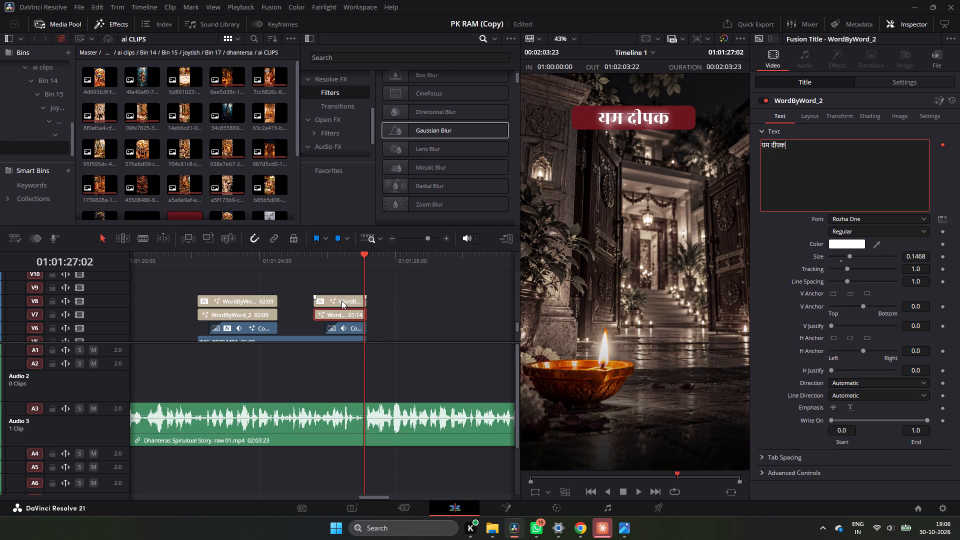
pyautogui.click(341, 300)
pyautogui.click(876, 176)
pyautogui.hotkey('ctrl', 'a')
pyautogui.hotkey('ctrl', 'v')
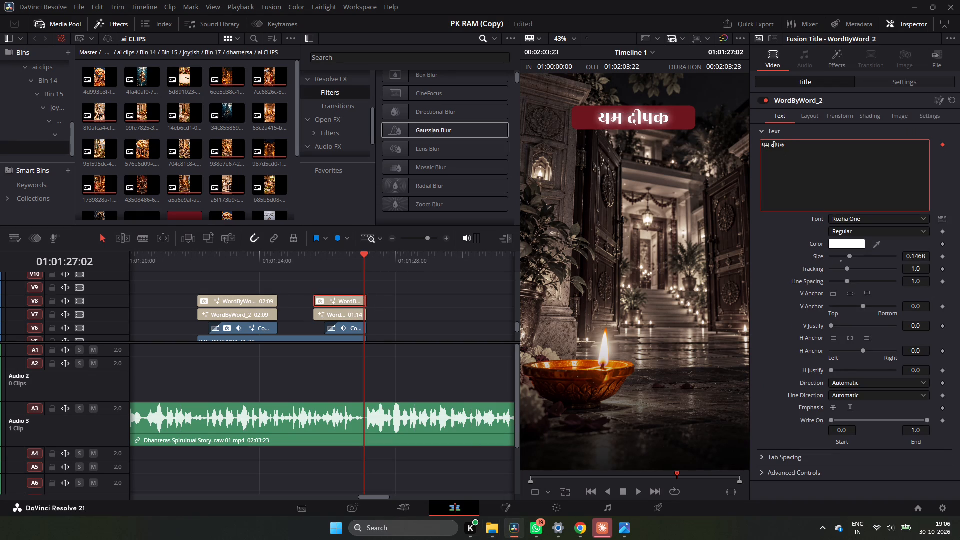
# Play back the main door and courtyard sequence several times to check the timing and animation of both Hindi titles.
pyautogui.click(325, 262)
pyautogui.click(316, 260)
pyautogui.press('space')
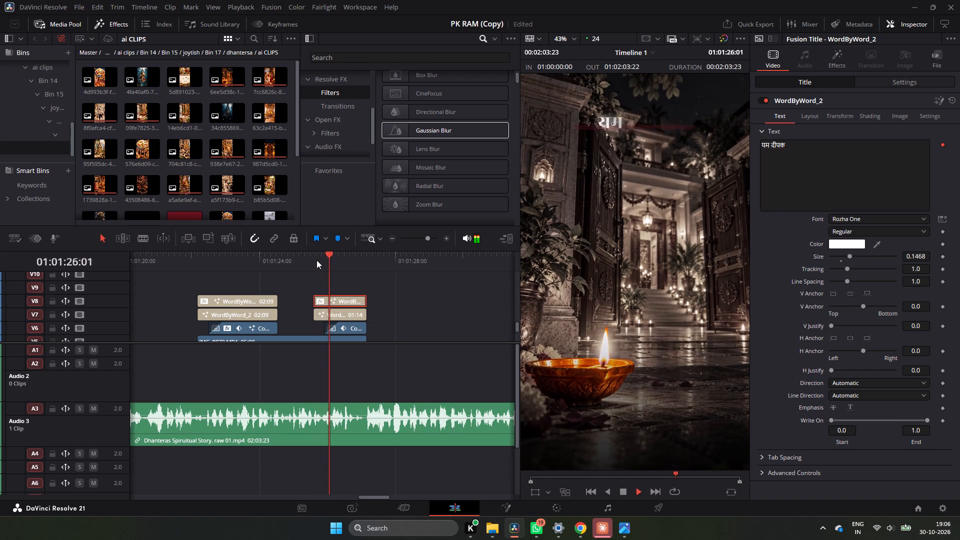
pyautogui.press('space')
pyautogui.click(314, 259)
pyautogui.press('space')
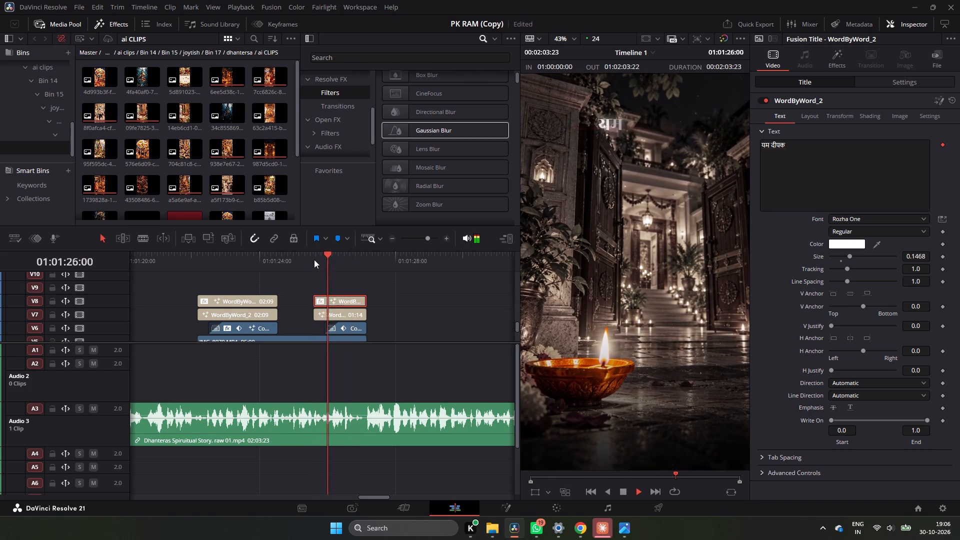
pyautogui.click(314, 259)
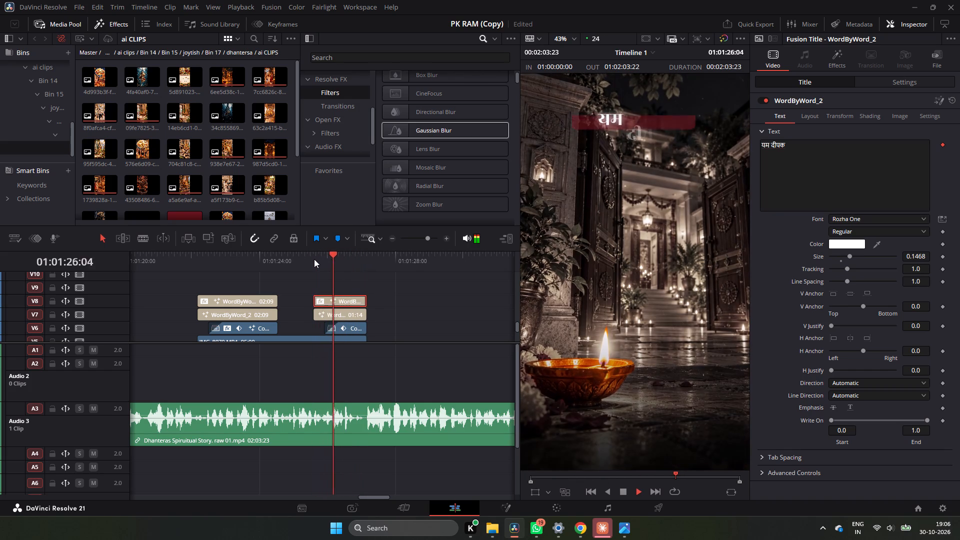
pyautogui.press('space')
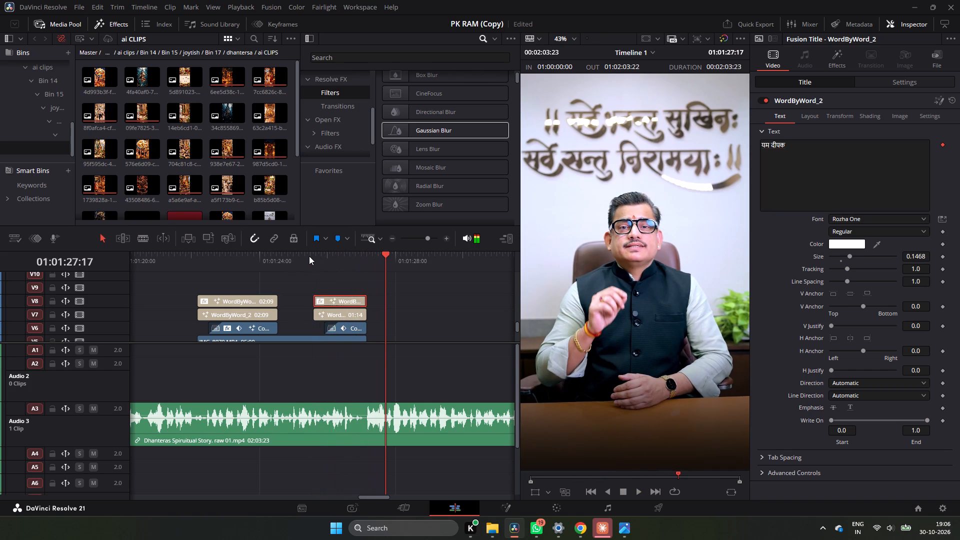
pyautogui.click(188, 259)
pyautogui.press('space')
pyautogui.press('space')
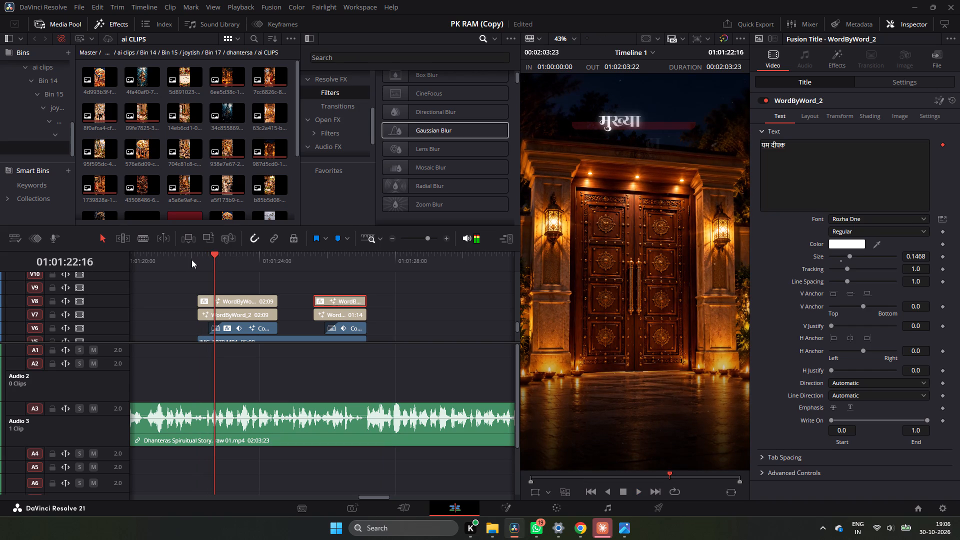
pyautogui.click(314, 268)
pyautogui.press('space')
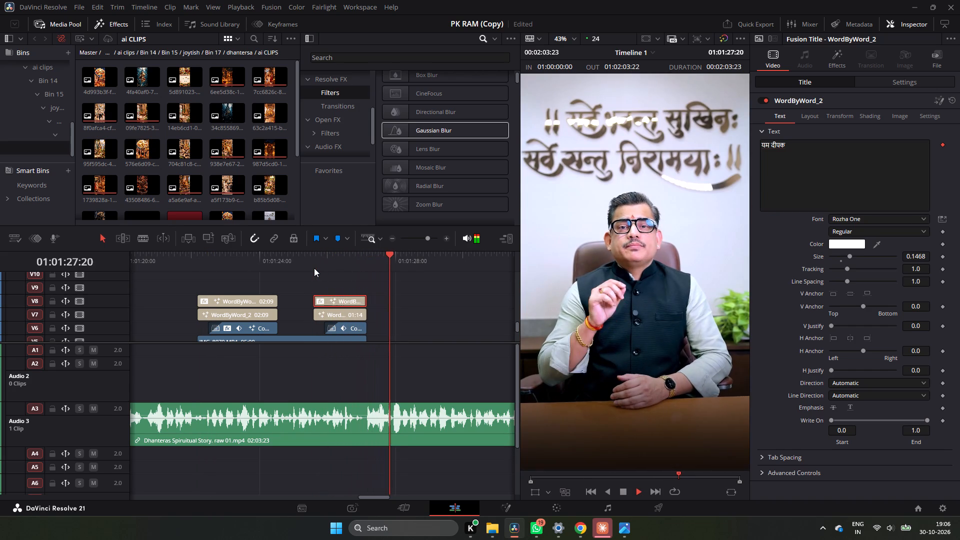
pyautogui.press('space')
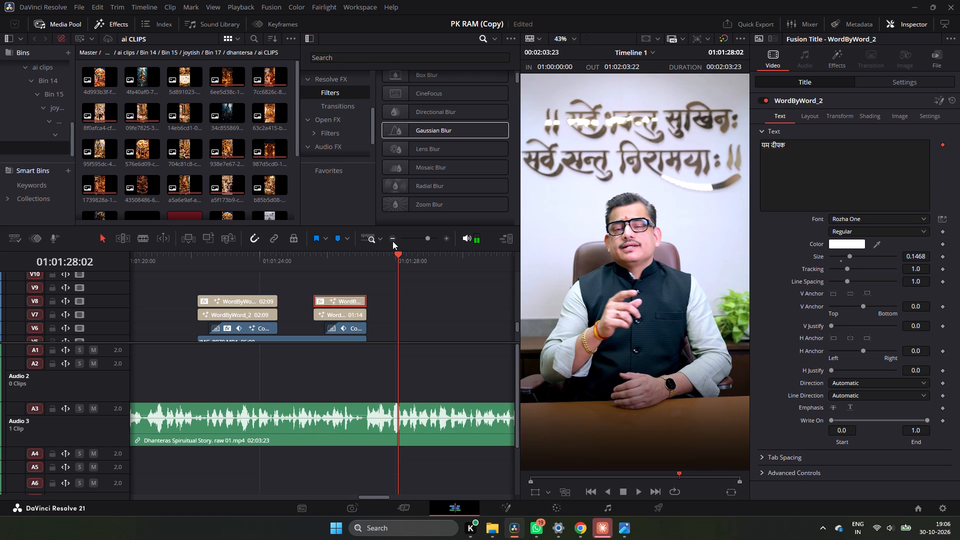
pyautogui.click(392, 241)
pyautogui.click(265, 258)
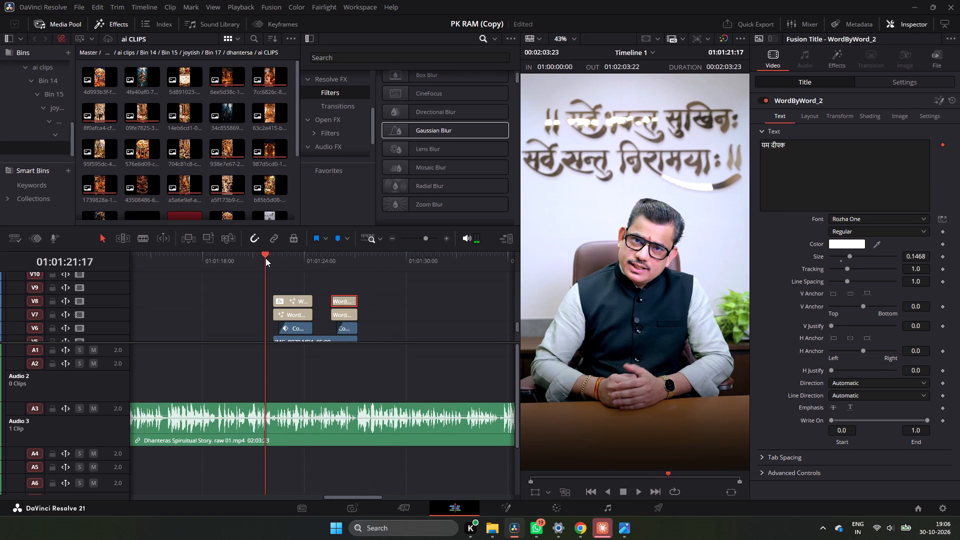
pyautogui.press('space')
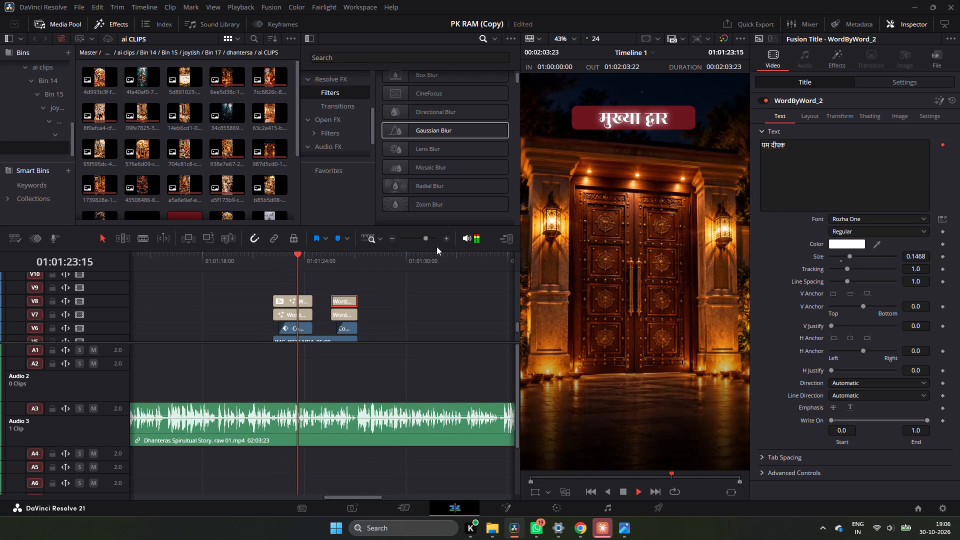
pyautogui.click(445, 239)
pyautogui.press('space')
# Slow the V3 courtyard clip's Crop Bottom animation by moving its 311 keyframe to 01:01:25:14.
pyautogui.scroll(-1, 399, 289)
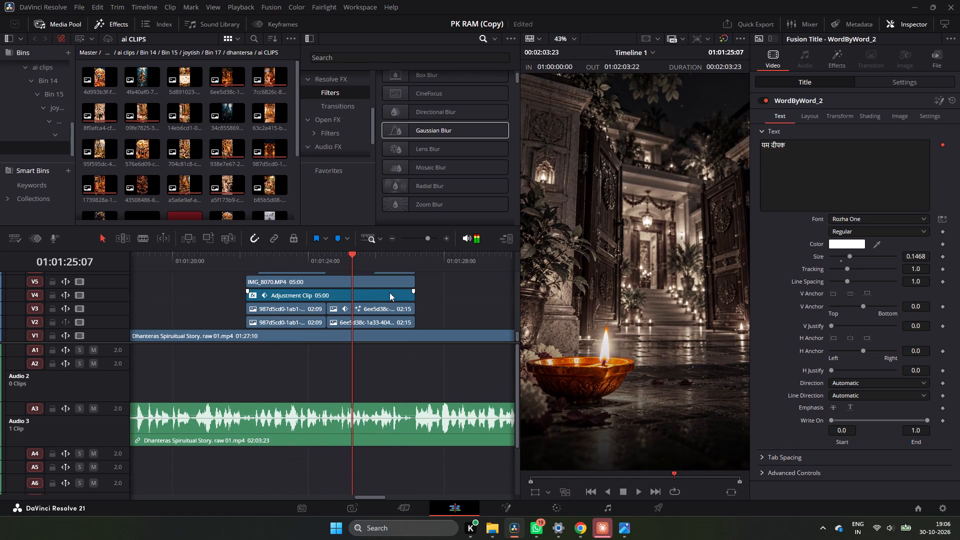
pyautogui.scroll(-1, 389, 292)
pyautogui.moveTo(351, 257); pyautogui.dragTo(322, 259)
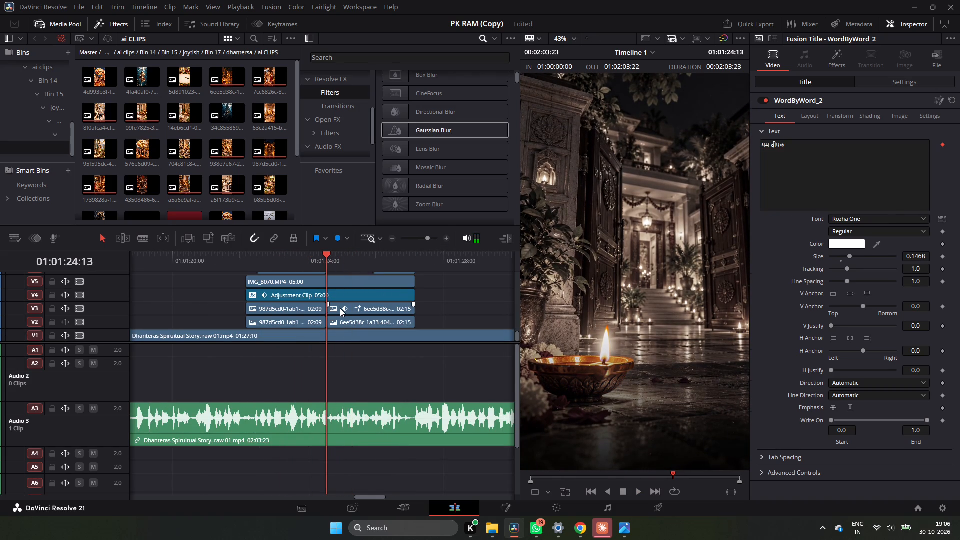
pyautogui.click(340, 308)
pyautogui.press('d')
pyautogui.press('d')
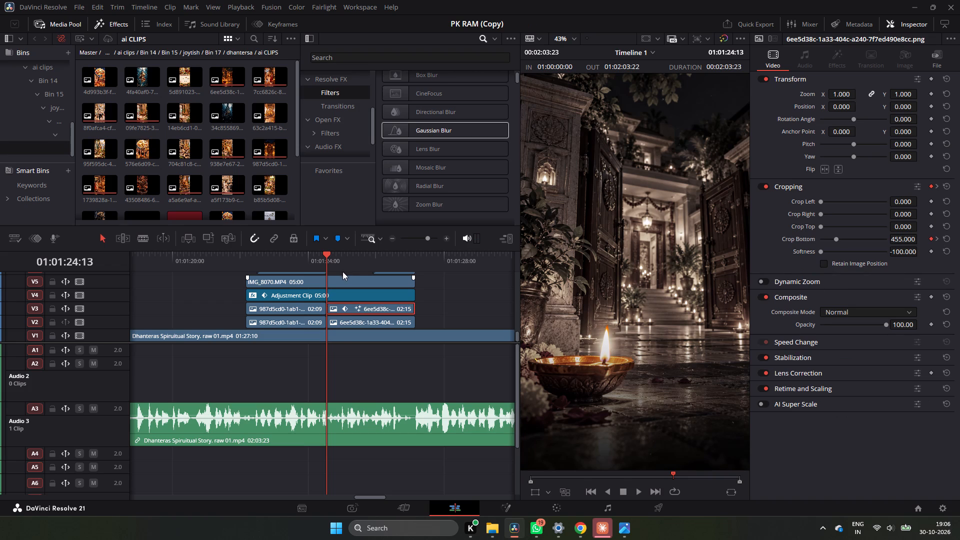
pyautogui.moveTo(329, 258); pyautogui.dragTo(365, 263)
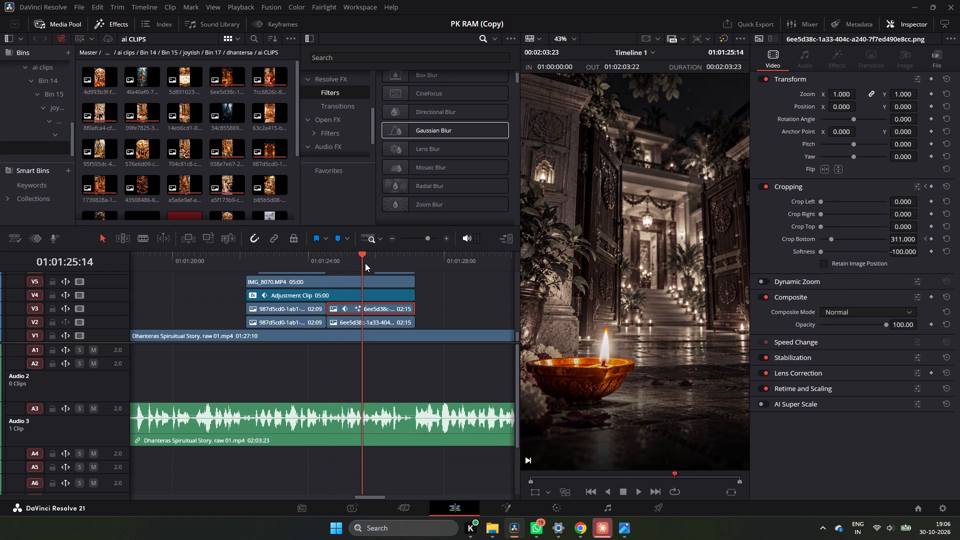
pyautogui.moveTo(365, 263); pyautogui.dragTo(366, 263)
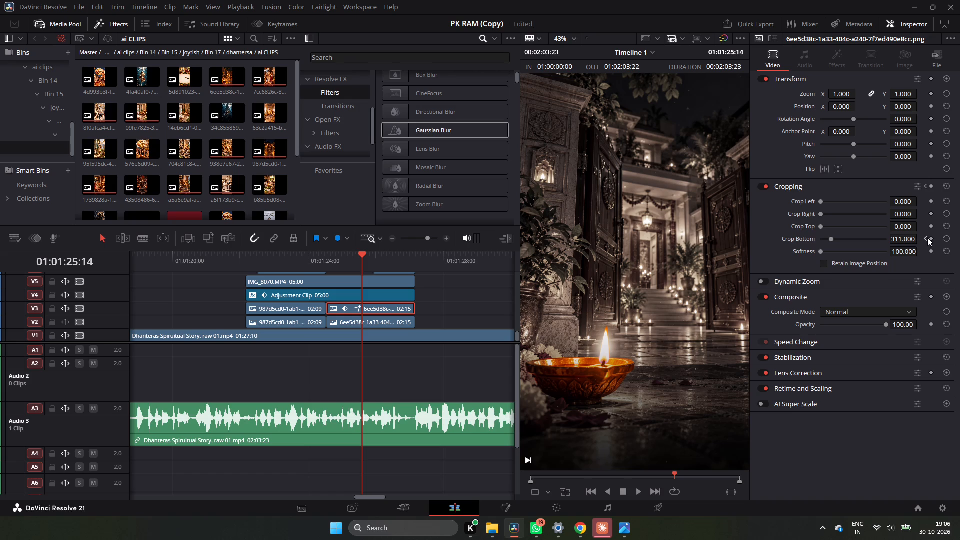
pyautogui.click(929, 237)
pyautogui.click(925, 237)
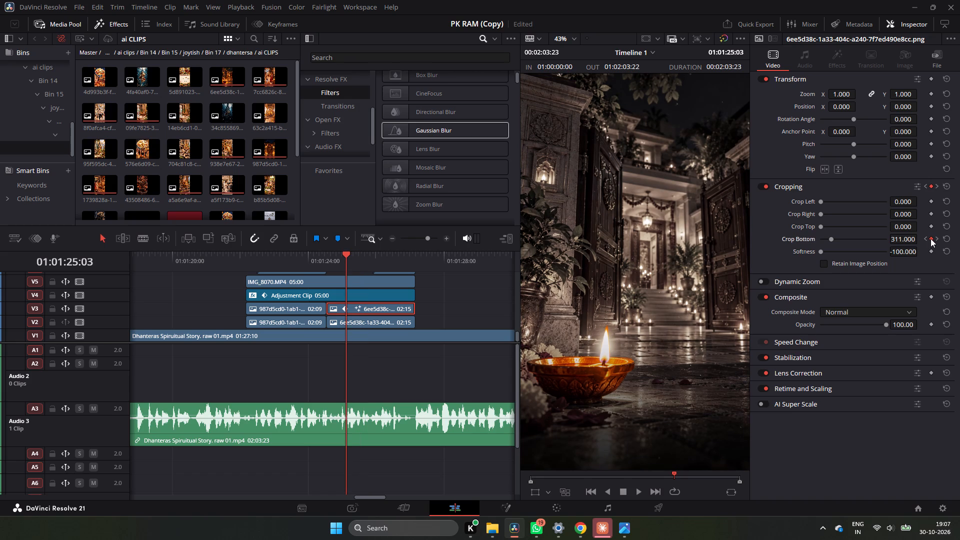
pyautogui.click(930, 238)
# Play back the courtyard clip to check the retimed crop animation, continuing to the image of Yama riding the buffalo.
pyautogui.click(331, 258)
pyautogui.press('space')
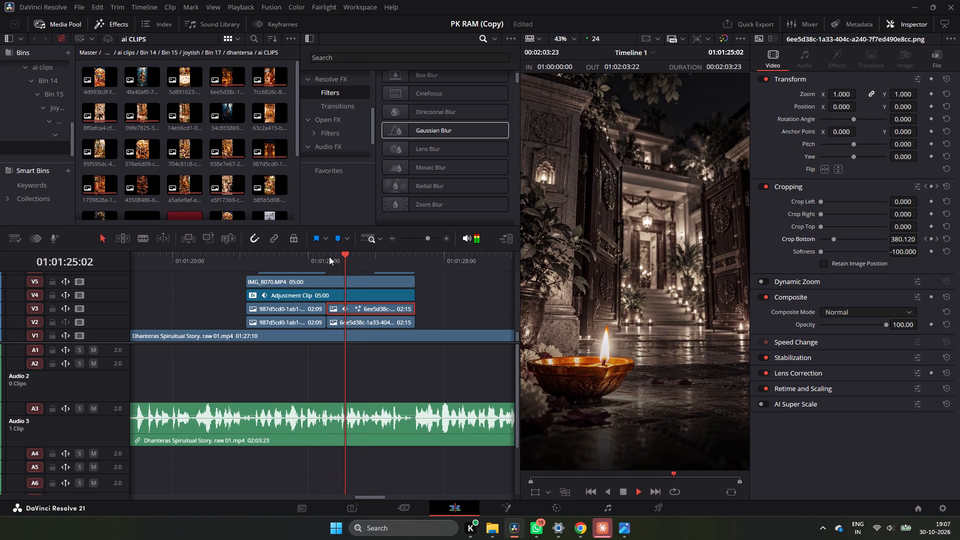
pyautogui.press('space')
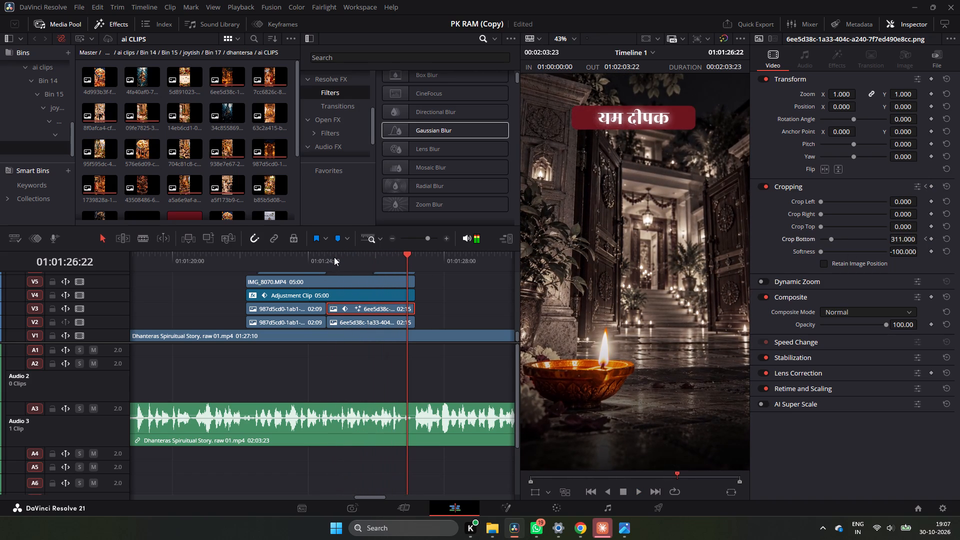
pyautogui.moveTo(371, 257); pyautogui.dragTo(326, 261)
pyautogui.press('space')
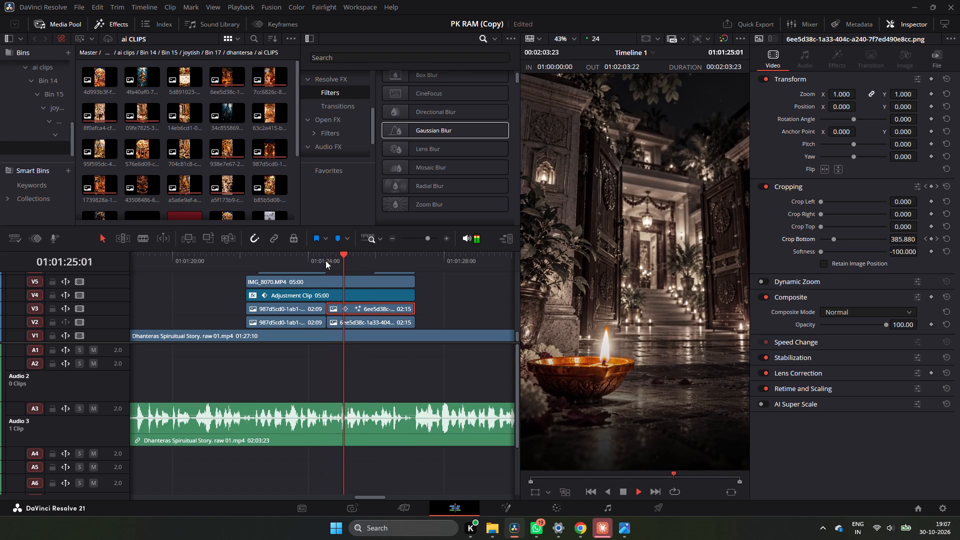
pyautogui.press('space')
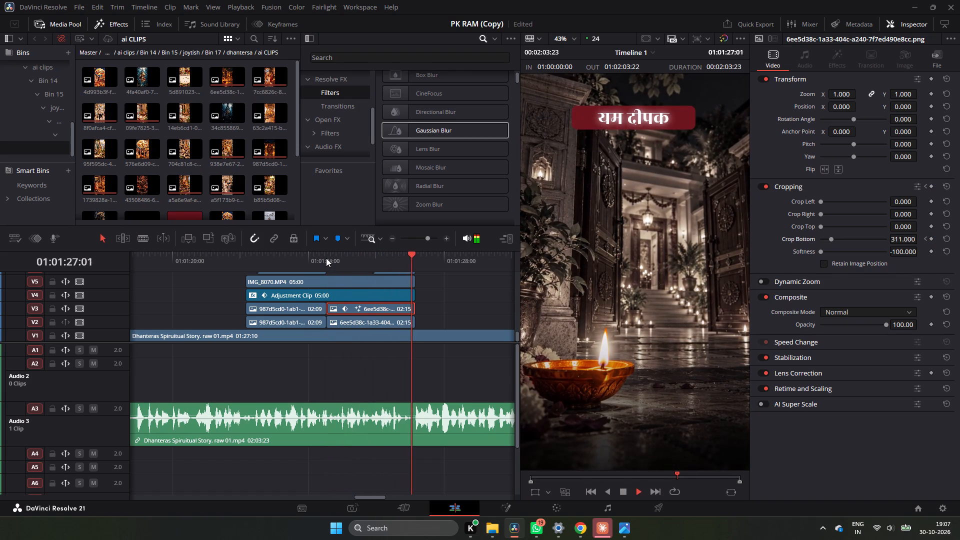
pyautogui.click(326, 258)
pyautogui.press('space')
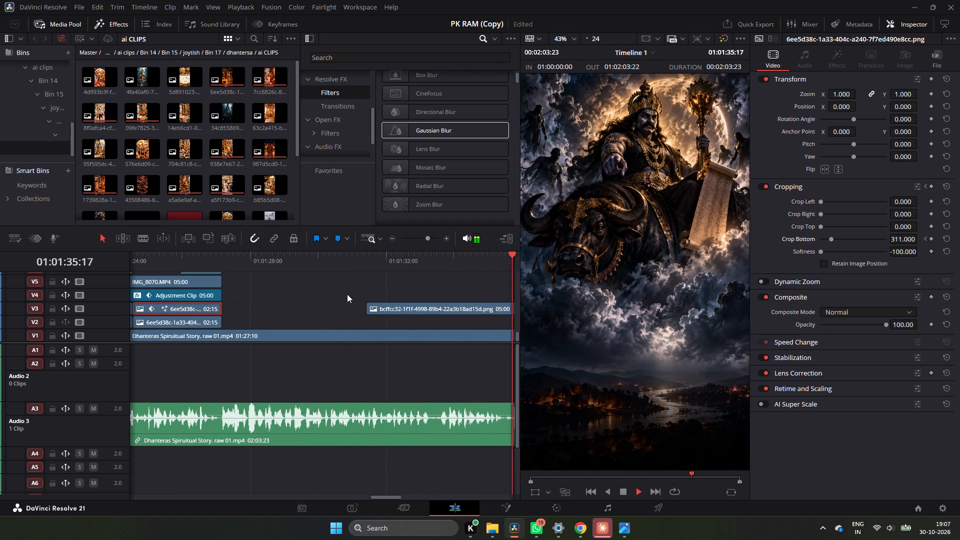
pyautogui.press('space')
# Delete the V3 image clip of Yama riding the buffalo.
pyautogui.click(259, 301)
pyautogui.press('BackSpace')
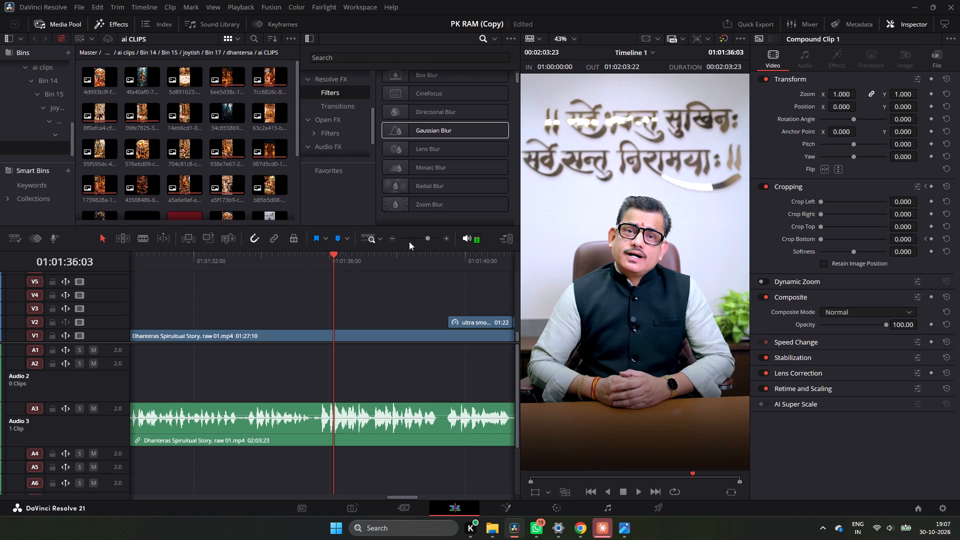
# Play back the following Dhanvantari, Kubera and Yama clips on V2 up to 01:01:44:10.
pyautogui.tripleClick(392, 240)
pyautogui.press('space')
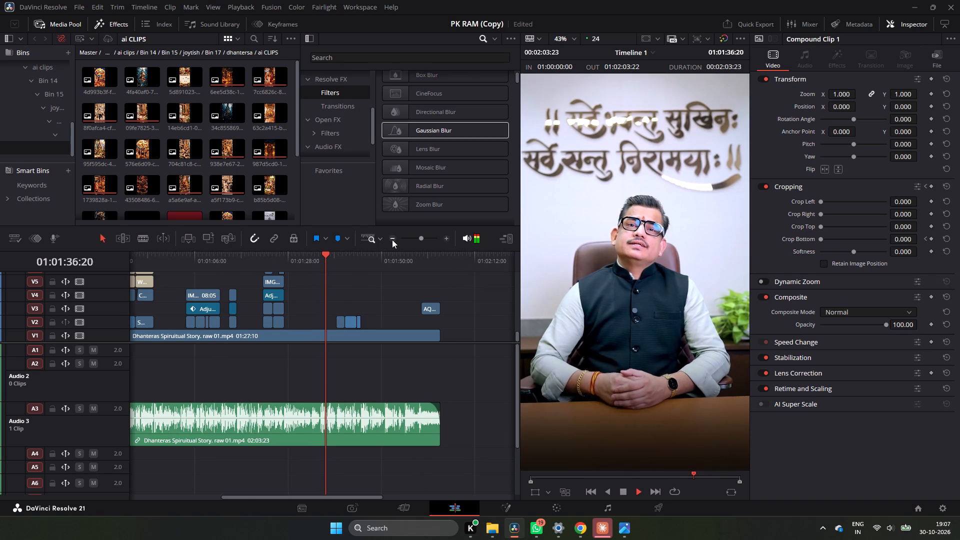
pyautogui.click(445, 239)
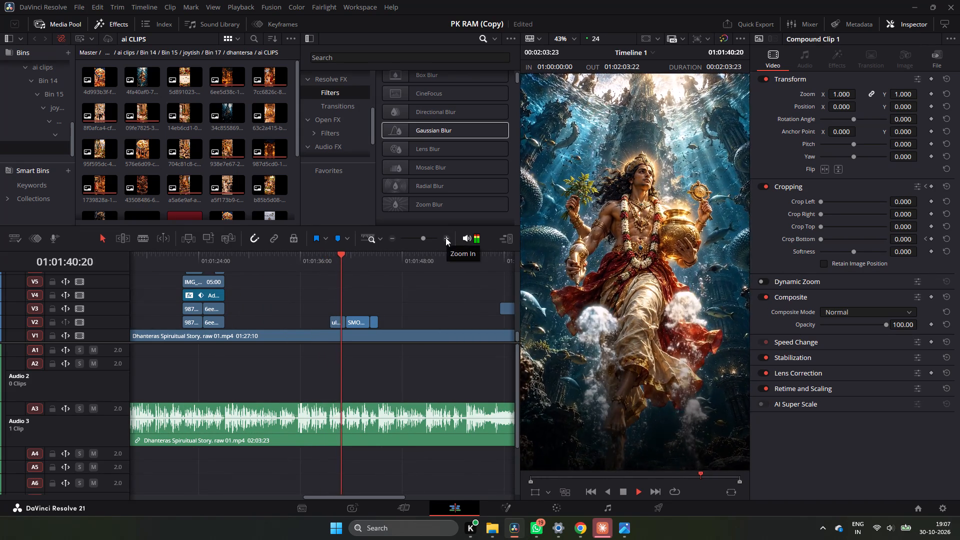
pyautogui.press('space')
pyautogui.press('space')
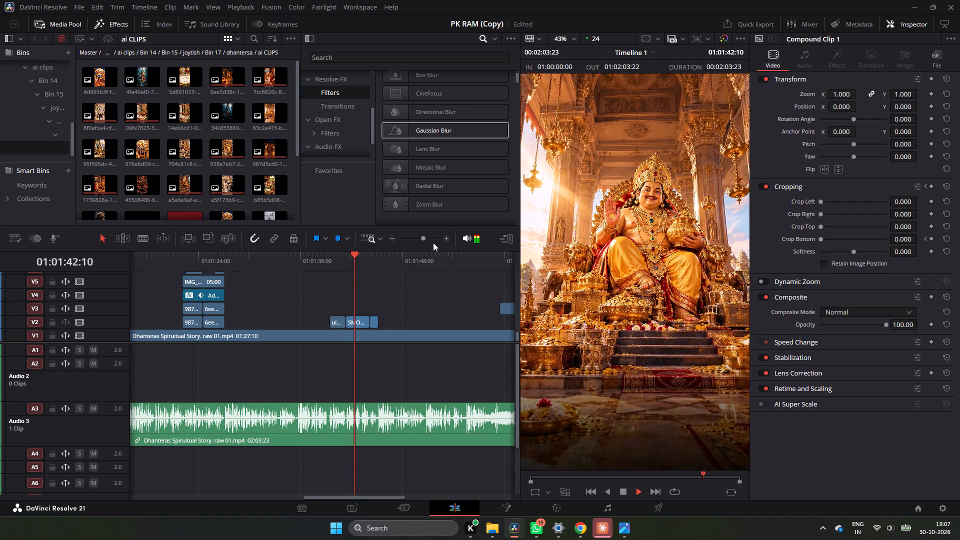
pyautogui.click(389, 236)
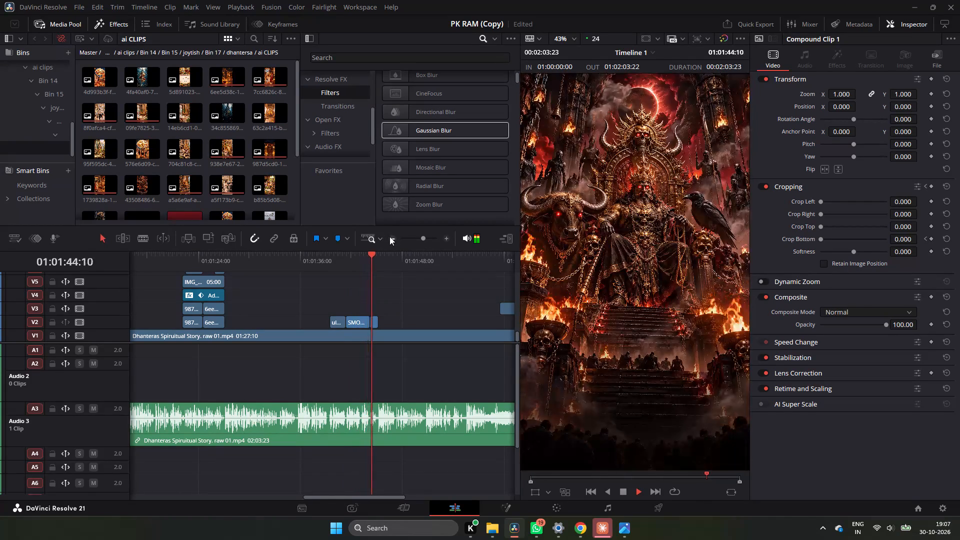
pyautogui.press('space')
# Copy the "भगवान धनवंतरी" titles and their compound clip at 01:00:32:21 and paste them at 01:01:39:12, over the second Dhanvantari clip.
pyautogui.moveTo(309, 256); pyautogui.dragTo(236, 256)
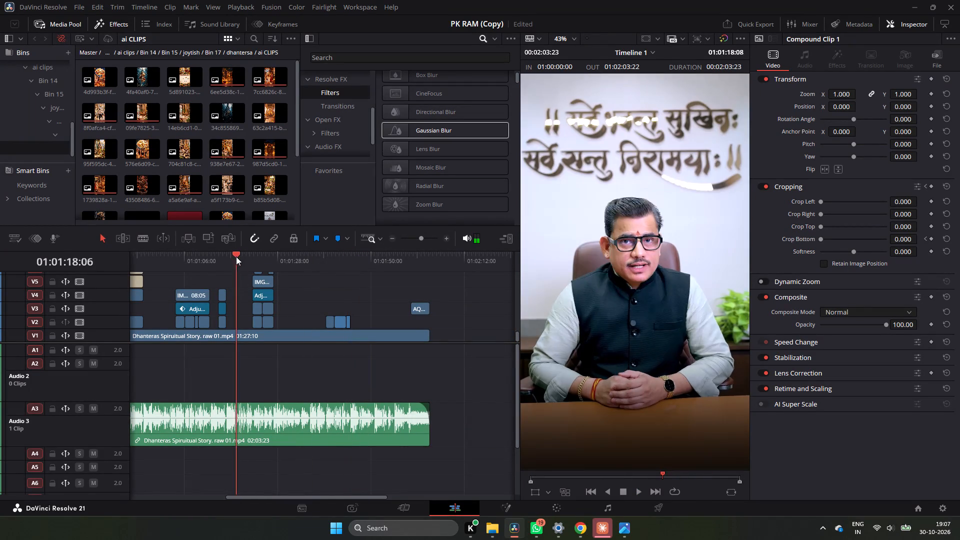
pyautogui.moveTo(236, 256); pyautogui.dragTo(177, 271)
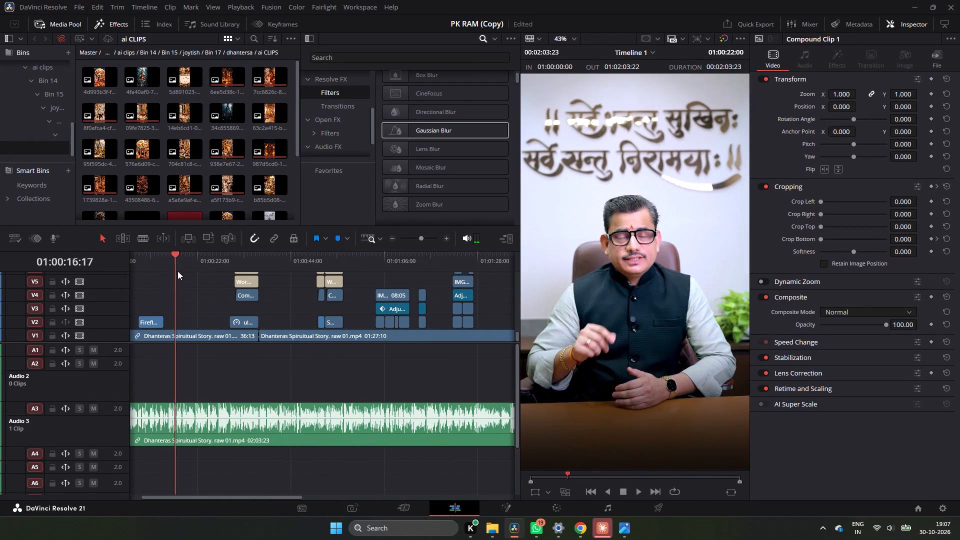
pyautogui.moveTo(177, 271); pyautogui.dragTo(243, 276)
pyautogui.scroll(2, 212, 279)
pyautogui.scroll(-1, 212, 280)
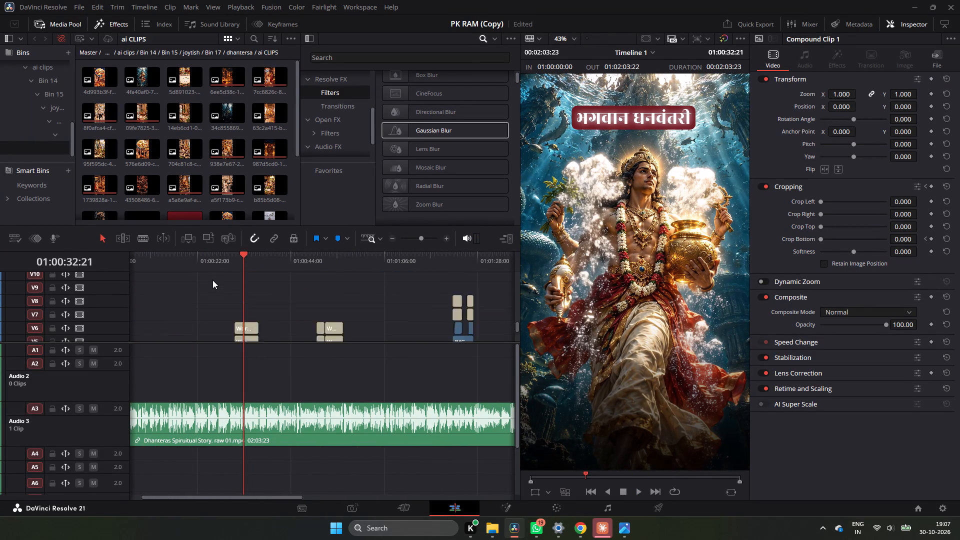
pyautogui.scroll(-1, 212, 280)
pyautogui.scroll(1, 212, 280)
pyautogui.moveTo(216, 289); pyautogui.dragTo(255, 340)
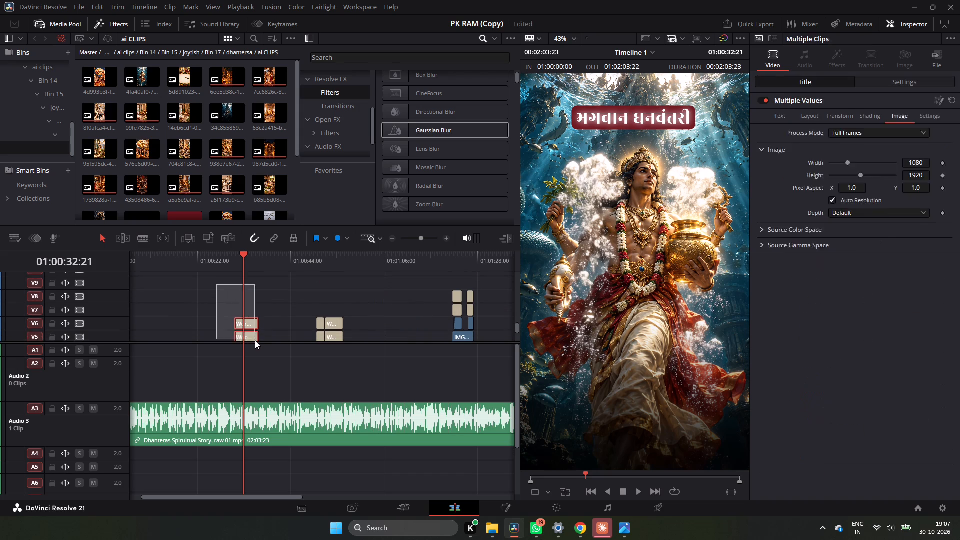
pyautogui.moveTo(255, 340); pyautogui.dragTo(264, 313)
pyautogui.hotkey('ctrl', 'c')
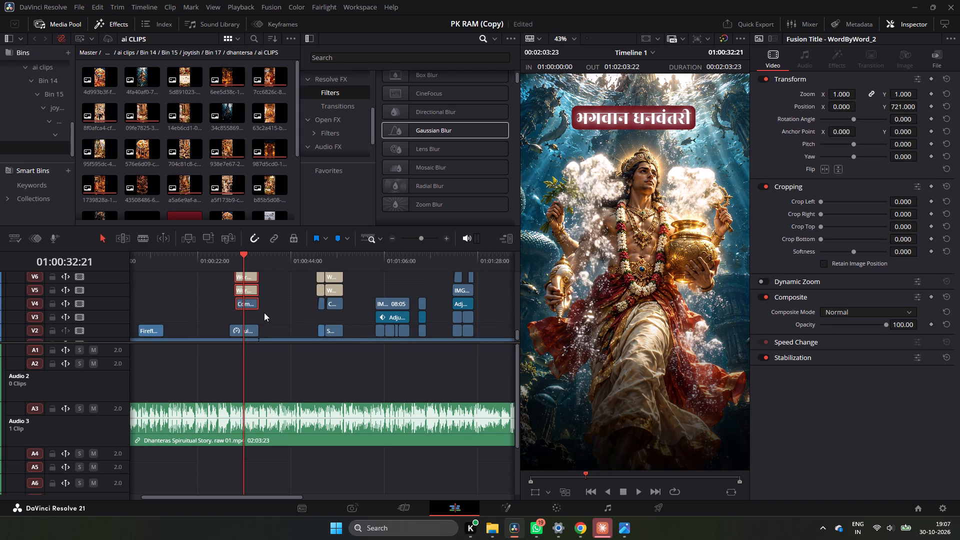
pyautogui.hotkey('ctrl', 'c')
pyautogui.tripleClick(393, 235)
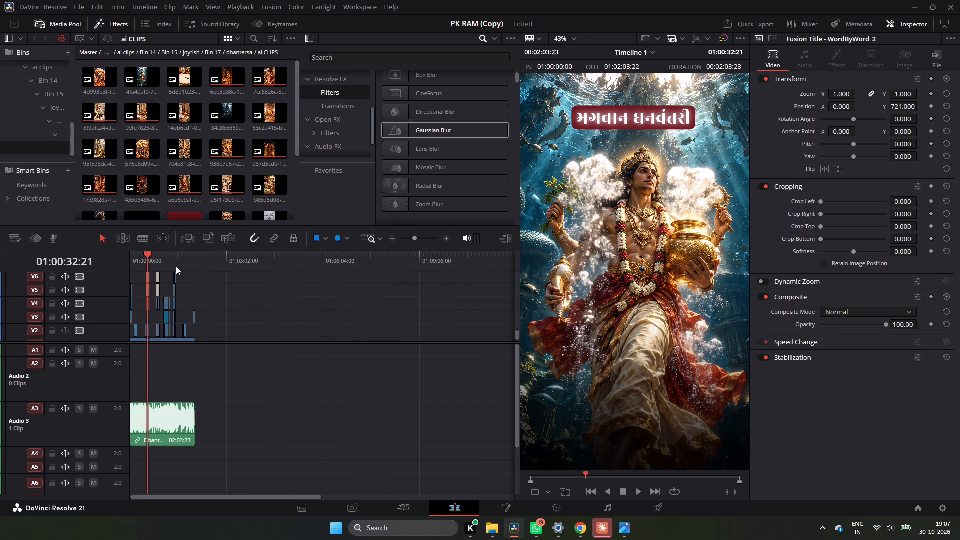
pyautogui.click(180, 260)
pyautogui.tripleClick(444, 239)
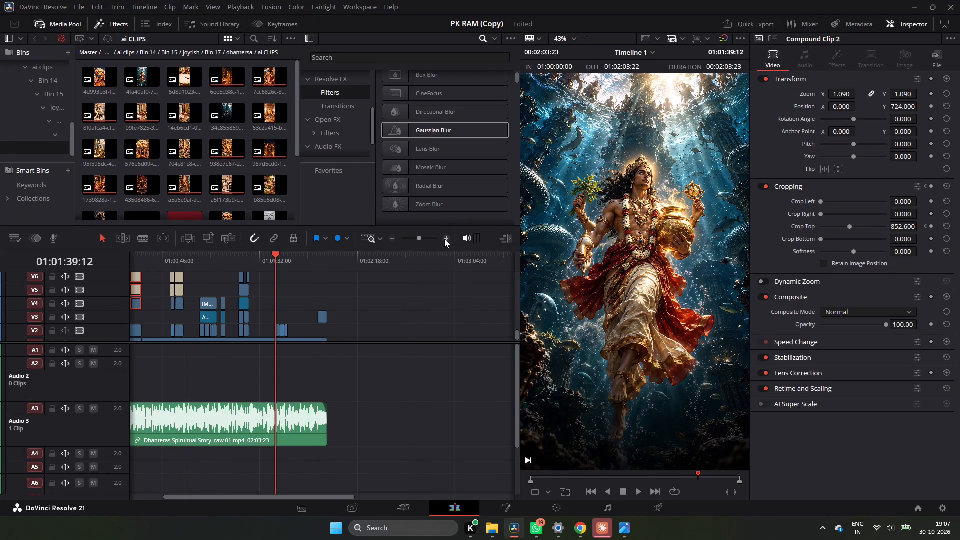
pyautogui.hotkey('ctrl', 'v')
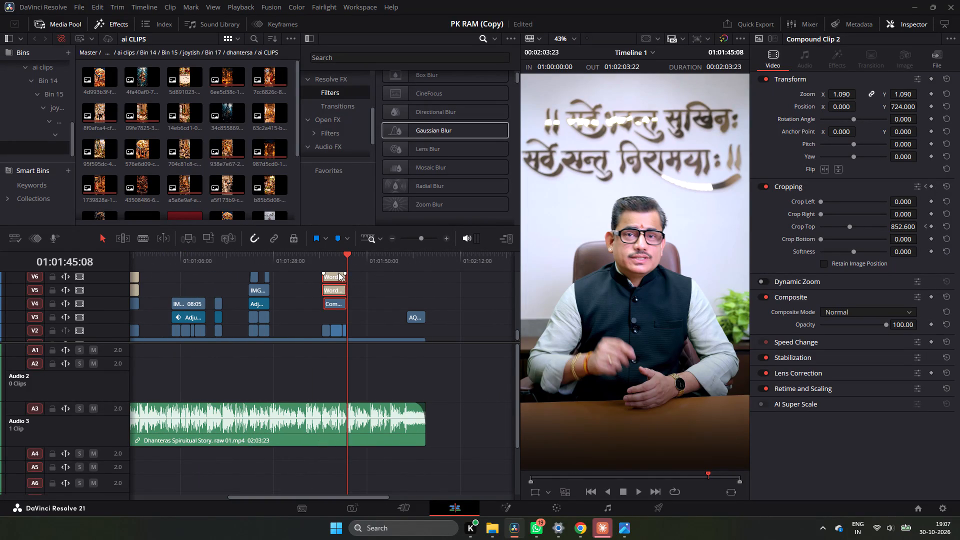
# Trim the pasted "भगवान धनवंतरी" titles and compound clip to end with the Dhanvantari clip on V2, and play them back.
pyautogui.moveTo(330, 261); pyautogui.dragTo(320, 264)
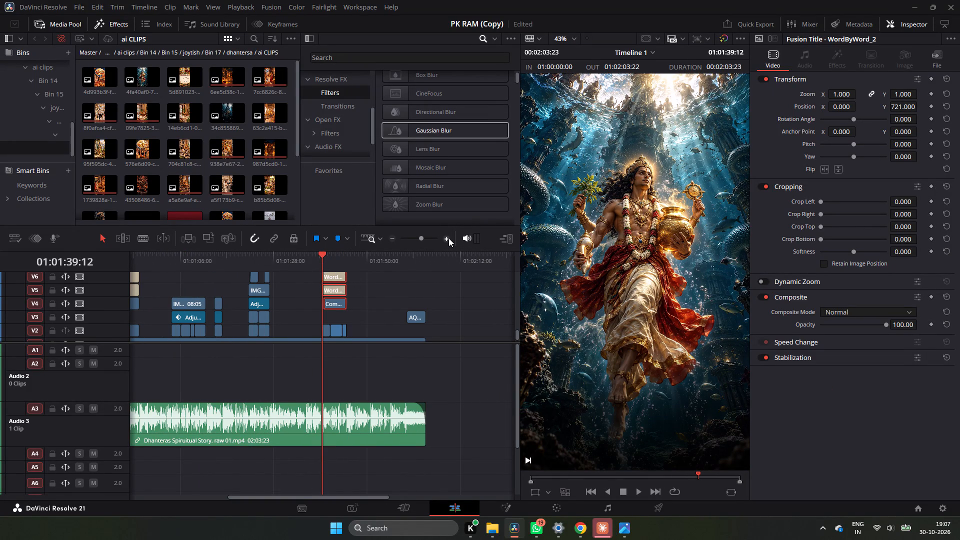
pyautogui.doubleClick(448, 238)
pyautogui.moveTo(420, 290); pyautogui.dragTo(376, 292)
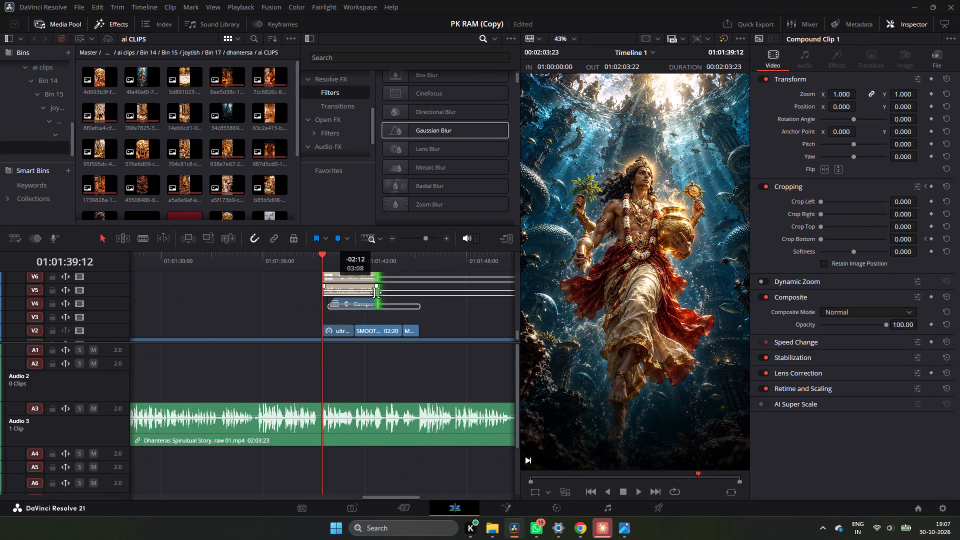
pyautogui.moveTo(376, 292); pyautogui.dragTo(355, 299)
pyautogui.press('space')
pyautogui.press('space')
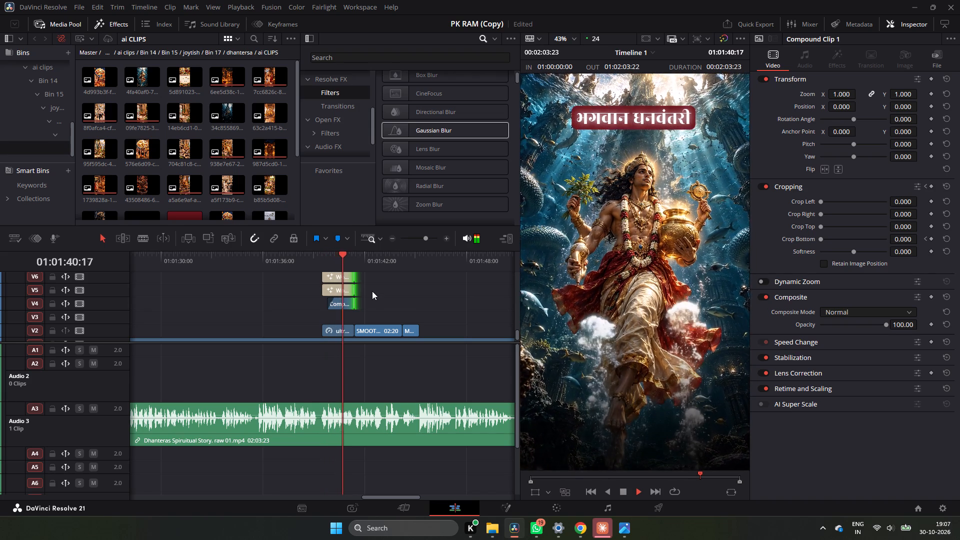
pyautogui.click(322, 257)
pyautogui.press('space')
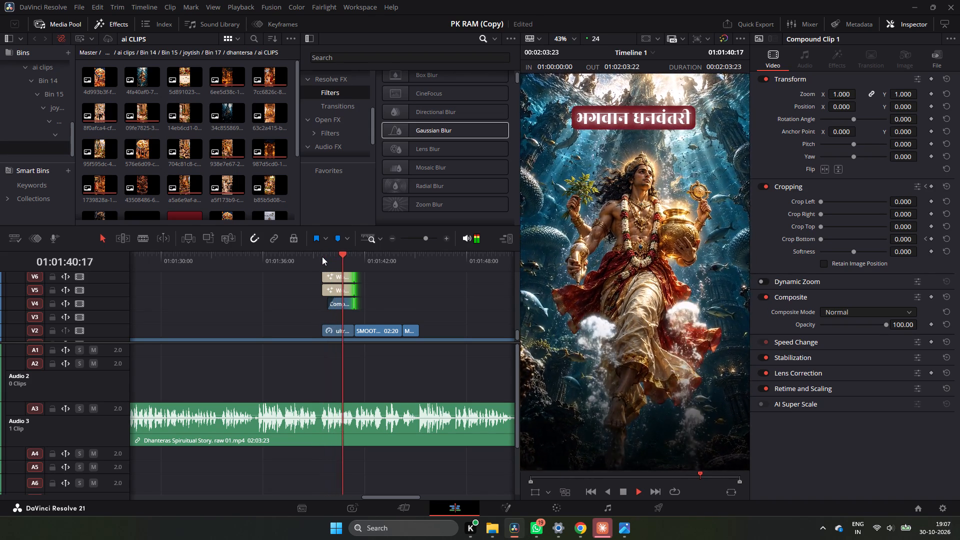
pyautogui.press('space')
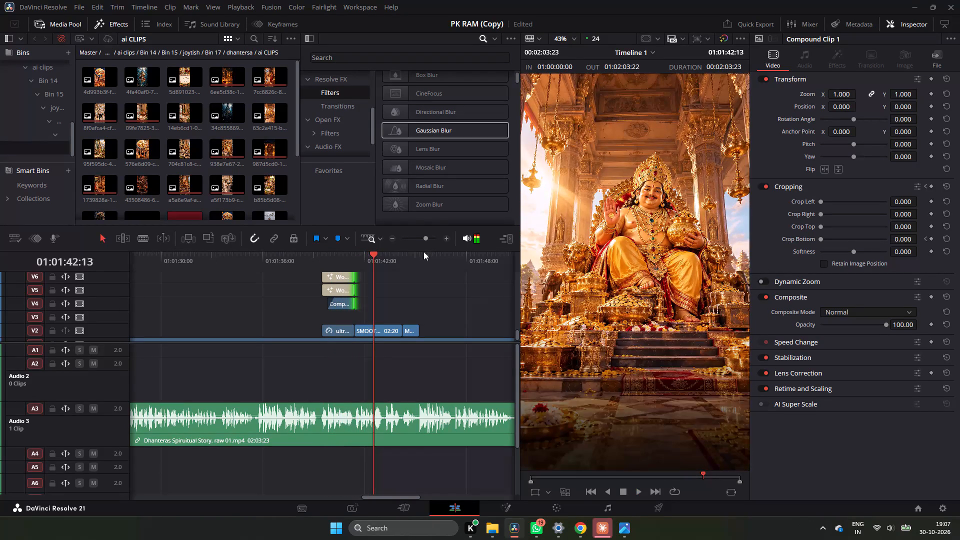
# Copy the "भगवान कुबेर" titles and compound clip near 01:00:52:10 and paste them directly after the second Dhanvantari titles, over the Kubera clip.
pyautogui.tripleClick(389, 234)
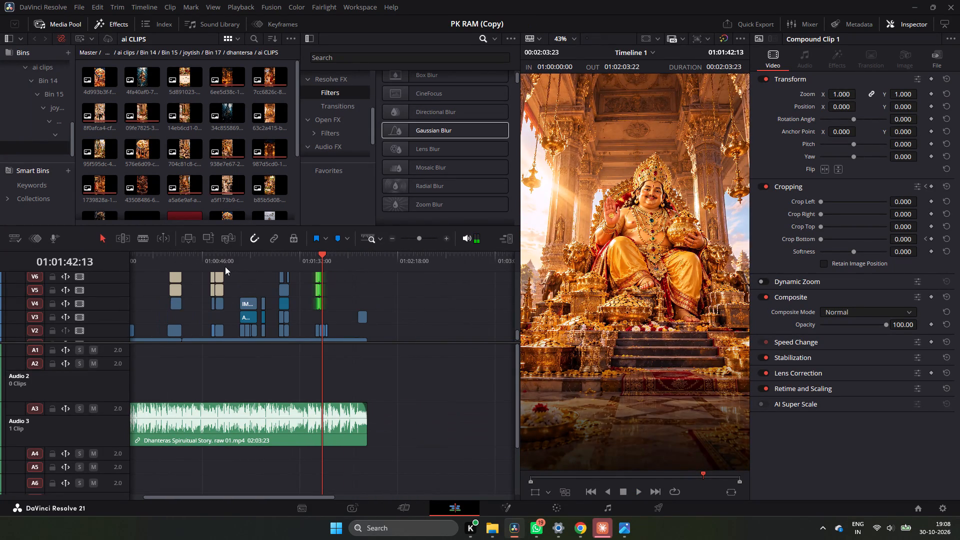
pyautogui.click(219, 256)
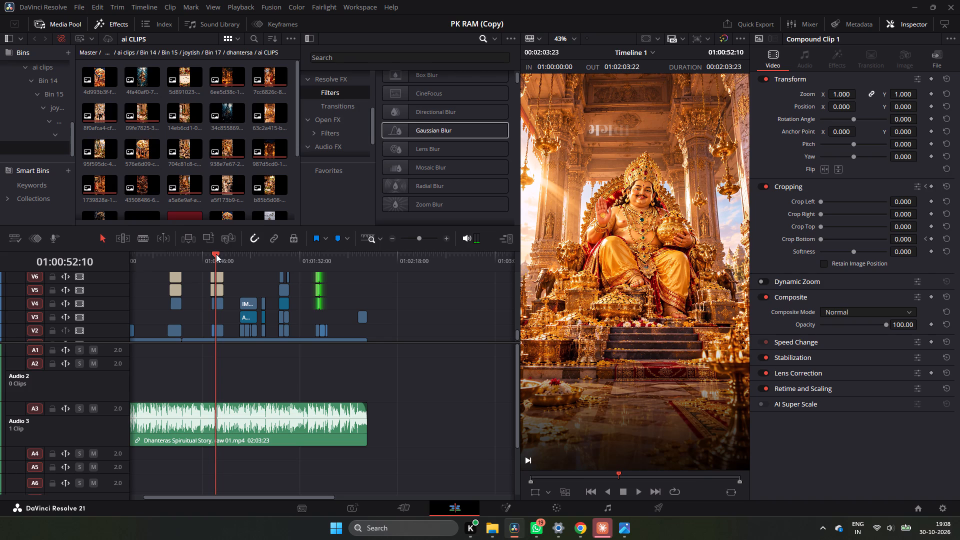
pyautogui.doubleClick(446, 239)
pyautogui.scroll(1, 339, 289)
pyautogui.moveTo(340, 289); pyautogui.dragTo(309, 306)
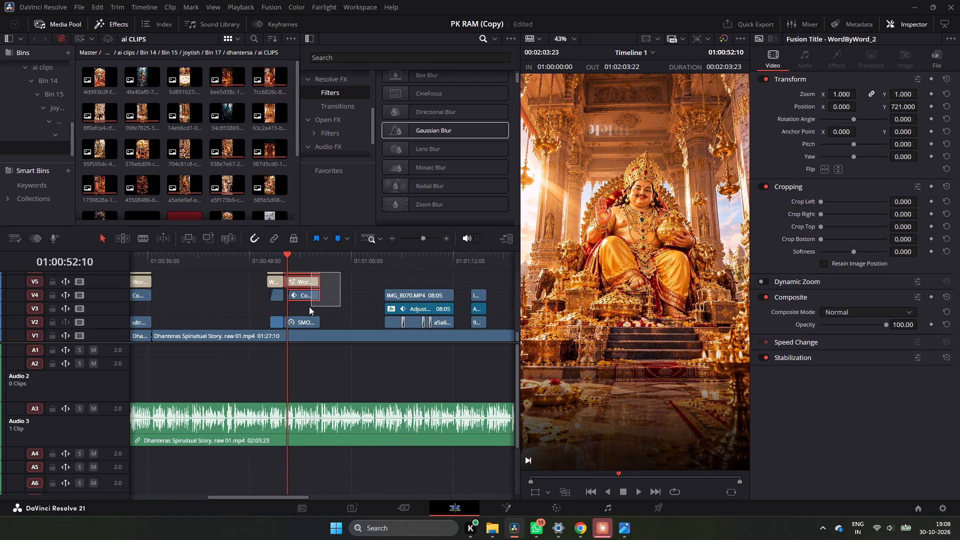
pyautogui.moveTo(309, 306); pyautogui.dragTo(308, 306)
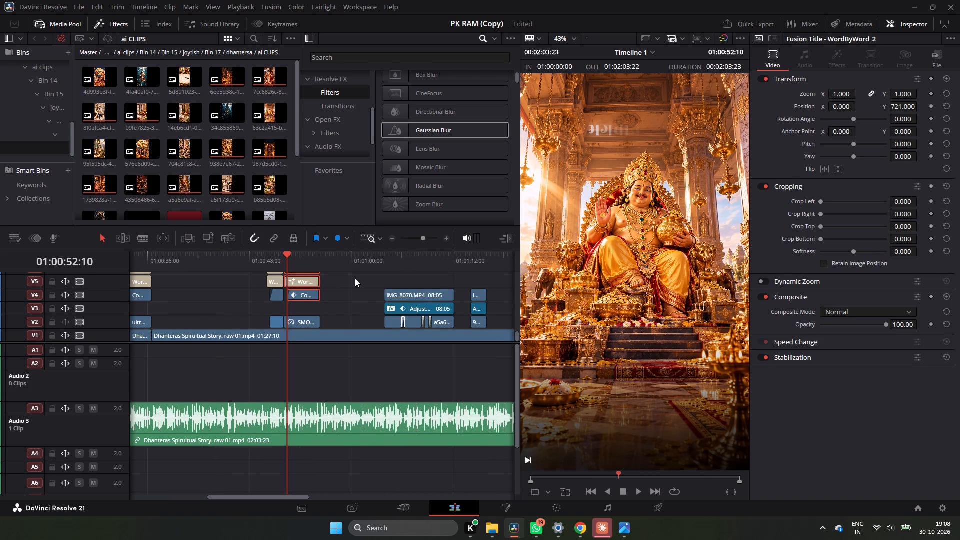
pyautogui.hotkey('ctrl', 'c')
pyautogui.hotkey('ctrl', 'c')
pyautogui.keyDown('ctrl'); pyautogui.scroll(-7, 366, 269); pyautogui.keyUp('ctrl')
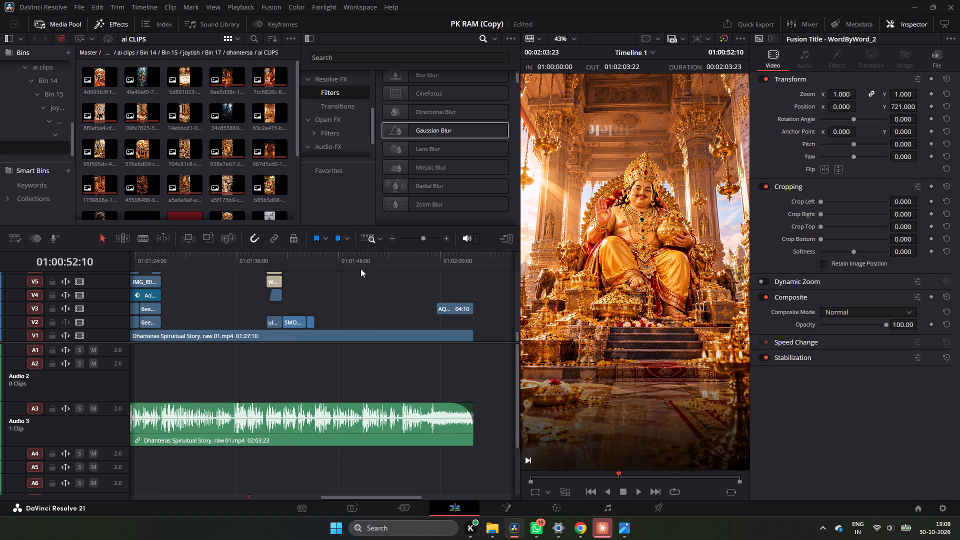
pyautogui.click(281, 254)
pyautogui.hotkey('ctrl', 'v')
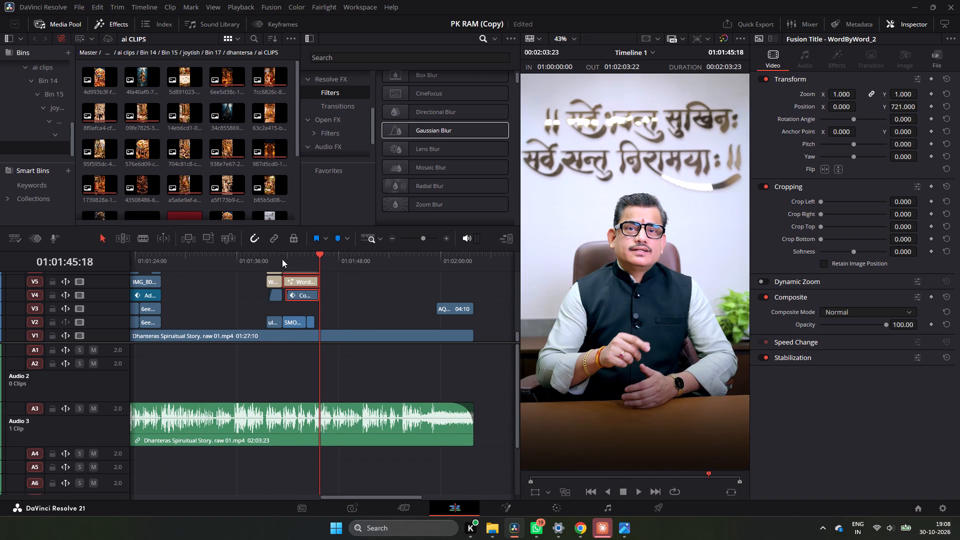
# Play back the pasted "भगवान कुबेर" titles and trim them and their compound clip to end with the Kubera clip on V2.
pyautogui.click(287, 261)
pyautogui.click(283, 259)
pyautogui.press('space')
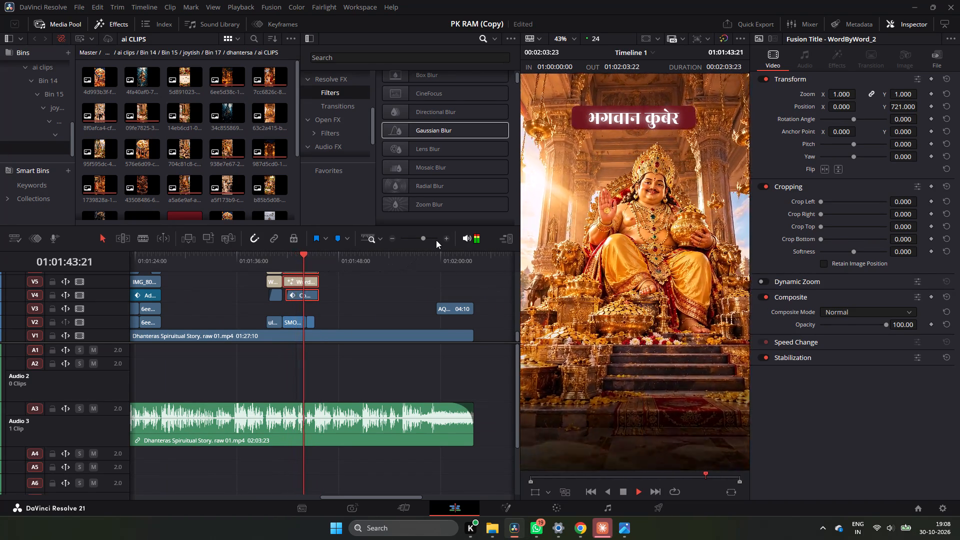
pyautogui.click(446, 236)
pyautogui.press('space')
pyautogui.moveTo(343, 282); pyautogui.dragTo(334, 284)
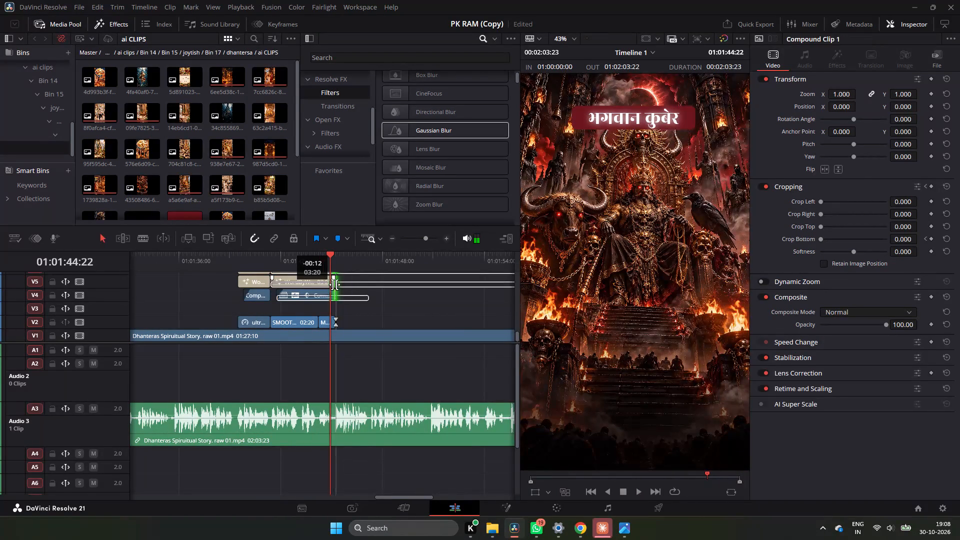
pyautogui.moveTo(334, 284); pyautogui.dragTo(316, 286)
# Duplicate the trimmed "भगवान कुबेर" titles and compound clip directly after themselves, over the Yama clip, and play back the copies.
pyautogui.click(391, 238)
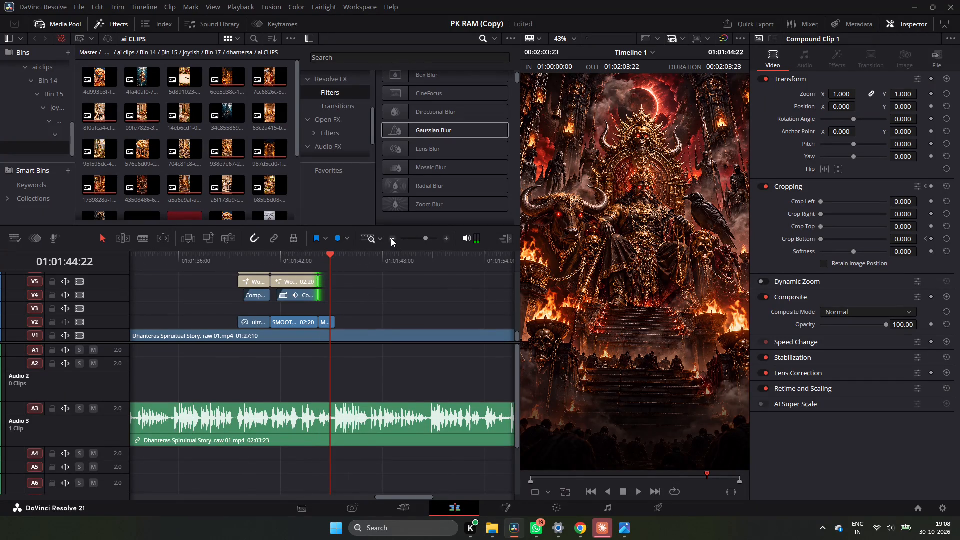
pyautogui.scroll(1, 294, 315)
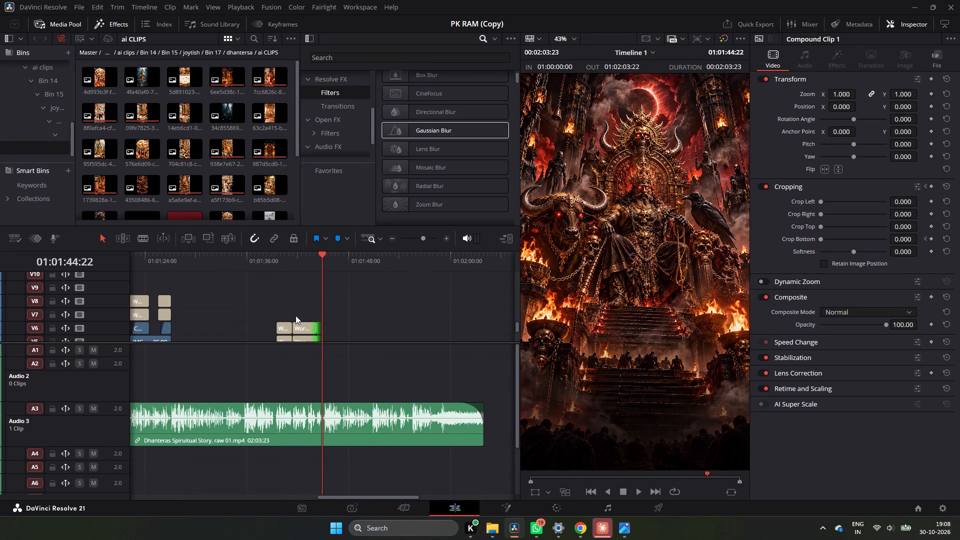
pyautogui.moveTo(330, 311); pyautogui.dragTo(303, 338)
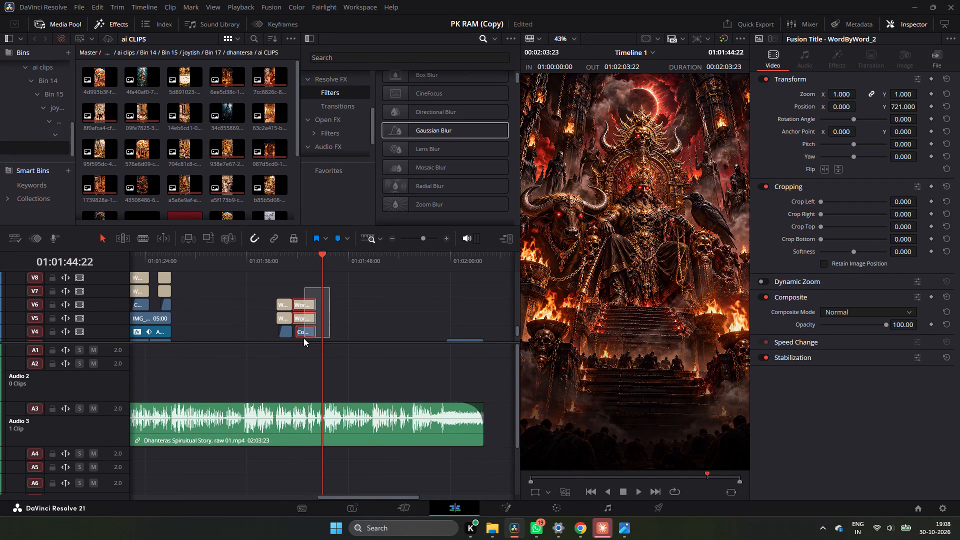
pyautogui.moveTo(303, 338); pyautogui.dragTo(296, 328)
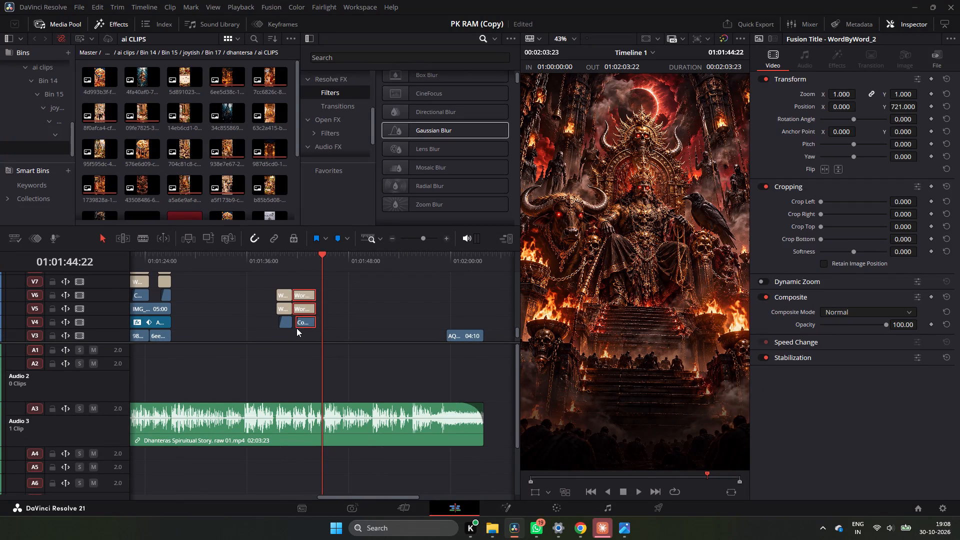
pyautogui.keyDown('alt'); pyautogui.moveTo(305, 324); pyautogui.dragTo(329, 322); pyautogui.keyUp('alt')
pyautogui.click(381, 282)
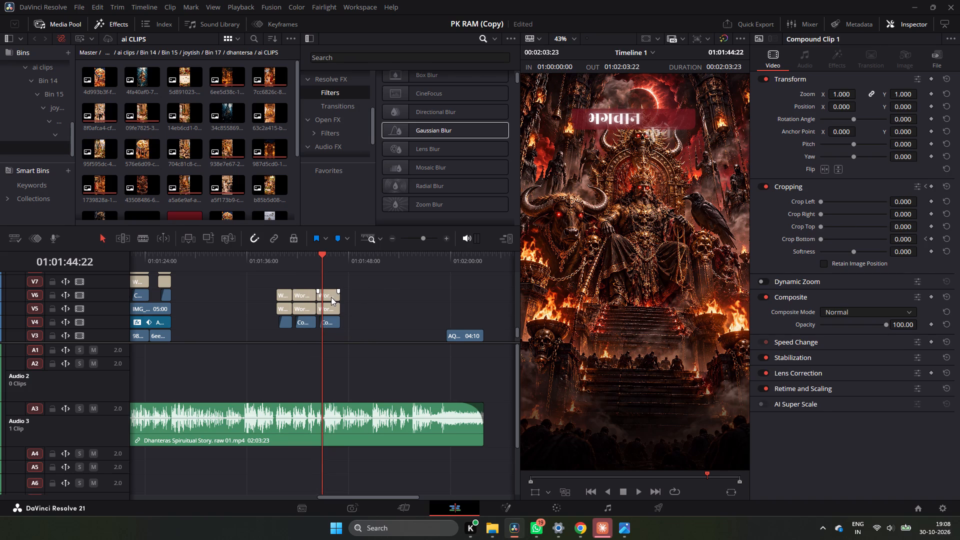
pyautogui.click(331, 297)
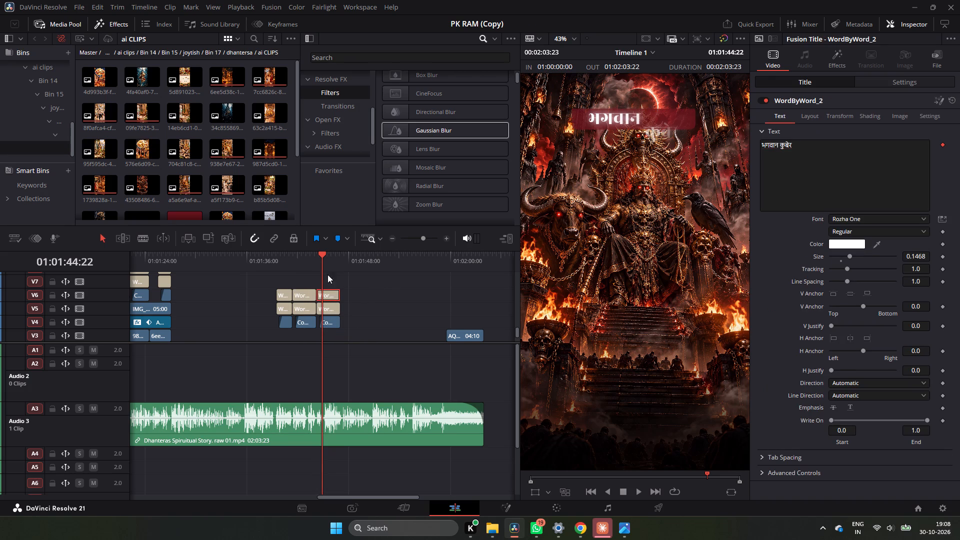
pyautogui.click(313, 258)
pyautogui.press('space')
pyautogui.press('space')
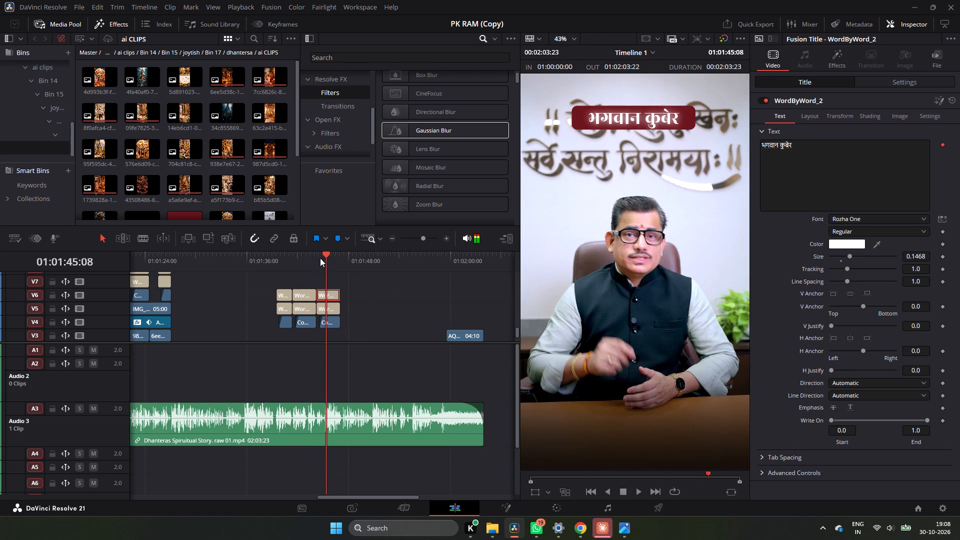
pyautogui.press('space')
pyautogui.press('space')
pyautogui.scroll(-2, 348, 282)
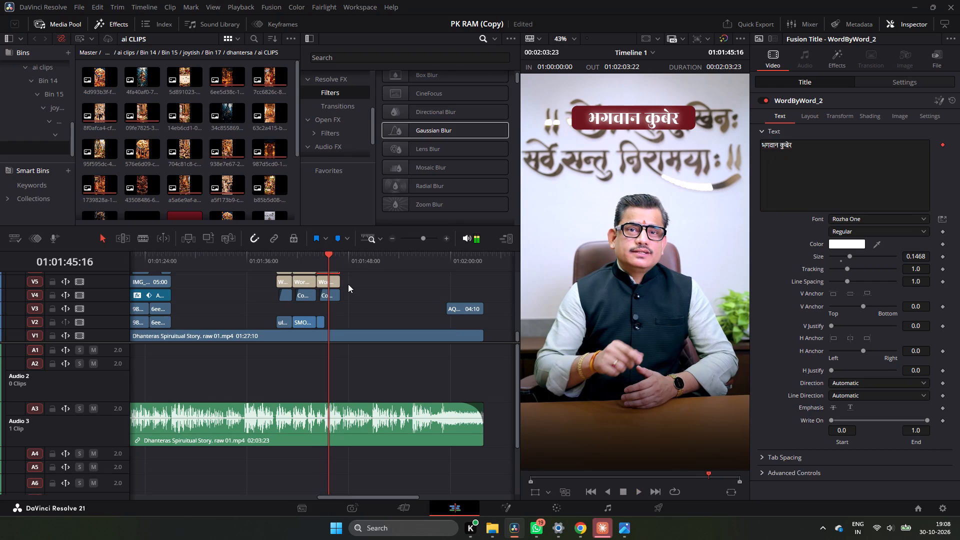
# In Chrome, search Google for "VAGAWAN YAMRAJ" and copy the Hindi name "भगवान यमराज" from the results.
pyautogui.click(585, 536)
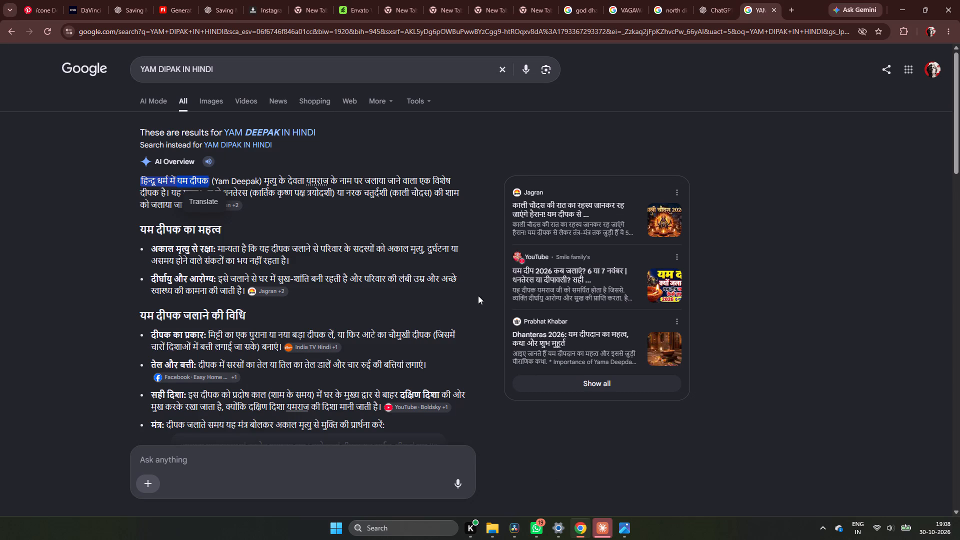
pyautogui.click(503, 74)
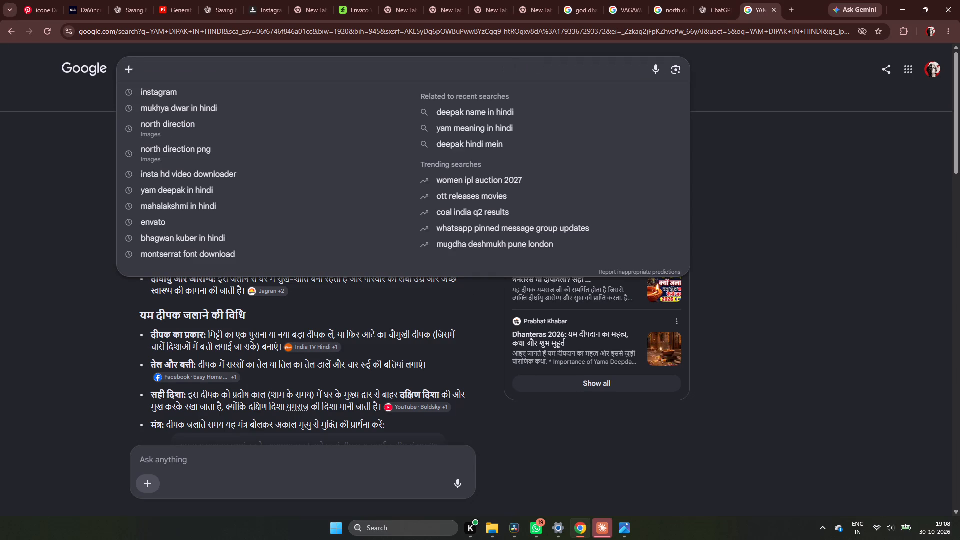
pyautogui.write('VAGAWAN YAM')
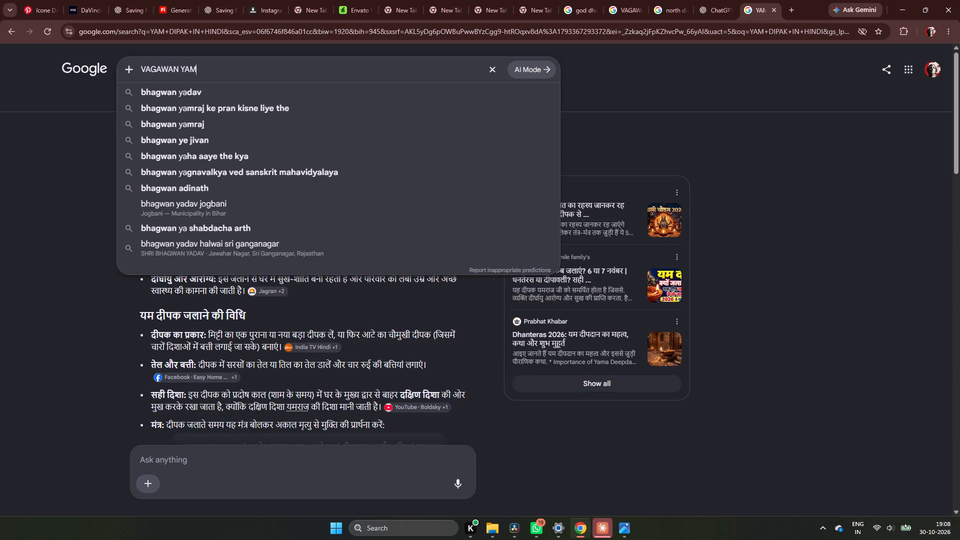
pyautogui.write('RAJ')
pyautogui.press('space')
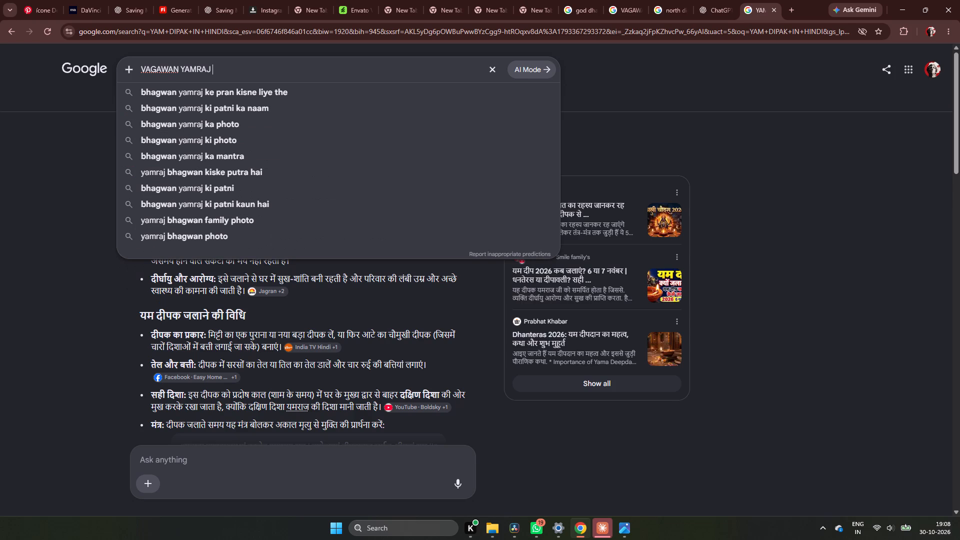
pyautogui.press('Return')
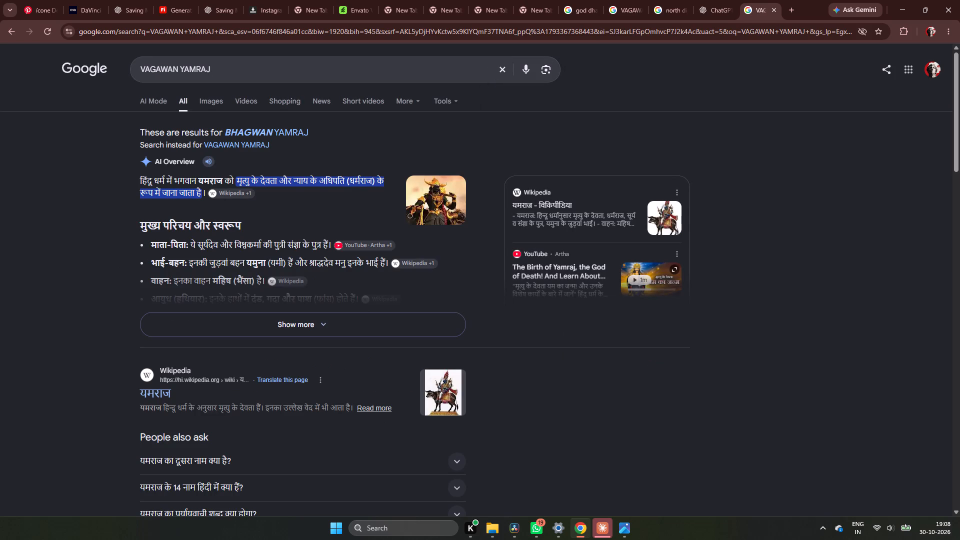
pyautogui.moveTo(175, 177); pyautogui.dragTo(221, 181)
pyautogui.hotkey('ctrl', 'c')
pyautogui.hotkey('ctrl', 'c')
# Back in DaVinci Resolve, replace the text of both duplicated titles on V5 and V6 over the Yama clip with "भगवान यमराज".
pyautogui.click(508, 533)
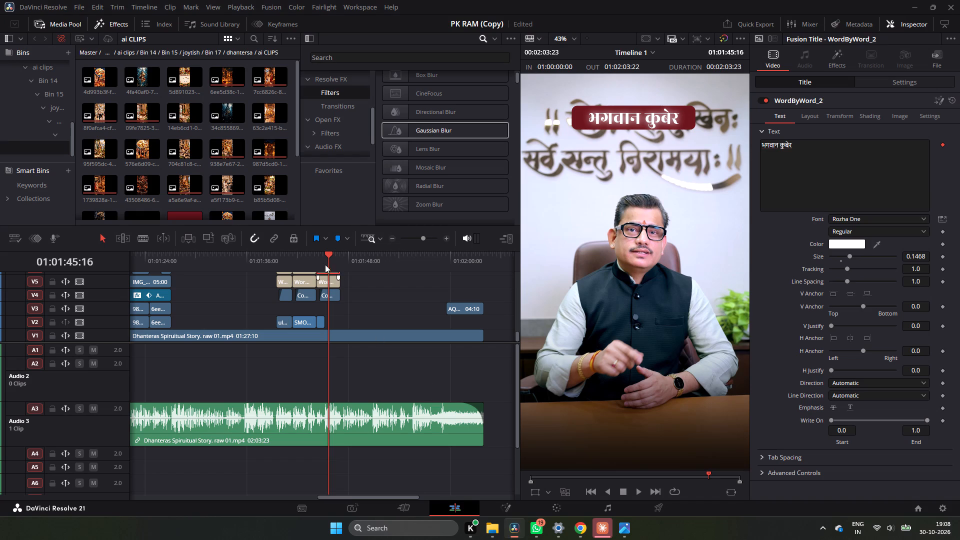
pyautogui.click(329, 281)
pyautogui.click(815, 181)
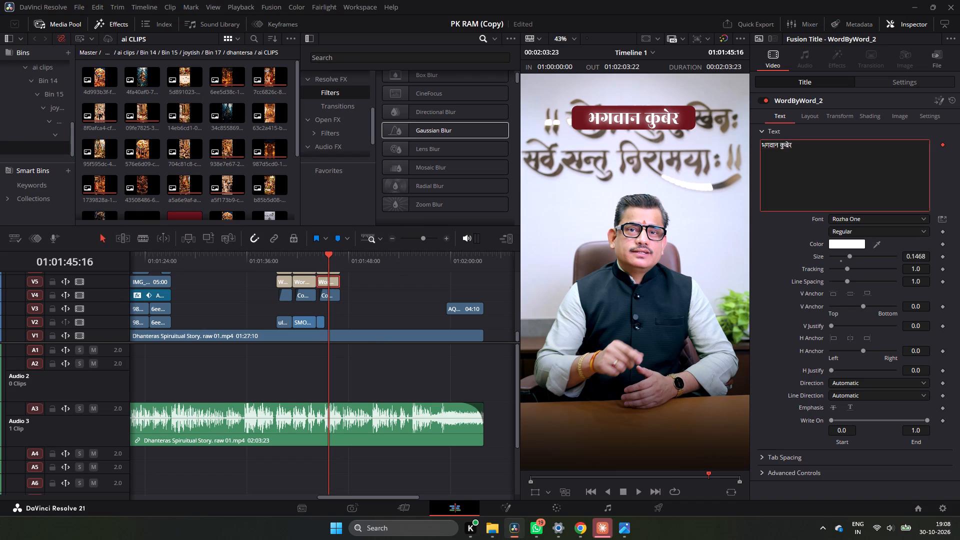
pyautogui.hotkey('ctrl', 'a')
pyautogui.hotkey('ctrl', 'v')
pyautogui.scroll(1, 401, 296)
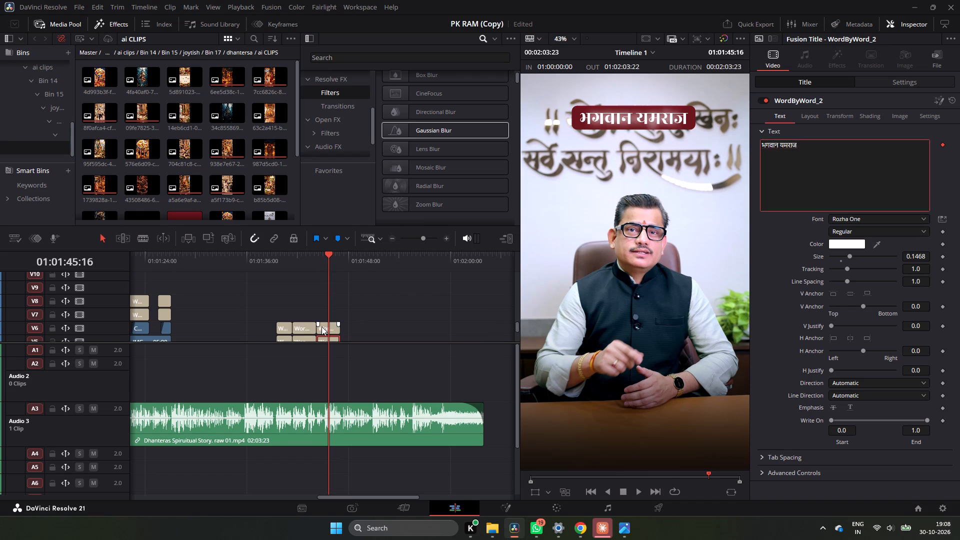
pyautogui.click(321, 326)
pyautogui.click(806, 166)
pyautogui.hotkey('ctrl', 'a')
pyautogui.hotkey('ctrl', 'v')
# Play back the "भगवान यमराज" section and trim its compound clip on V4 to end with the Yama clip on V2.
pyautogui.scroll(-1, 410, 322)
pyautogui.click(310, 249)
pyautogui.click(311, 258)
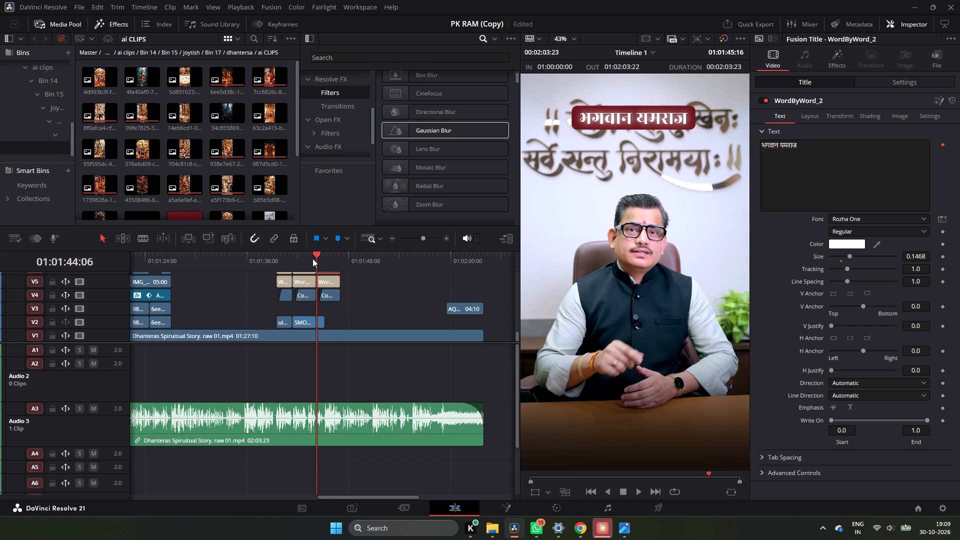
pyautogui.press('space')
pyautogui.press('space')
pyautogui.press('space')
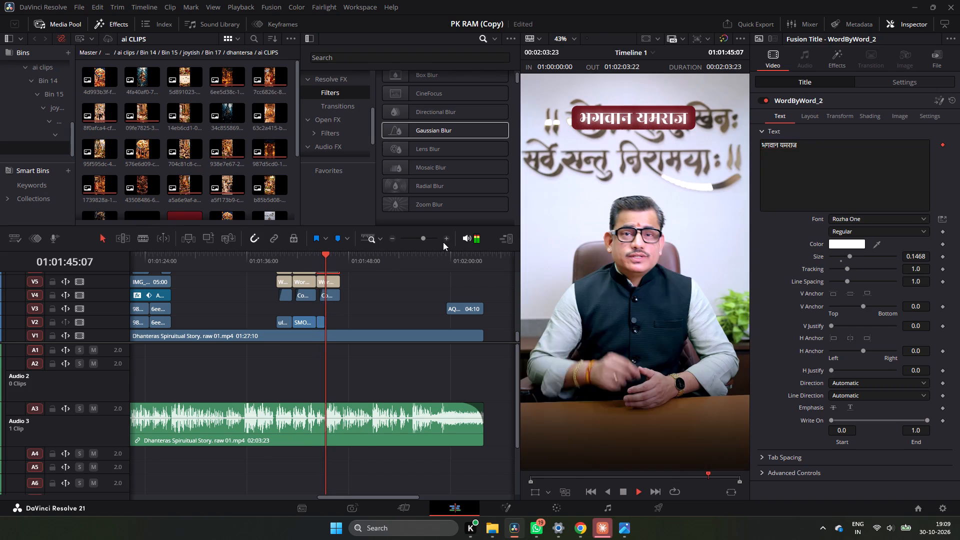
pyautogui.press('space')
pyautogui.doubleClick(446, 239)
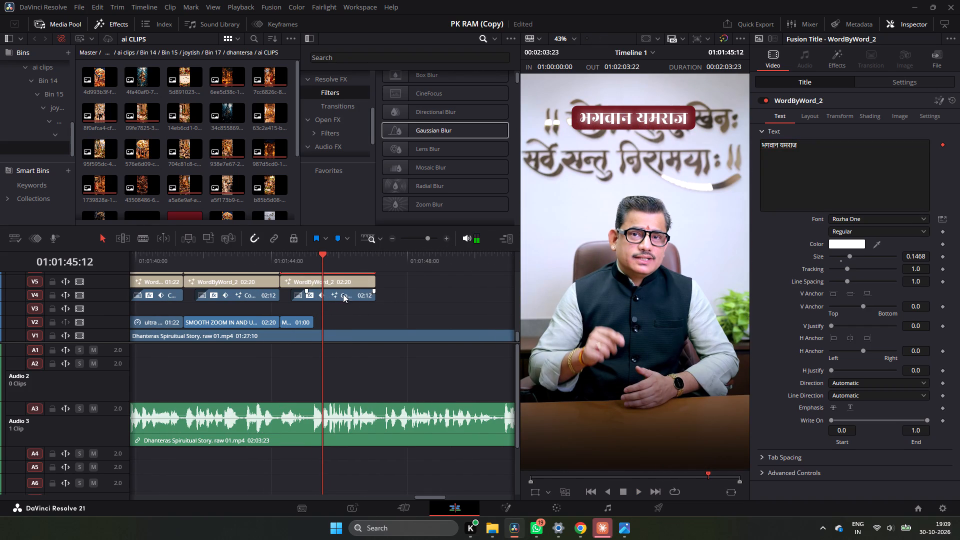
pyautogui.moveTo(328, 260); pyautogui.dragTo(316, 262)
pyautogui.moveTo(370, 295); pyautogui.dragTo(361, 298)
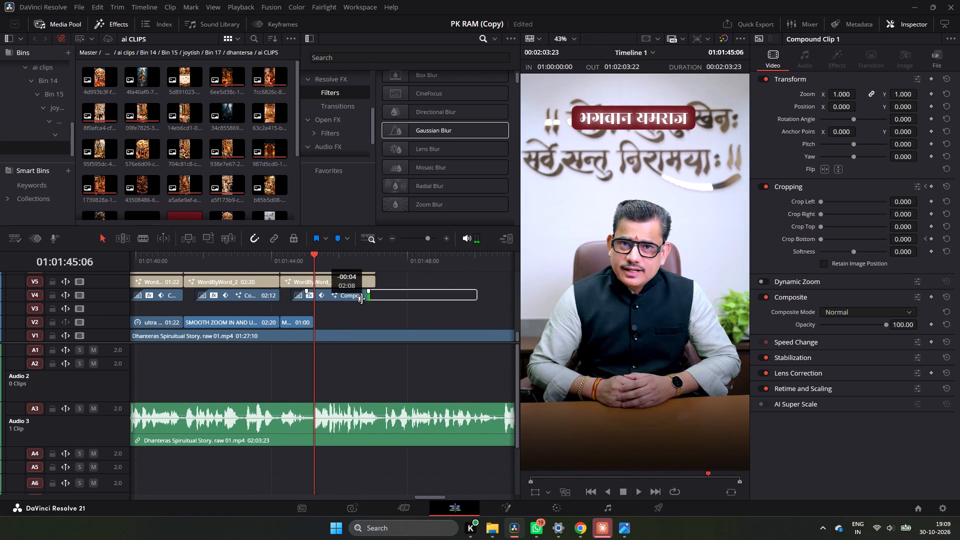
pyautogui.moveTo(361, 298); pyautogui.dragTo(317, 306)
pyautogui.moveTo(317, 296); pyautogui.dragTo(314, 299)
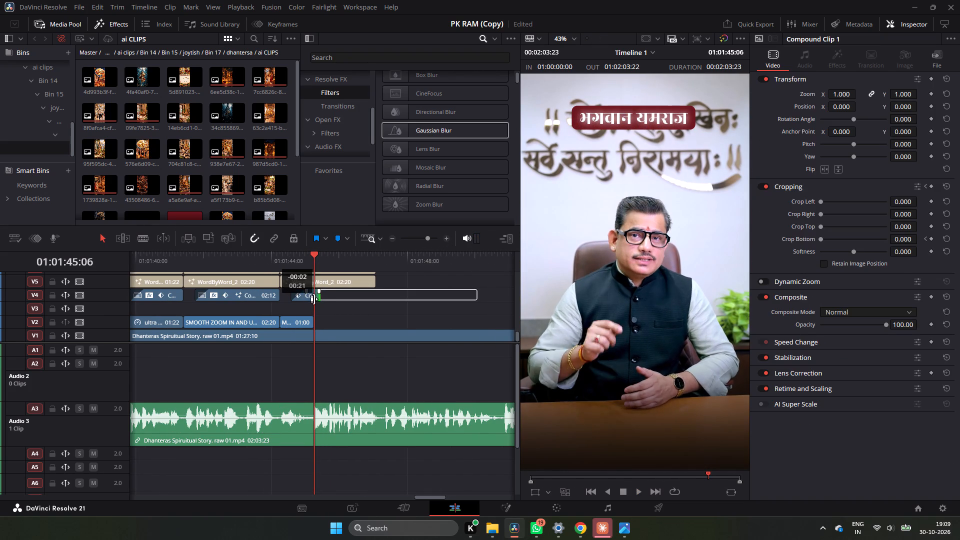
pyautogui.moveTo(314, 299); pyautogui.dragTo(310, 300)
# Trim both "भगवान यमराज" titles on V5 and V6 to end with the Yama clip on V2.
pyautogui.moveTo(373, 283); pyautogui.dragTo(350, 288)
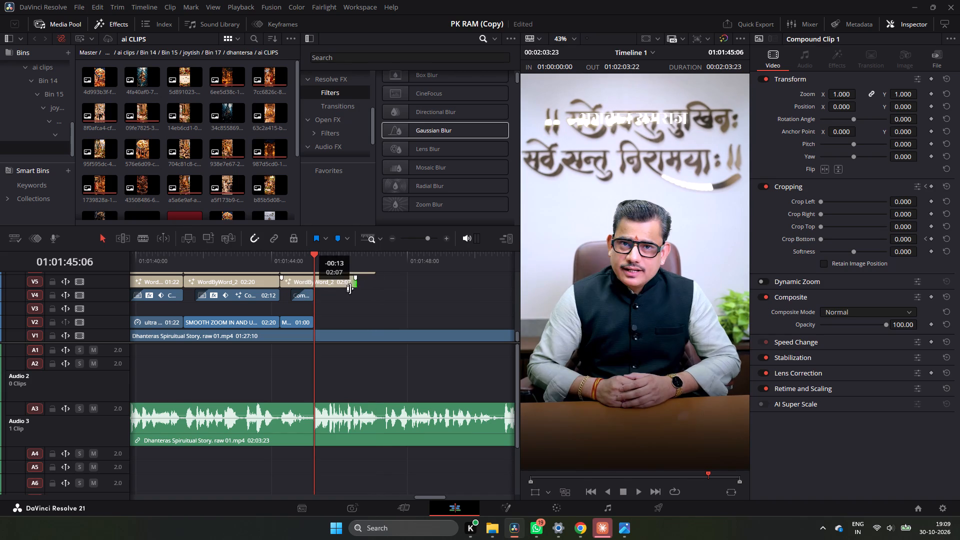
pyautogui.moveTo(350, 288); pyautogui.dragTo(314, 292)
pyautogui.scroll(1, 328, 291)
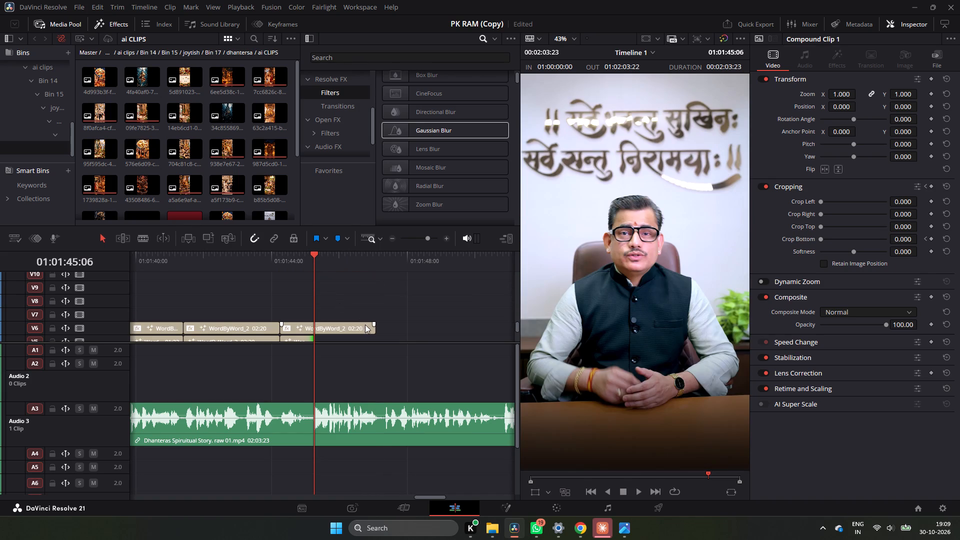
pyautogui.moveTo(369, 327); pyautogui.dragTo(310, 328)
# Play back the Yama clip several times from its start to check the trimmed "भगवान यमराज" title.
pyautogui.scroll(-1, 322, 328)
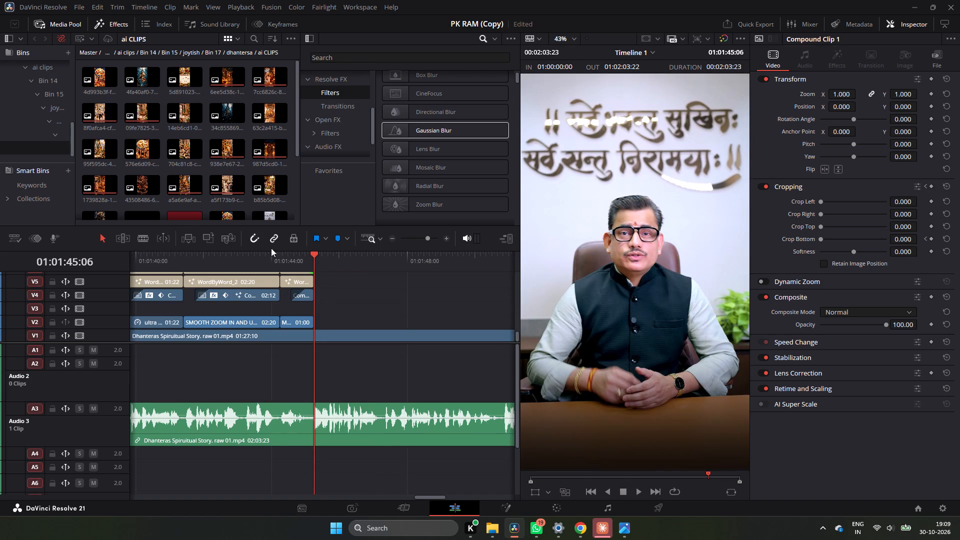
pyautogui.click(279, 255)
pyautogui.press('space')
pyautogui.press('space')
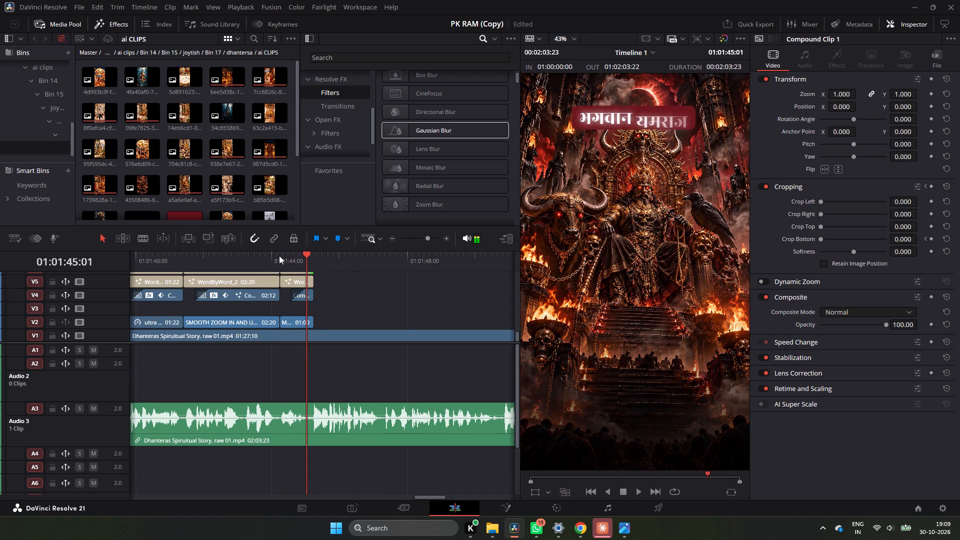
pyautogui.click(279, 255)
pyautogui.press('space')
pyautogui.press('space')
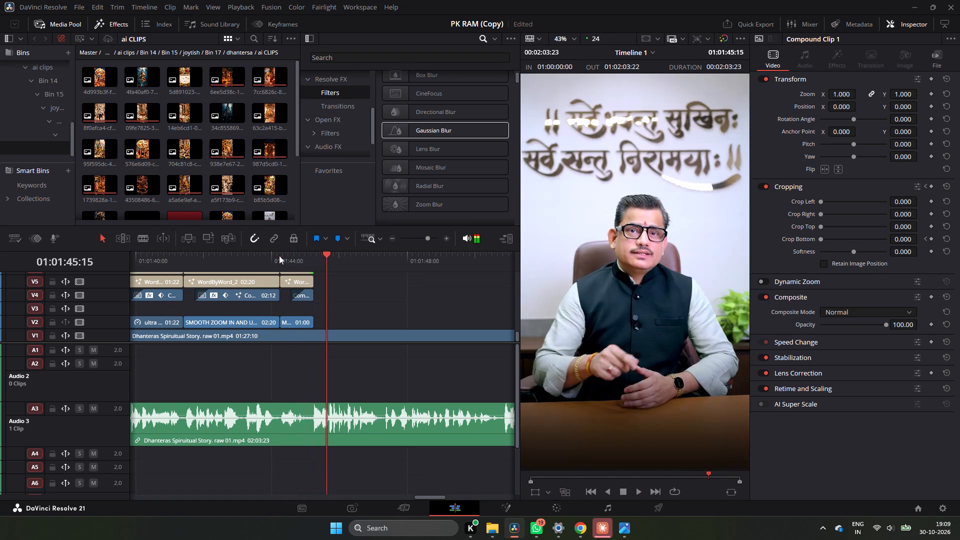
pyautogui.click(279, 255)
pyautogui.press('space')
pyautogui.press('space')
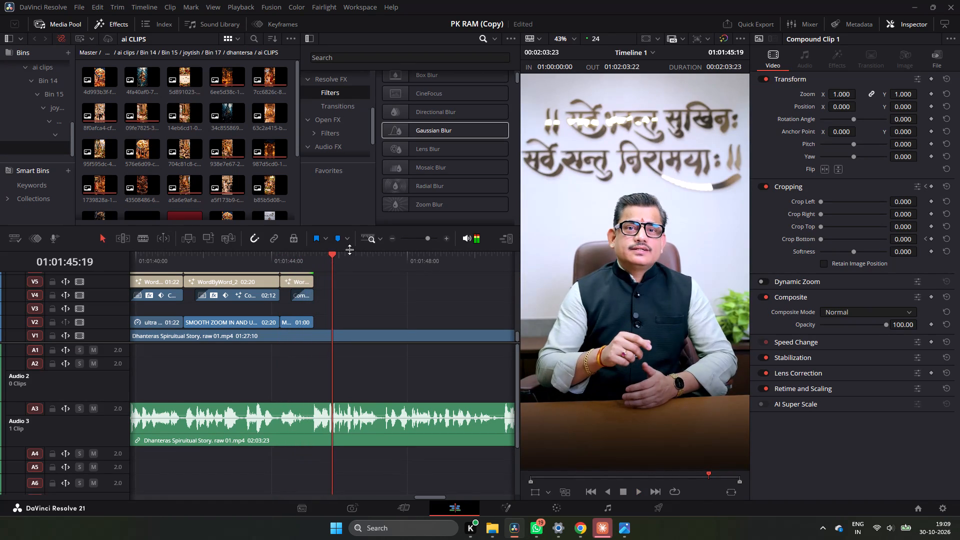
# Play back the titled deity clips from the start of the Dhanvantari clip into the Kubera clip to check their name titles.
pyautogui.doubleClick(386, 238)
pyautogui.doubleClick(388, 239)
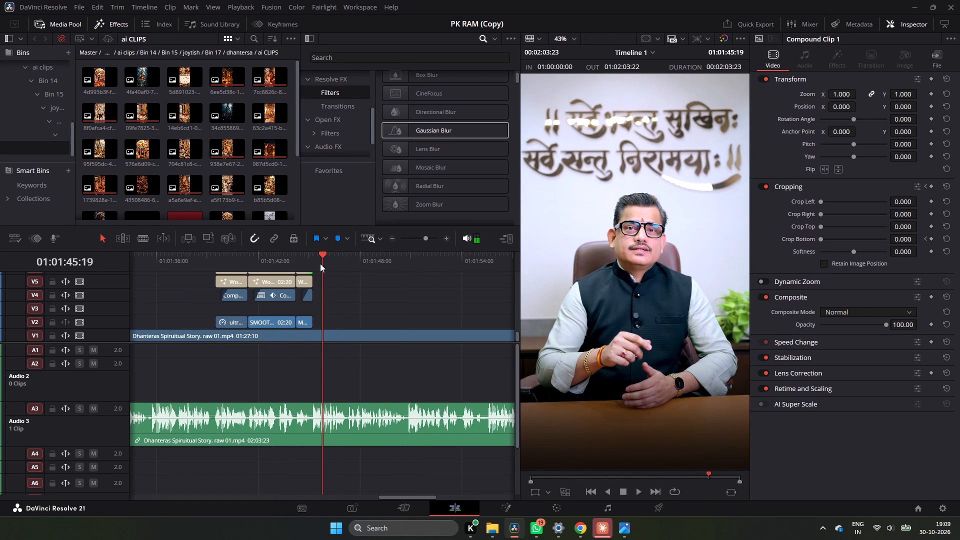
pyautogui.click(212, 256)
pyautogui.press('space')
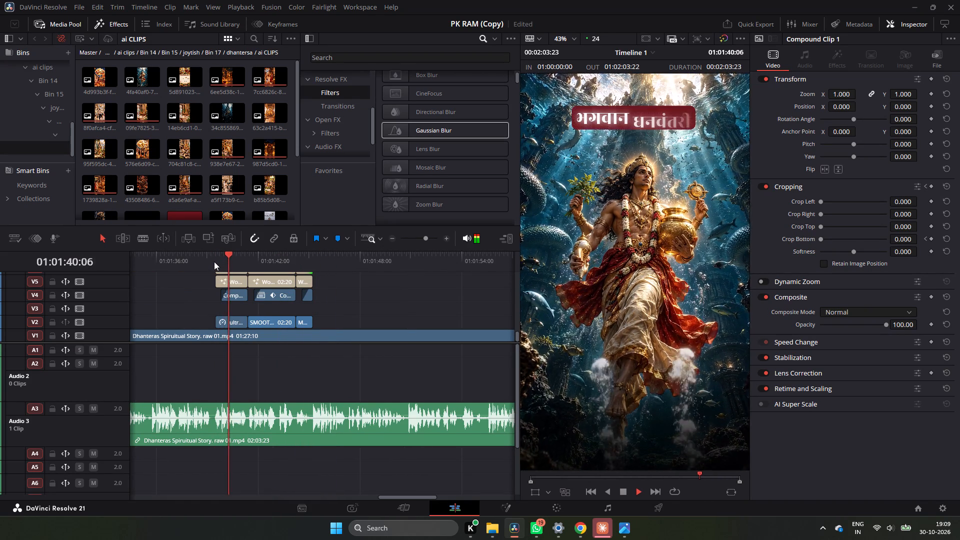
pyautogui.press('space')
pyautogui.press('space')
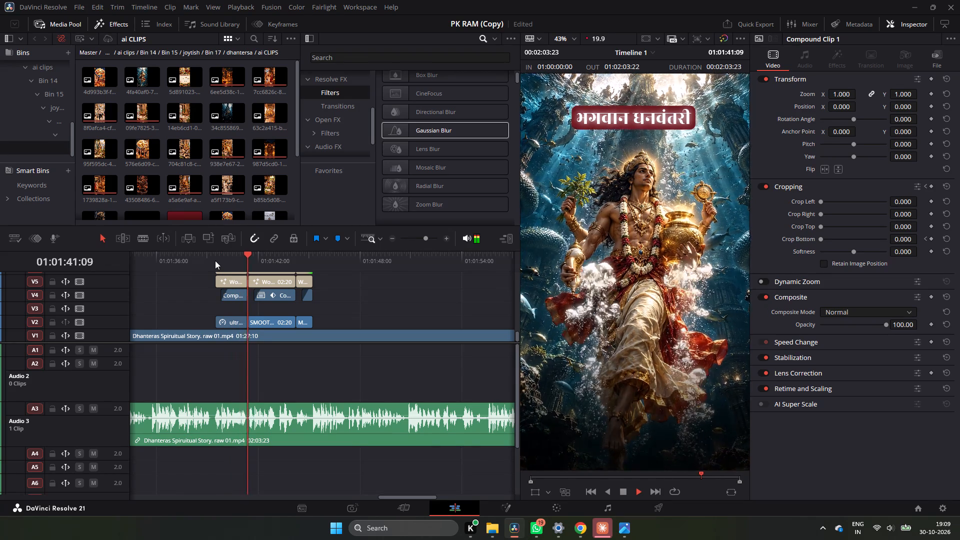
pyautogui.press('space')
pyautogui.press('space')
pyautogui.press('space')
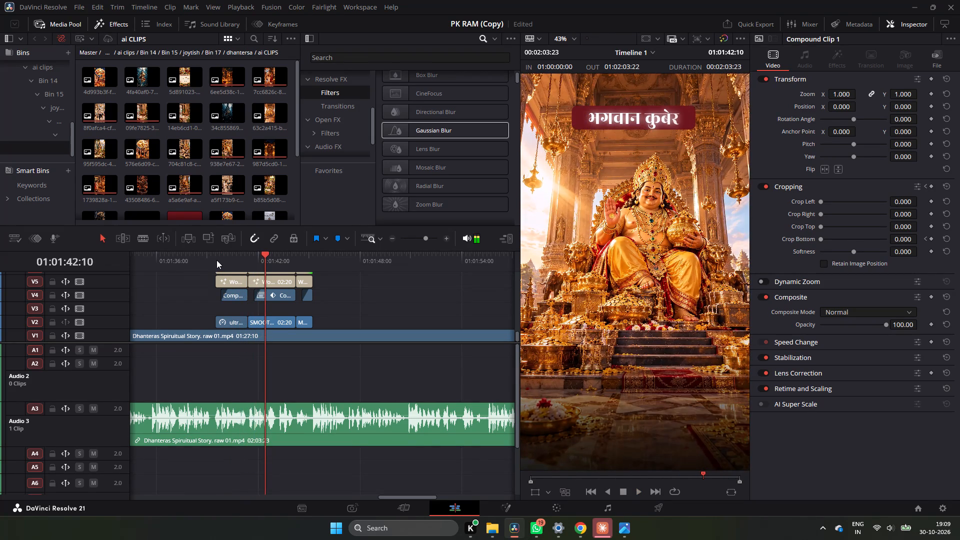
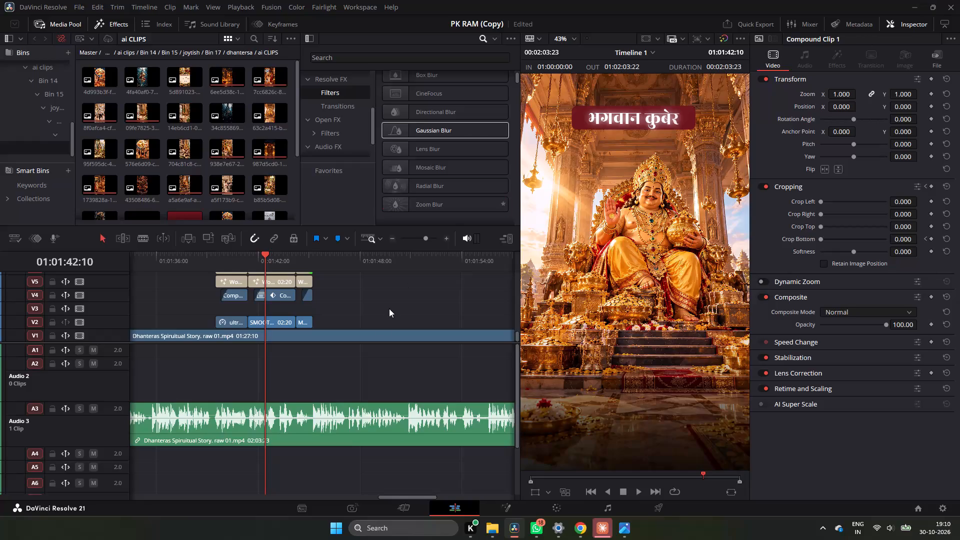
# Play back the titled deity clips from the Dhanvantari clip, then replay the Yama clip's ending into the presenter footage.
pyautogui.click(216, 252)
pyautogui.press('space')
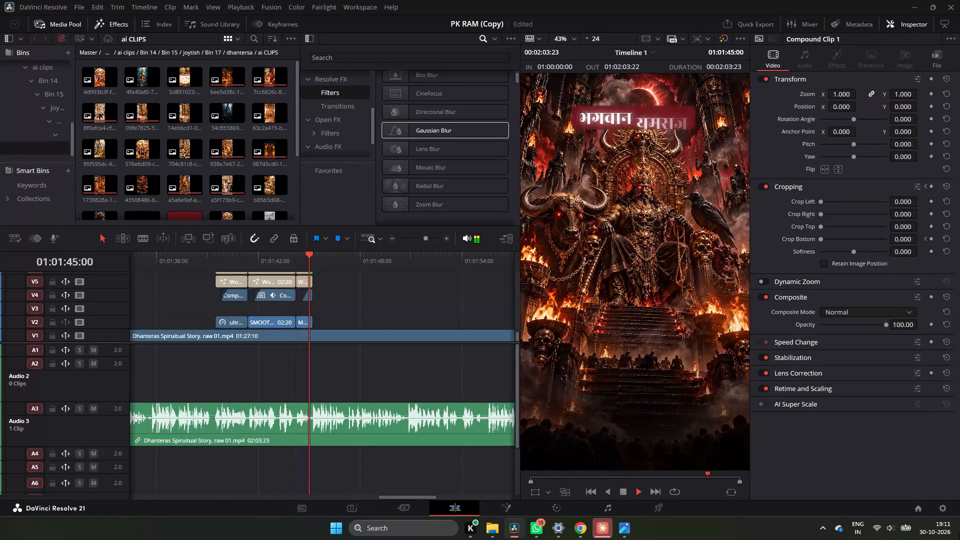
pyautogui.press('space')
pyautogui.moveTo(291, 259); pyautogui.dragTo(297, 257)
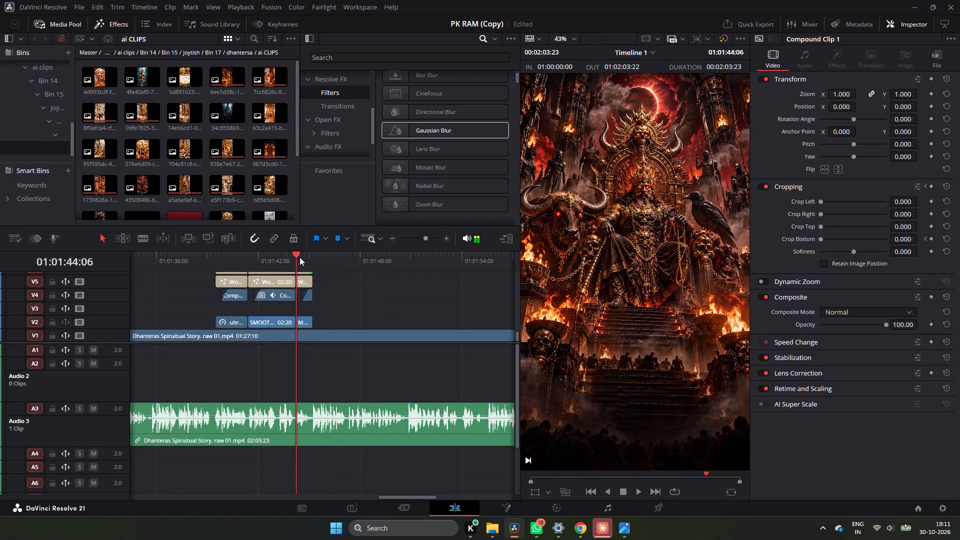
pyautogui.press('space')
pyautogui.press('space')
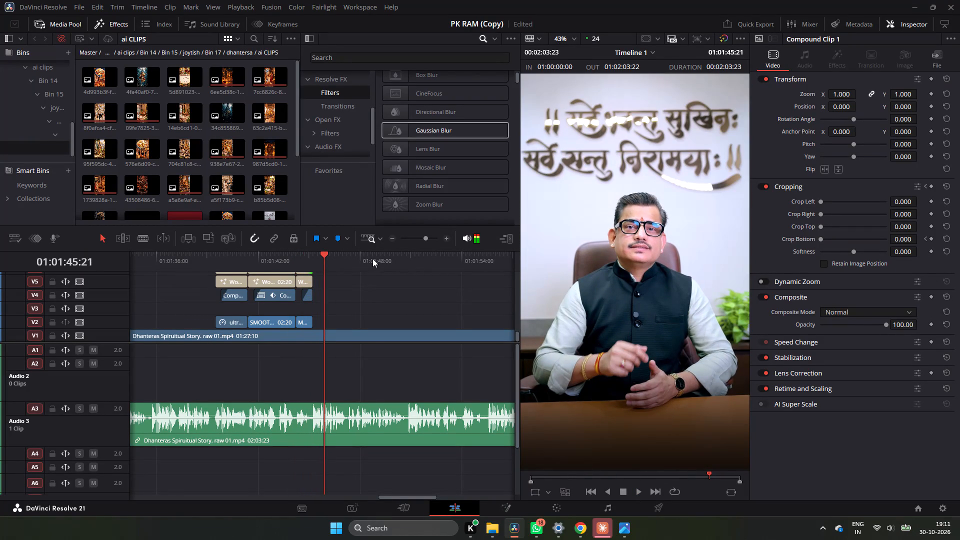
pyautogui.doubleClick(396, 239)
pyautogui.click(394, 238)
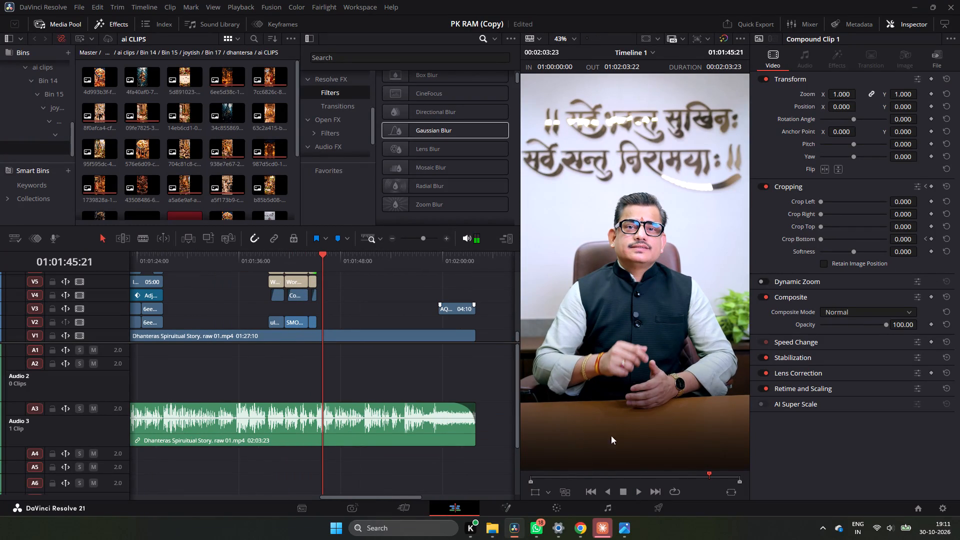
# Switch to the Pinterest page in Chrome and search for "MANDALA BACKGROUND".
pyautogui.click(587, 525)
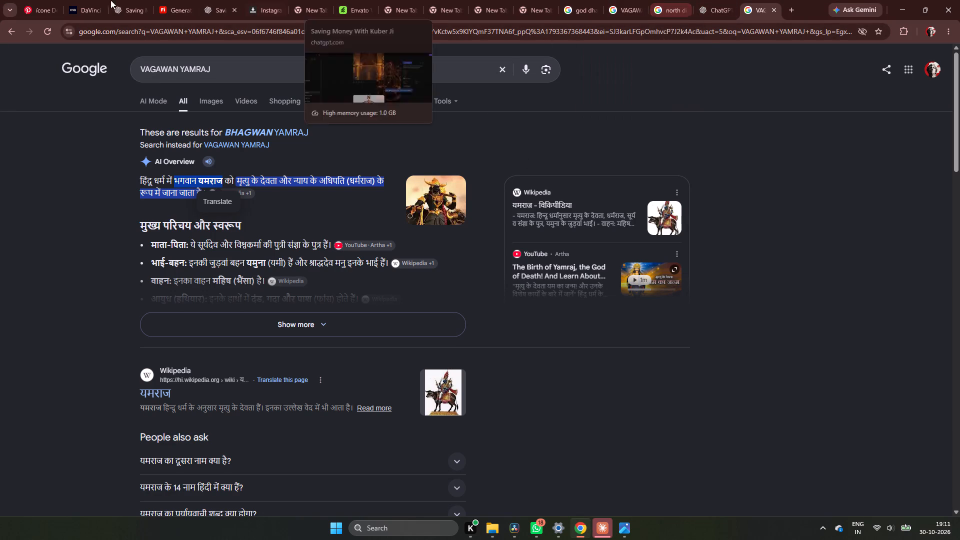
pyautogui.click(38, 8)
pyautogui.click(204, 46)
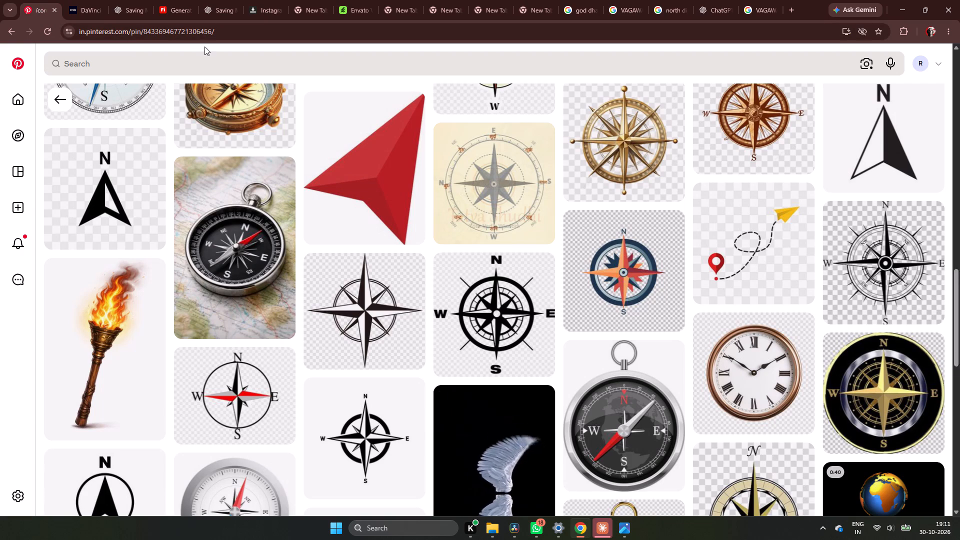
pyautogui.click(201, 66)
pyautogui.write('MANDALA BACK')
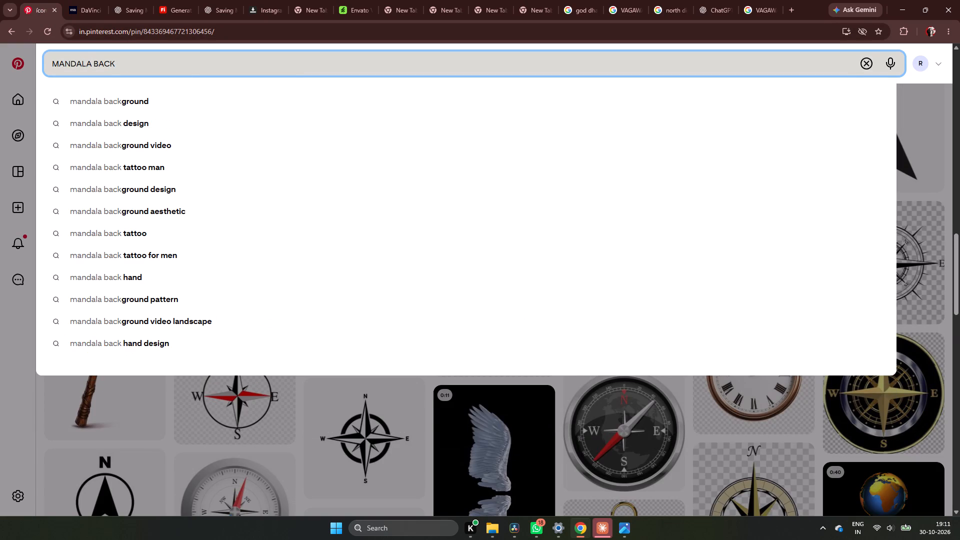
pyautogui.write('GROUND')
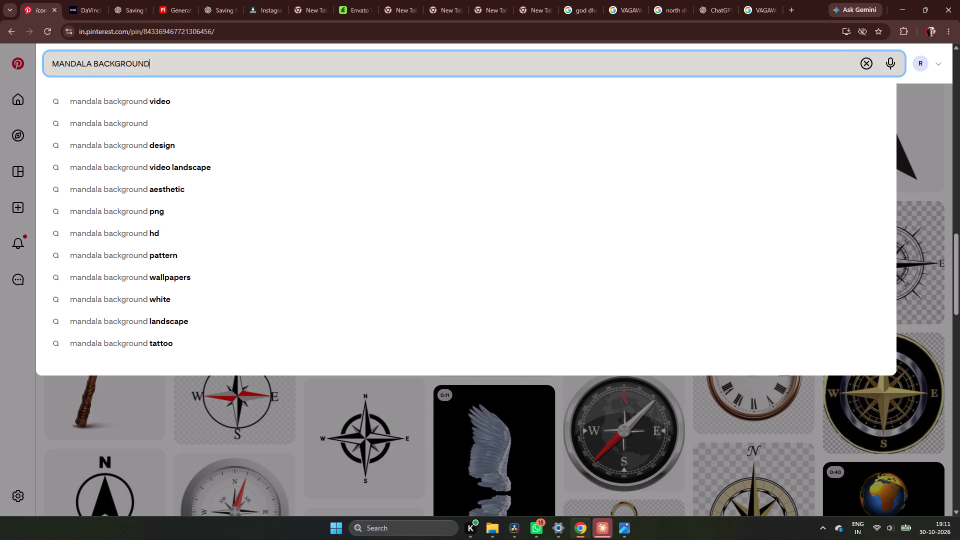
pyautogui.press('Return')
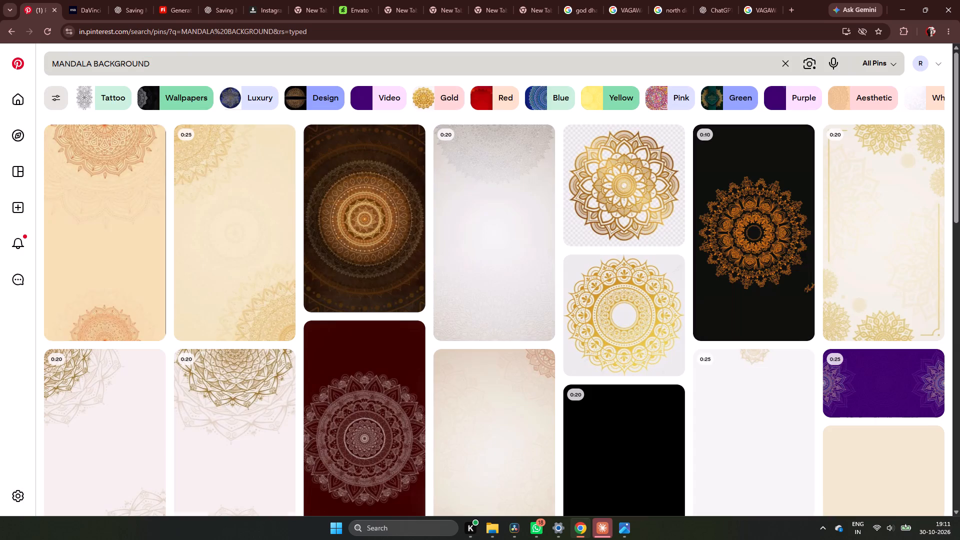
# Browse the mandala background results, including the dark red-orange mandala pin and its related pins, for a suitable background.
pyautogui.scroll(-4, 833, 469)
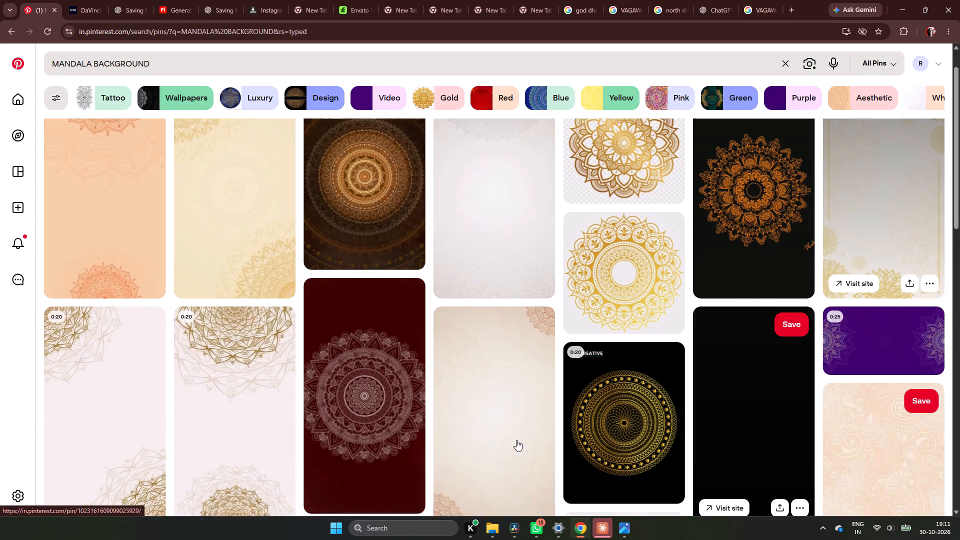
pyautogui.scroll(-4, 516, 440)
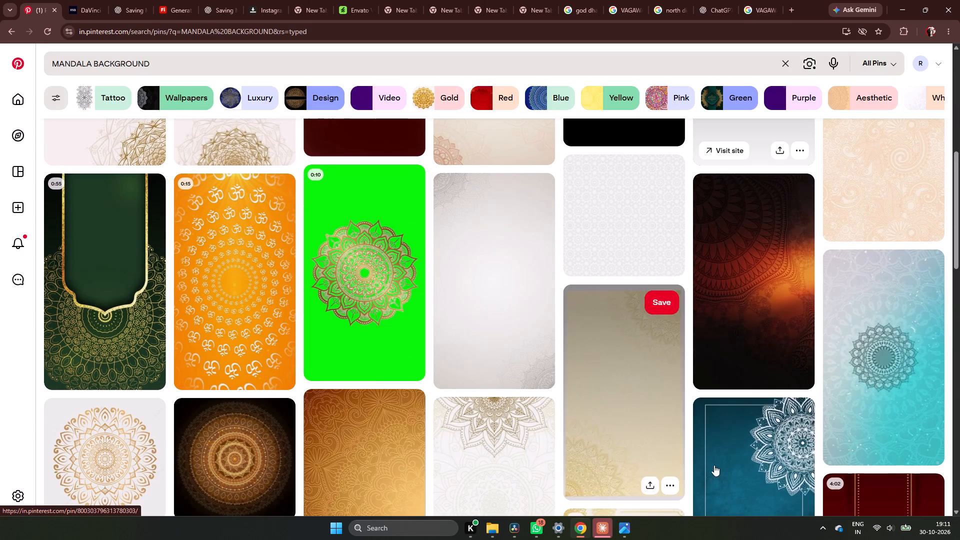
pyautogui.click(735, 330)
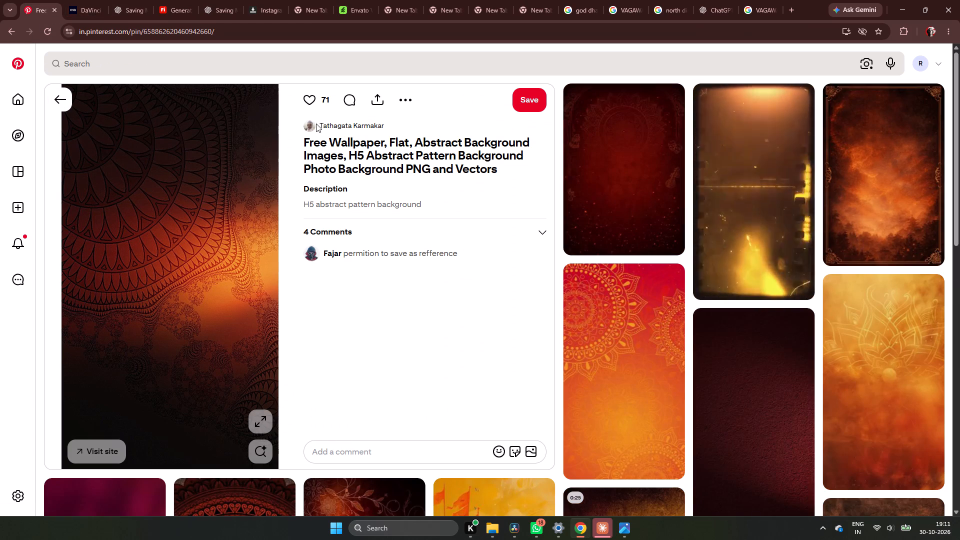
pyautogui.scroll(-7, 853, 304)
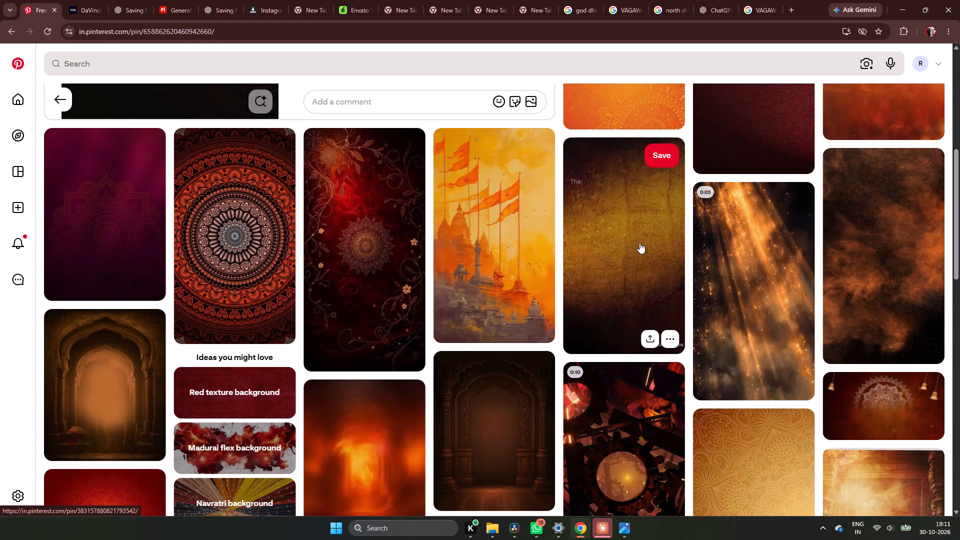
pyautogui.click(50, 96)
pyautogui.scroll(-8, 269, 247)
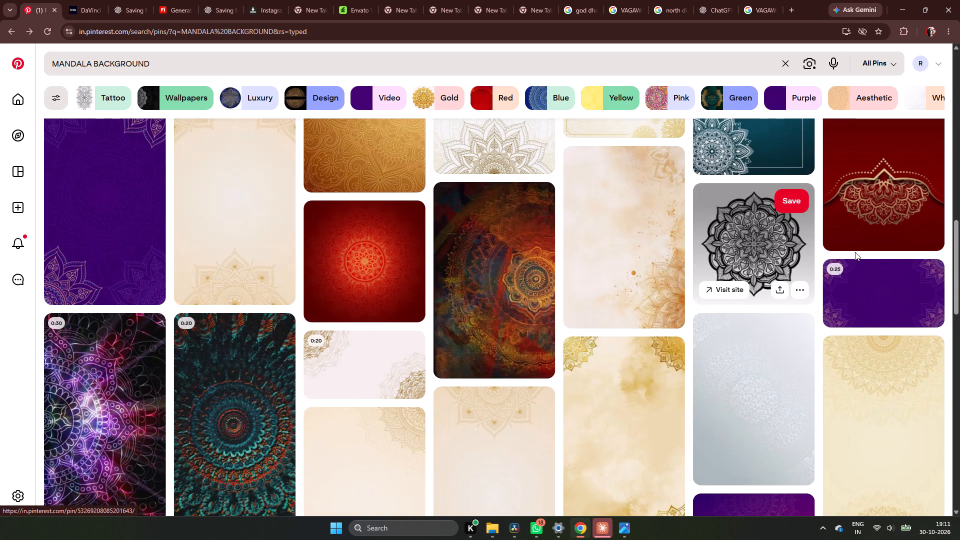
pyautogui.scroll(2, 886, 228)
pyautogui.scroll(-6, 855, 244)
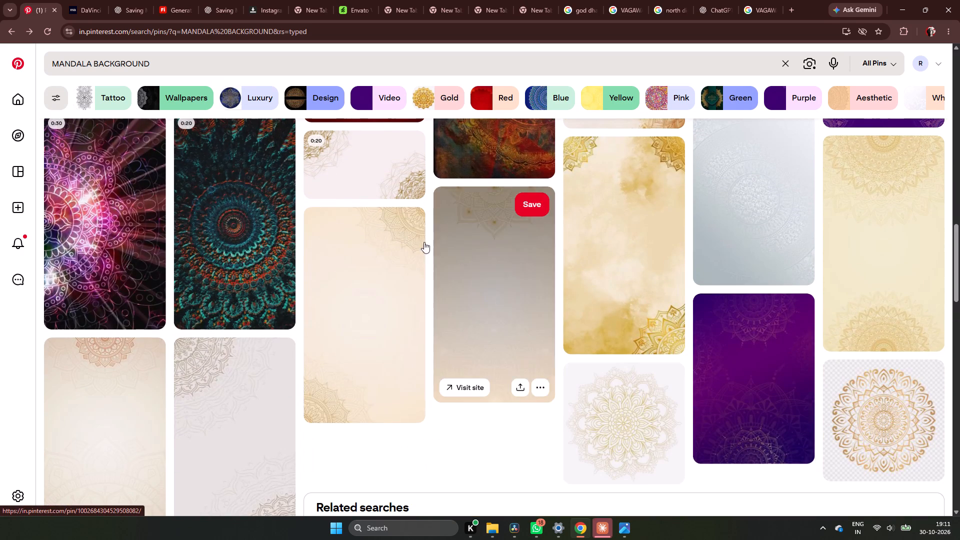
pyautogui.scroll(-7, 289, 293)
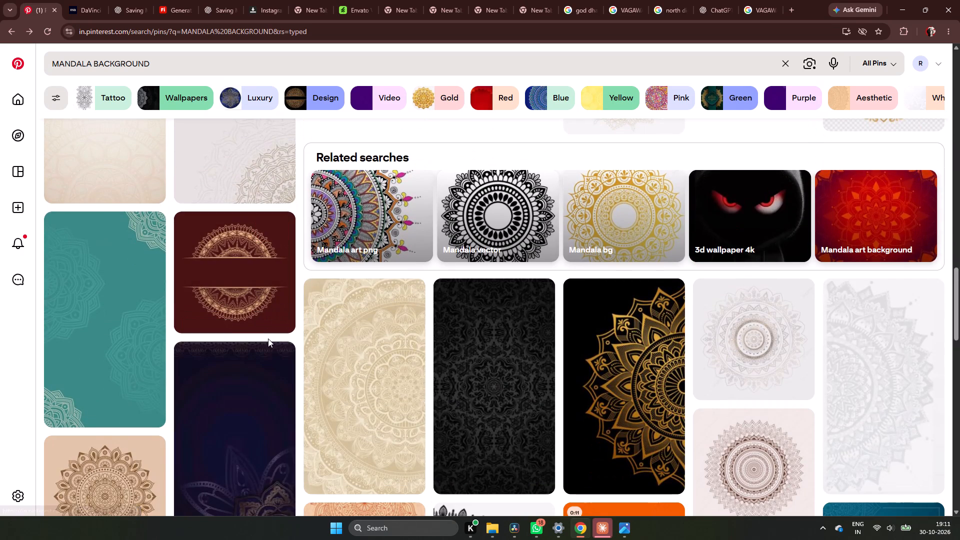
pyautogui.scroll(-4, 263, 341)
pyautogui.scroll(-6, 306, 170)
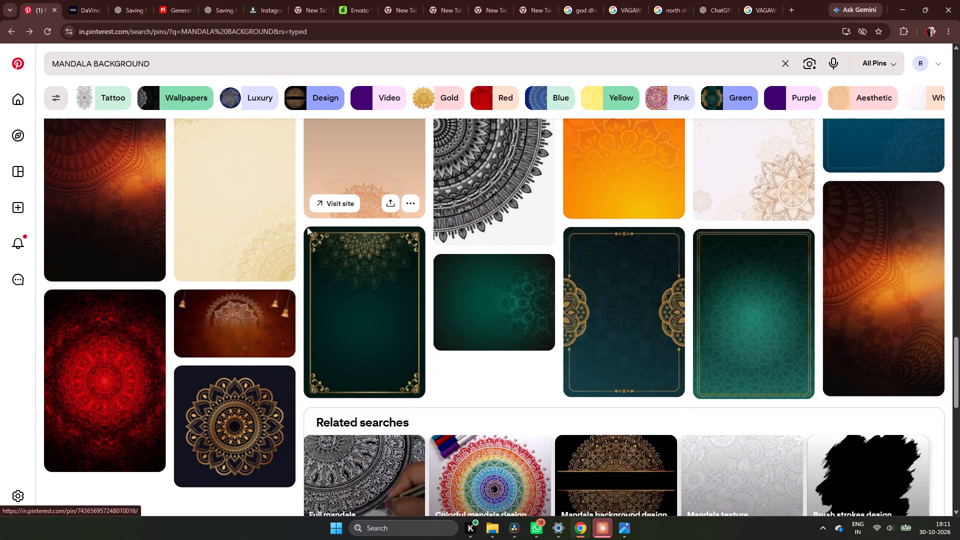
pyautogui.scroll(-9, 307, 228)
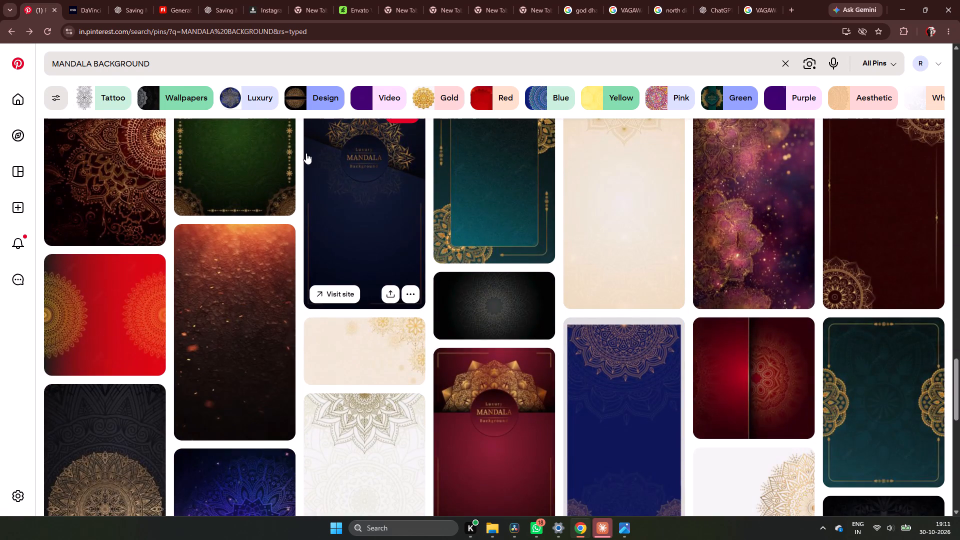
# Refine the Pinterest search to "MANDALA BACKGROUND VIDEO".
pyautogui.click(245, 61)
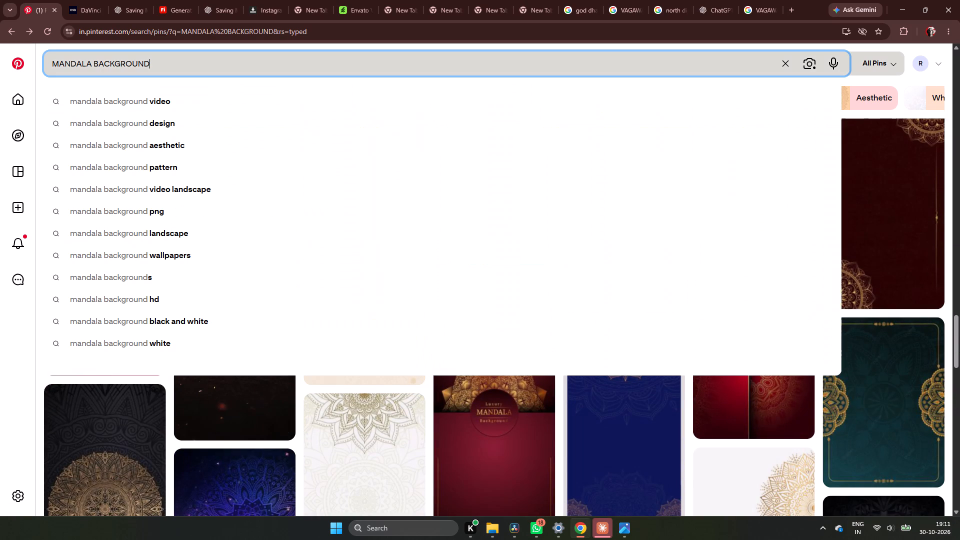
pyautogui.press('space')
pyautogui.write('VI')
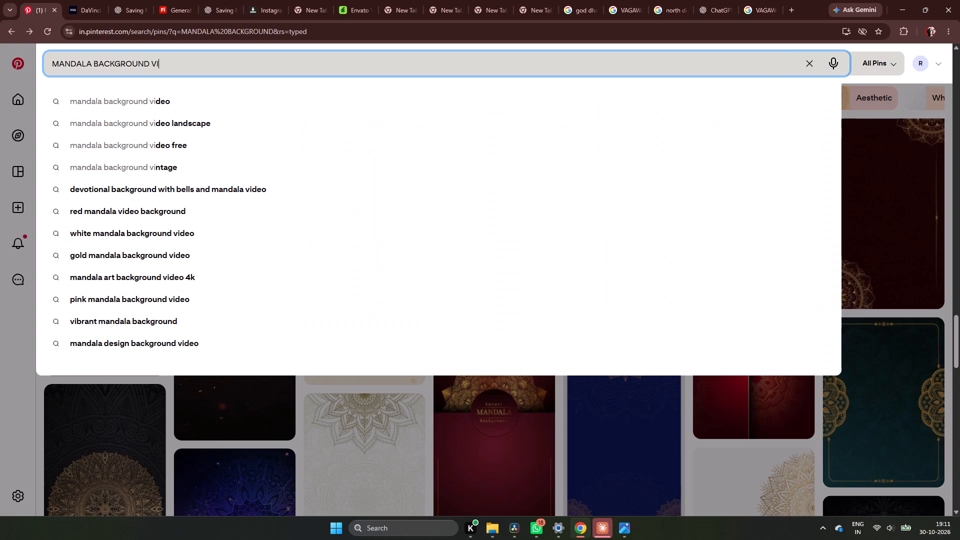
pyautogui.press('d')
pyautogui.press('e')
pyautogui.press('o')
pyautogui.press('Return')
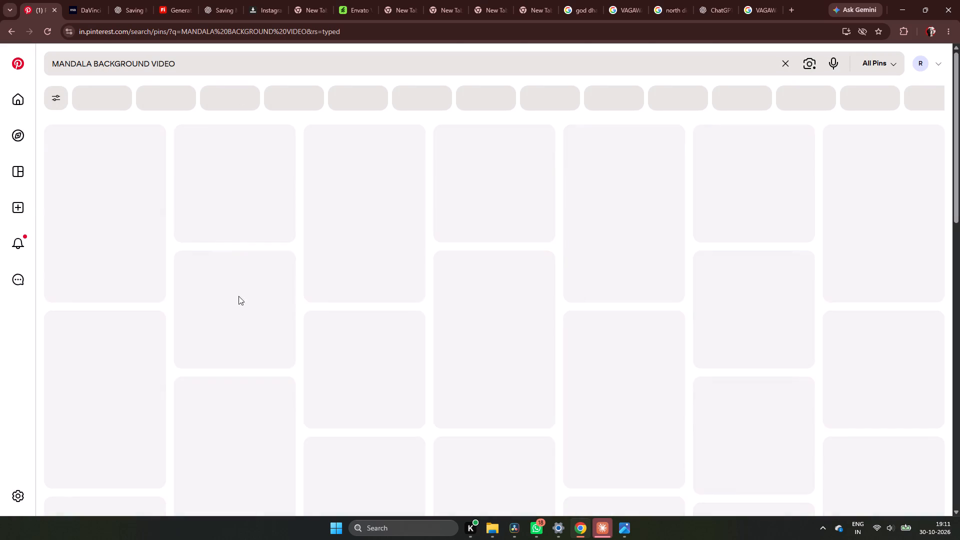
# Examine the video results, open the purple lotus mandala background pin, look through its related pins and return to the results.
pyautogui.scroll(-5, 299, 364)
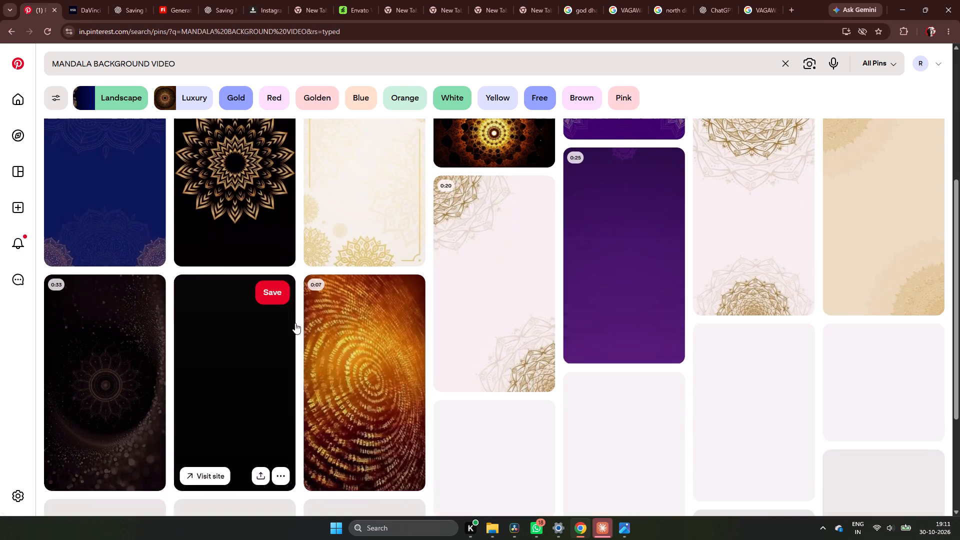
pyautogui.scroll(2, 182, 258)
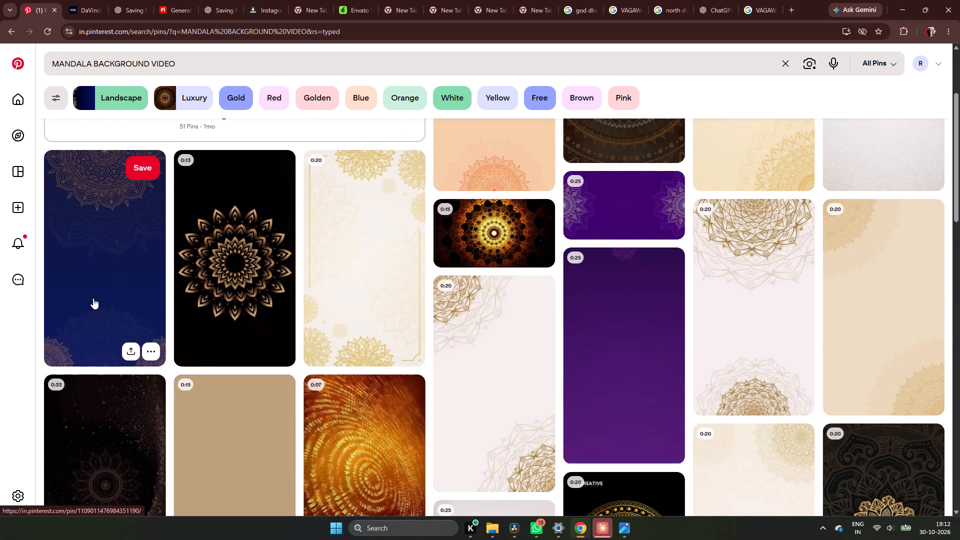
pyautogui.scroll(2, 93, 296)
pyautogui.scroll(-2, 705, 413)
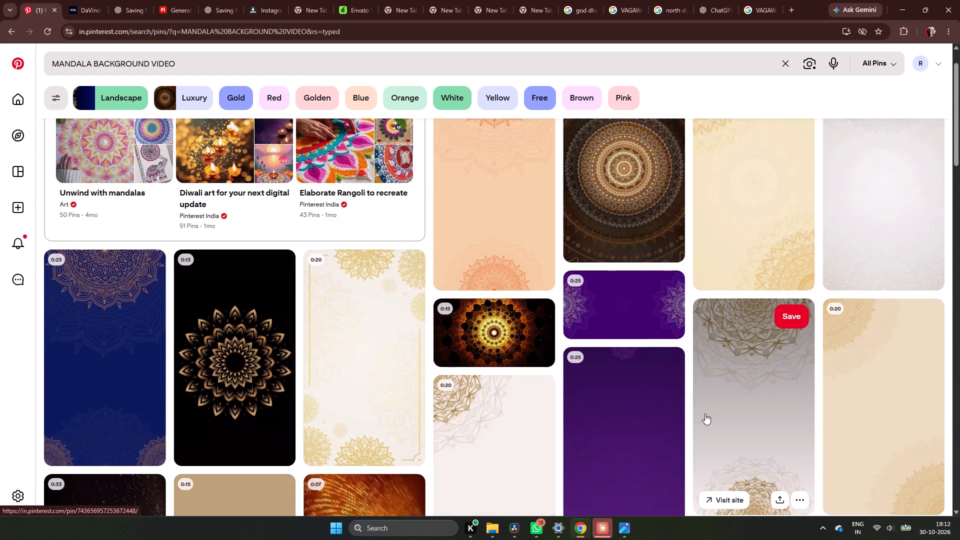
pyautogui.scroll(-1, 705, 413)
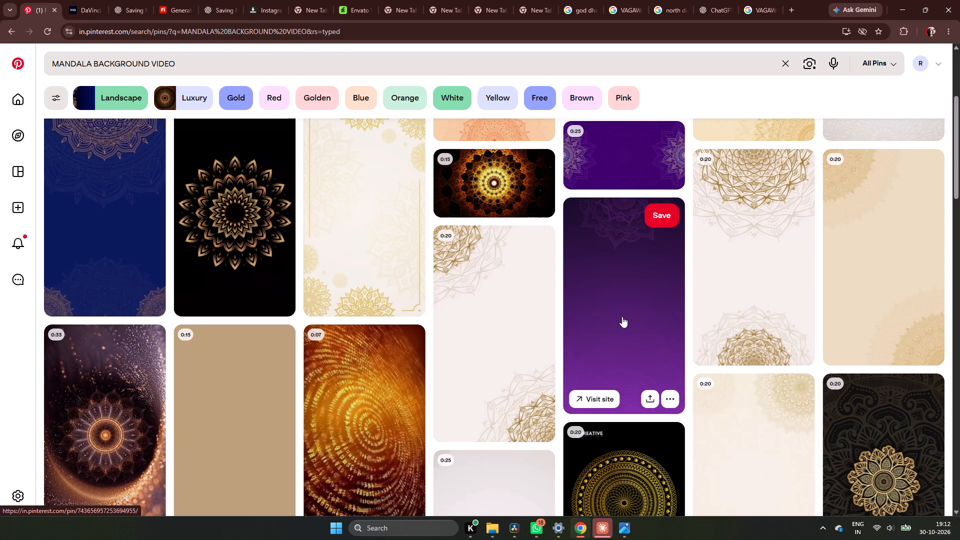
pyautogui.click(622, 316)
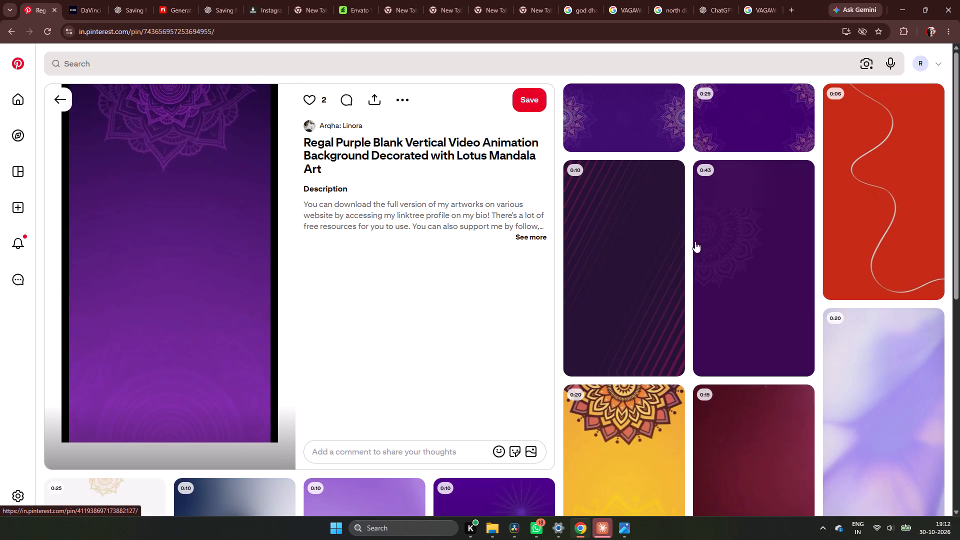
pyautogui.scroll(-5, 712, 300)
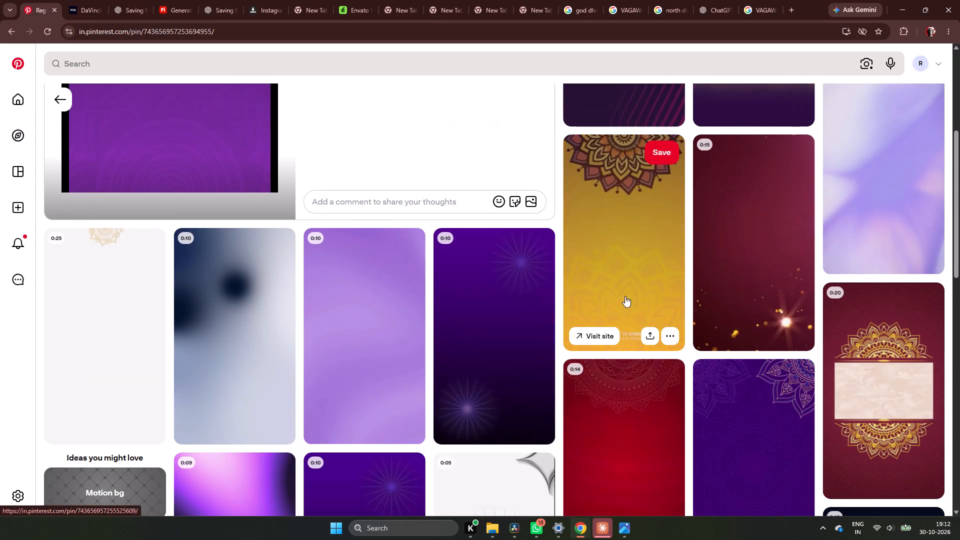
pyautogui.scroll(-12, 472, 315)
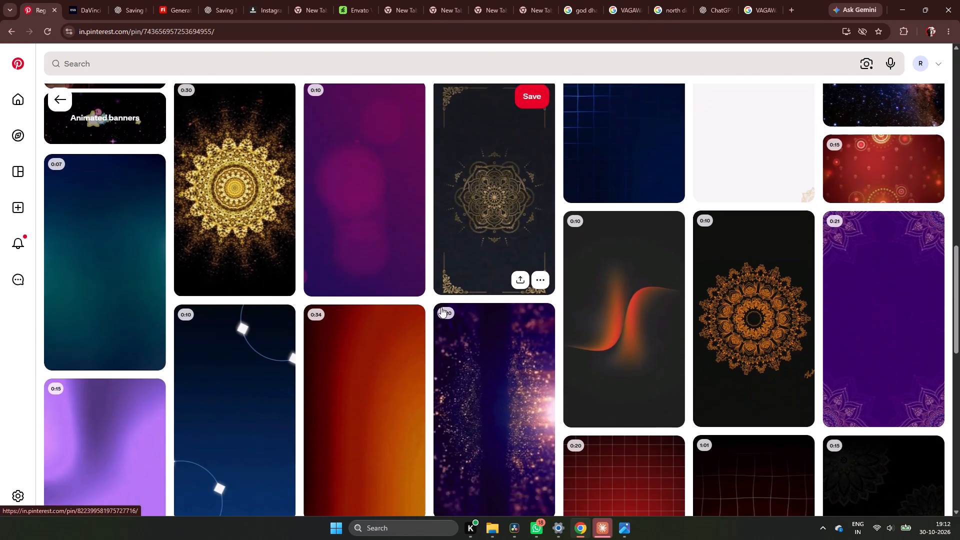
pyautogui.scroll(-5, 391, 319)
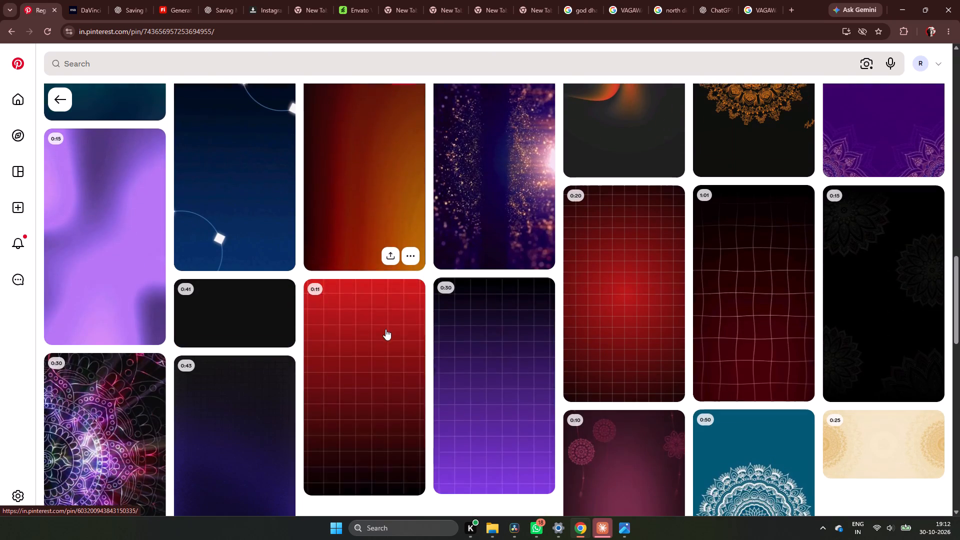
pyautogui.click(8, 33)
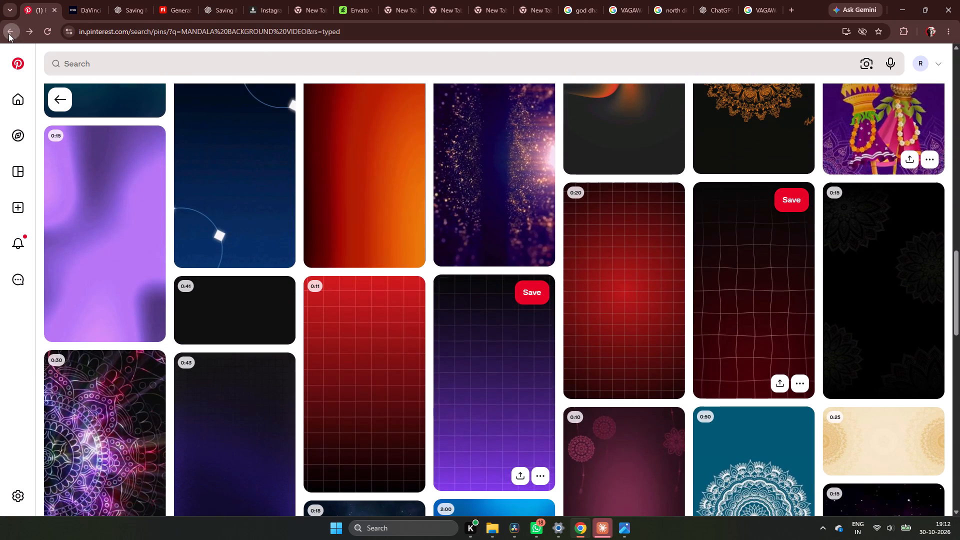
# Browse the mandala background video results for a background that suits the Dhanteras edit.
pyautogui.scroll(1, 167, 170)
pyautogui.scroll(-16, 167, 177)
pyautogui.scroll(1, 154, 225)
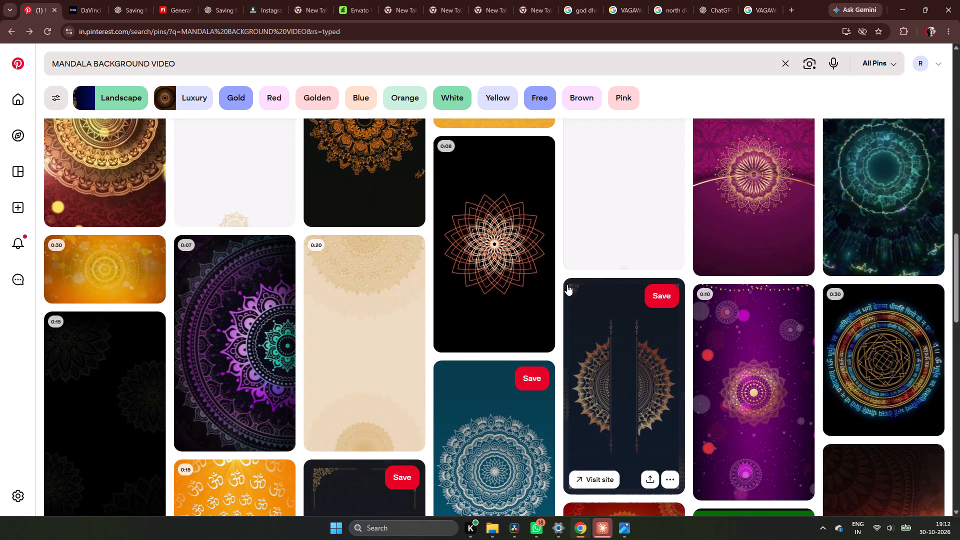
pyautogui.scroll(-4, 554, 254)
pyautogui.scroll(7, 487, 255)
pyautogui.scroll(-1, 487, 255)
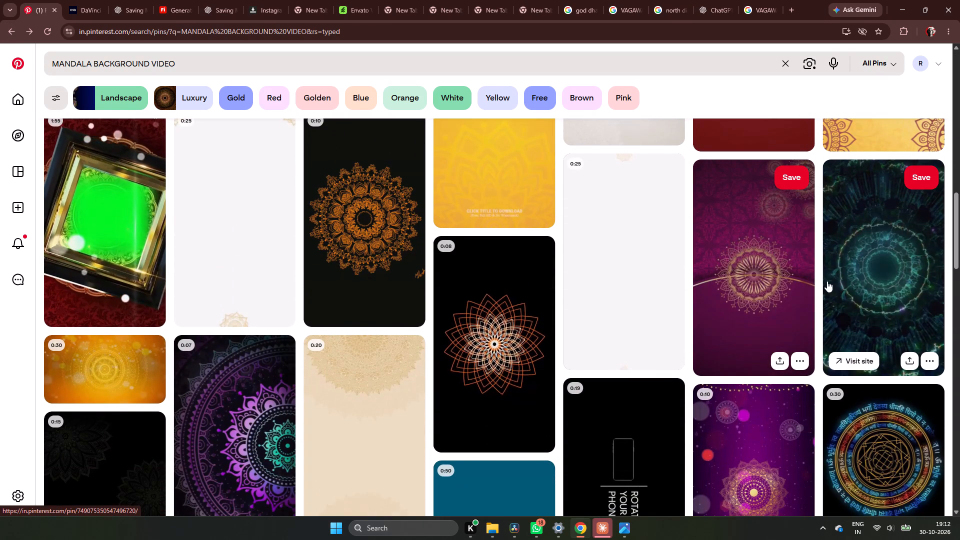
pyautogui.scroll(-6, 779, 279)
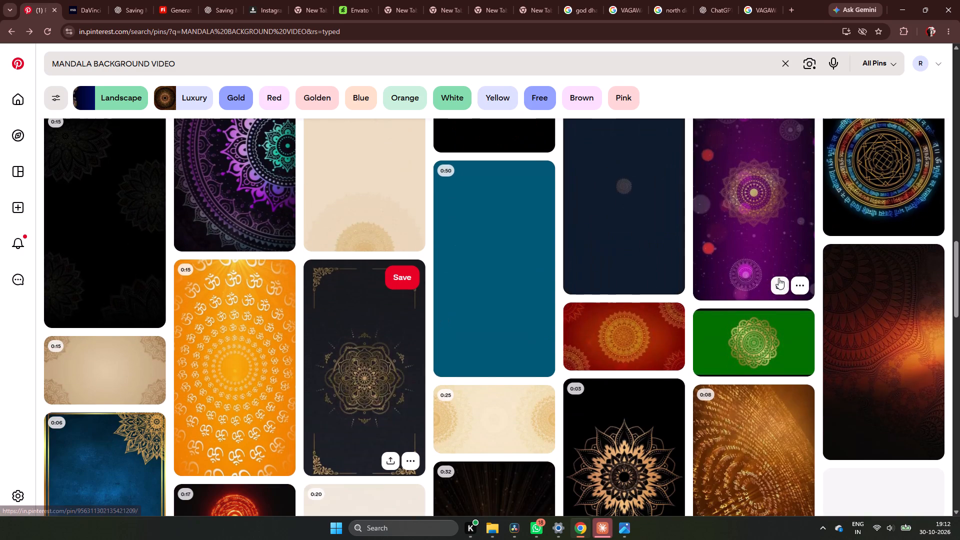
pyautogui.scroll(-6, 516, 334)
pyautogui.scroll(-3, 332, 381)
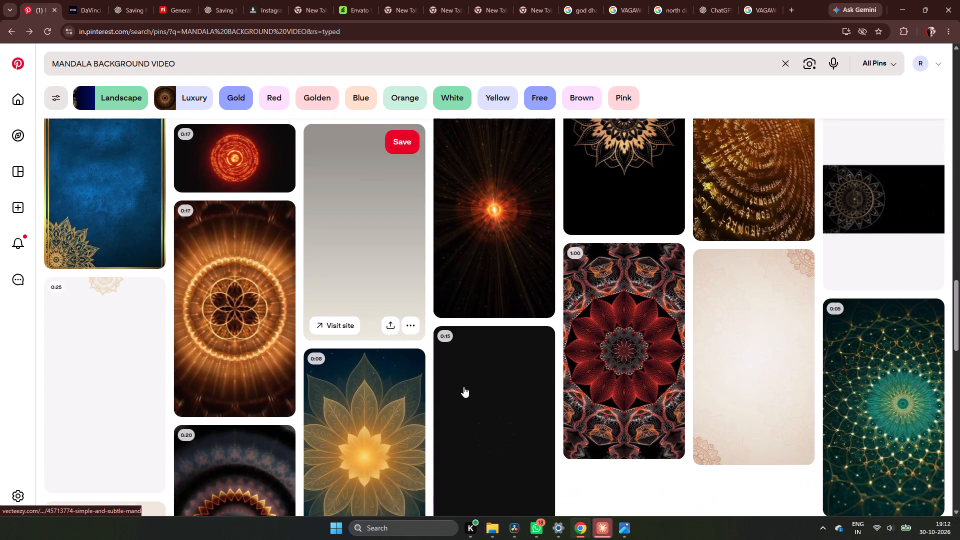
pyautogui.scroll(-2, 463, 386)
pyautogui.scroll(-3, 559, 307)
pyautogui.scroll(5, 561, 304)
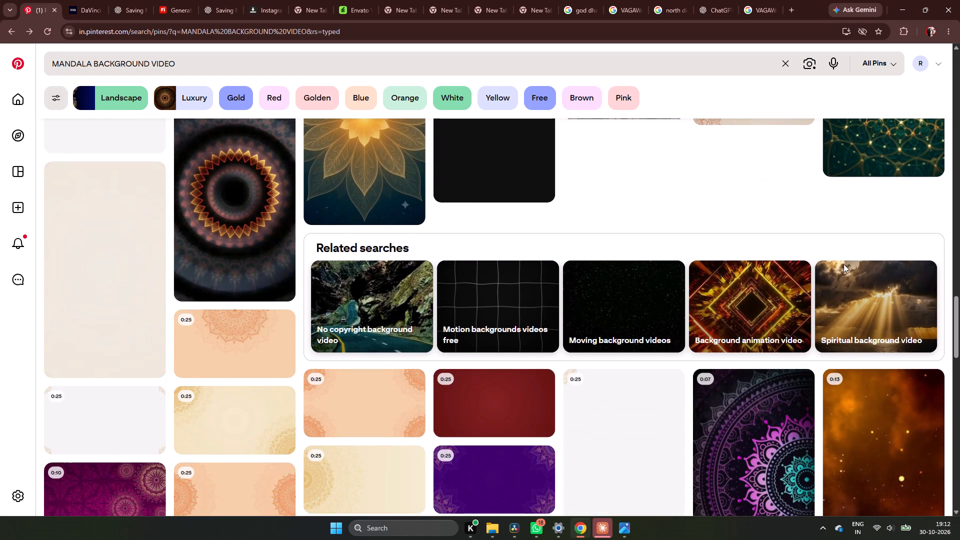
pyautogui.scroll(3, 780, 189)
pyautogui.scroll(-2, 784, 334)
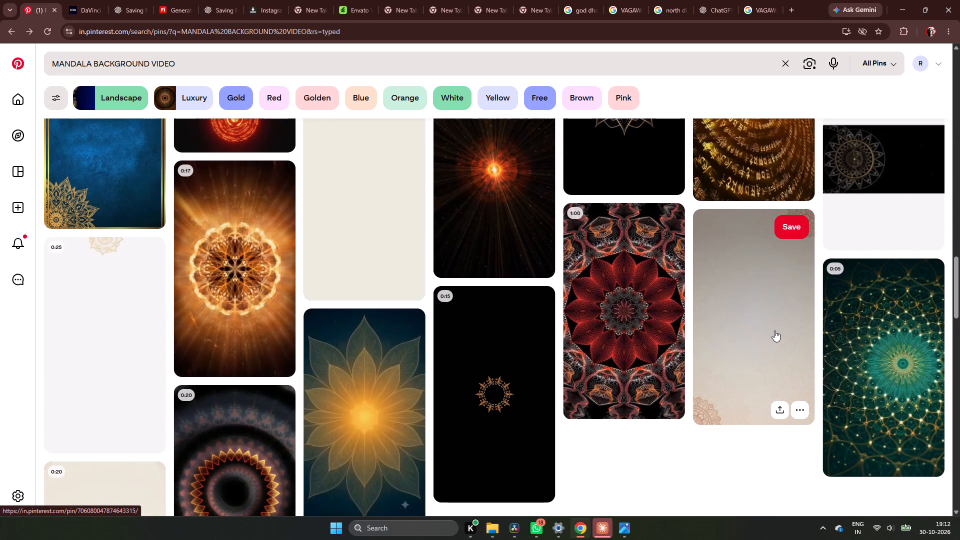
# Open the cream background pin with corner mandalas and look through its related pins.
pyautogui.click(774, 330)
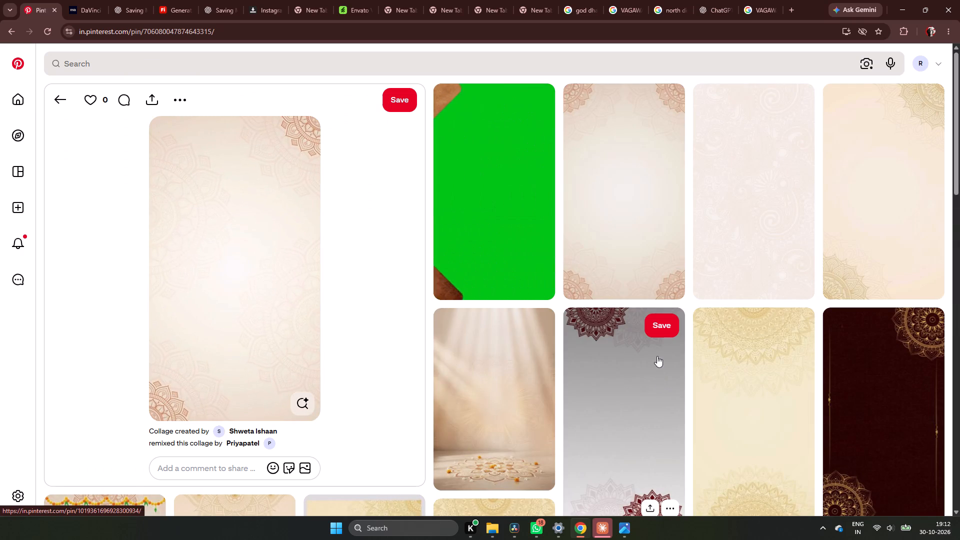
pyautogui.scroll(-1, 615, 298)
pyautogui.scroll(2, 615, 284)
pyautogui.scroll(-3, 607, 250)
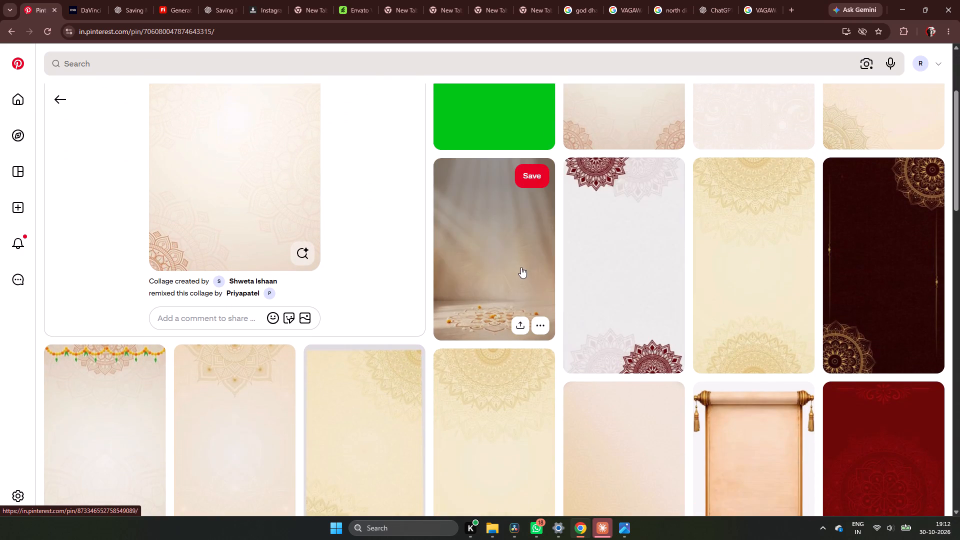
pyautogui.scroll(-12, 521, 267)
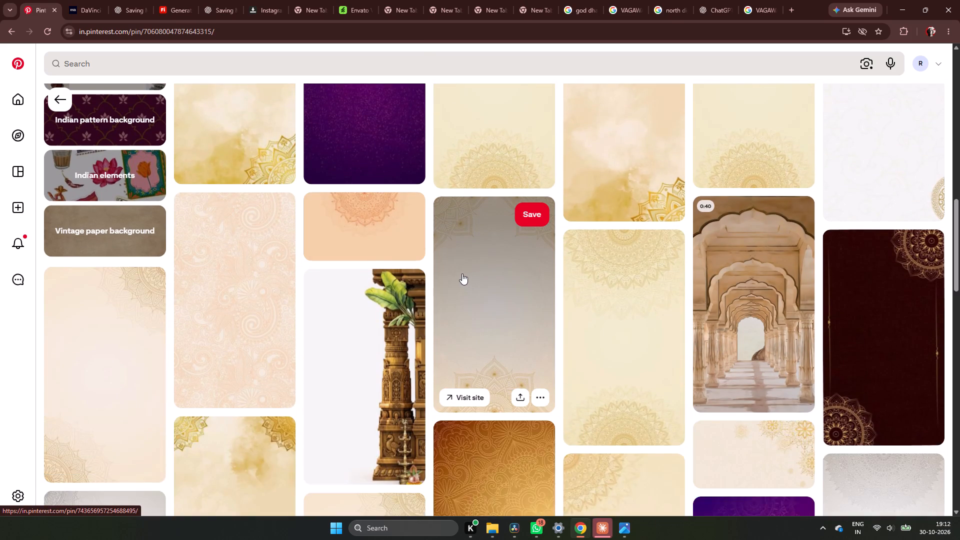
pyautogui.scroll(2, 462, 273)
pyautogui.scroll(-13, 462, 273)
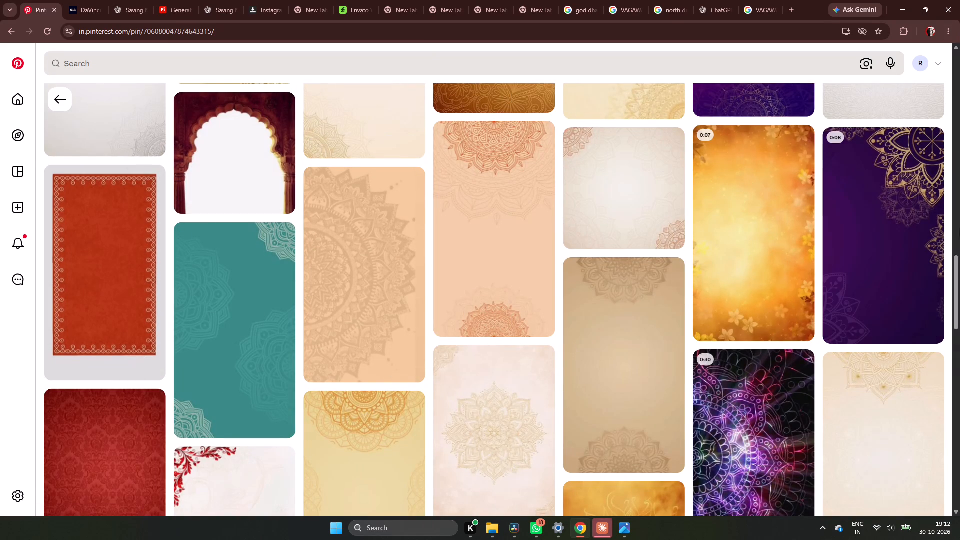
# Open the purple pin with gold corner mandalas and examine its preview and related pins.
pyautogui.click(864, 209)
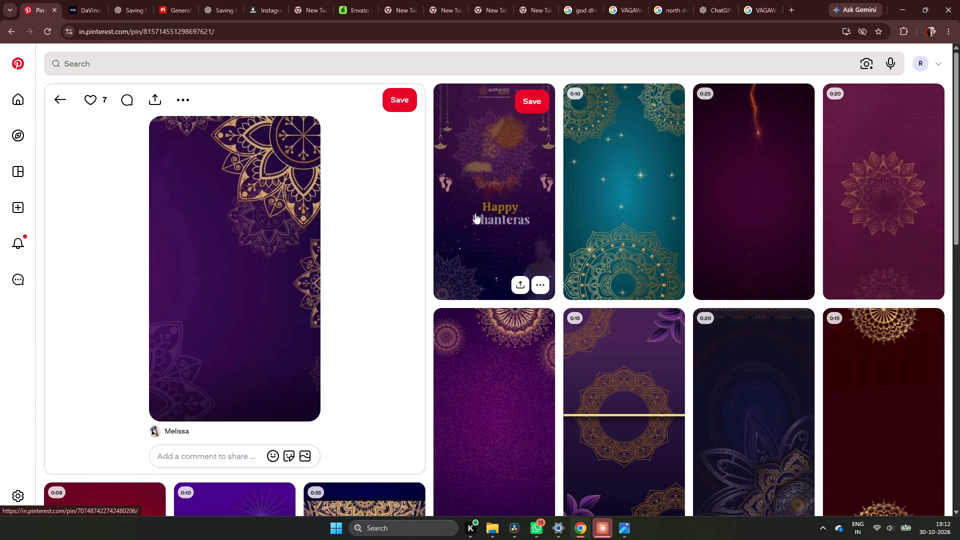
pyautogui.scroll(-3, 502, 349)
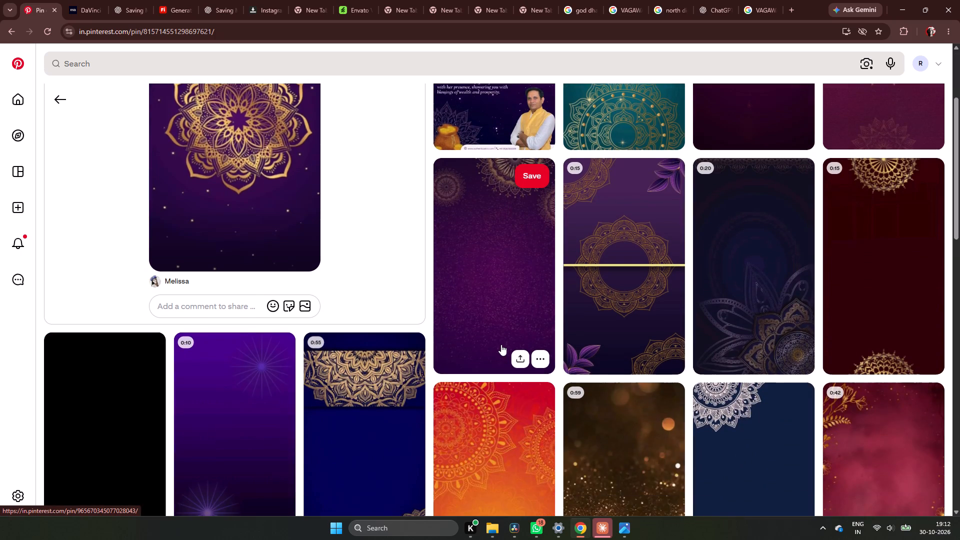
pyautogui.scroll(3, 501, 327)
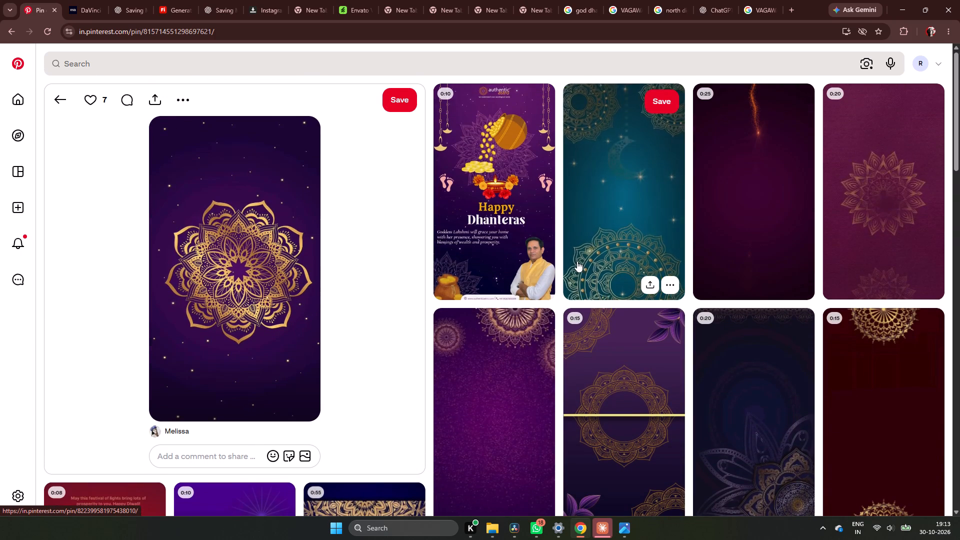
# Open the teal video pin with gold mandalas and sparkling stars and look through its related pins.
pyautogui.click(577, 261)
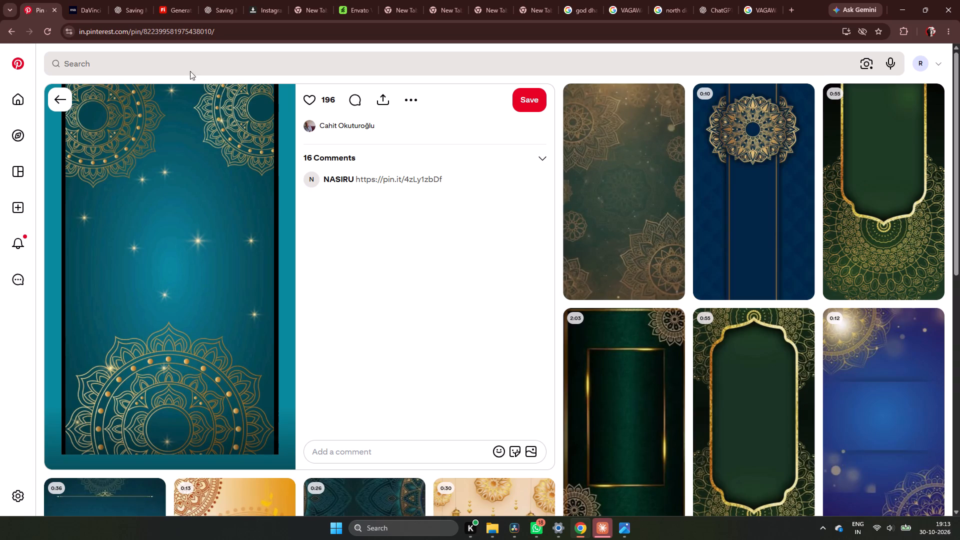
pyautogui.scroll(-4, 667, 314)
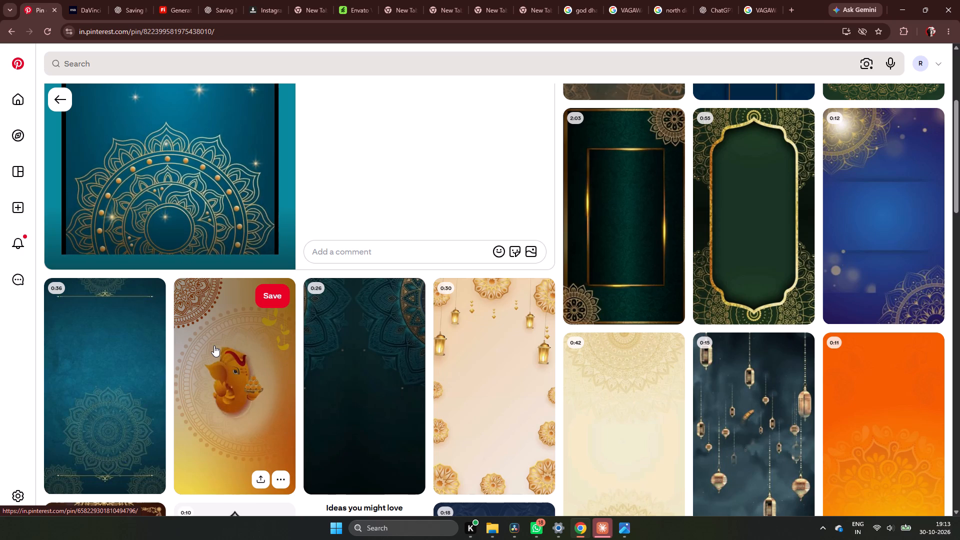
pyautogui.scroll(-3, 362, 349)
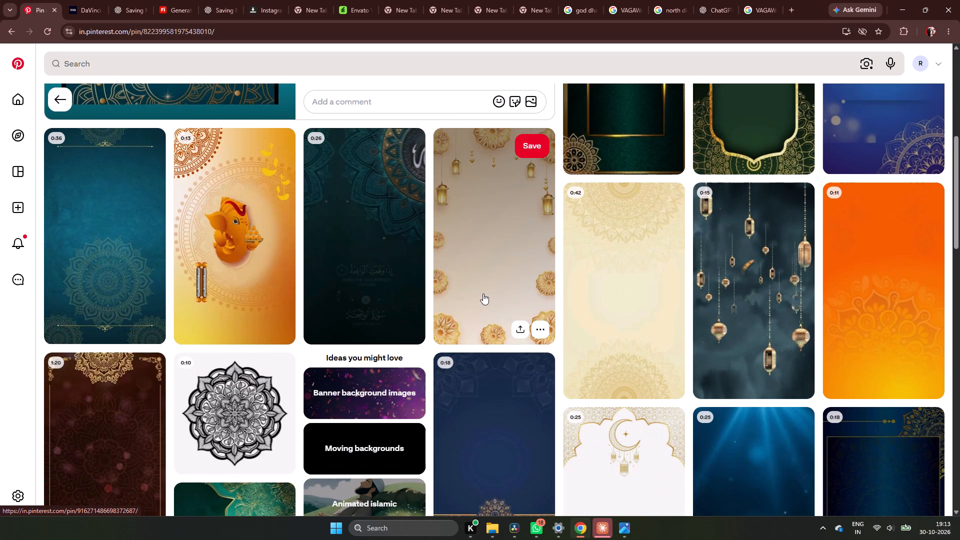
pyautogui.scroll(-2, 457, 291)
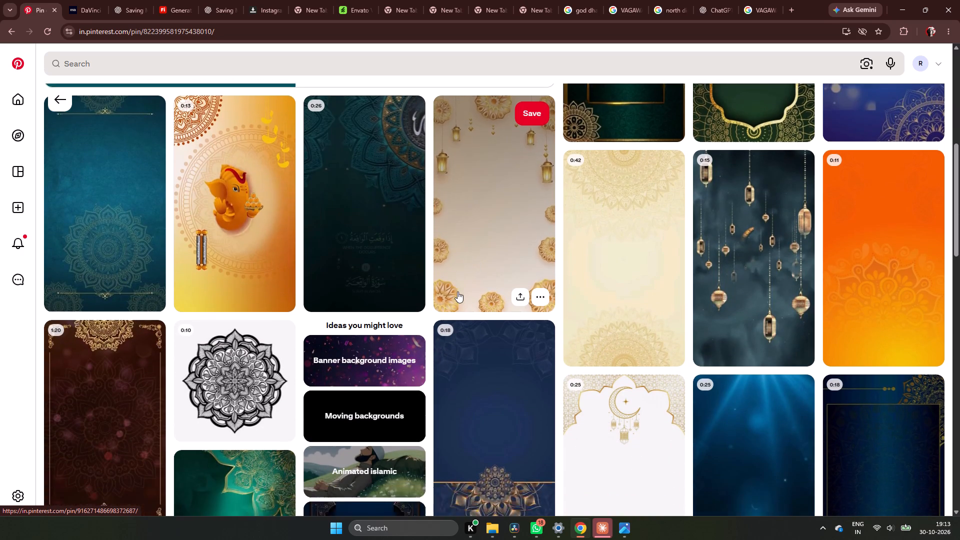
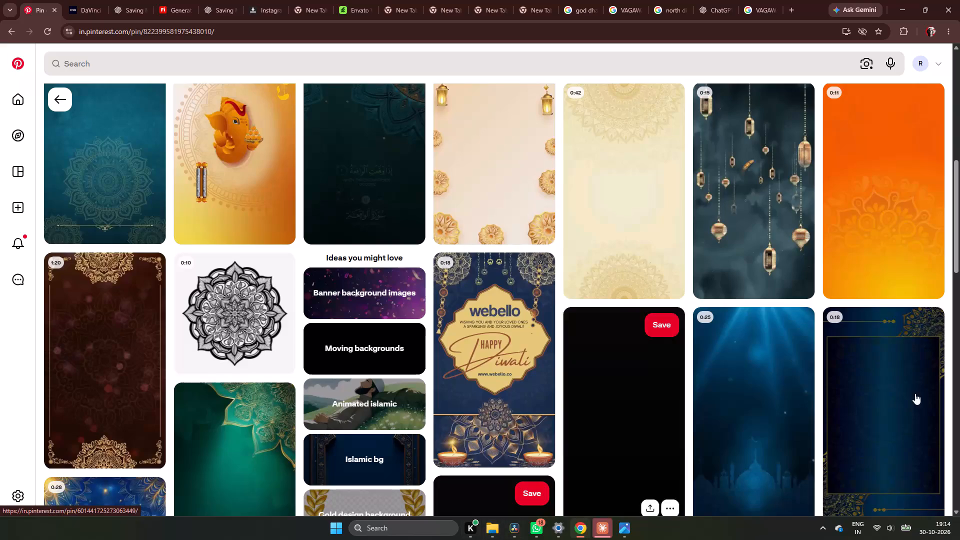
# Look through the related pins of the teal, purple and cream mandala pins while returning to the mandala search results.
pyautogui.scroll(-6, 824, 394)
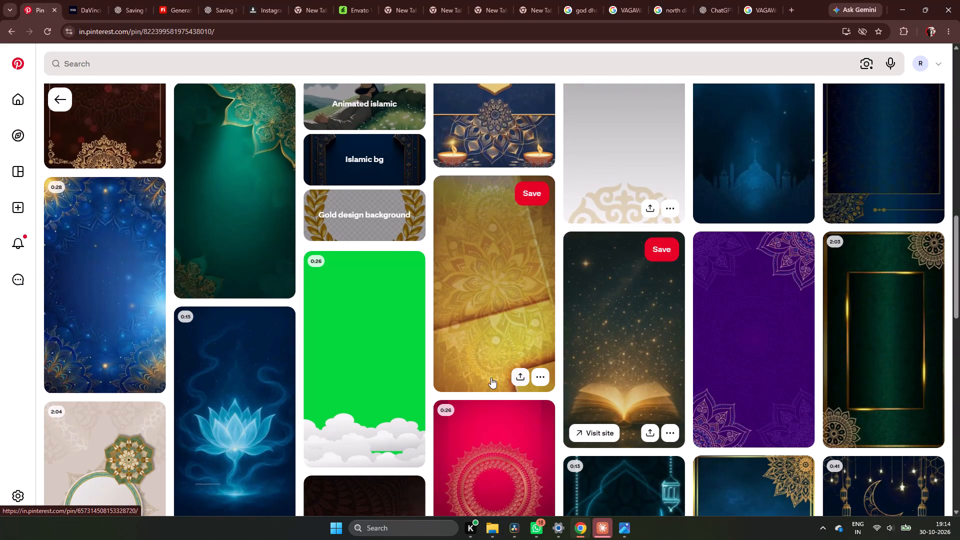
pyautogui.scroll(-7, 487, 378)
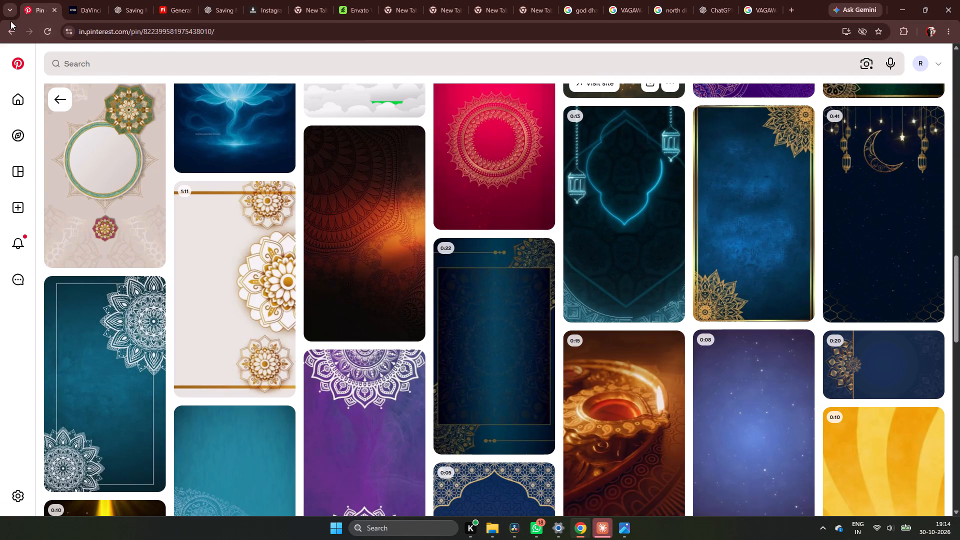
pyautogui.click(6, 30)
pyautogui.scroll(-5, 266, 193)
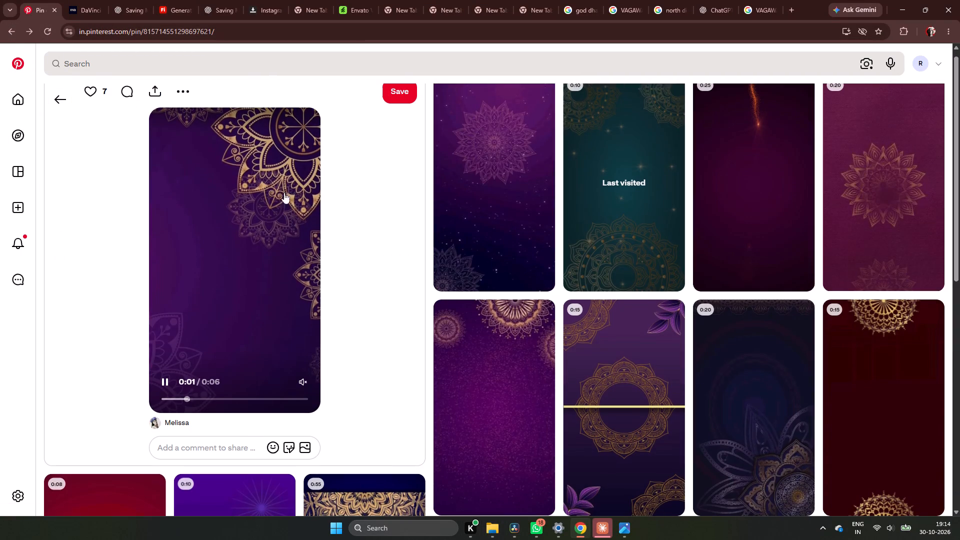
pyautogui.scroll(-6, 756, 202)
pyautogui.click(9, 29)
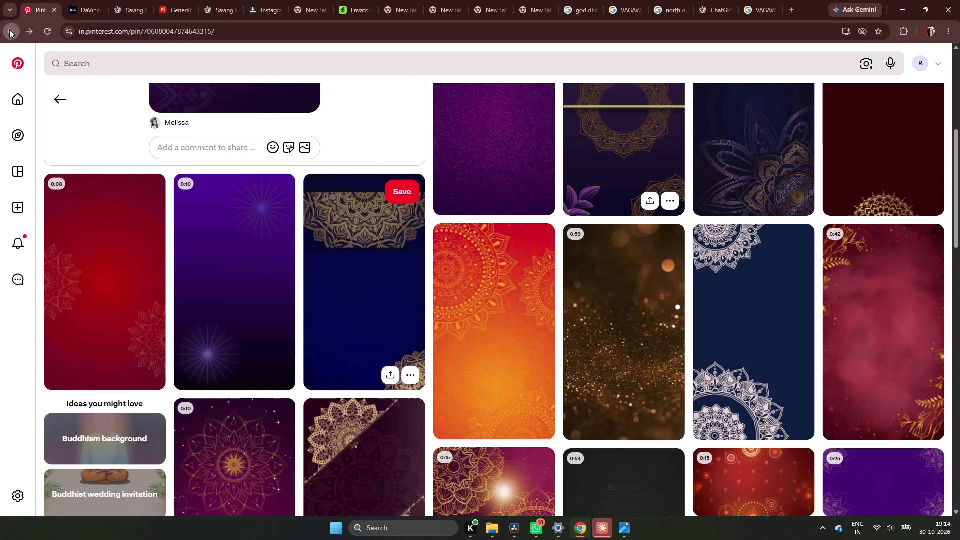
pyautogui.scroll(-5, 283, 246)
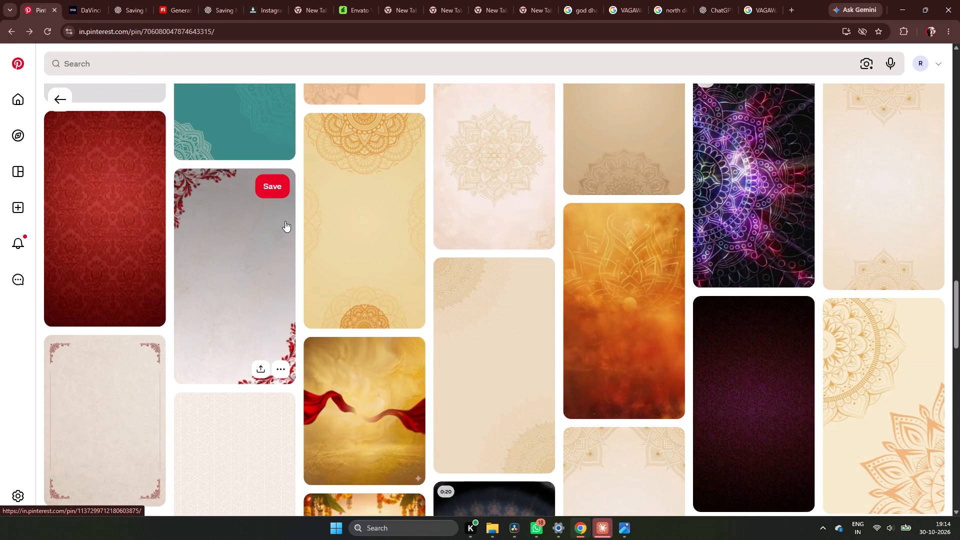
pyautogui.scroll(-12, 285, 221)
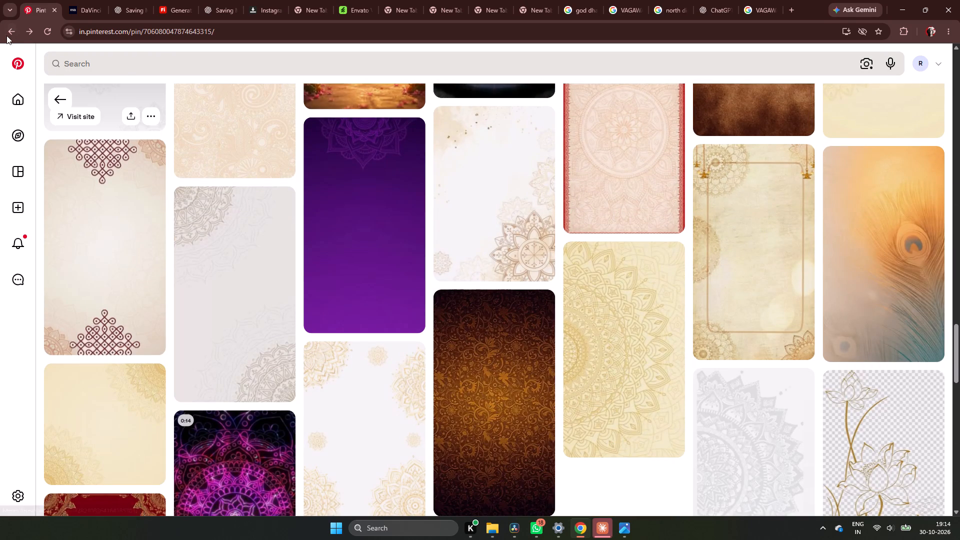
pyautogui.click(5, 35)
# Browse further through the mandala background video results for a background that suits the Dhanteras edit.
pyautogui.scroll(-1, 363, 199)
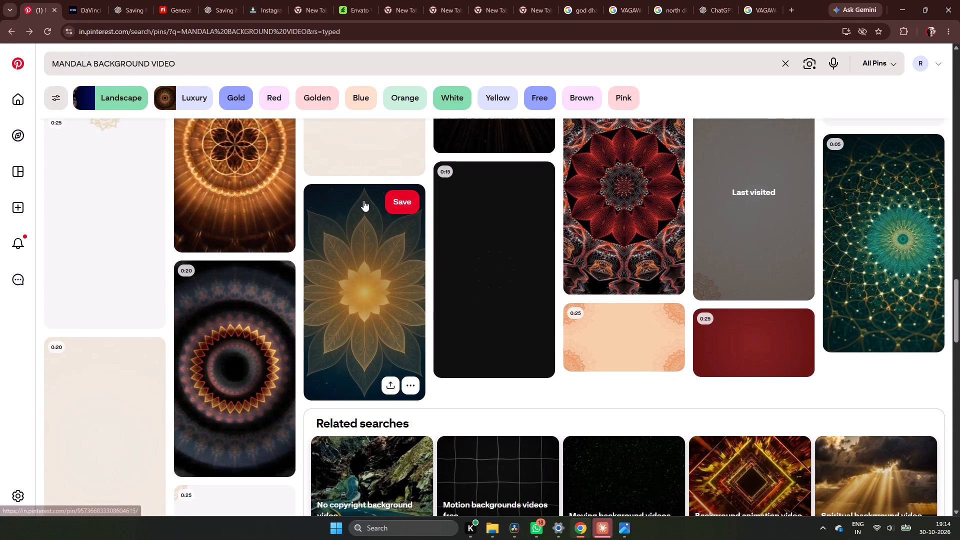
pyautogui.scroll(-6, 363, 200)
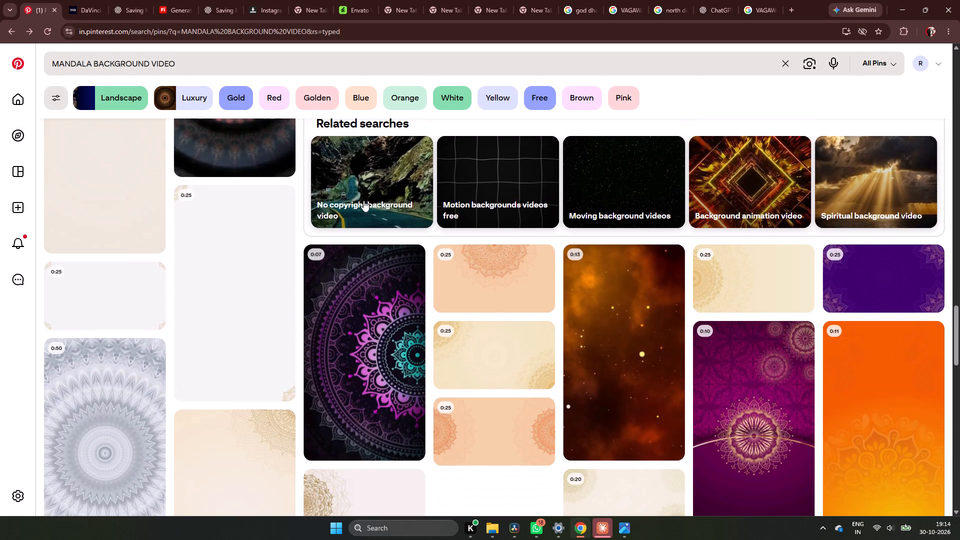
pyautogui.scroll(-14, 363, 200)
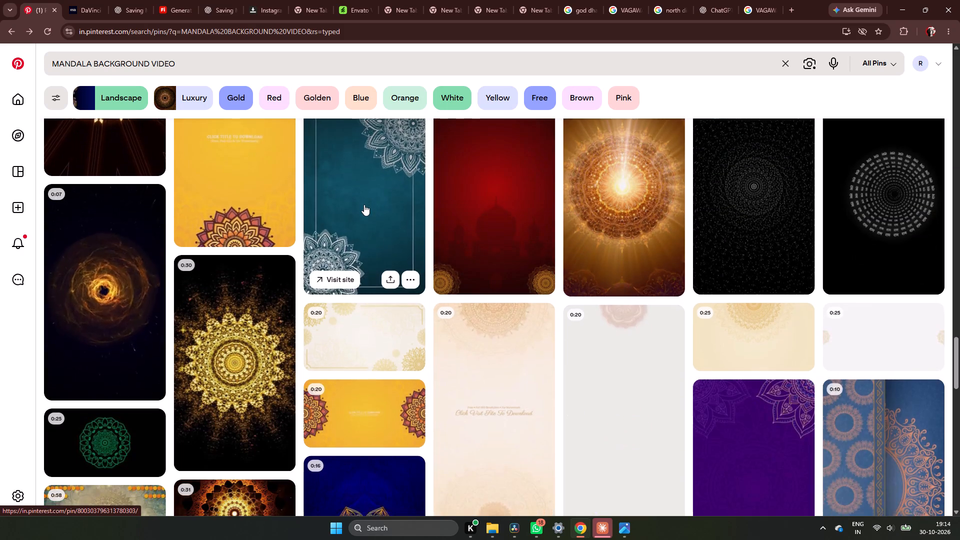
pyautogui.scroll(-9, 364, 204)
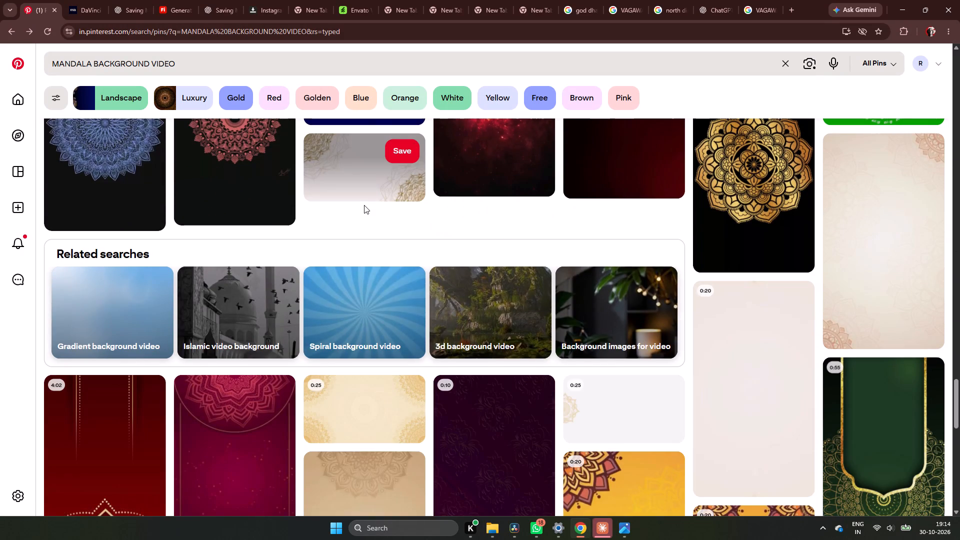
pyautogui.scroll(-9, 364, 205)
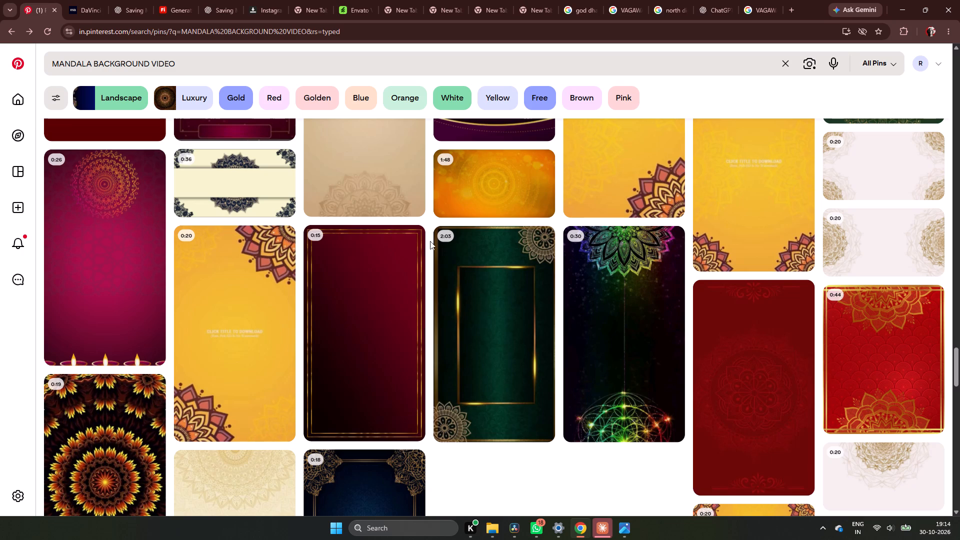
pyautogui.scroll(-8, 493, 269)
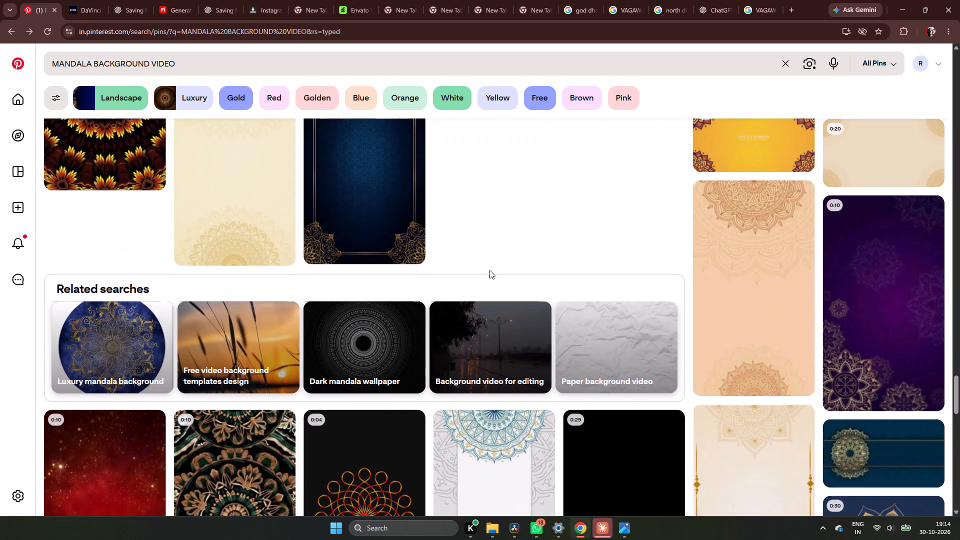
pyautogui.scroll(-5, 425, 254)
pyautogui.scroll(-6, 214, 185)
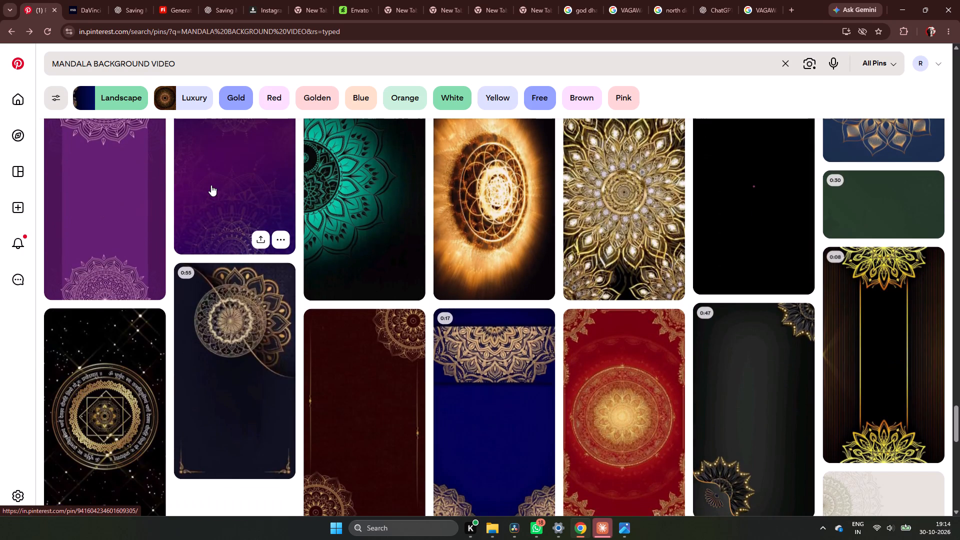
pyautogui.scroll(-7, 146, 219)
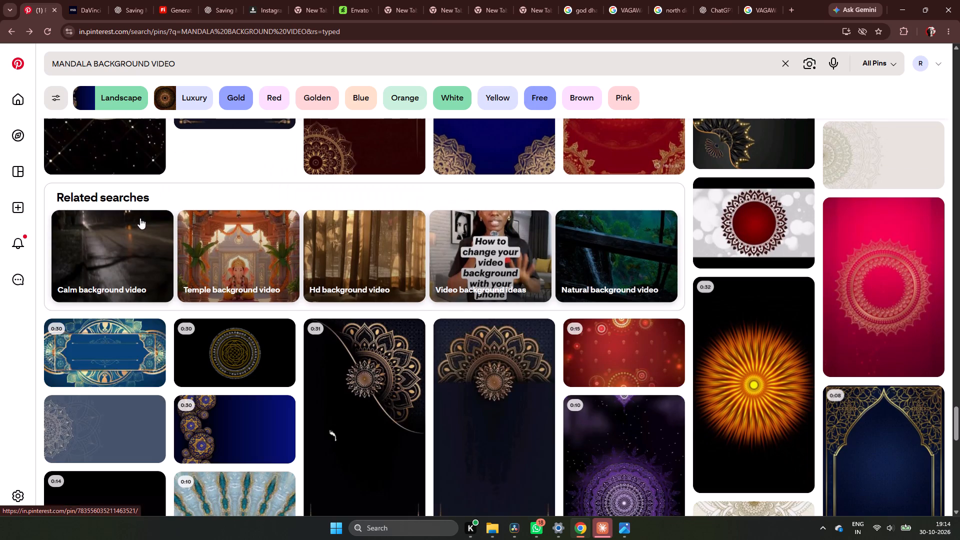
pyautogui.scroll(-7, 133, 223)
pyautogui.scroll(-6, 141, 263)
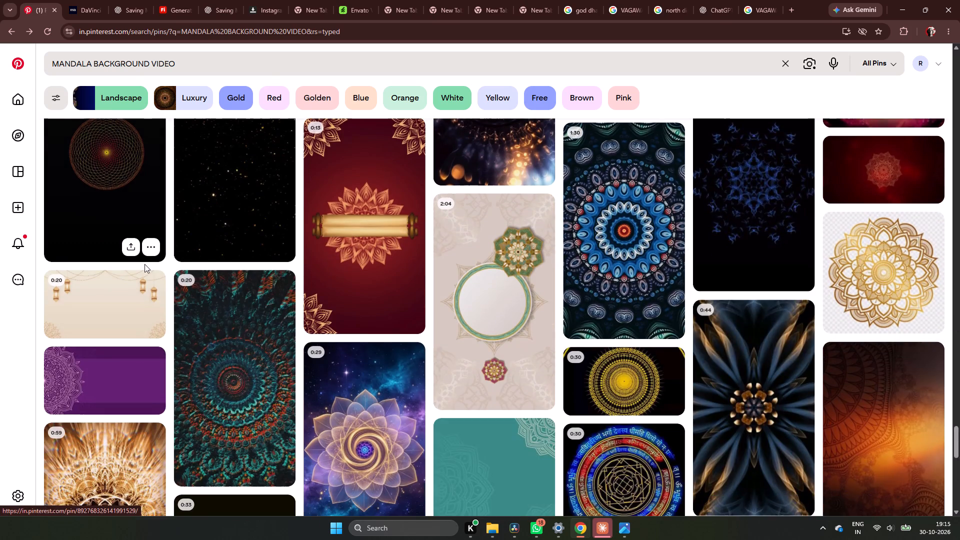
pyautogui.scroll(-14, 144, 264)
pyautogui.scroll(-7, 157, 256)
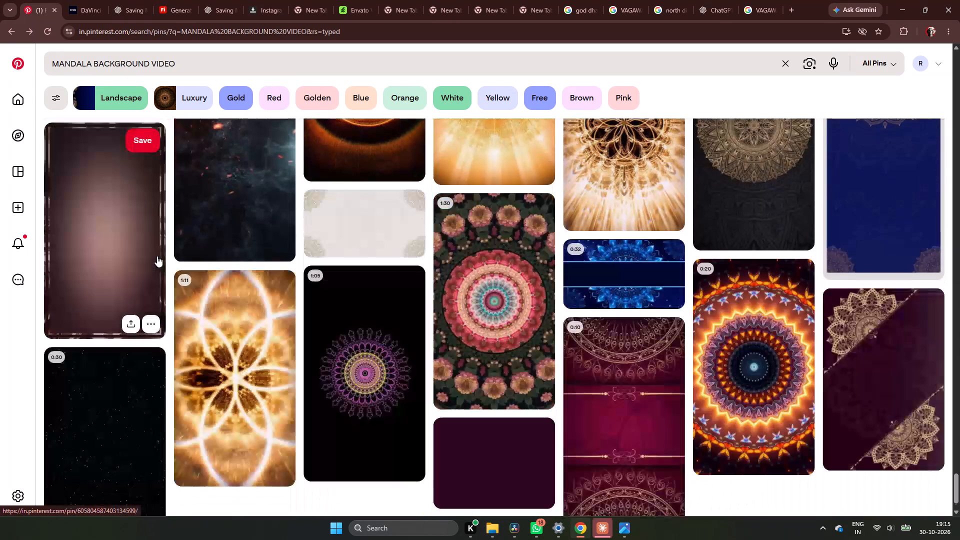
pyautogui.scroll(-5, 149, 263)
pyautogui.scroll(-4, 238, 255)
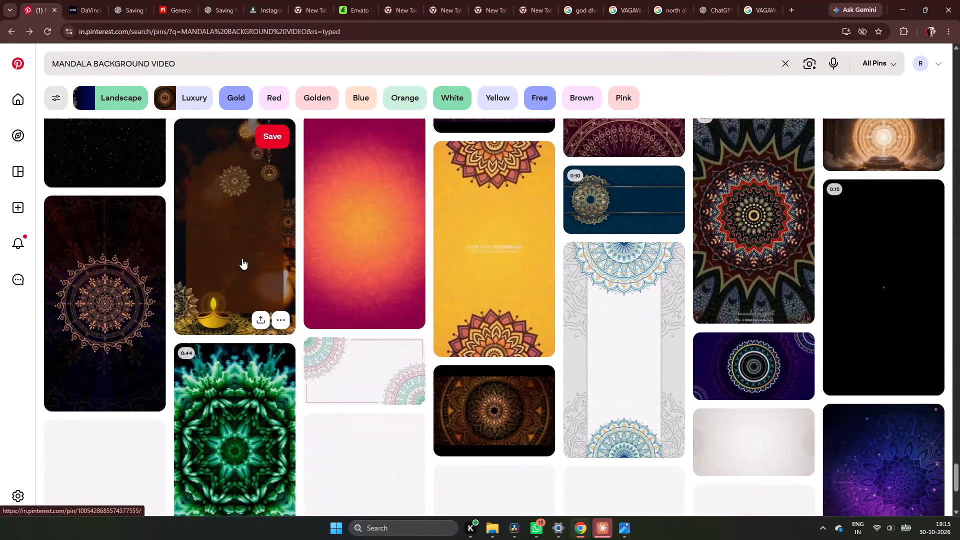
pyautogui.scroll(-6, 600, 371)
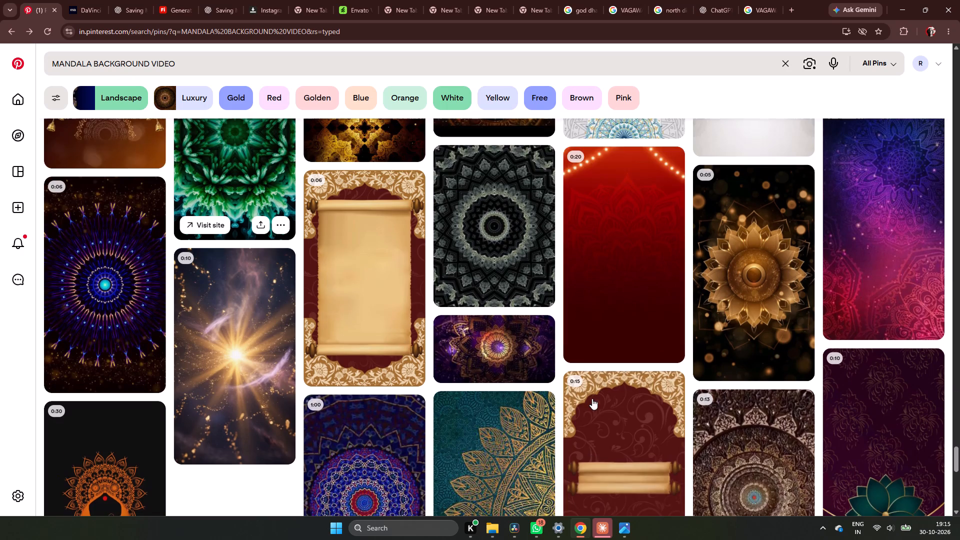
pyautogui.scroll(-4, 340, 328)
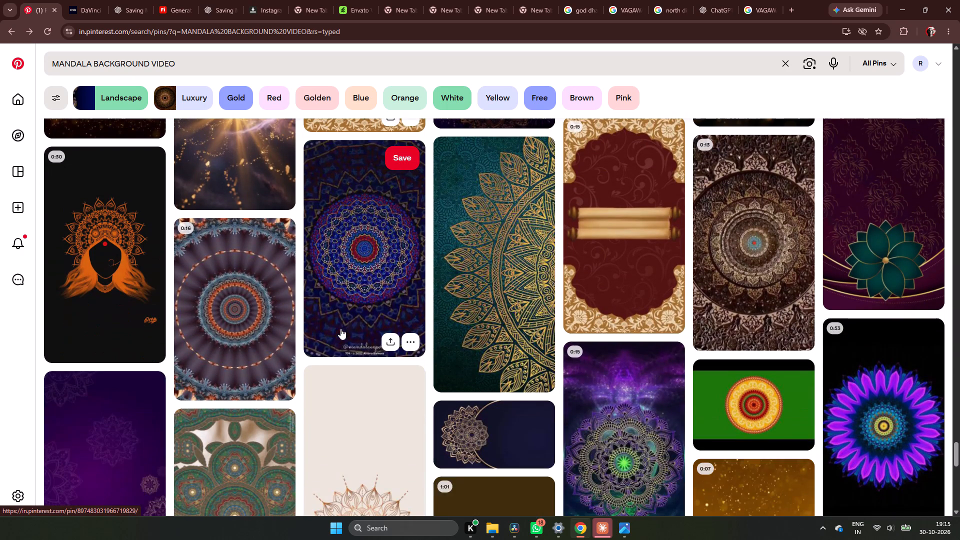
pyautogui.scroll(-7, 314, 328)
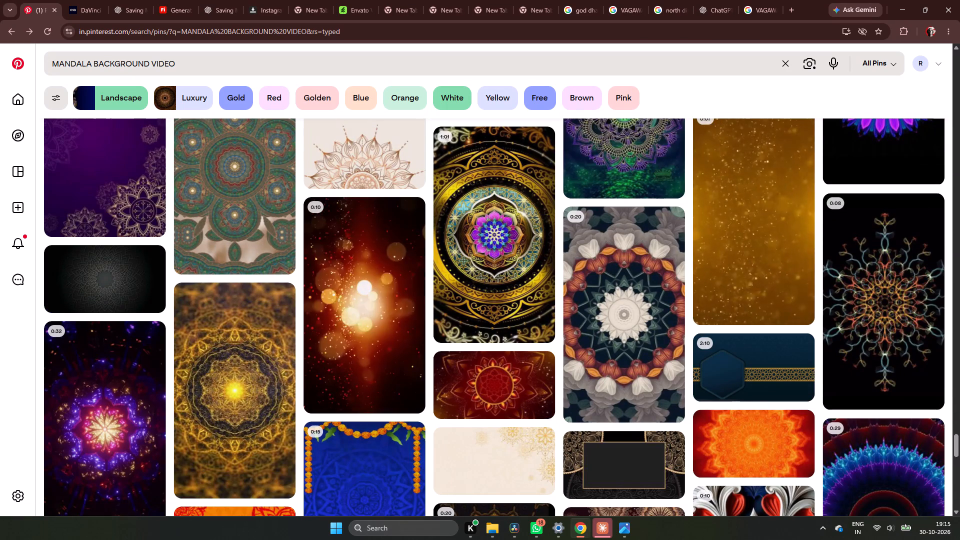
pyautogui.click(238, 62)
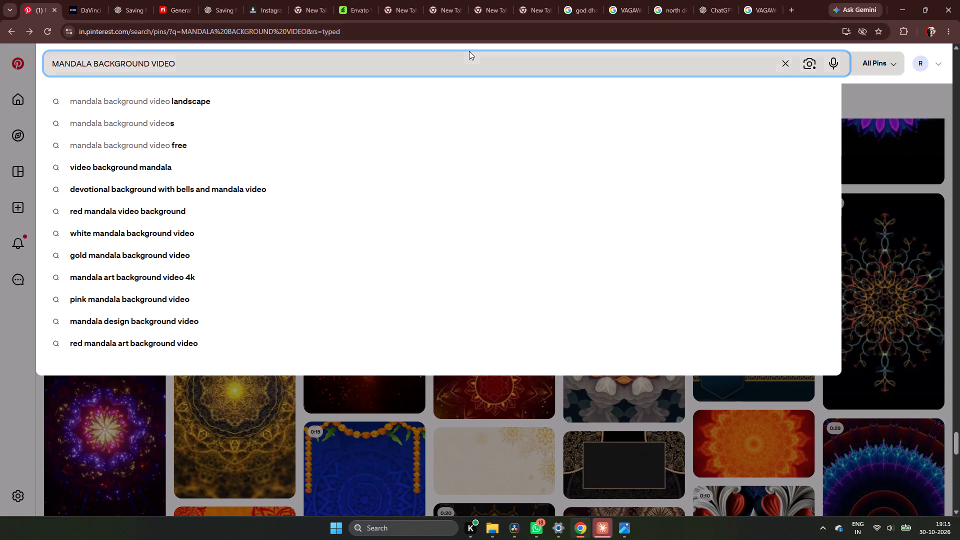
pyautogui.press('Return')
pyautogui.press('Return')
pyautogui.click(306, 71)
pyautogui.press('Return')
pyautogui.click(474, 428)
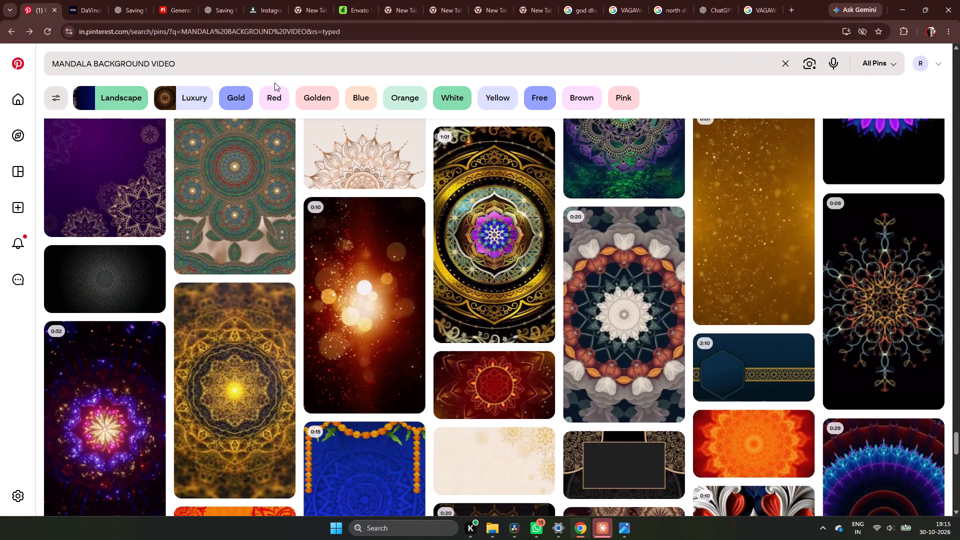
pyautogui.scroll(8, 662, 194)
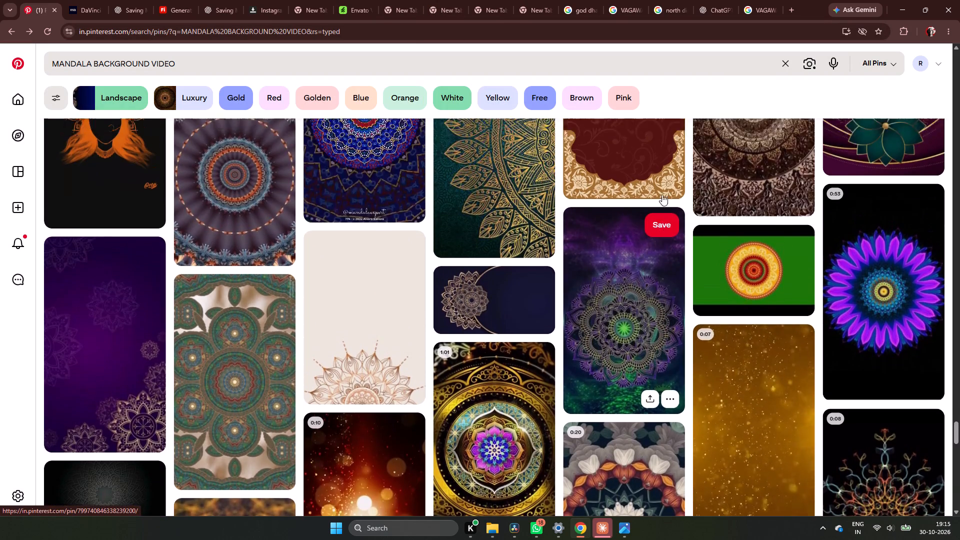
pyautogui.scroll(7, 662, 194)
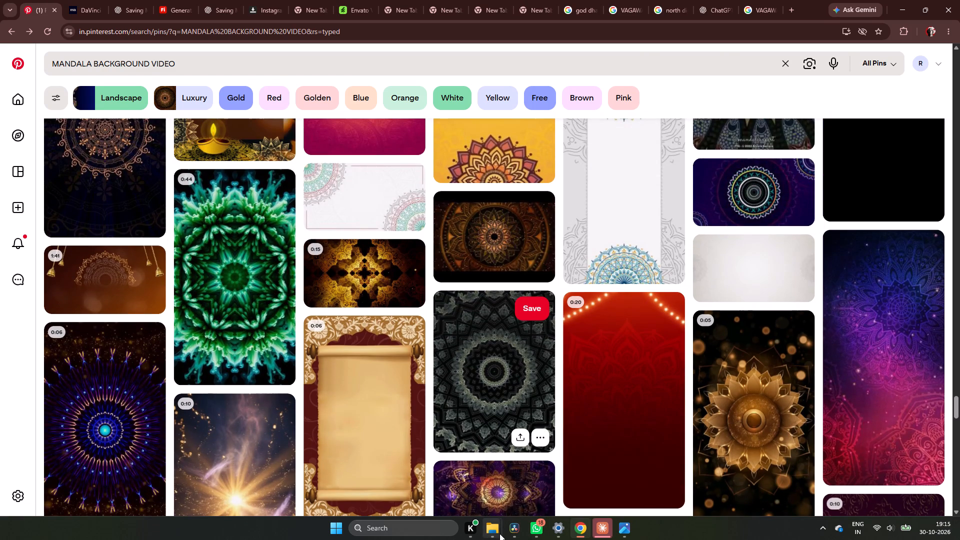
# Switch to DaVinci Resolve and play the Dhanteras timeline from its start through the opening shopping clips.
pyautogui.click(512, 532)
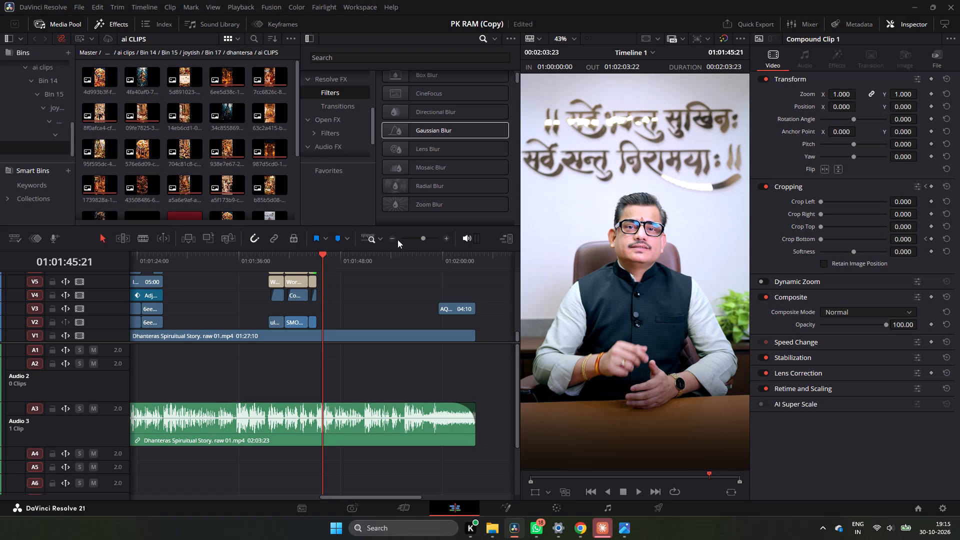
pyautogui.tripleClick(389, 236)
pyautogui.moveTo(238, 253); pyautogui.dragTo(136, 267)
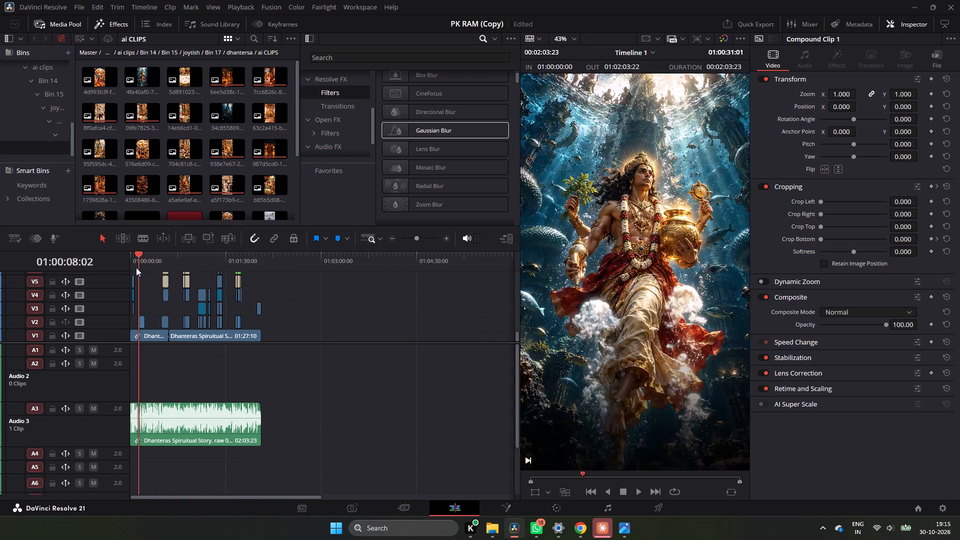
pyautogui.moveTo(136, 267); pyautogui.dragTo(125, 269)
pyautogui.press('space')
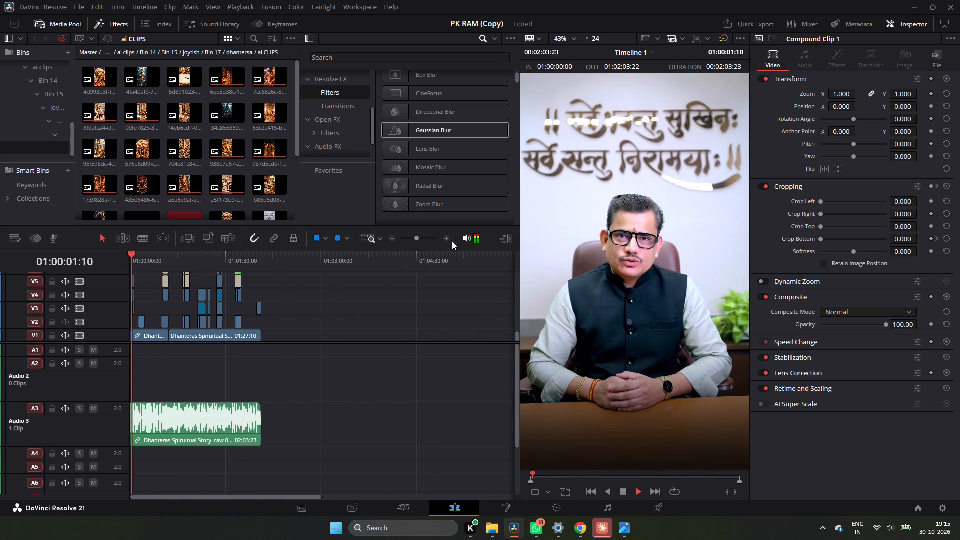
pyautogui.doubleClick(446, 239)
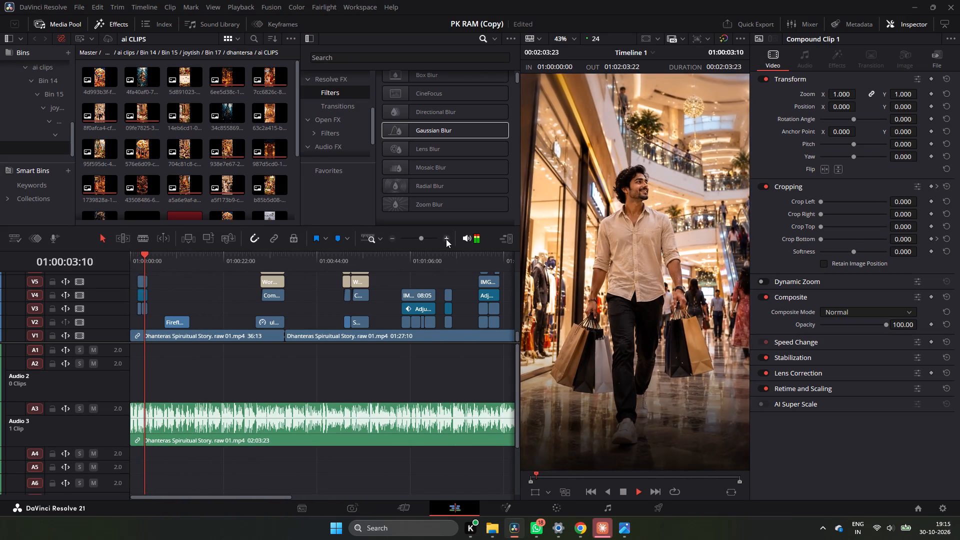
pyautogui.press('space')
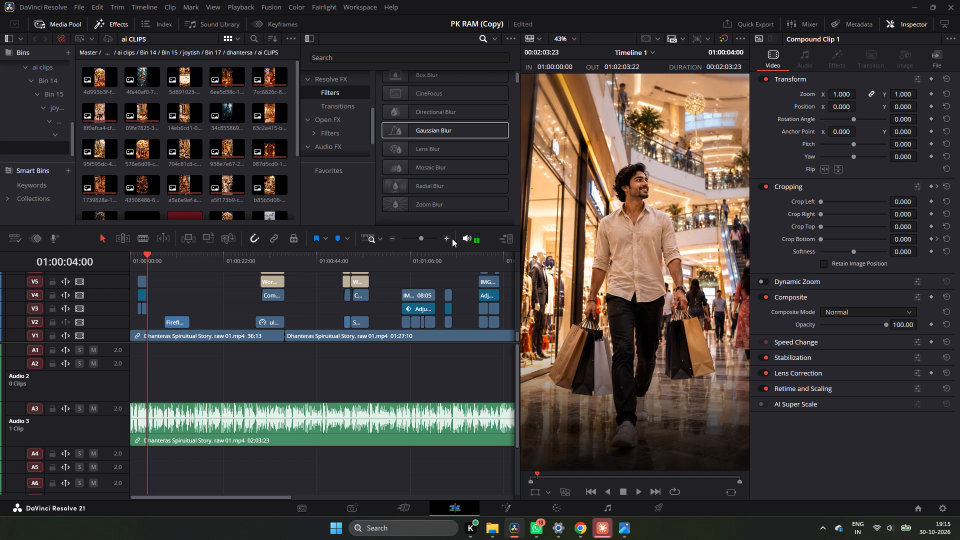
# Play the timeline's opening again from about 01:00:01:19 into the Firefly.mp4 clip on V2.
pyautogui.click(450, 237)
pyautogui.doubleClick(446, 237)
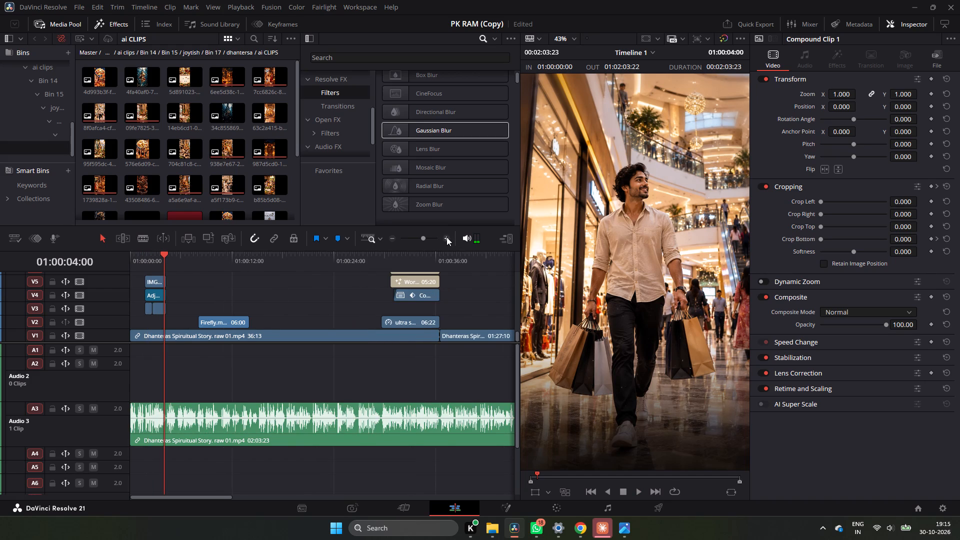
pyautogui.click(167, 259)
pyautogui.click(155, 260)
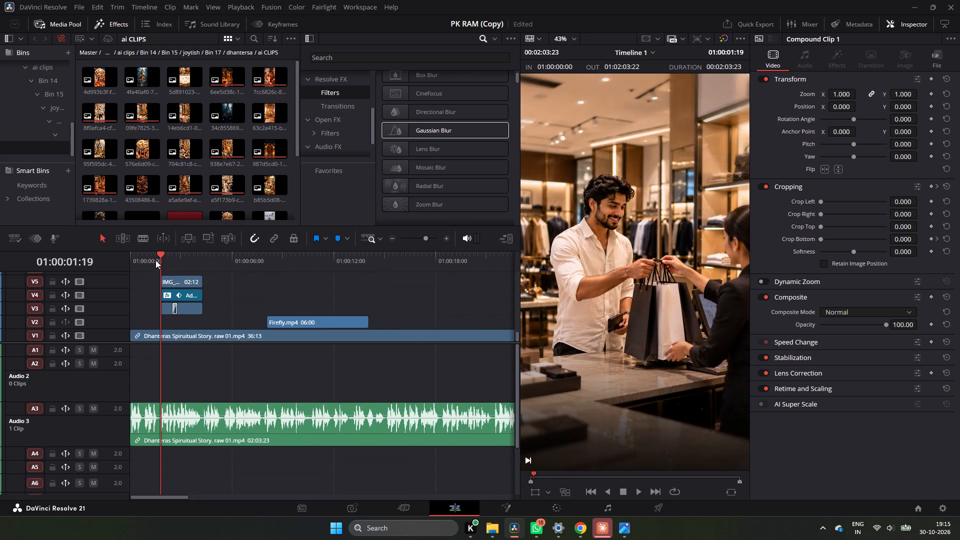
pyautogui.press('space')
pyautogui.press('space')
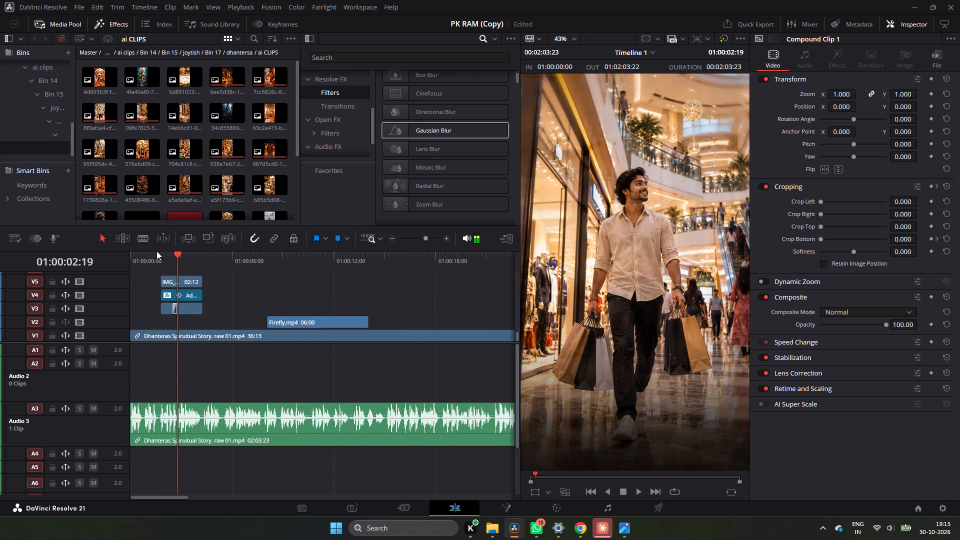
pyautogui.click(156, 256)
pyautogui.press('space')
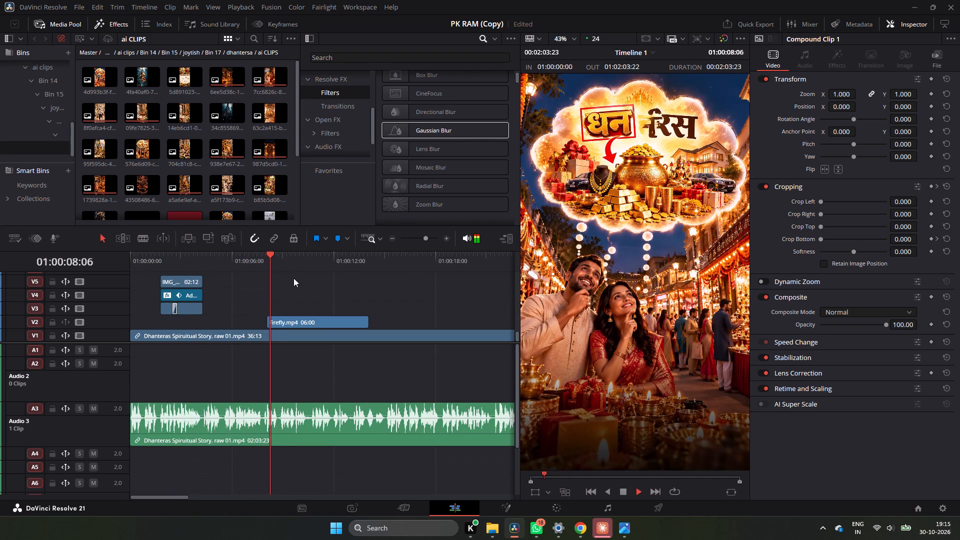
pyautogui.press('space')
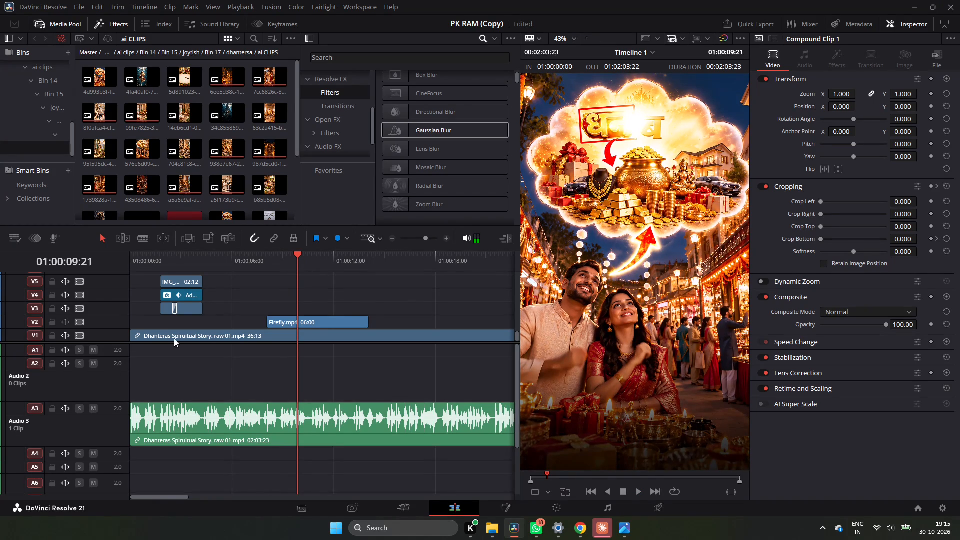
# Delete the Firefly.mp4 clip from track V2.
pyautogui.click(325, 335)
pyautogui.click(326, 323)
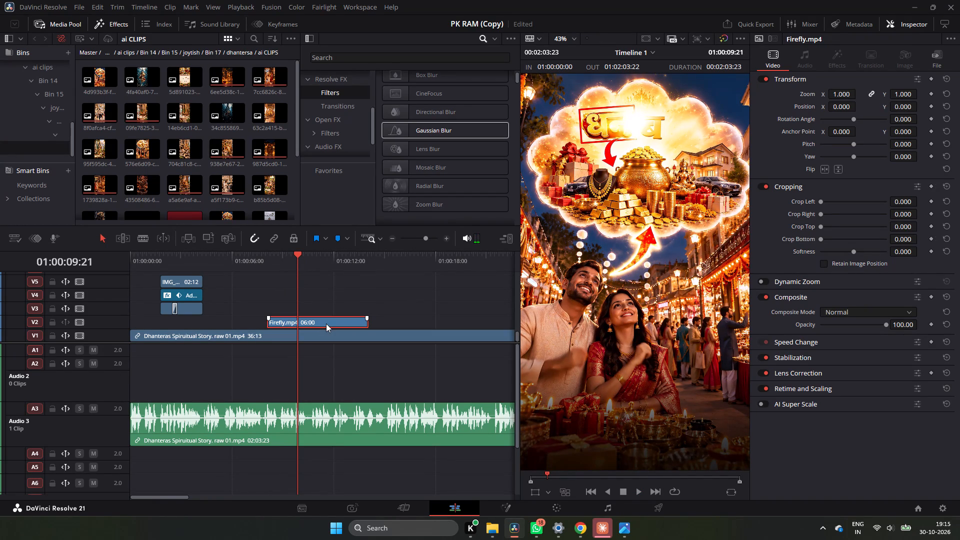
pyautogui.press('BackSpace')
# Play on through the speaker's footage and place the November 2026 calendar image on V2 at 01:00:21:12.
pyautogui.click(219, 263)
pyautogui.press('space')
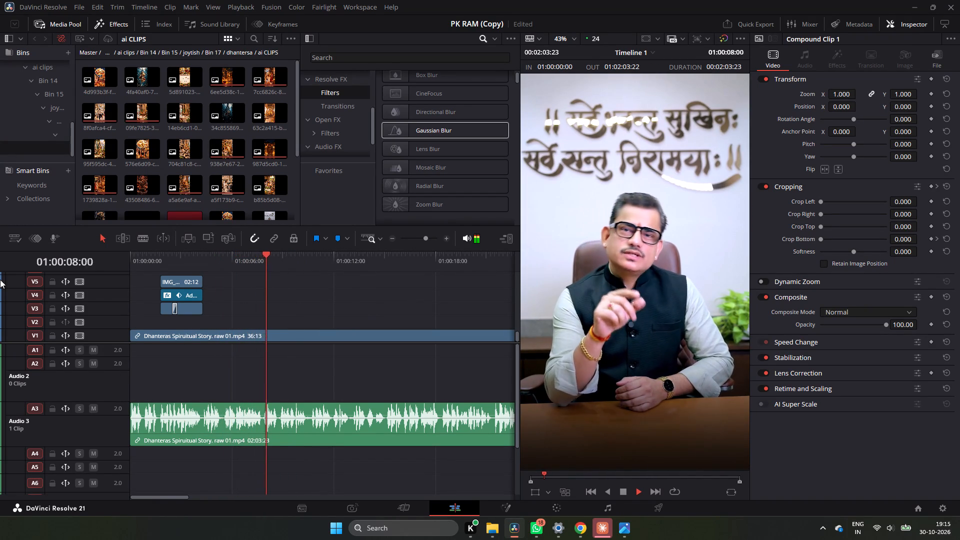
pyautogui.click(391, 235)
pyautogui.click(389, 239)
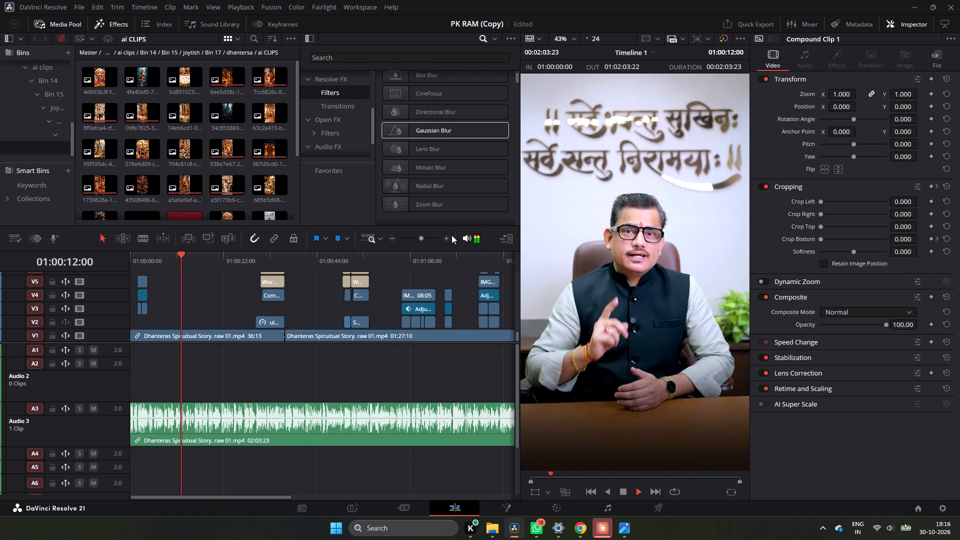
pyautogui.click(449, 237)
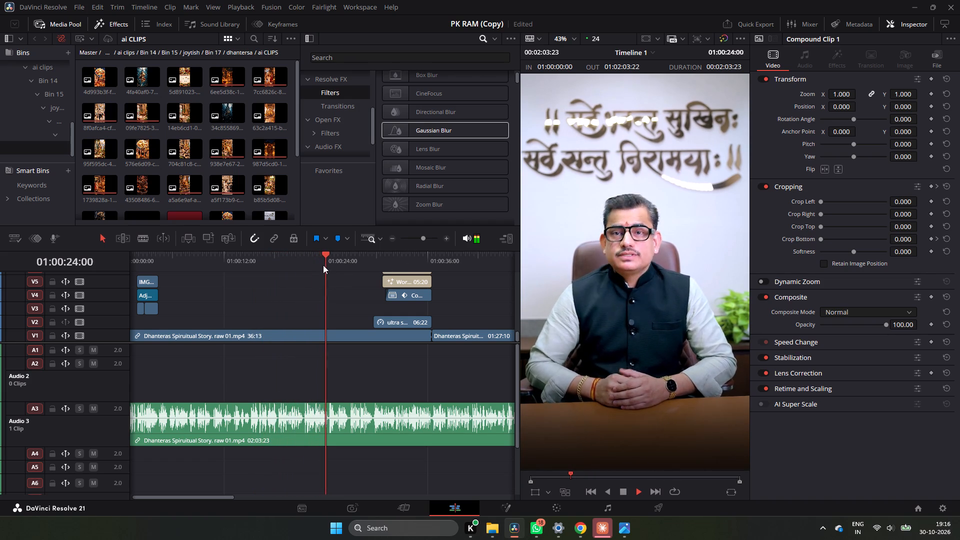
pyautogui.press('space')
pyautogui.moveTo(325, 264); pyautogui.dragTo(303, 268)
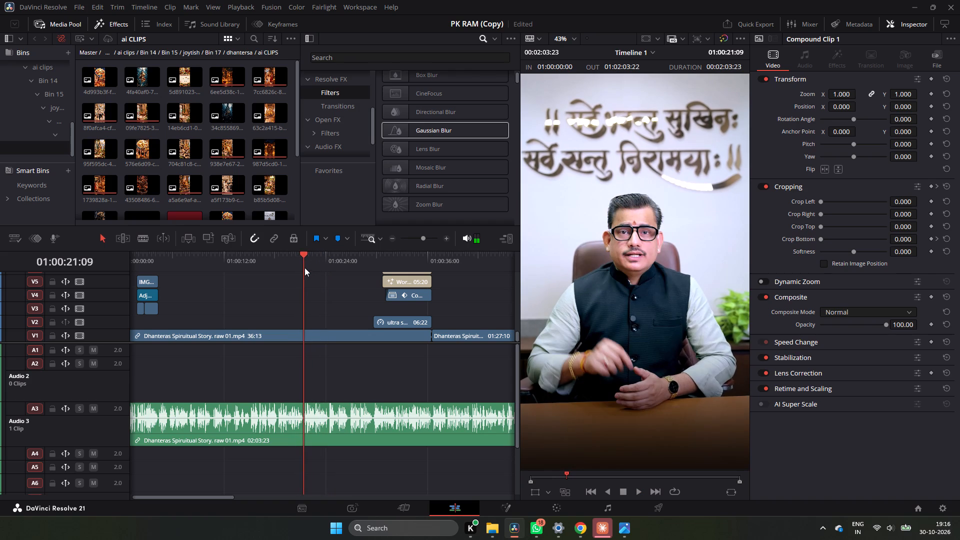
pyautogui.press('space')
pyautogui.press('space')
pyautogui.doubleClick(442, 239)
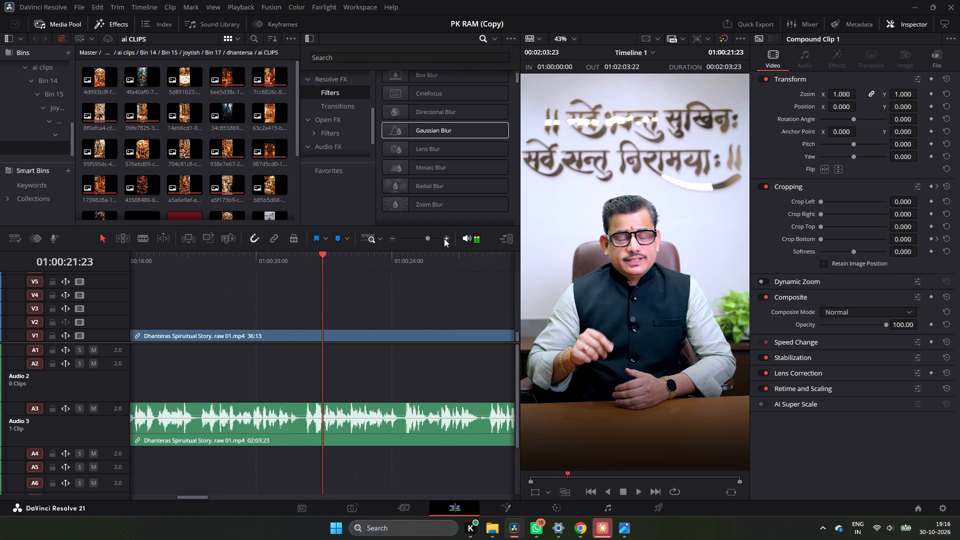
pyautogui.moveTo(325, 263); pyautogui.dragTo(306, 269)
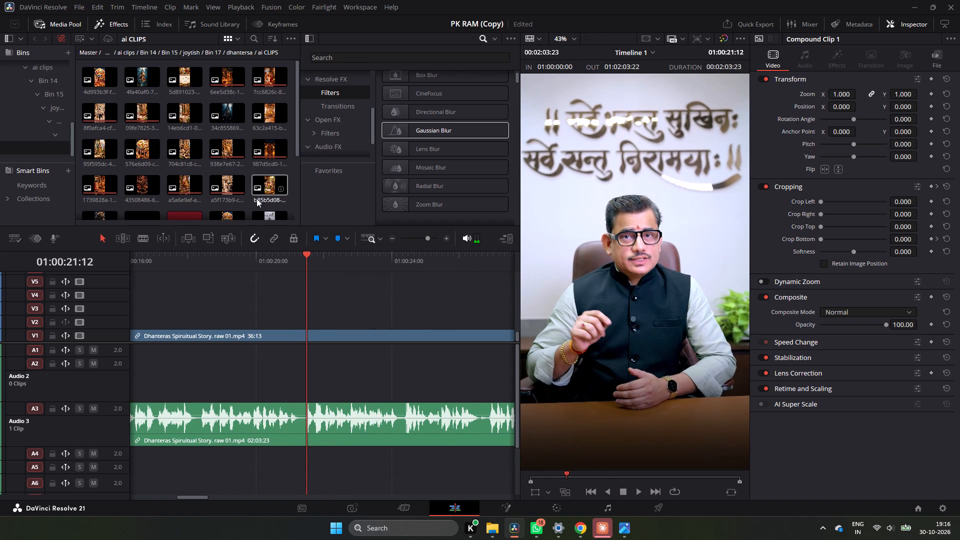
pyautogui.scroll(-10, 254, 197)
pyautogui.scroll(4, 226, 165)
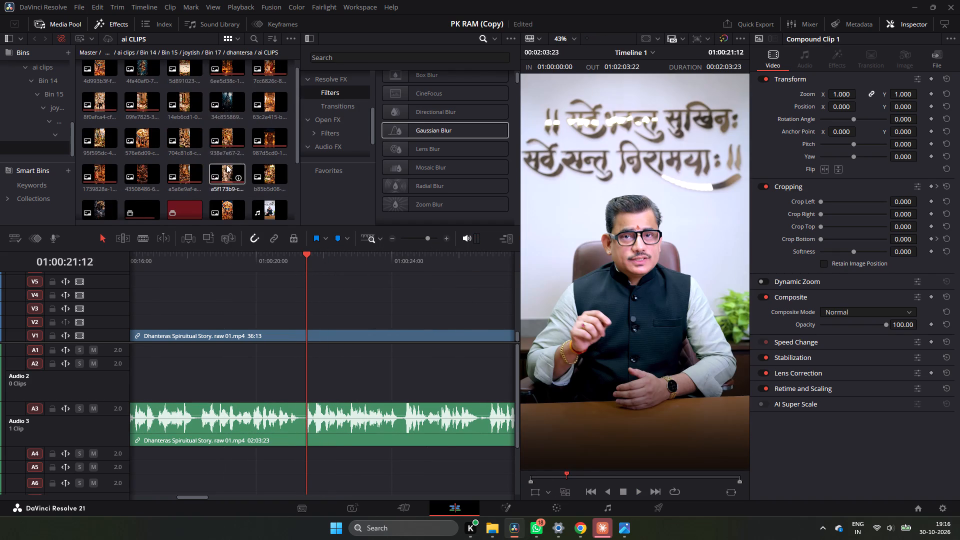
pyautogui.scroll(3, 209, 37)
pyautogui.moveTo(180, 64); pyautogui.dragTo(282, 220)
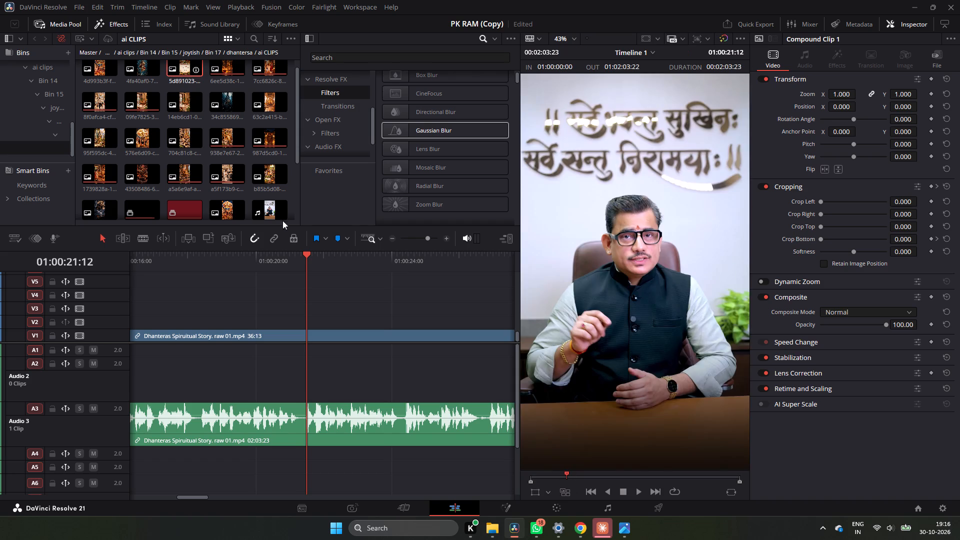
pyautogui.moveTo(282, 220); pyautogui.dragTo(305, 321)
# Check the speech after the calendar image and extend the image's end on V2 to 01:00:26:20.
pyautogui.press('space')
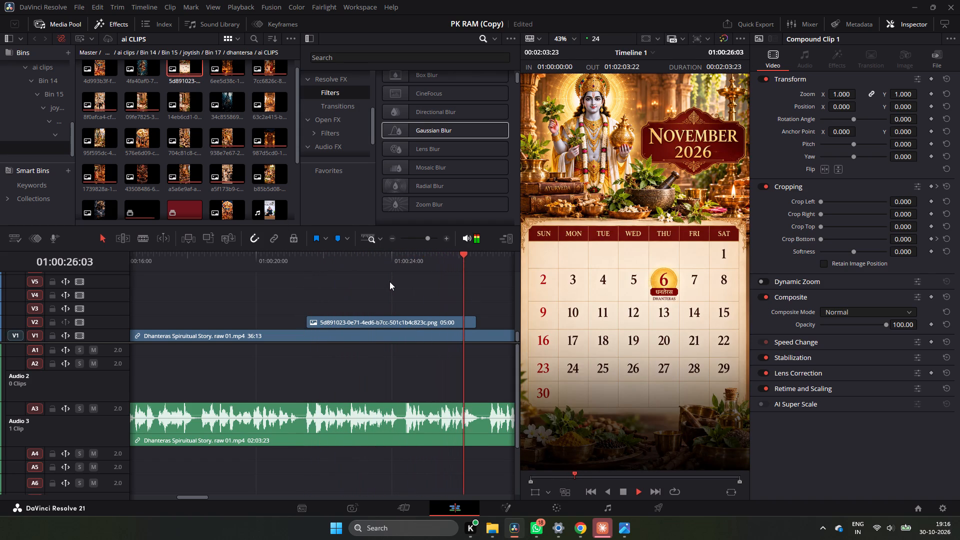
pyautogui.press('space')
pyautogui.moveTo(478, 255); pyautogui.dragTo(478, 256)
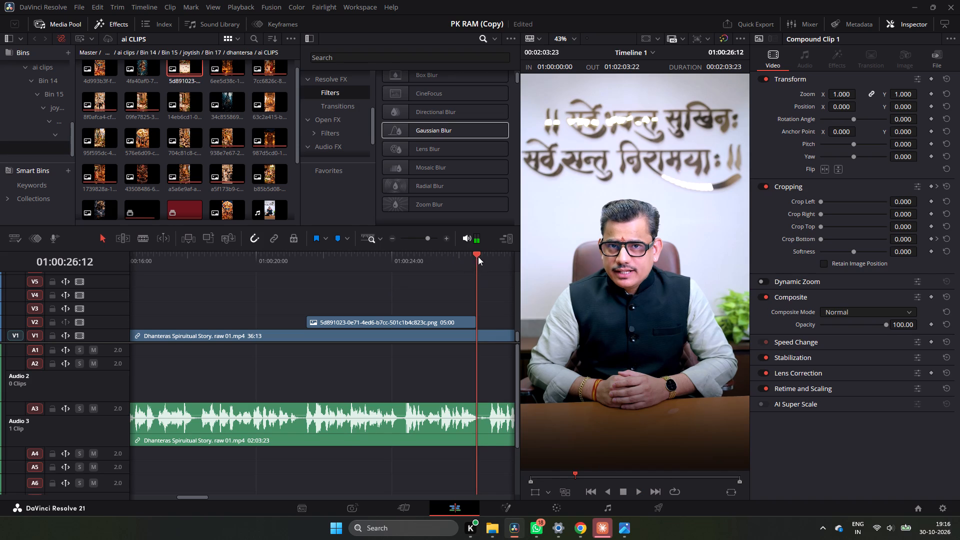
pyautogui.moveTo(478, 256); pyautogui.dragTo(481, 263)
pyautogui.press('space')
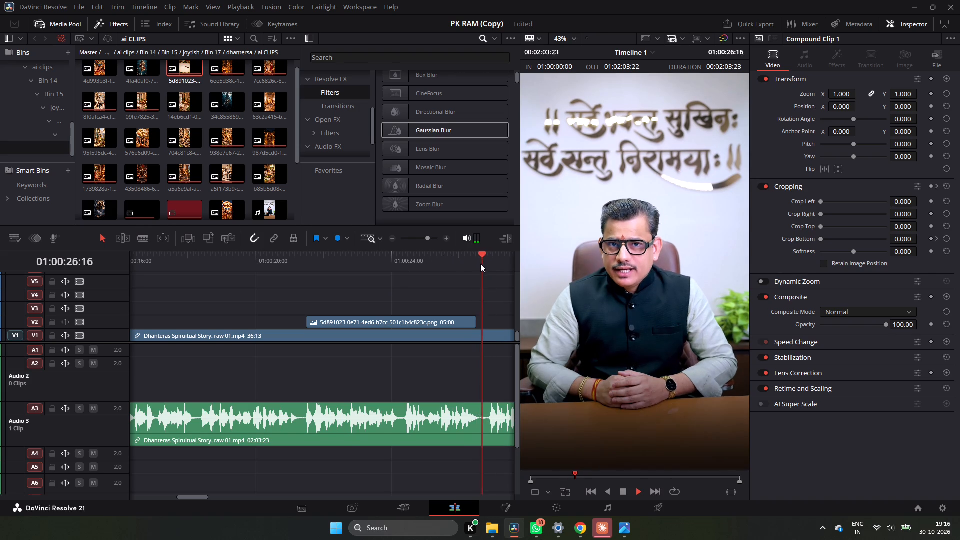
pyautogui.press('space')
pyautogui.moveTo(330, 255); pyautogui.dragTo(281, 260)
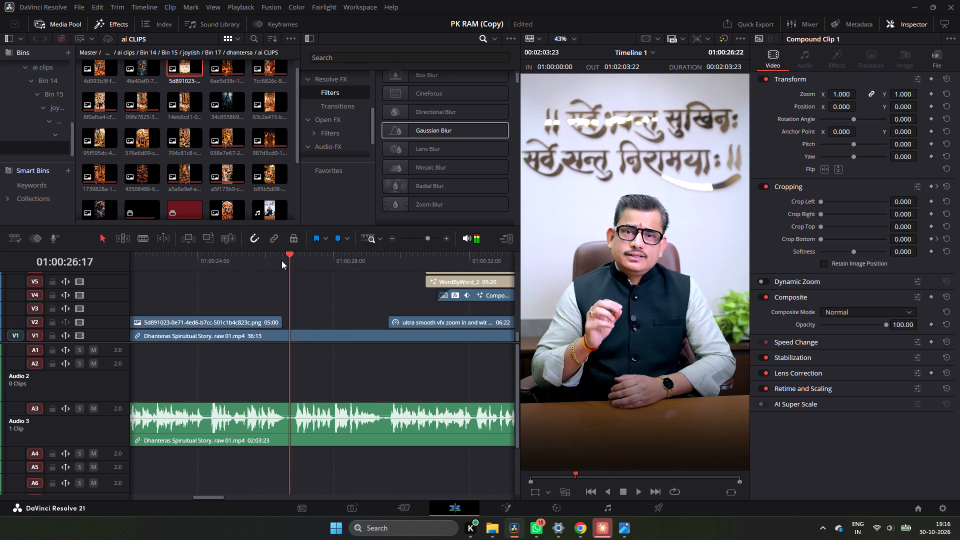
pyautogui.moveTo(281, 260); pyautogui.dragTo(284, 265)
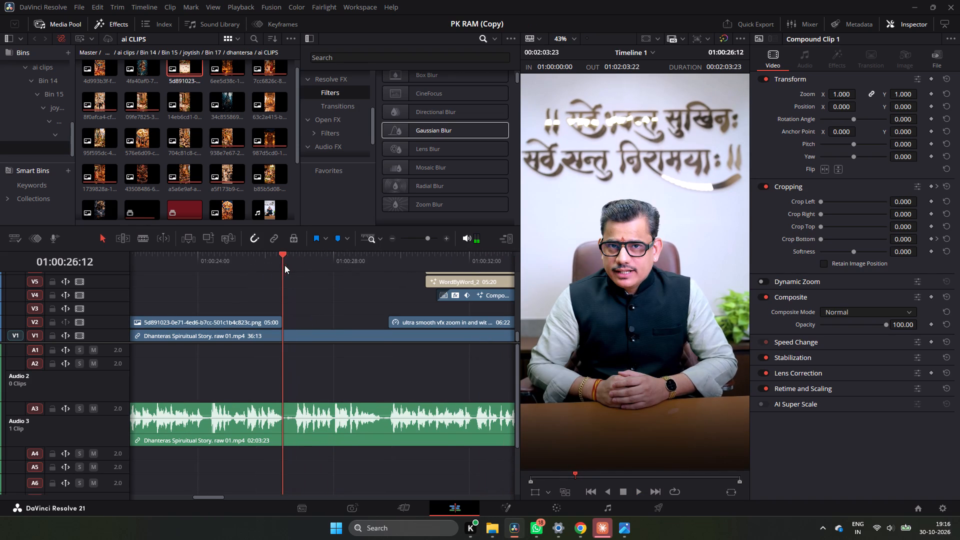
pyautogui.moveTo(284, 265); pyautogui.dragTo(287, 266)
pyautogui.click(446, 238)
pyautogui.moveTo(306, 265); pyautogui.dragTo(319, 269)
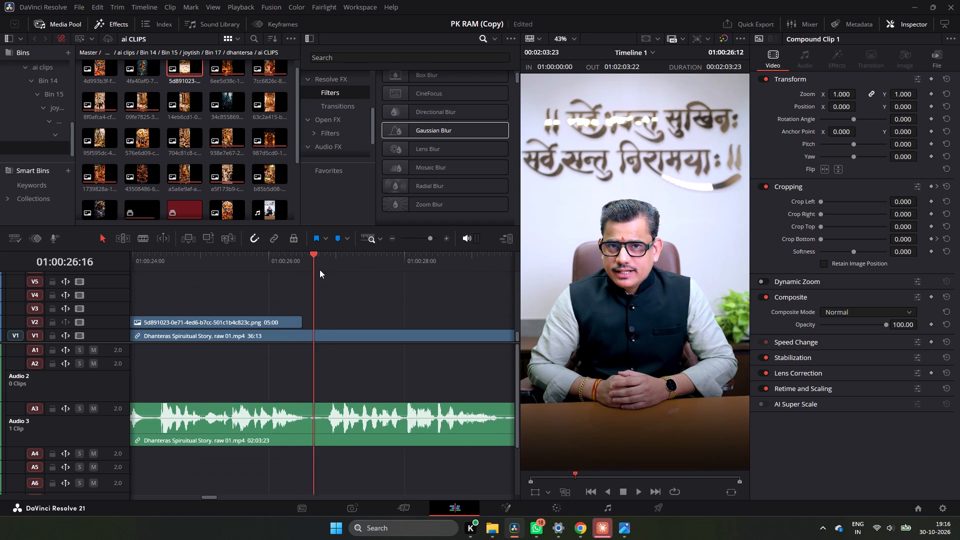
pyautogui.moveTo(319, 269); pyautogui.dragTo(325, 273)
pyautogui.moveTo(303, 321); pyautogui.dragTo(308, 322)
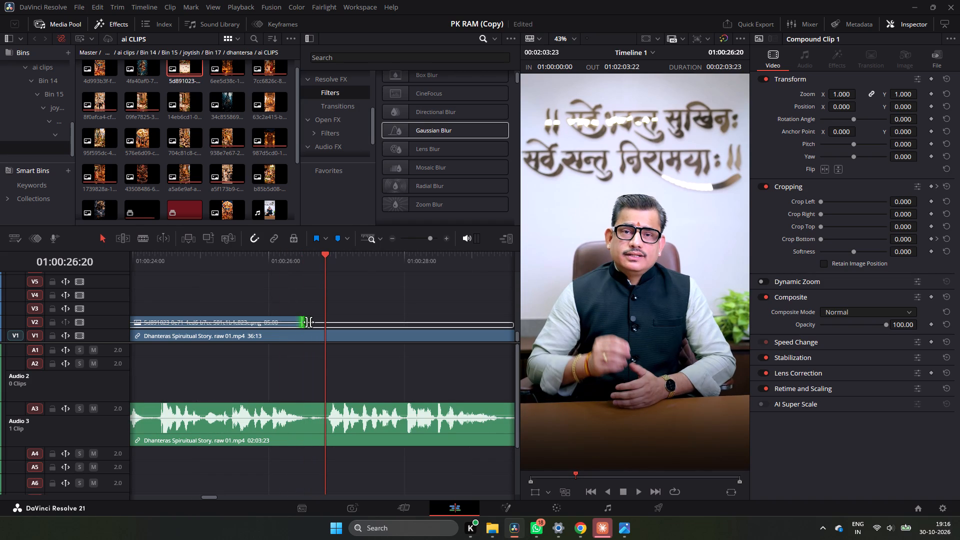
pyautogui.moveTo(308, 322); pyautogui.dragTo(326, 322)
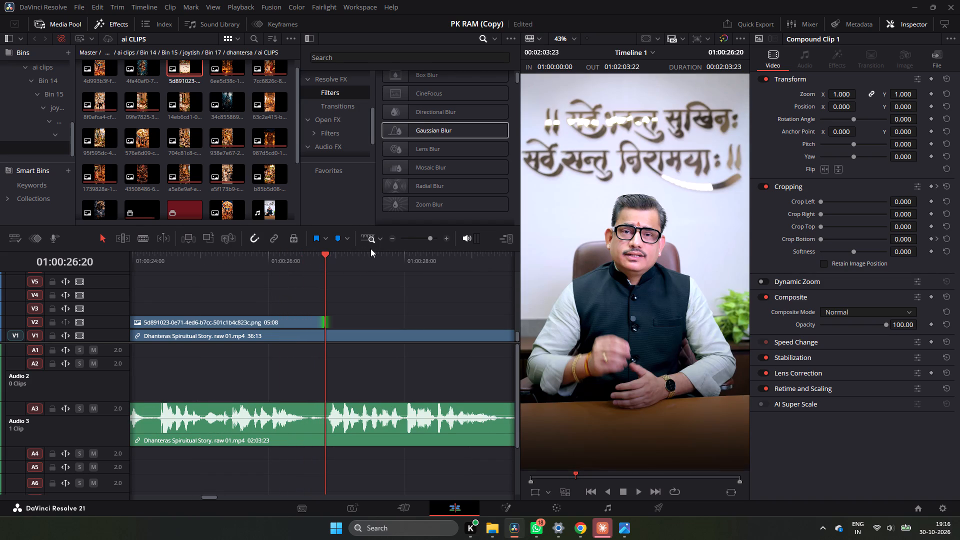
# Preview the start of the calendar image and apply the Pen Stroke Circle effect to it.
pyautogui.doubleClick(389, 240)
pyautogui.click(244, 263)
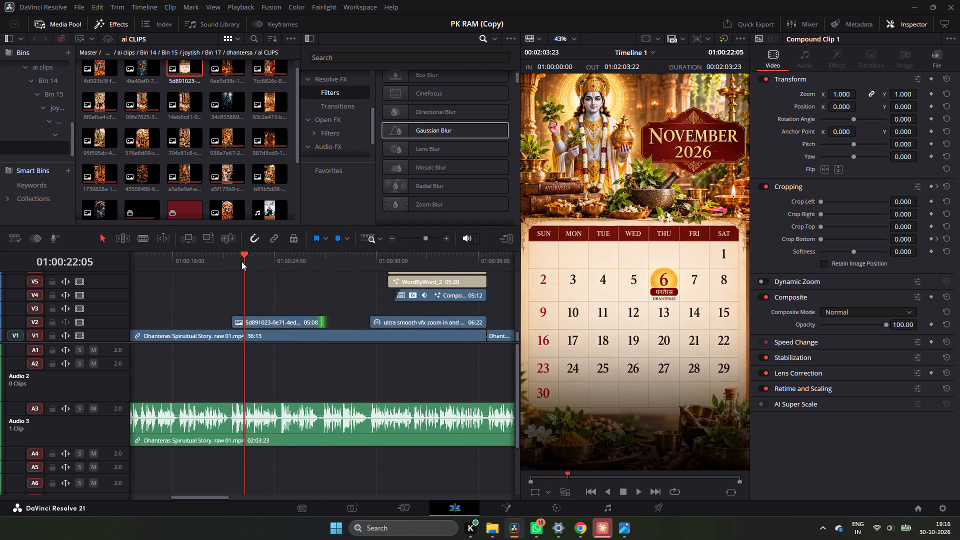
pyautogui.click(241, 261)
pyautogui.press('space')
pyautogui.press('space')
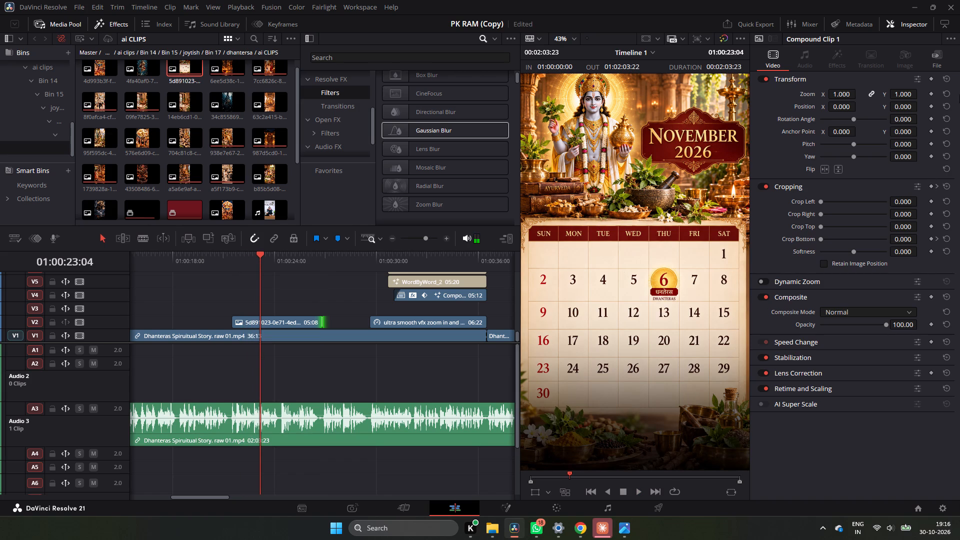
pyautogui.scroll(1, 410, 154)
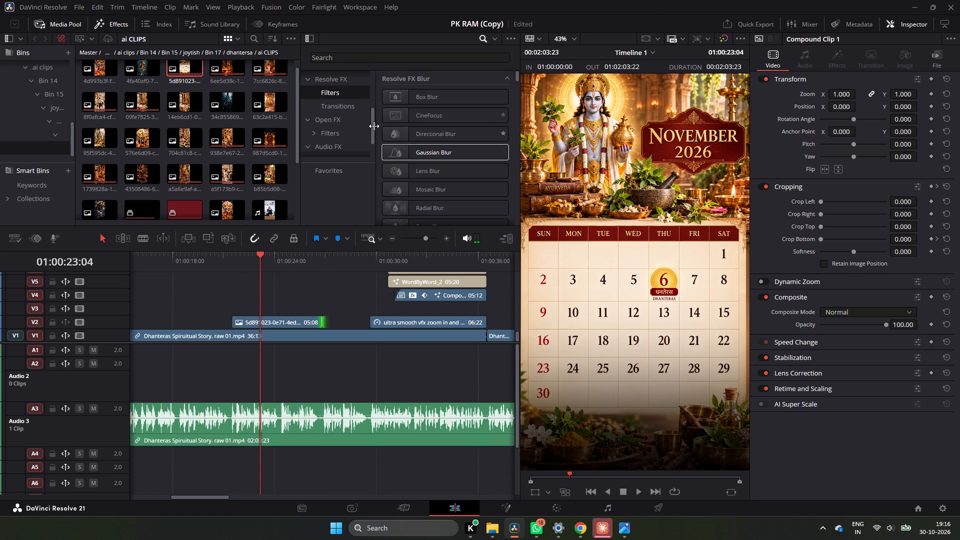
pyautogui.scroll(-1, 360, 125)
pyautogui.scroll(3, 338, 113)
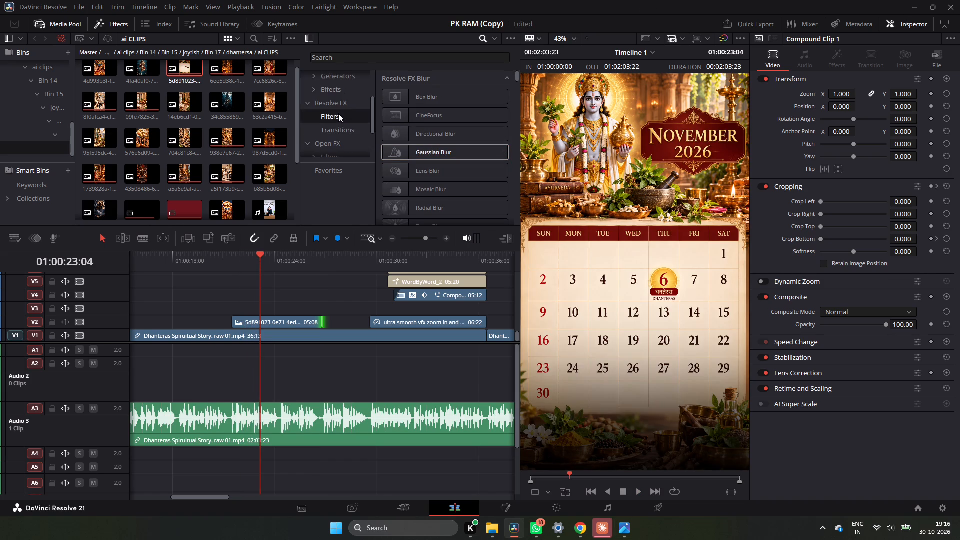
pyautogui.scroll(1, 338, 113)
pyautogui.click(343, 108)
pyautogui.click(345, 104)
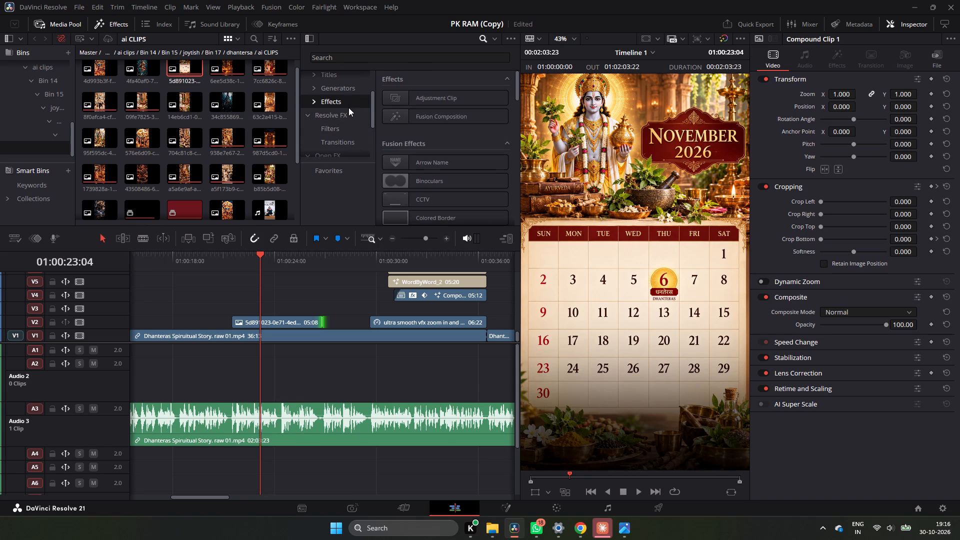
pyautogui.scroll(-11, 418, 162)
pyautogui.scroll(1, 418, 171)
pyautogui.scroll(-10, 418, 171)
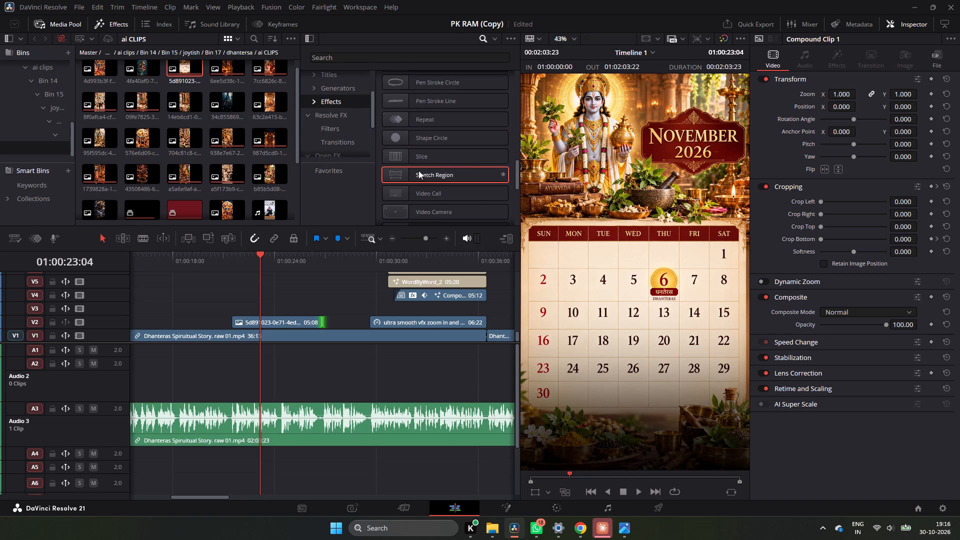
pyautogui.moveTo(415, 76); pyautogui.dragTo(310, 298)
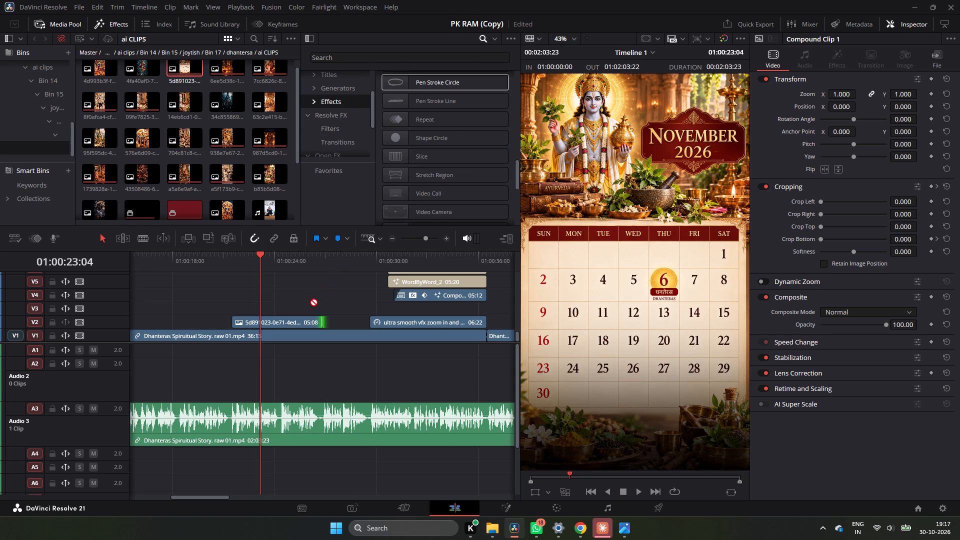
pyautogui.moveTo(310, 298); pyautogui.dragTo(283, 320)
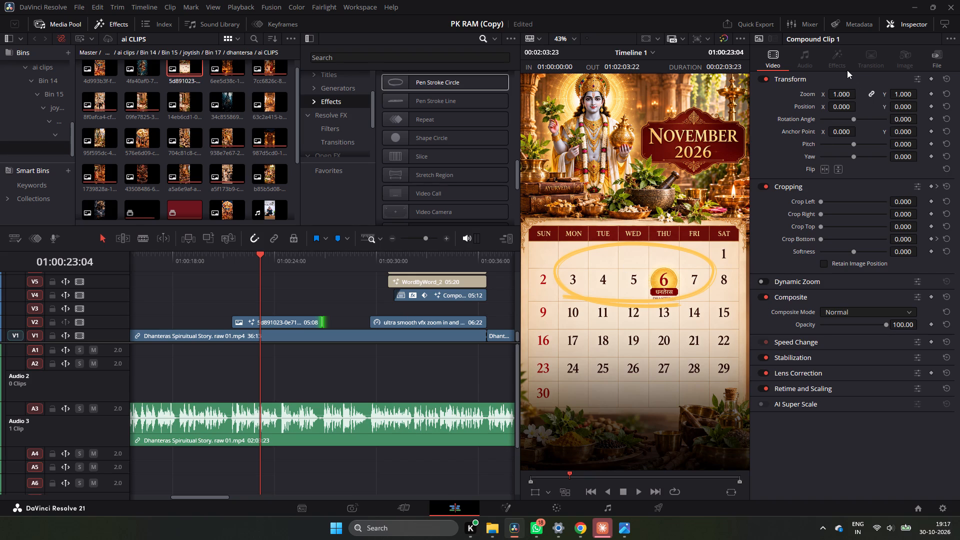
# Set the calendar clip's Pen Stroke Circle Center Y to 0.466 so it sits around the date row.
pyautogui.click(841, 67)
pyautogui.click(291, 322)
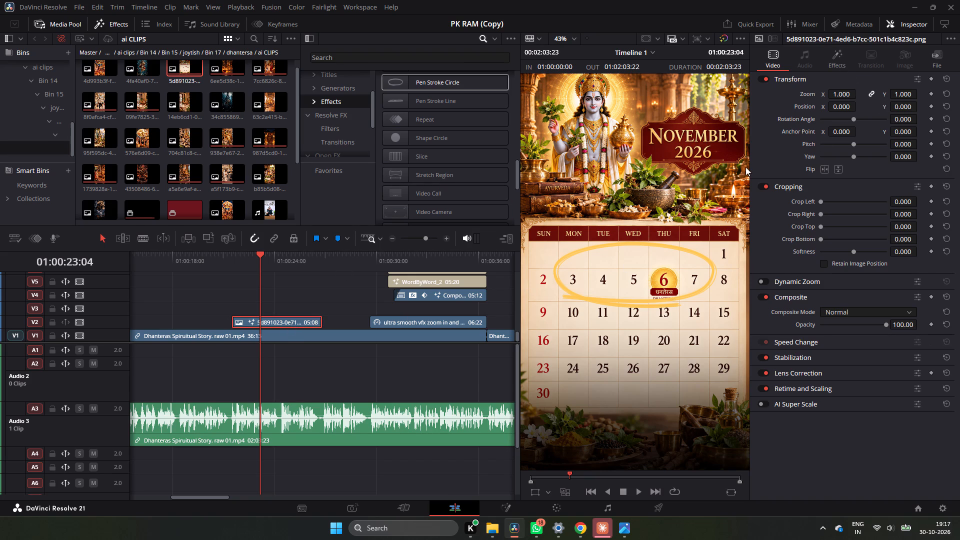
pyautogui.click(831, 55)
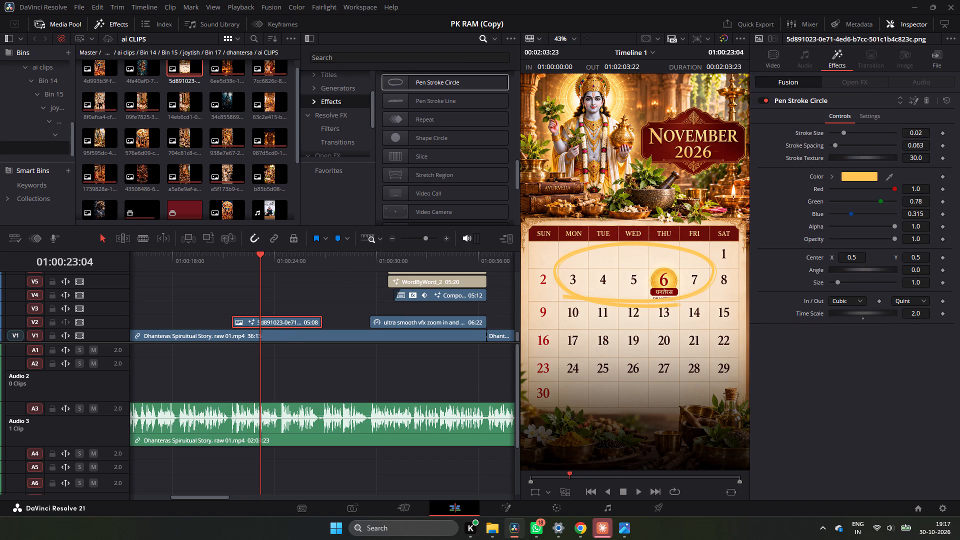
pyautogui.moveTo(921, 258); pyautogui.dragTo(484, 268)
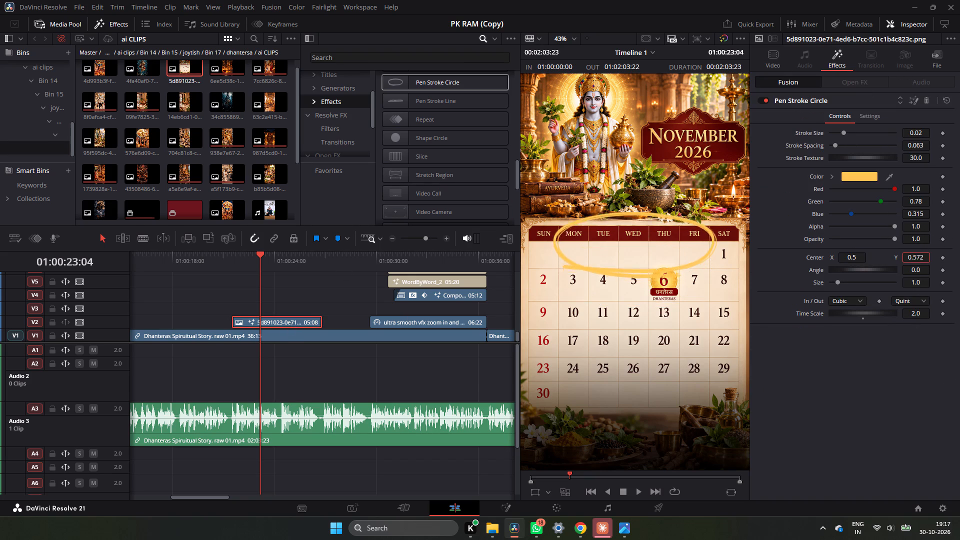
pyautogui.moveTo(484, 268); pyautogui.dragTo(434, 307)
# Thin the Pen Stroke Circle's outline to a Stroke Size of about 0.0095.
pyautogui.moveTo(919, 129); pyautogui.dragTo(893, 150)
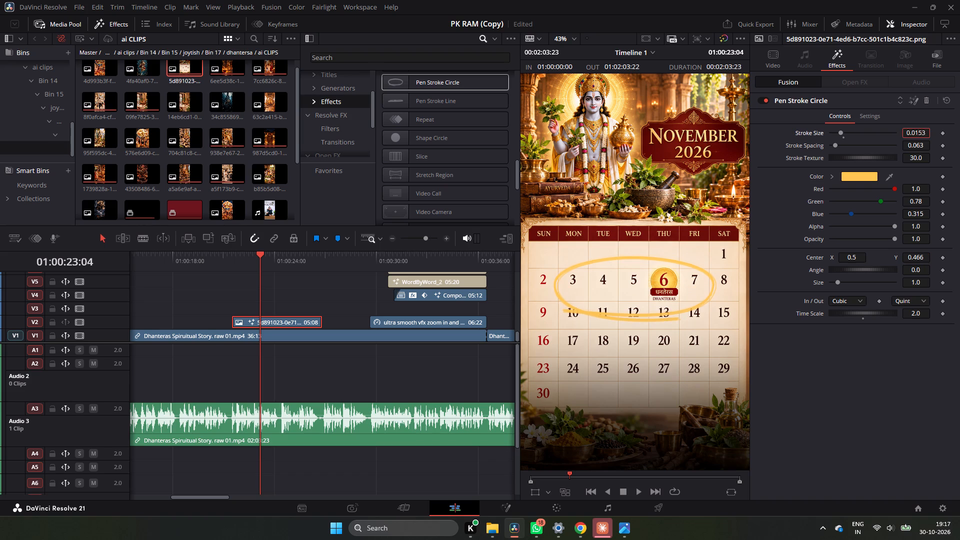
pyautogui.moveTo(893, 150); pyautogui.dragTo(815, 181)
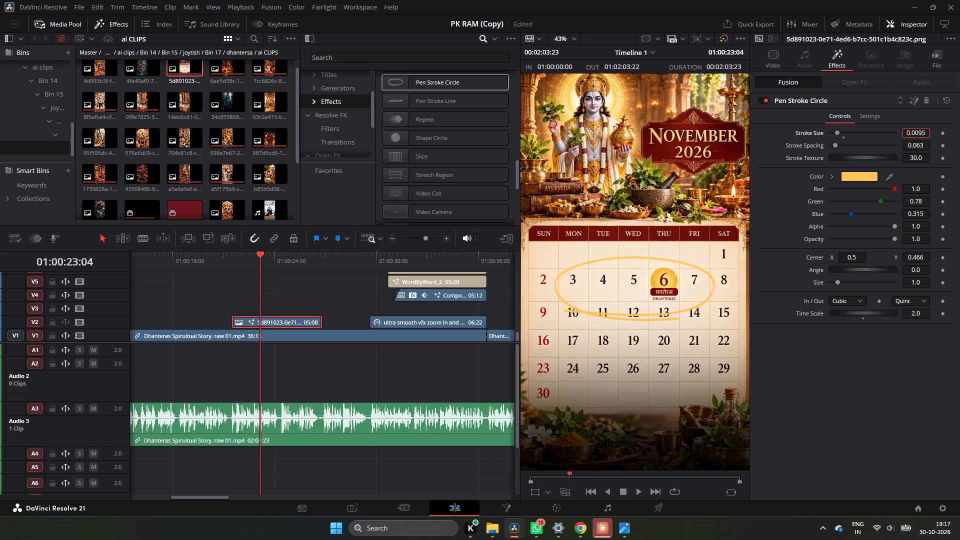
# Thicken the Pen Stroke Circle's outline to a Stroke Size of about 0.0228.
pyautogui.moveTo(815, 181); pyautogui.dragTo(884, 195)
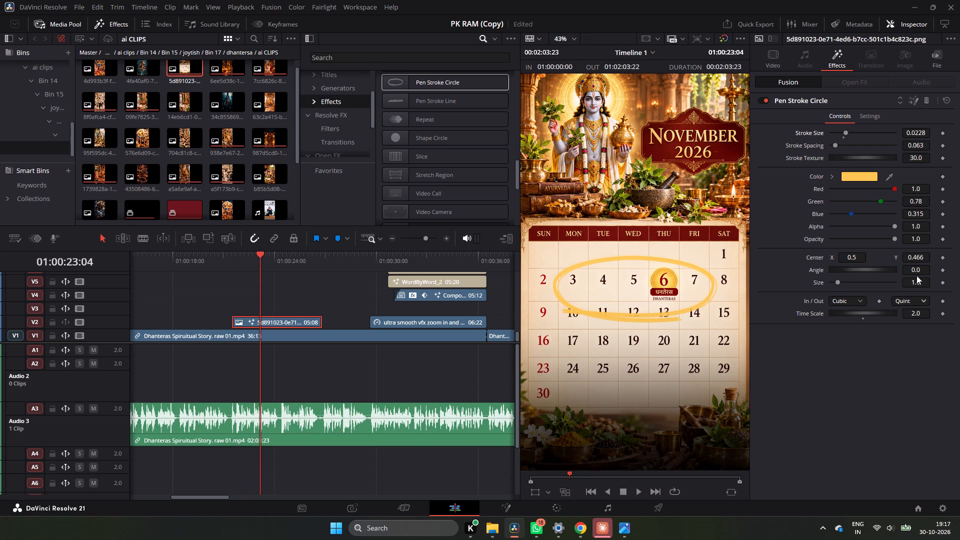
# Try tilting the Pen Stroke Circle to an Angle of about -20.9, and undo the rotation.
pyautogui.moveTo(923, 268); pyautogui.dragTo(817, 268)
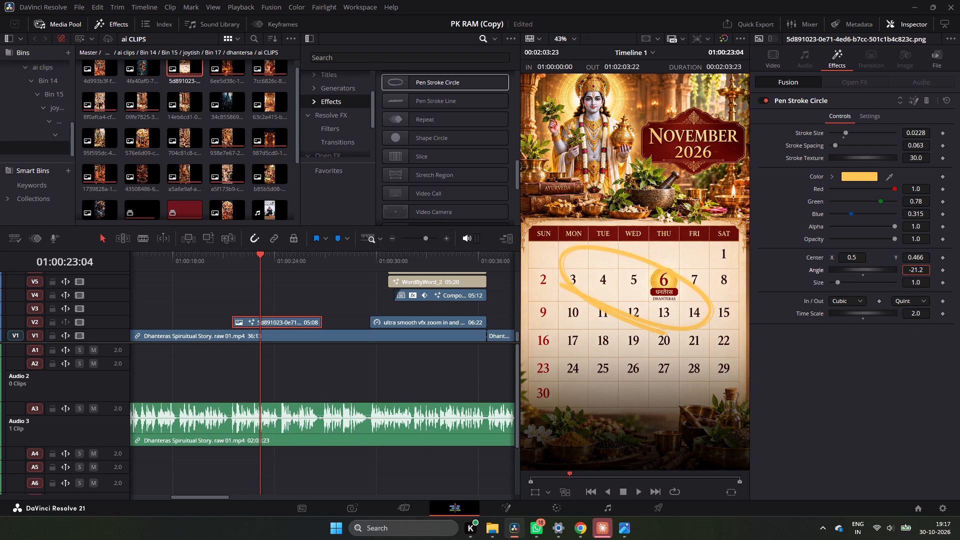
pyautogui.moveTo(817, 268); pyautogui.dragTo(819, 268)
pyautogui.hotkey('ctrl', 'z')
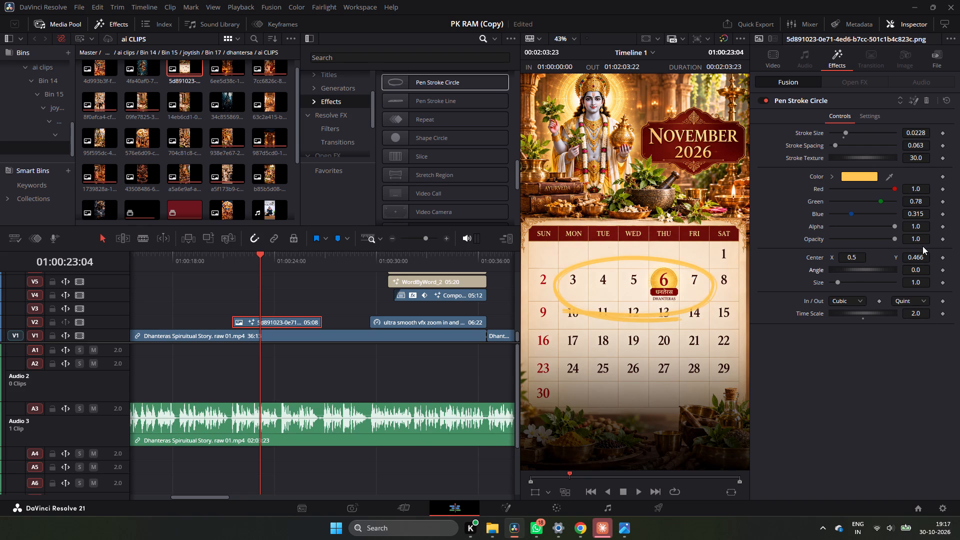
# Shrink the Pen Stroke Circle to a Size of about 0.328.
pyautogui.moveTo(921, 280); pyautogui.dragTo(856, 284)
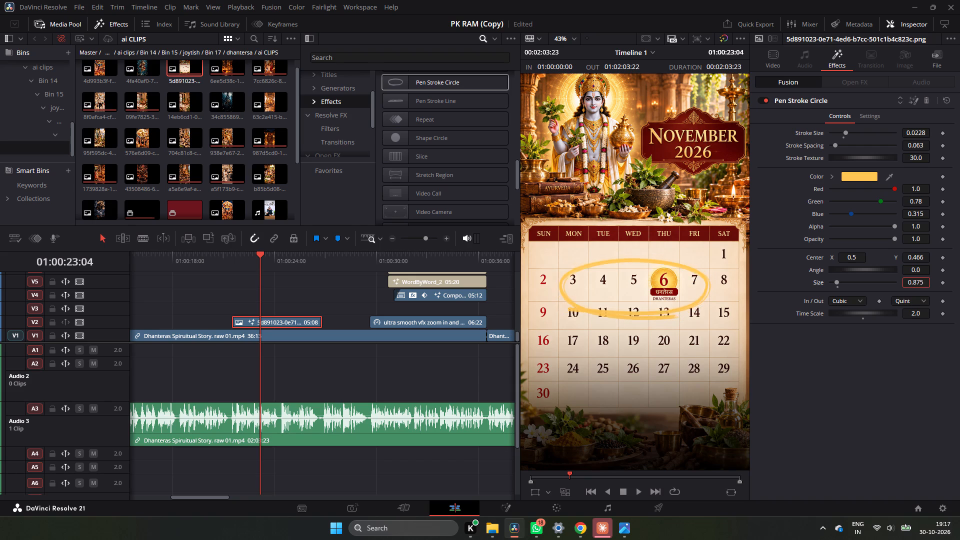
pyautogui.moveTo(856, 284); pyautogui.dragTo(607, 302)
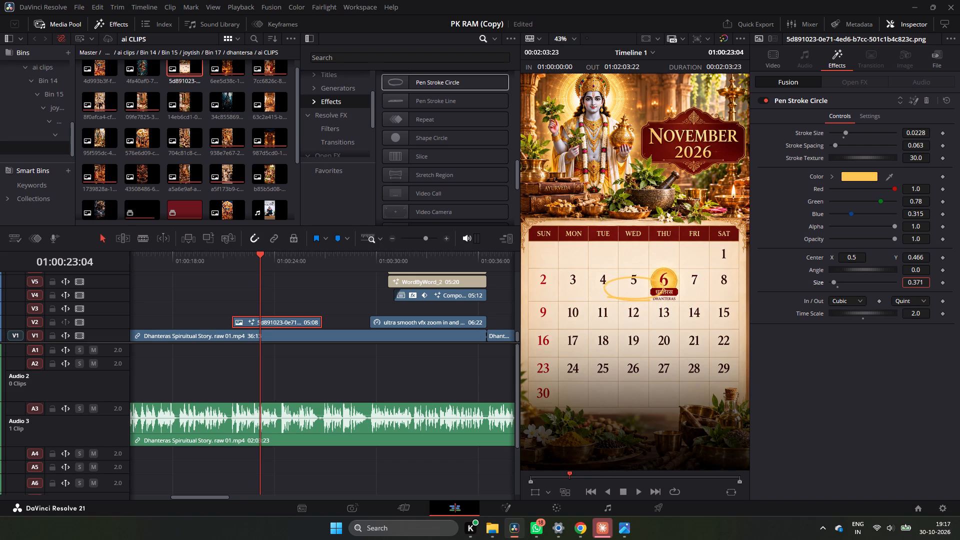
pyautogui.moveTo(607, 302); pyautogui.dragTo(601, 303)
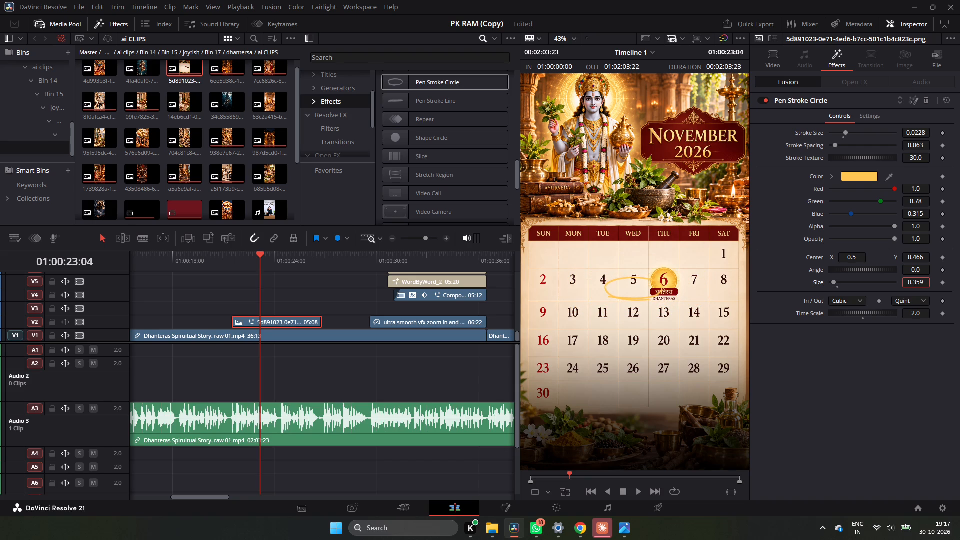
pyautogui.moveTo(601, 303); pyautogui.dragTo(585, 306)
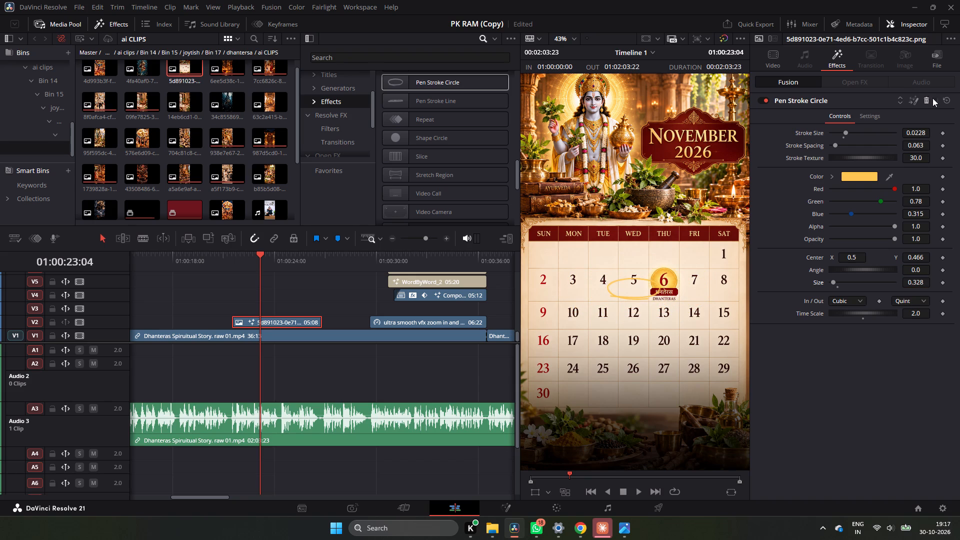
# Remove the Pen Stroke Circle from the calendar clip and apply a fresh Pen Stroke Circle effect to it.
pyautogui.click(926, 97)
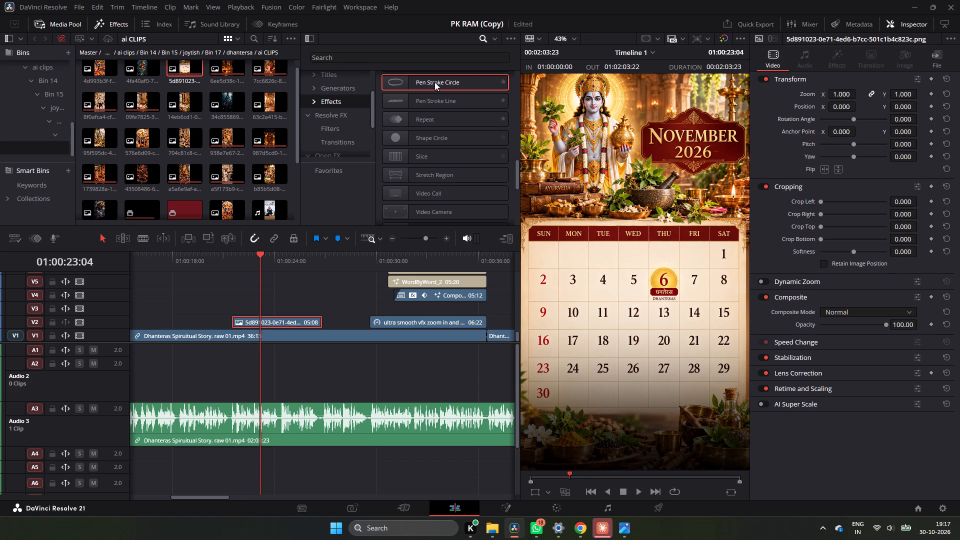
pyautogui.moveTo(435, 80); pyautogui.dragTo(286, 322)
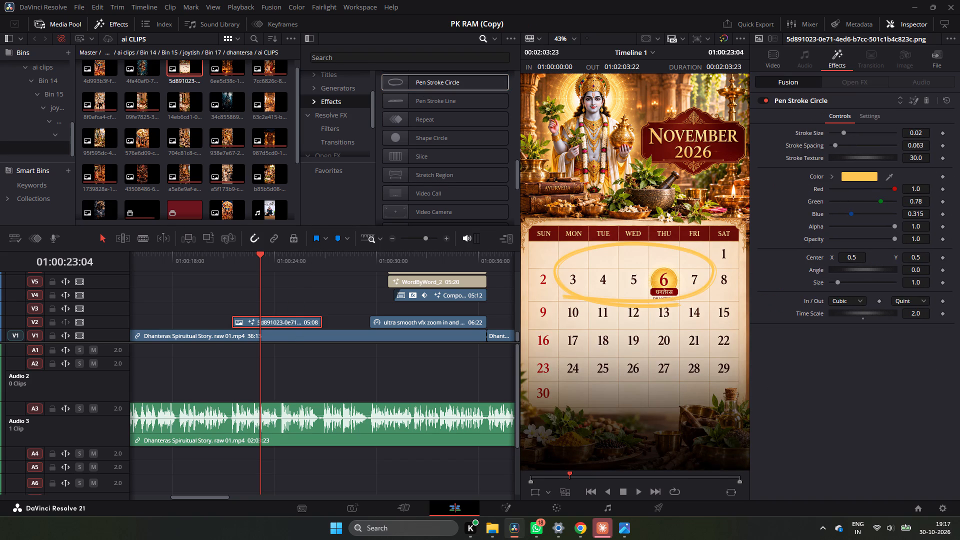
# Shrink the new circle to a Size of about 0.406 and centre it around the date 6 at X 0.628, Y 0.486.
pyautogui.moveTo(920, 281); pyautogui.dragTo(645, 269)
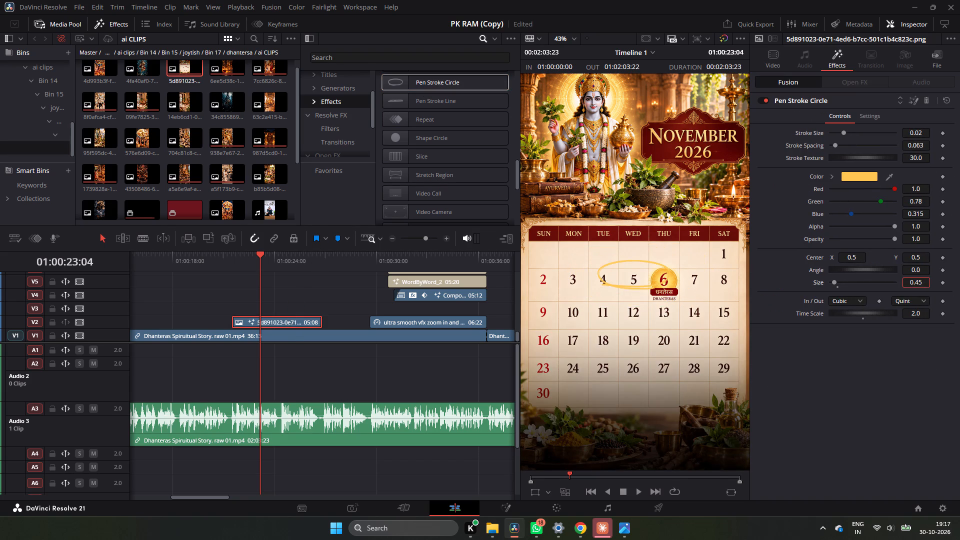
pyautogui.moveTo(645, 269); pyautogui.dragTo(621, 272)
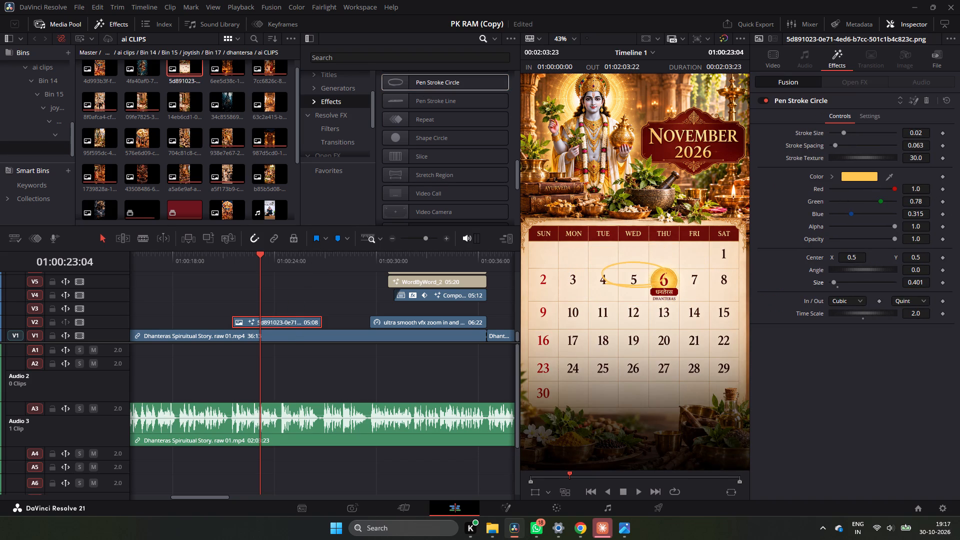
pyautogui.moveTo(838, 256); pyautogui.dragTo(920, 273)
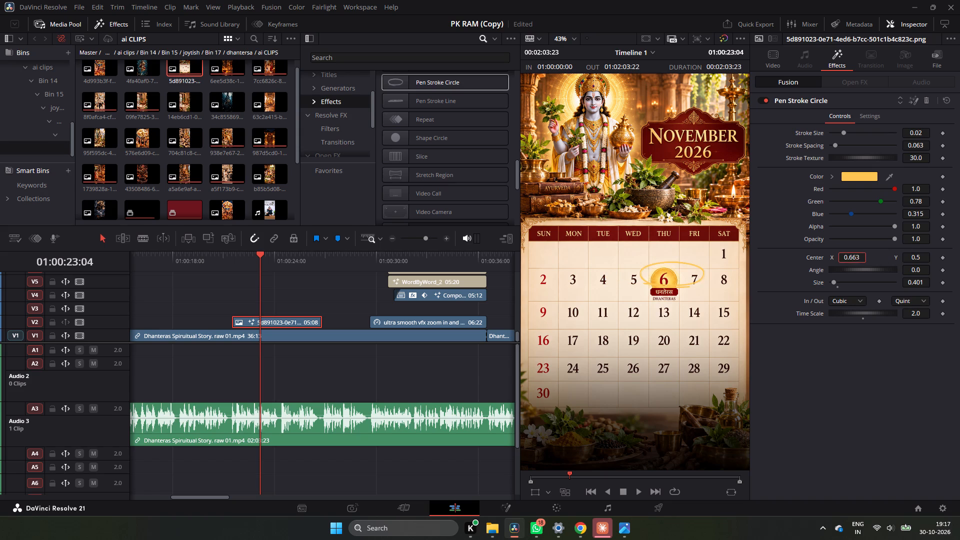
pyautogui.moveTo(920, 273); pyautogui.dragTo(902, 280)
pyautogui.moveTo(922, 259); pyautogui.dragTo(881, 256)
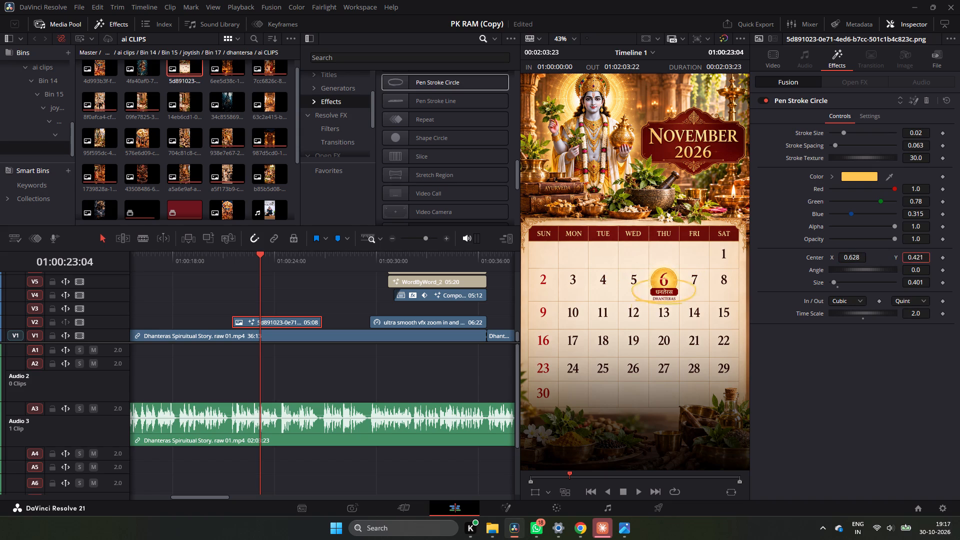
pyautogui.moveTo(881, 256); pyautogui.dragTo(915, 252)
pyautogui.click(909, 281)
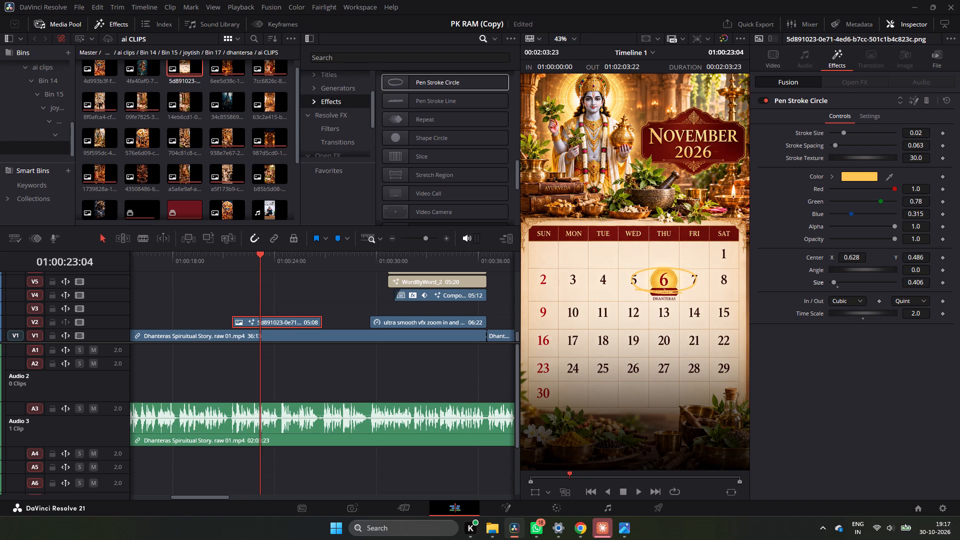
# Reduce the Pen Stroke Circle's Stroke Spacing to 0.0.
pyautogui.moveTo(916, 142); pyautogui.dragTo(501, 156)
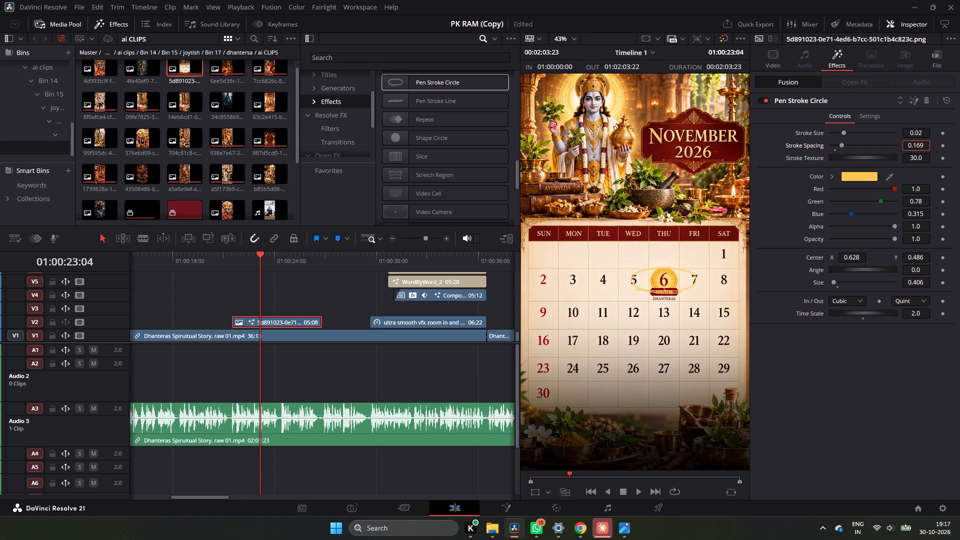
pyautogui.moveTo(501, 156); pyautogui.dragTo(590, 144)
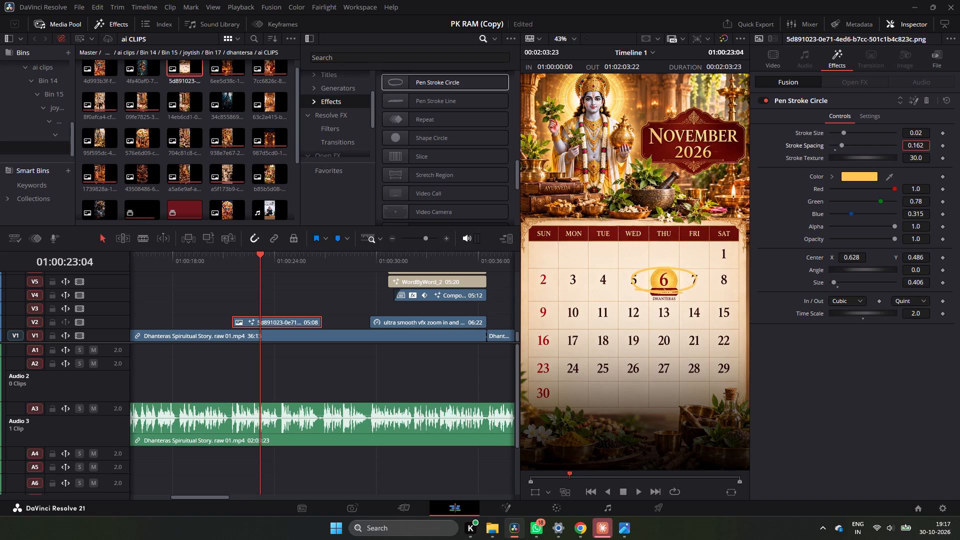
pyautogui.moveTo(590, 144); pyautogui.dragTo(83, 162)
pyautogui.click(859, 111)
pyautogui.click(838, 114)
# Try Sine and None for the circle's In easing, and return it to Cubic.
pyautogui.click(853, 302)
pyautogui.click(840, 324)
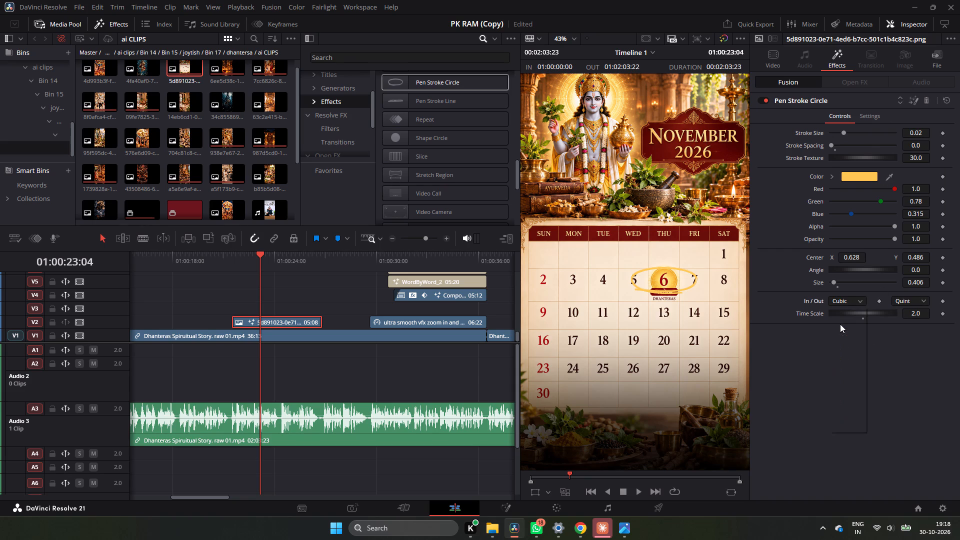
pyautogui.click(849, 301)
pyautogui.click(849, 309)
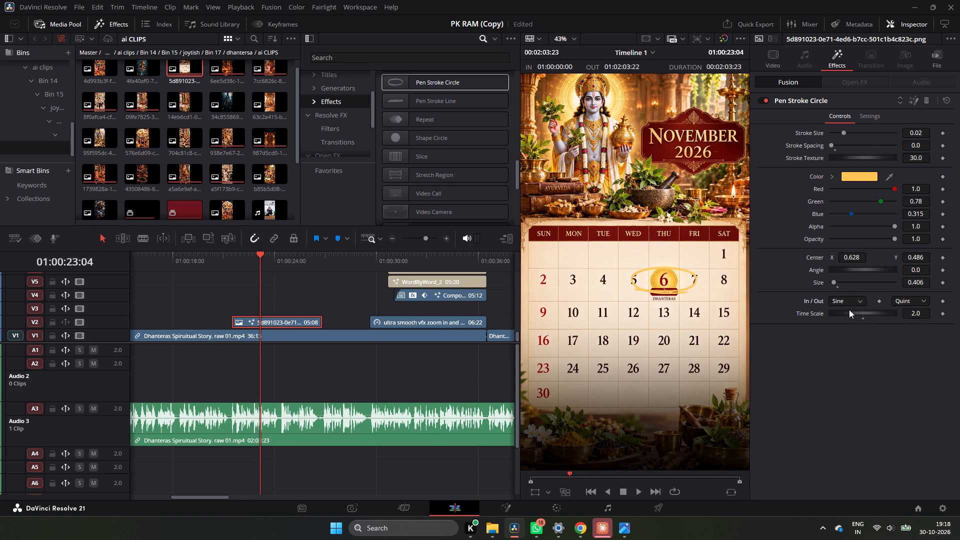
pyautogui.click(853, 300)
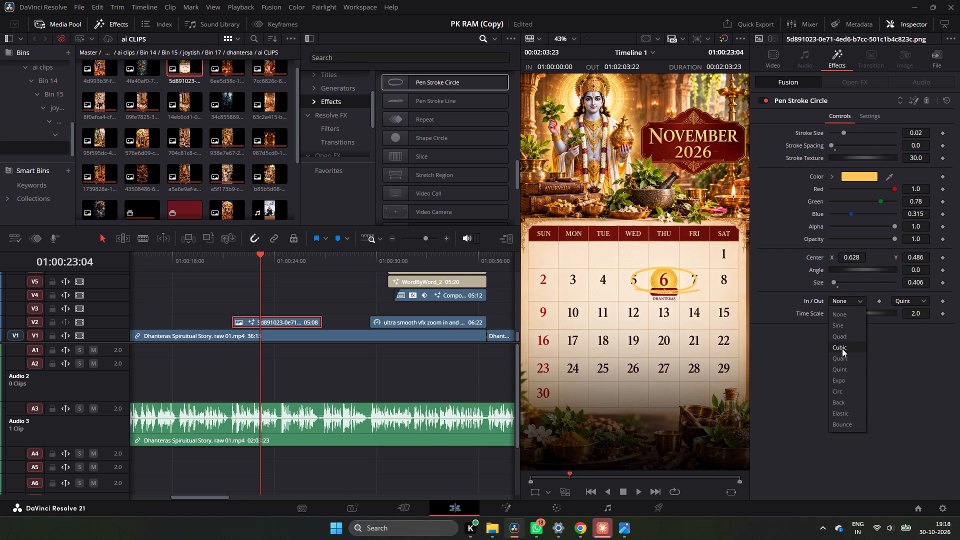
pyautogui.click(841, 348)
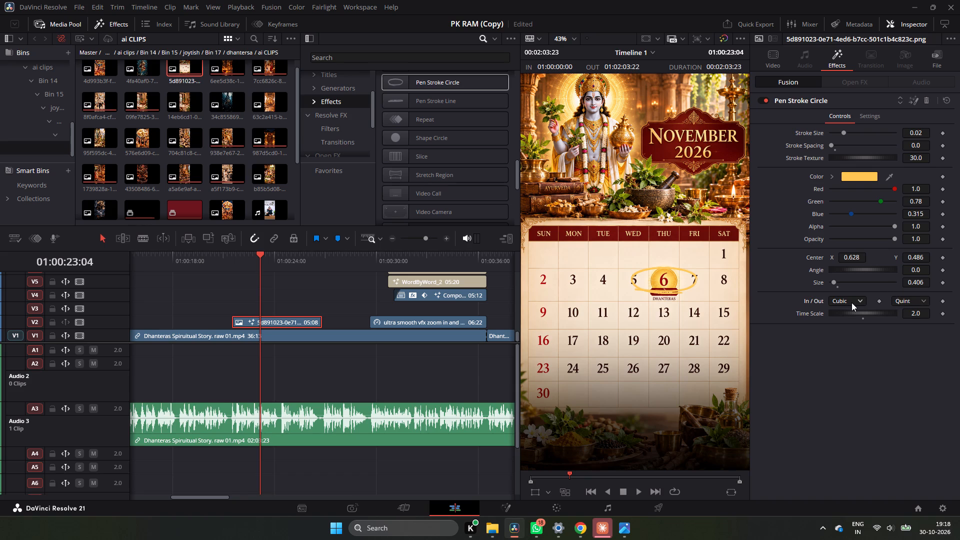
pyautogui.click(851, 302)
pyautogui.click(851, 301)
# Play back the calendar clip to check the circle around the date 6.
pyautogui.press('space')
pyautogui.press('space')
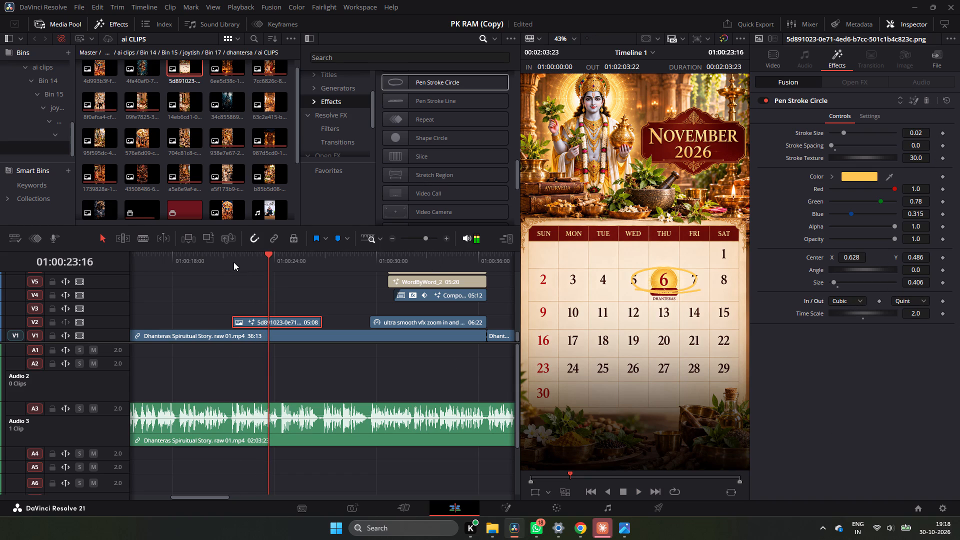
pyautogui.click(233, 262)
pyautogui.press('space')
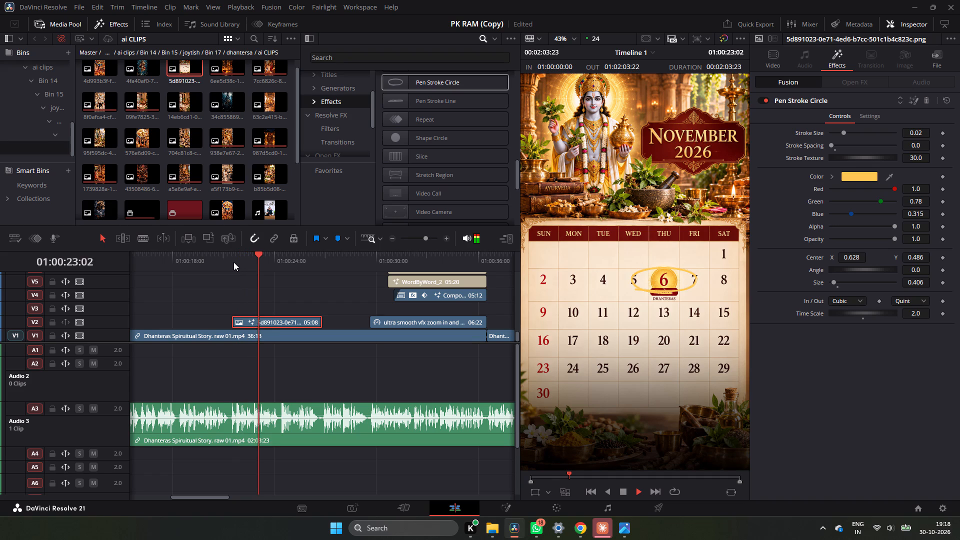
pyautogui.press('space')
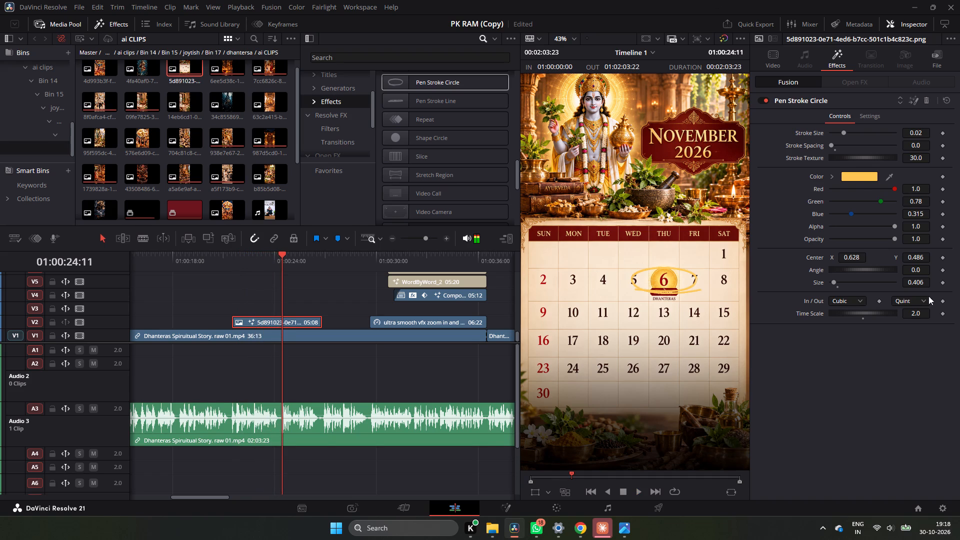
# Change the Pen Stroke Circle's colour to a deep red with Red 0.8, Green 0.0 and Blue 0.0.
pyautogui.click(861, 176)
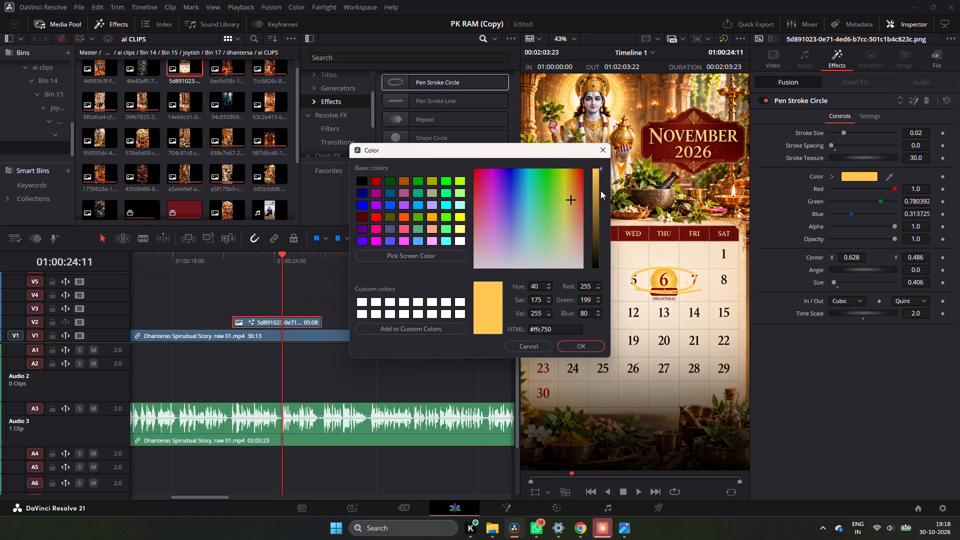
pyautogui.moveTo(575, 200); pyautogui.dragTo(602, 152)
pyautogui.moveTo(598, 171); pyautogui.dragTo(598, 203)
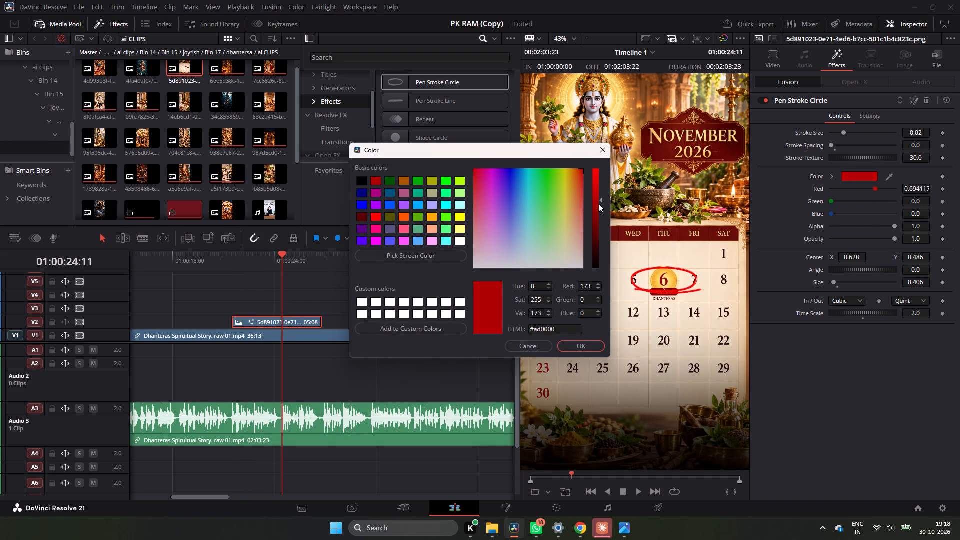
pyautogui.moveTo(598, 203); pyautogui.dragTo(601, 201)
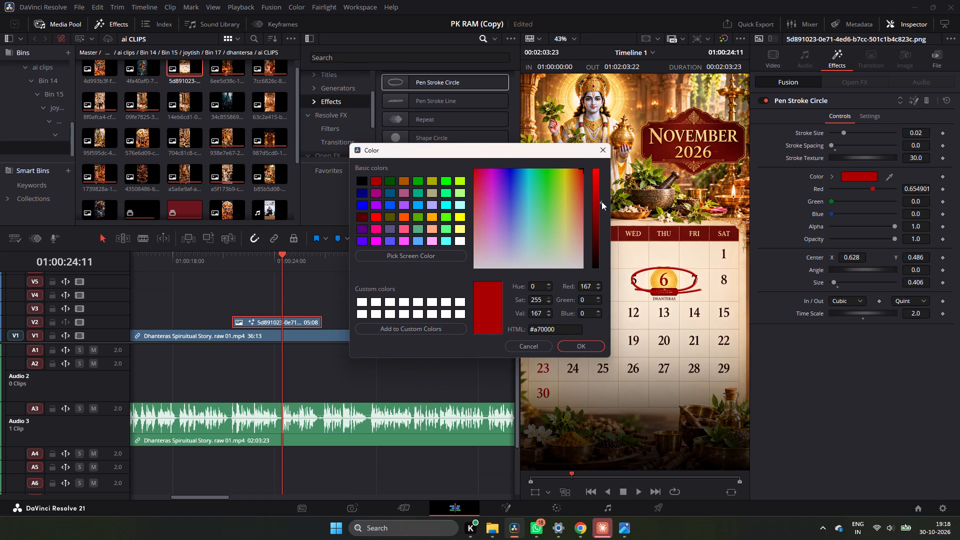
pyautogui.moveTo(601, 201); pyautogui.dragTo(600, 188)
pyautogui.click(578, 348)
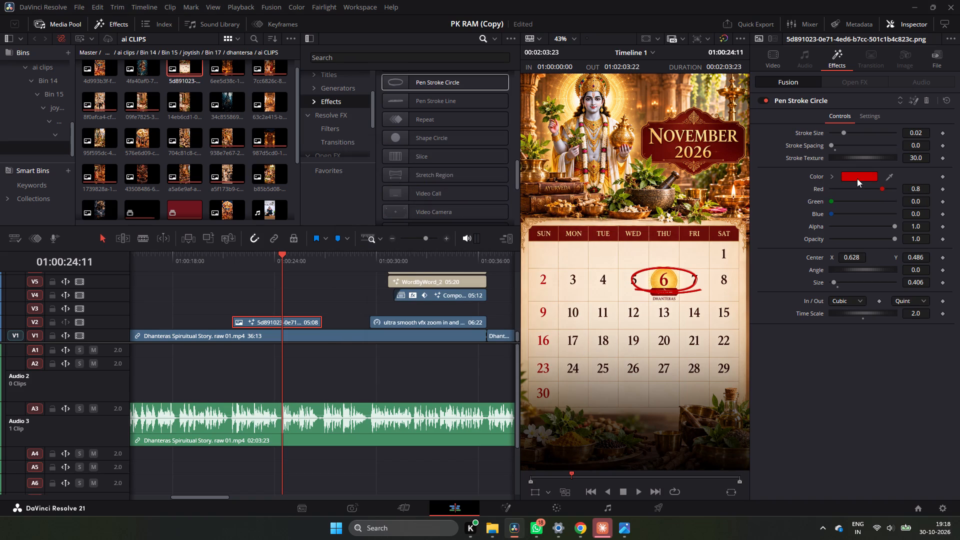
# Adjust the Pen Stroke Circle's Stroke Texture to about 30.007.
pyautogui.moveTo(839, 156); pyautogui.dragTo(791, 170)
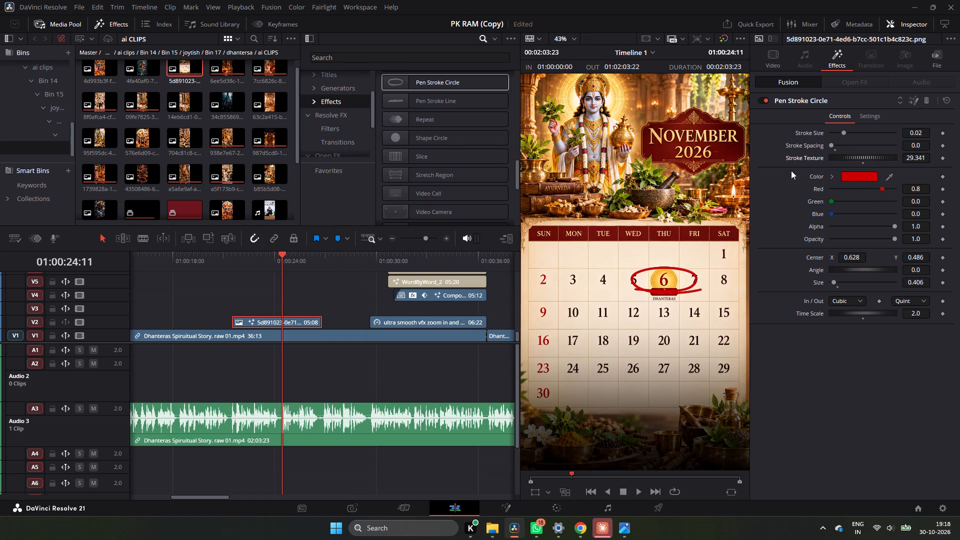
pyautogui.moveTo(791, 170); pyautogui.dragTo(840, 172)
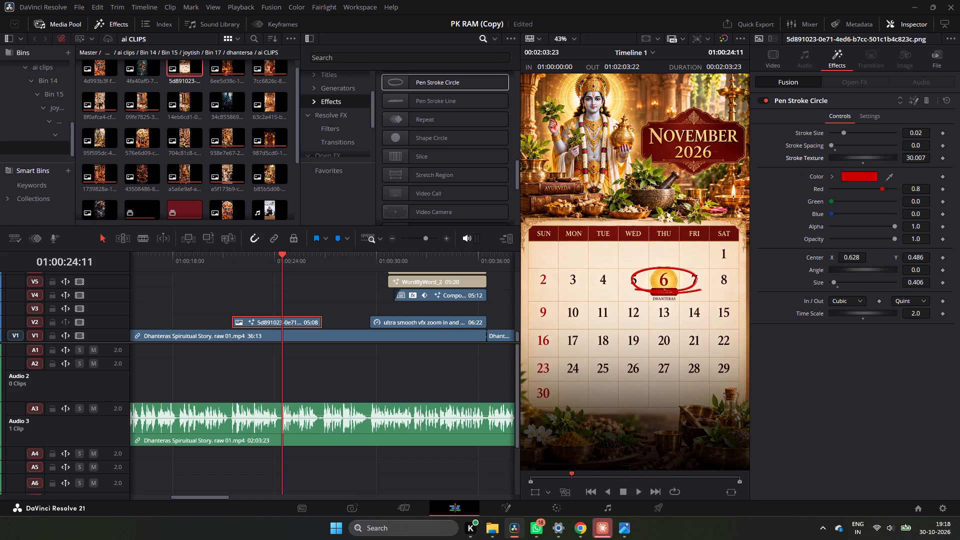
# Shrink the Pen Stroke Circle around the date 6 to a Size of about 0.289 and rotate it to an Angle of about 489.5.
pyautogui.moveTo(917, 271); pyautogui.dragTo(750, 249)
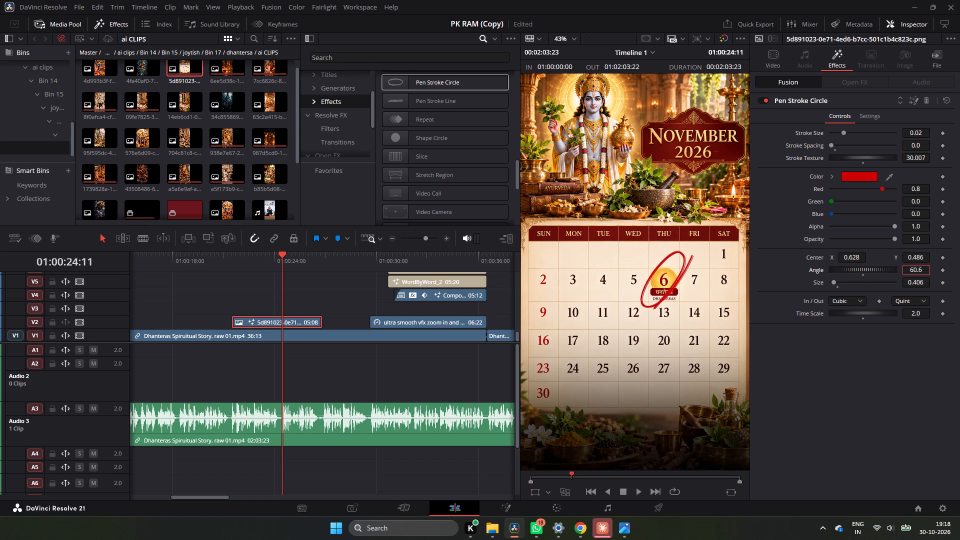
pyautogui.moveTo(750, 249); pyautogui.dragTo(578, 262)
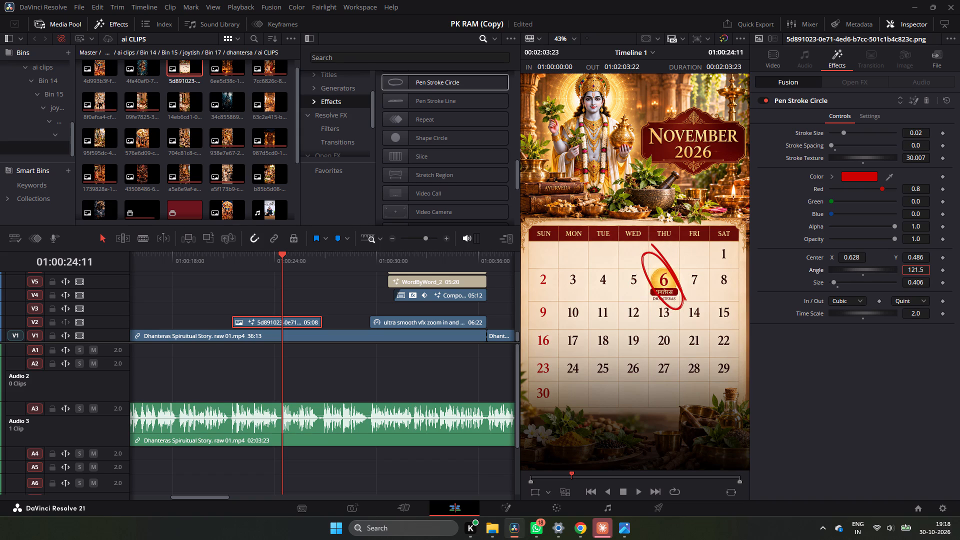
pyautogui.moveTo(578, 262); pyautogui.dragTo(599, 264)
pyautogui.moveTo(916, 282); pyautogui.dragTo(905, 285)
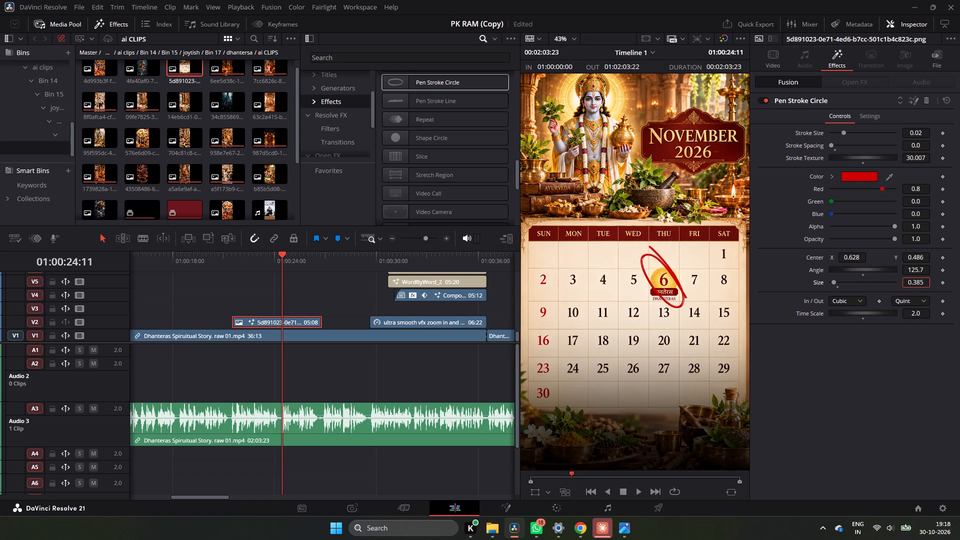
pyautogui.moveTo(905, 285); pyautogui.dragTo(857, 294)
pyautogui.moveTo(918, 270); pyautogui.dragTo(490, 273)
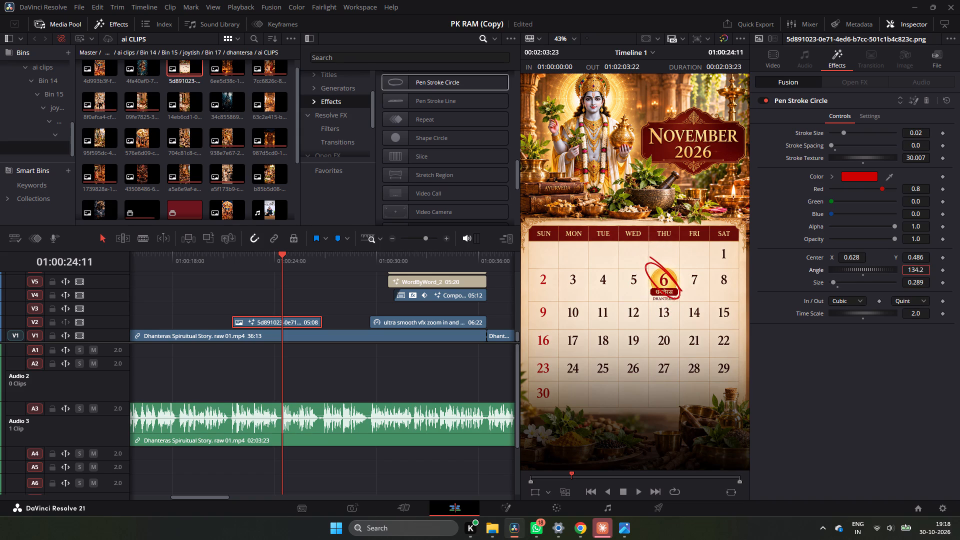
pyautogui.moveTo(490, 273); pyautogui.dragTo(505, 261)
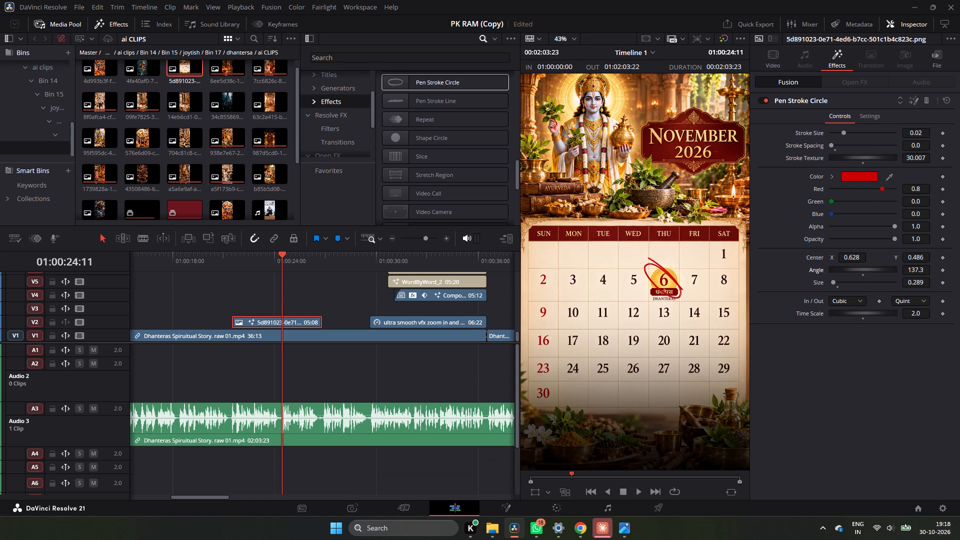
pyautogui.moveTo(870, 270); pyautogui.dragTo(926, 274)
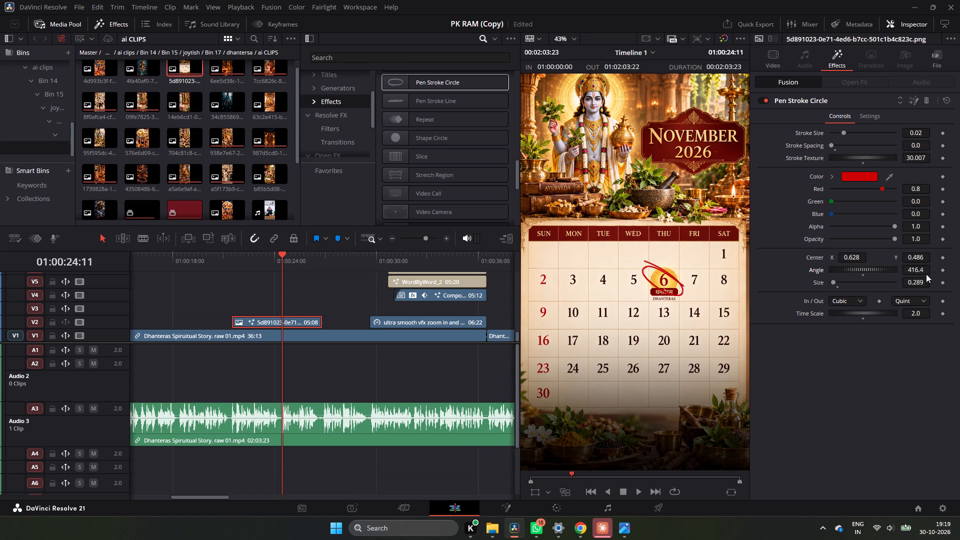
pyautogui.moveTo(926, 274); pyautogui.dragTo(935, 274)
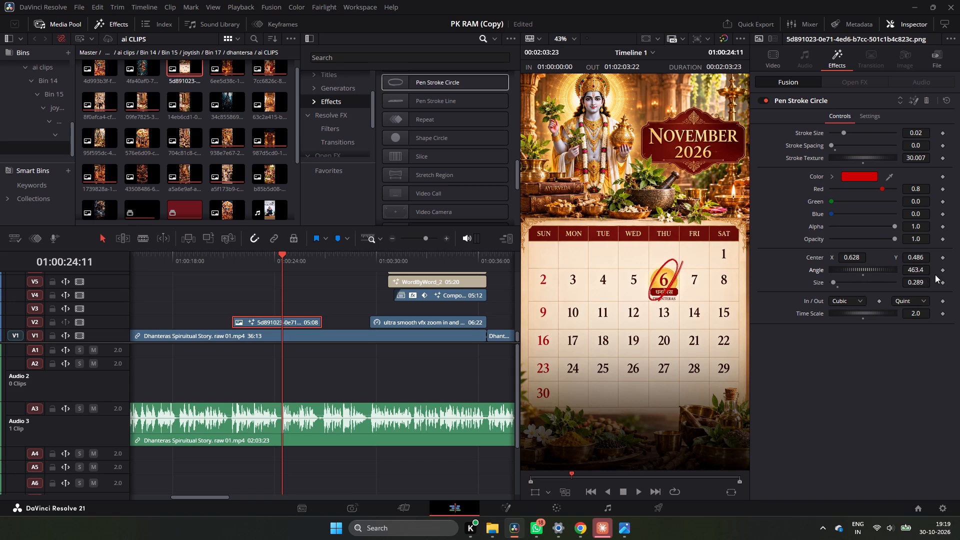
pyautogui.moveTo(935, 274); pyautogui.dragTo(922, 274)
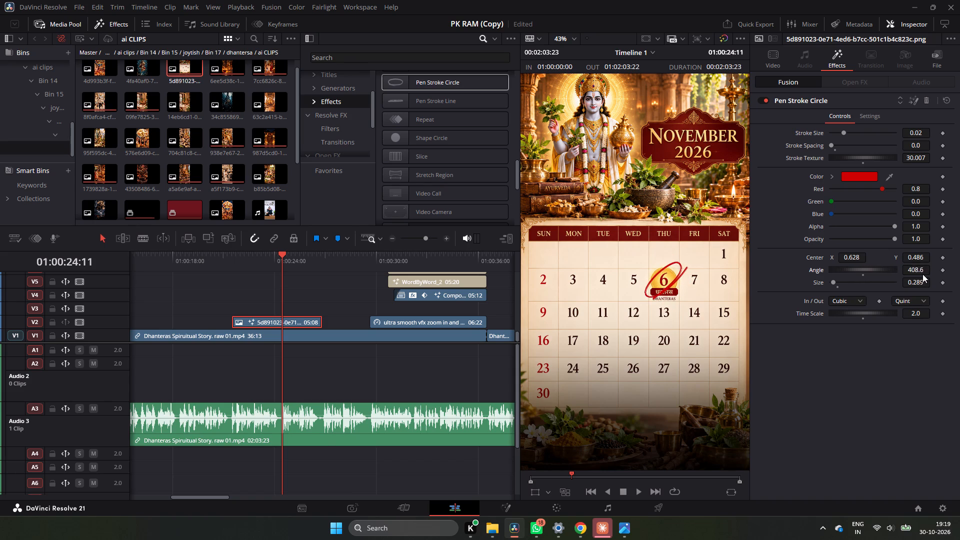
pyautogui.moveTo(922, 274); pyautogui.dragTo(938, 276)
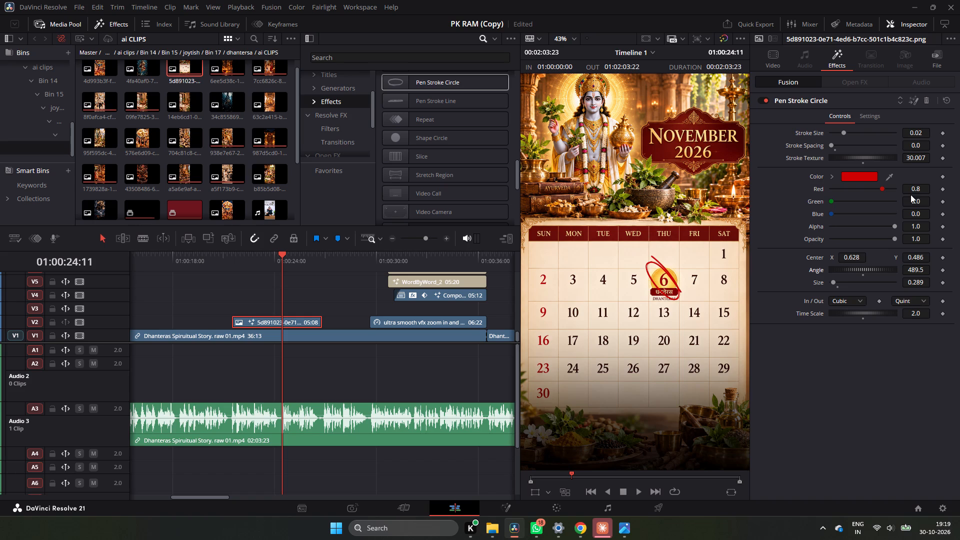
# Move the Pen Stroke Circle vertically to a Center Y of about 0.491.
pyautogui.moveTo(907, 257); pyautogui.dragTo(932, 262)
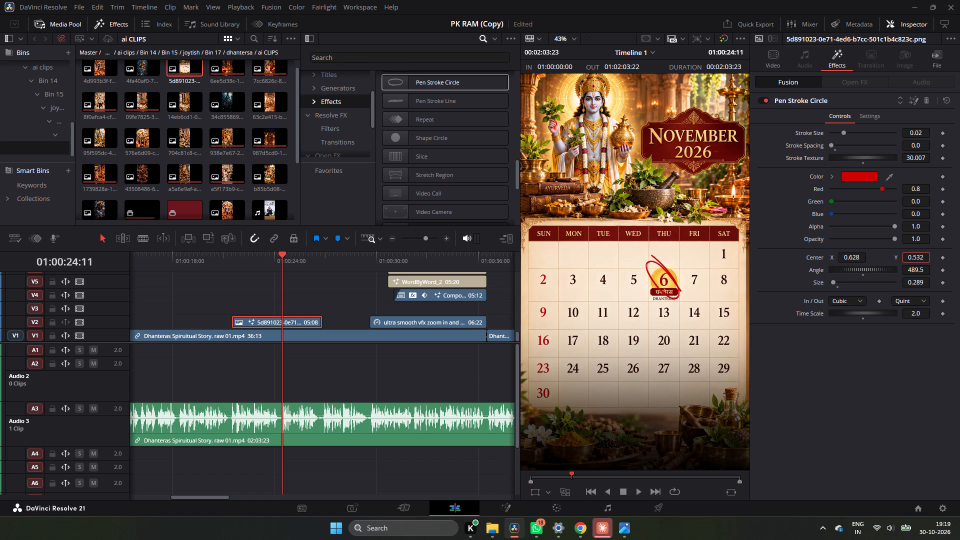
pyautogui.moveTo(932, 262); pyautogui.dragTo(909, 313)
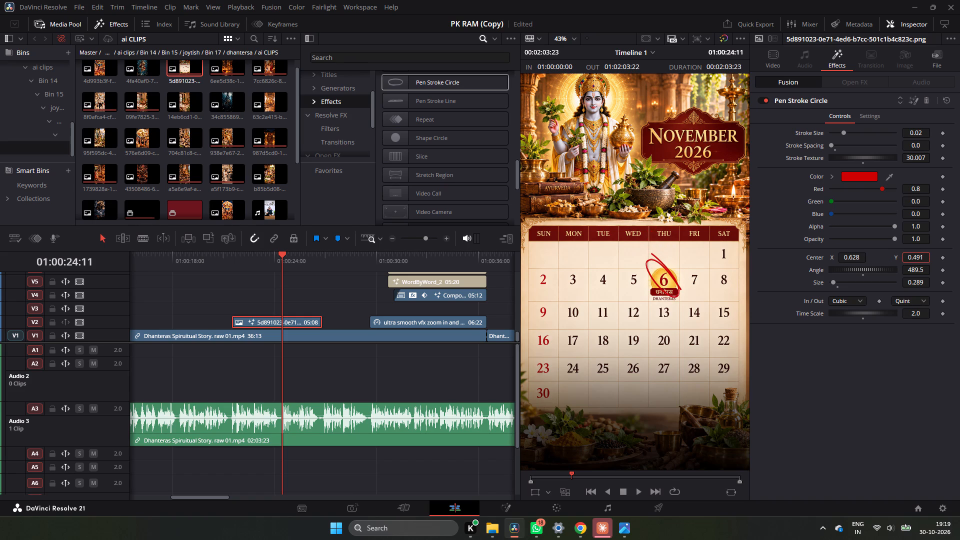
pyautogui.moveTo(909, 313); pyautogui.dragTo(909, 313)
# Play back the calendar clip from its start to check the circle being drawn around the date 6.
pyautogui.click(223, 266)
pyautogui.click(235, 266)
pyautogui.press('space')
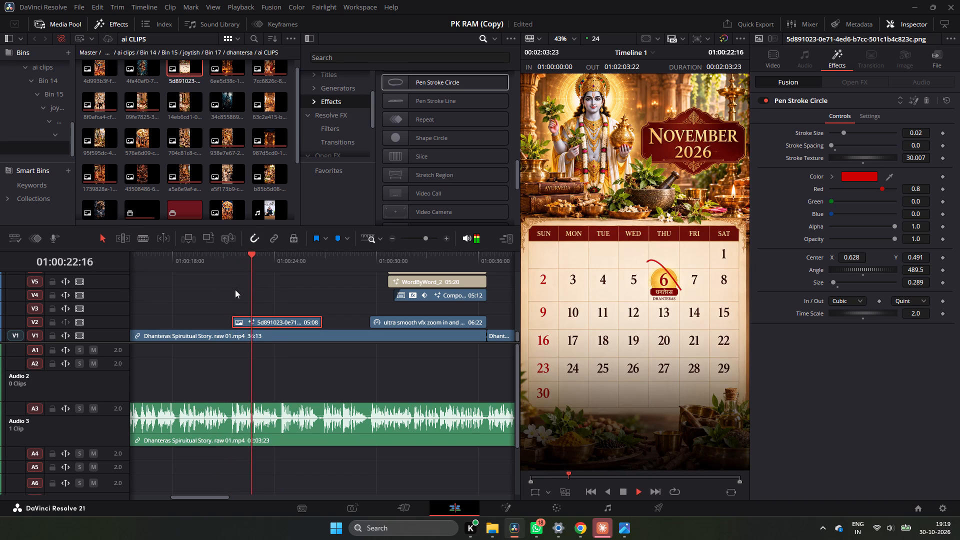
pyautogui.press('space')
# Switch to Chrome and open YouTube in a new tab.
pyautogui.click(582, 531)
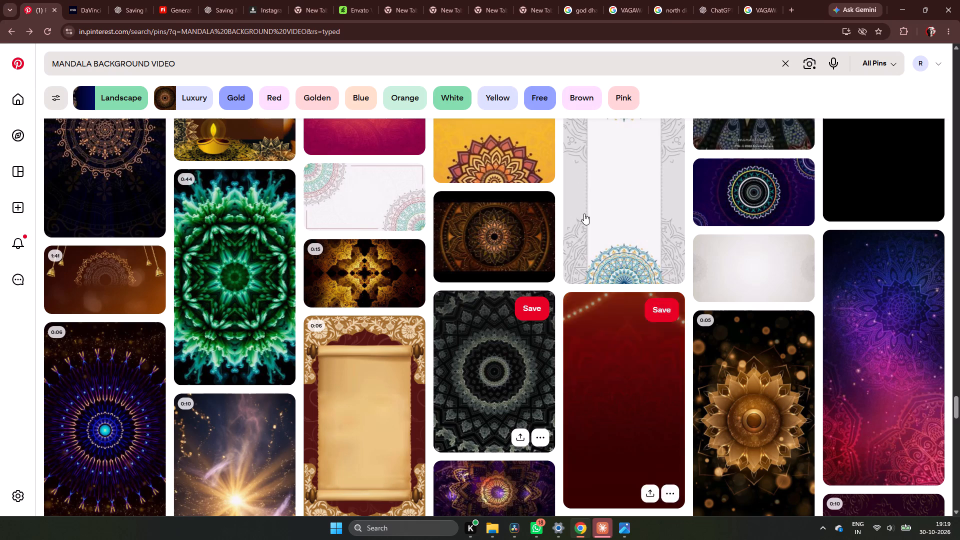
pyautogui.click(793, 10)
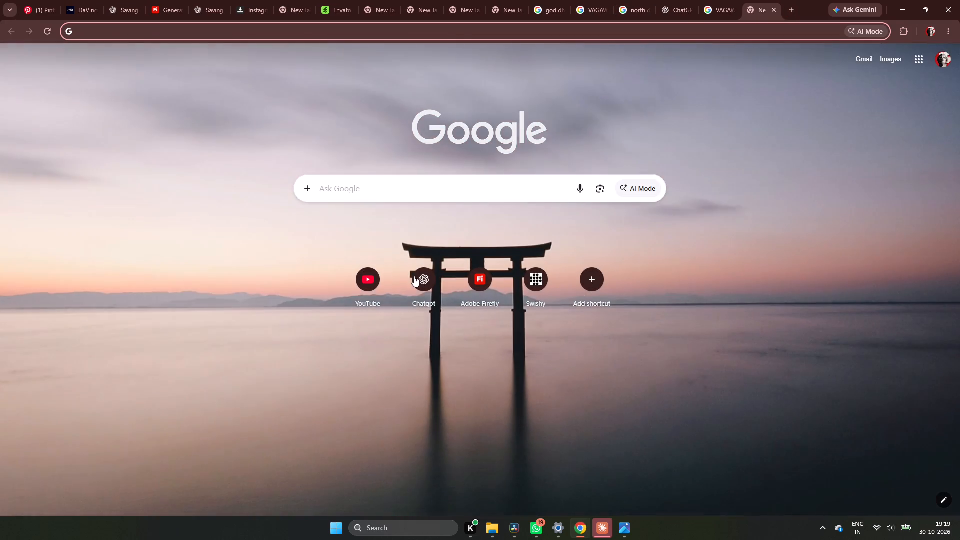
pyautogui.click(367, 284)
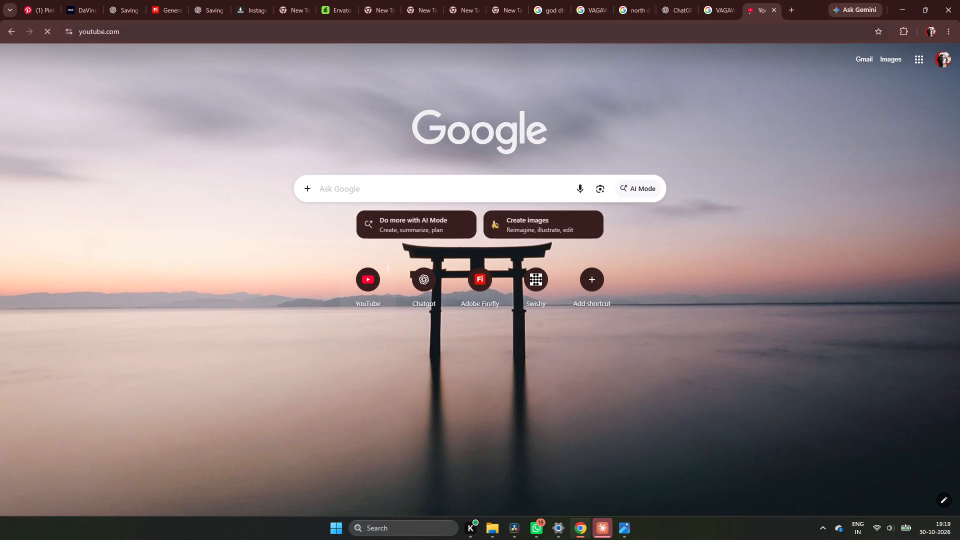
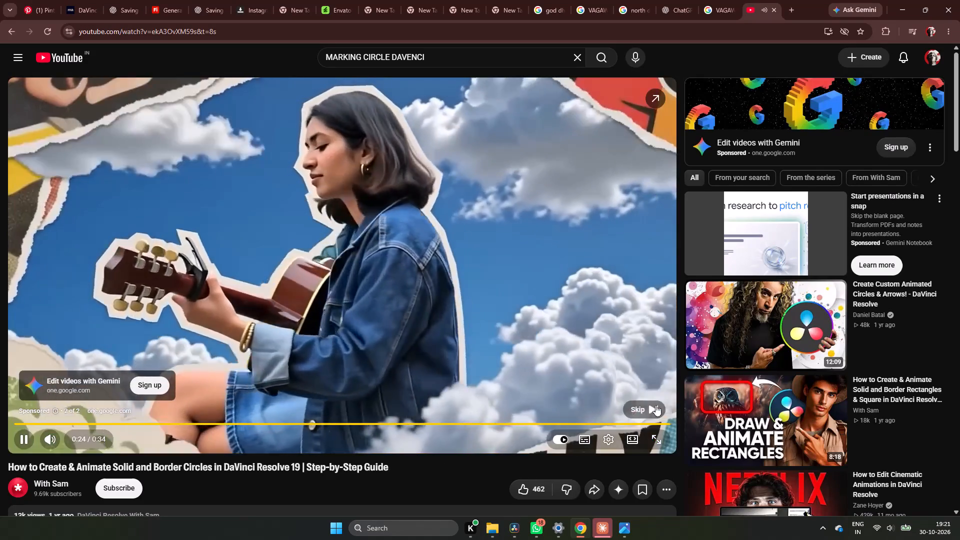
# Skim the YouTube tutorial on creating and animating border circles in DaVinci Resolve, up to the animated-circle part.
pyautogui.click(654, 405)
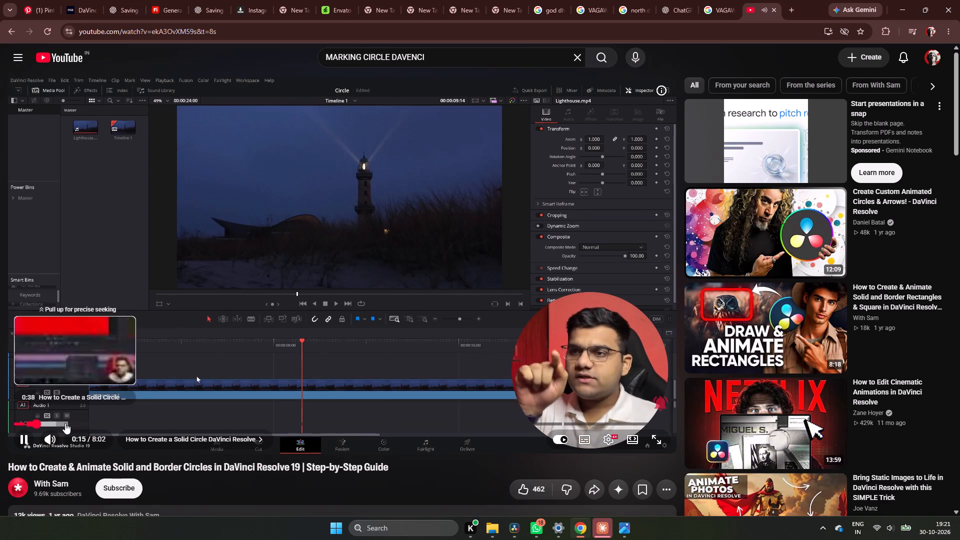
pyautogui.click(65, 423)
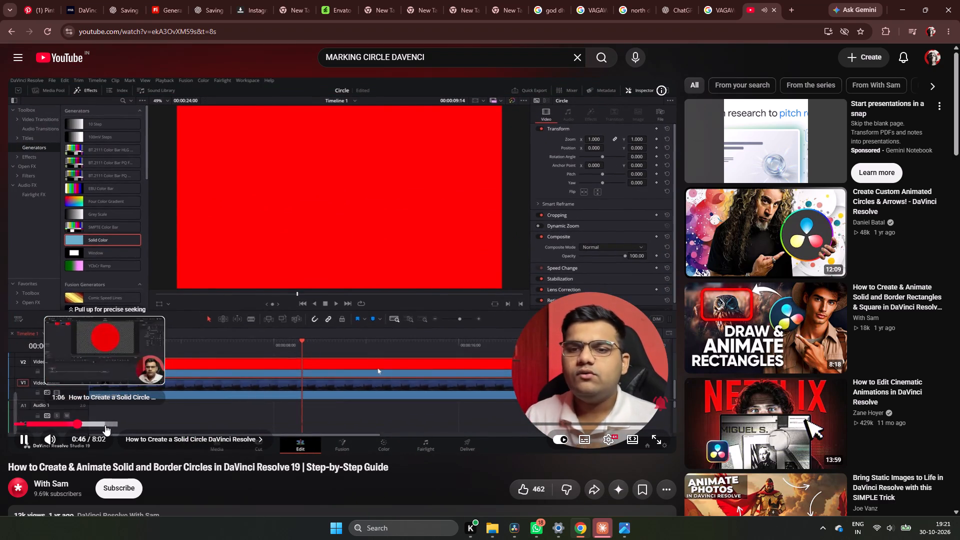
pyautogui.click(105, 425)
pyautogui.click(126, 423)
pyautogui.click(154, 424)
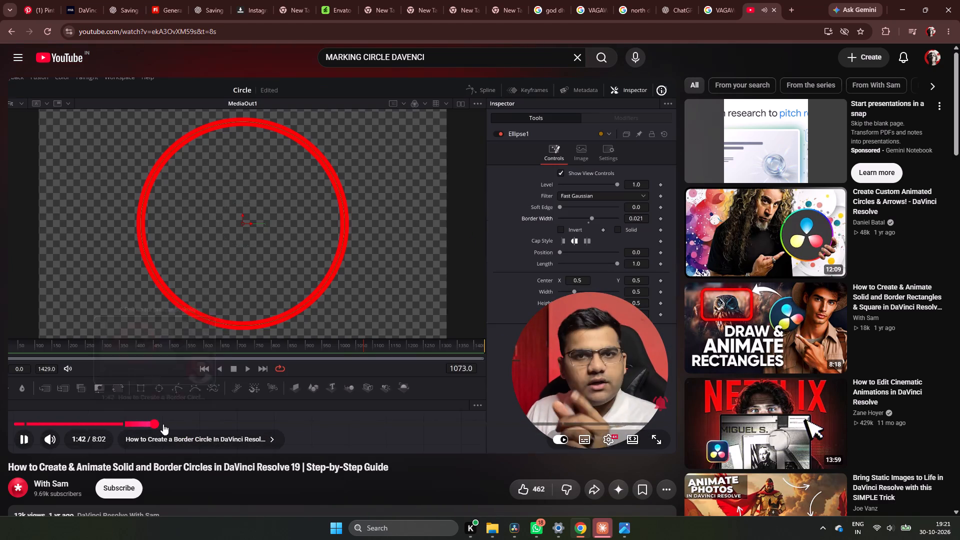
pyautogui.click(172, 424)
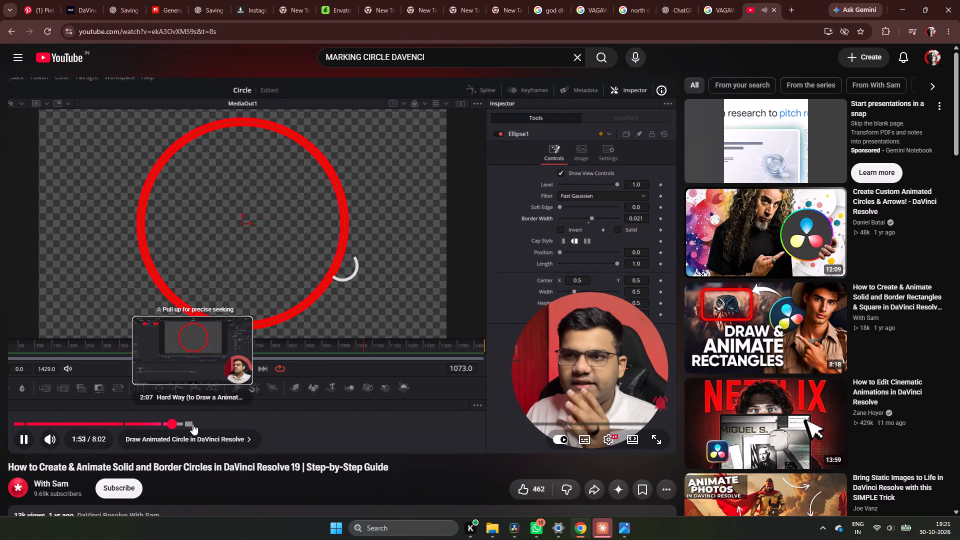
pyautogui.click(189, 420)
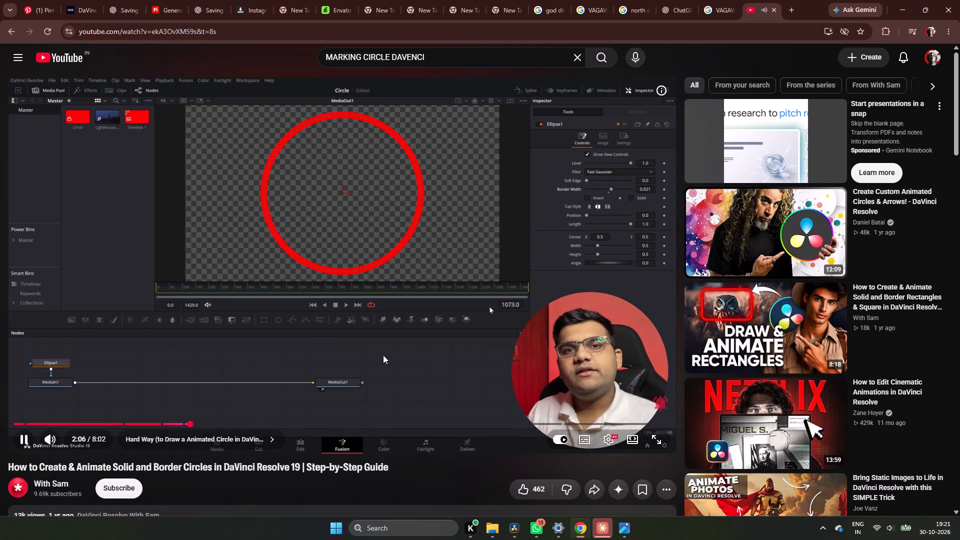
pyautogui.click(225, 420)
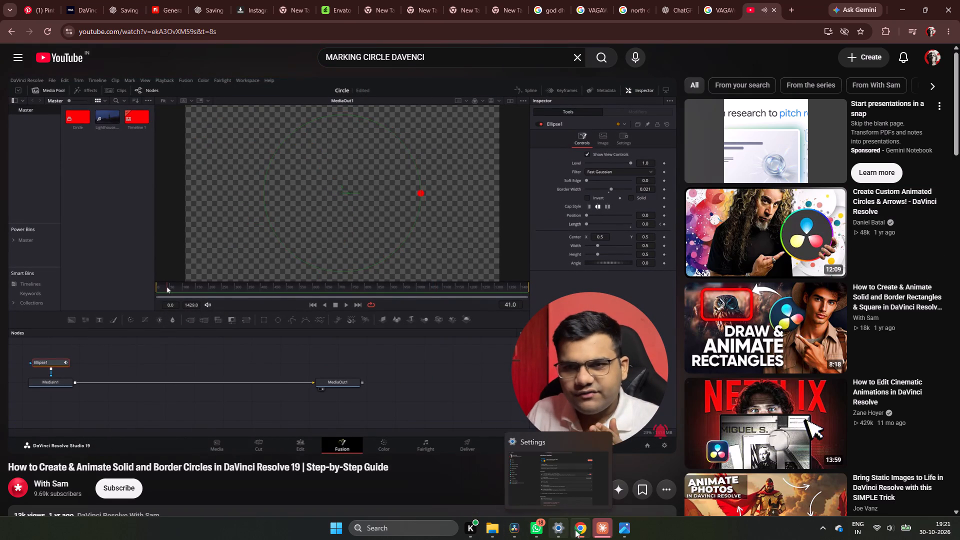
pyautogui.click(299, 319)
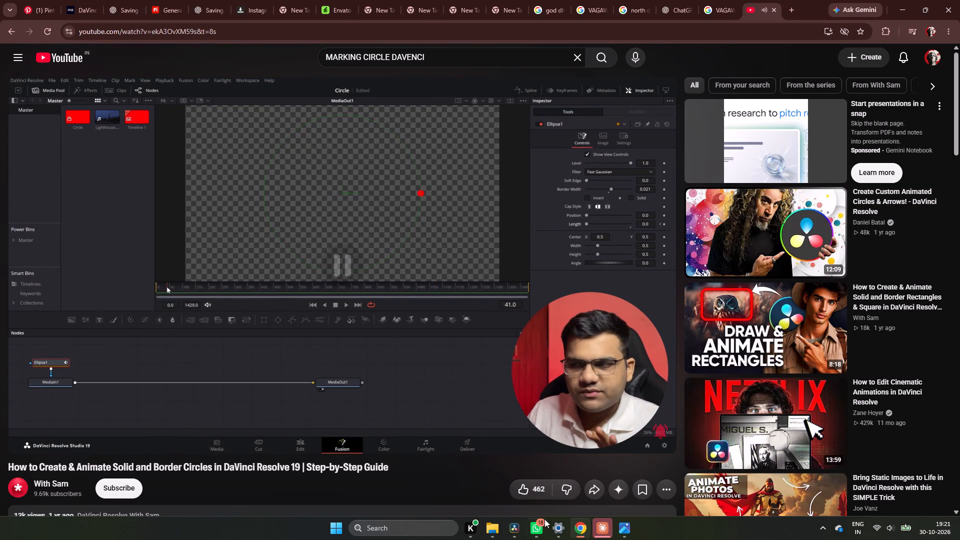
# Switch to DaVinci Resolve, replay the calendar clip, and delete its Pen Stroke Circle effect.
pyautogui.click(520, 526)
pyautogui.moveTo(262, 259); pyautogui.dragTo(239, 266)
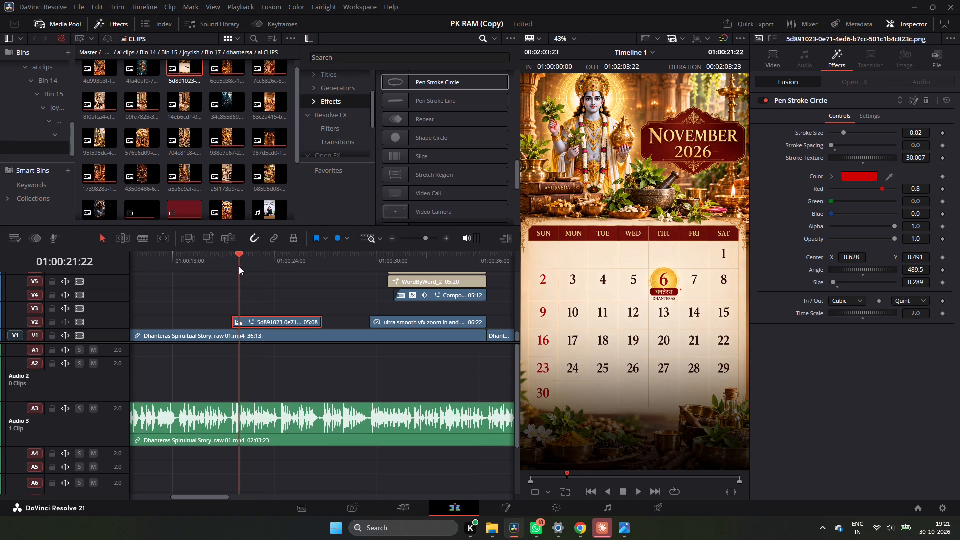
pyautogui.moveTo(239, 266); pyautogui.dragTo(266, 277)
pyautogui.press('space')
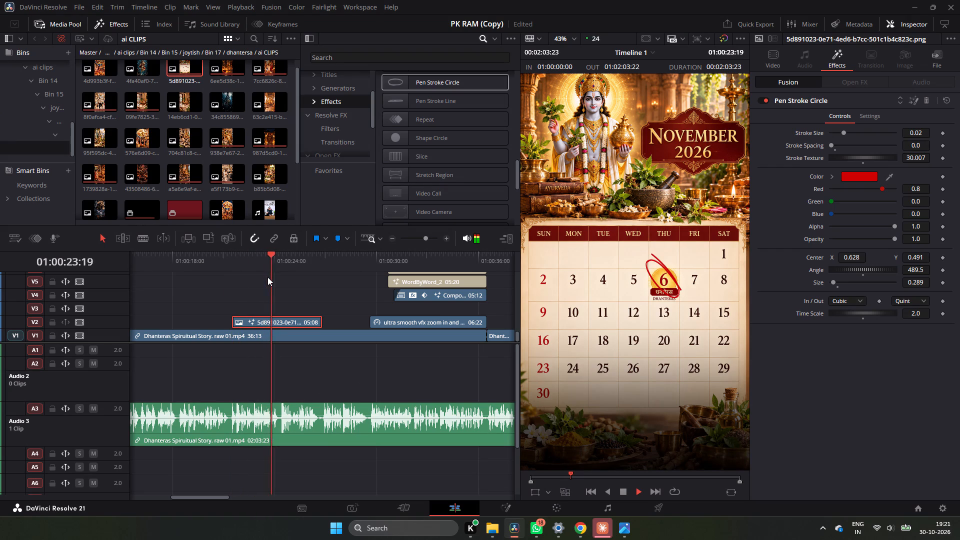
pyautogui.press('space')
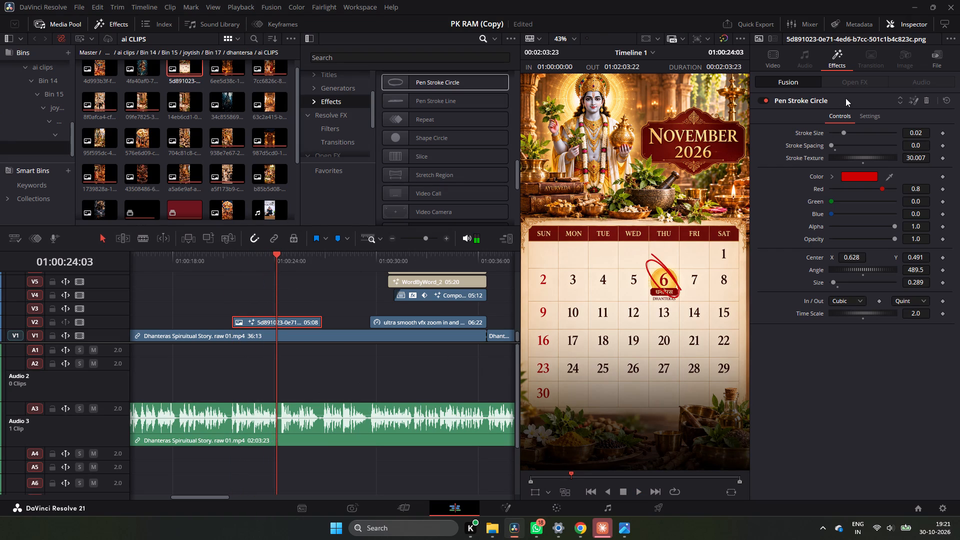
pyautogui.click(927, 98)
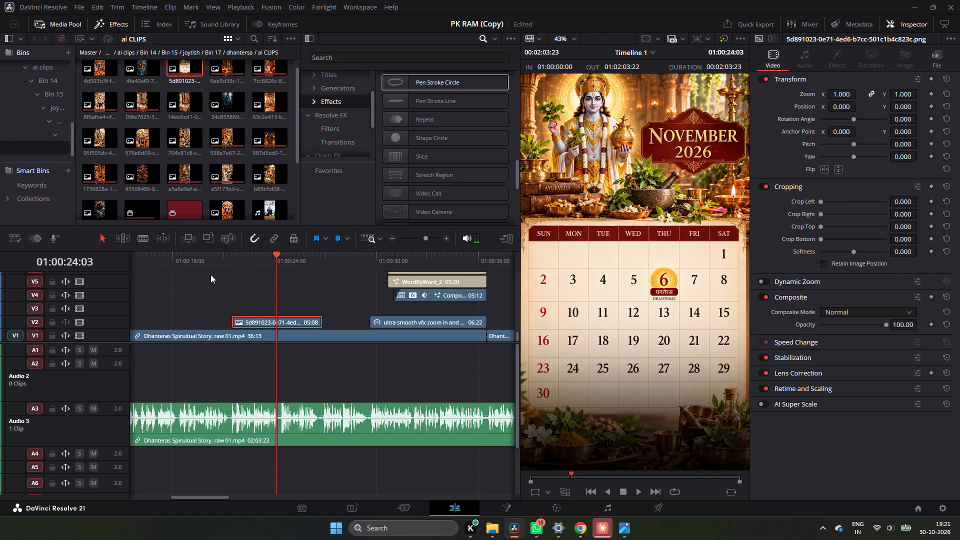
# Play back the calendar clip from just before its start to review it without the circle effect.
pyautogui.click(216, 267)
pyautogui.press('space')
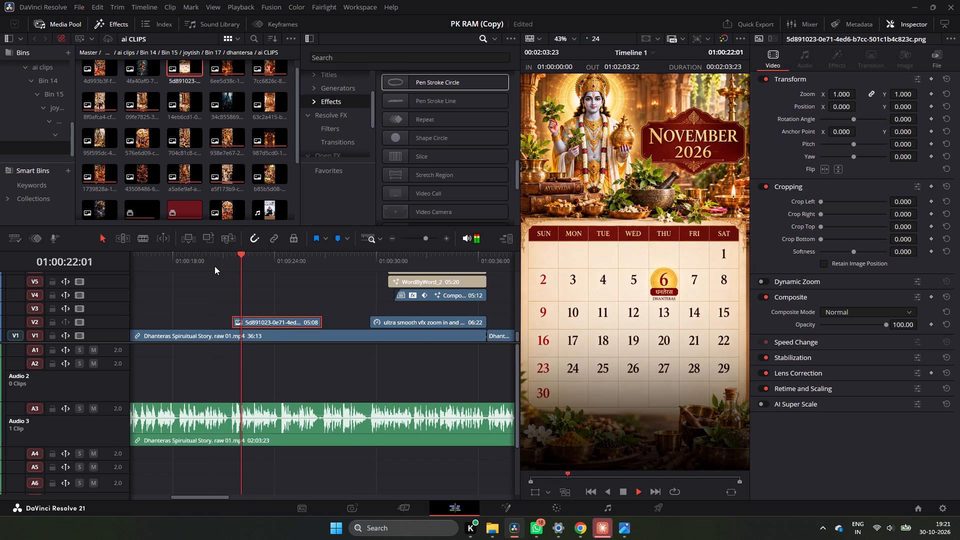
pyautogui.press('space')
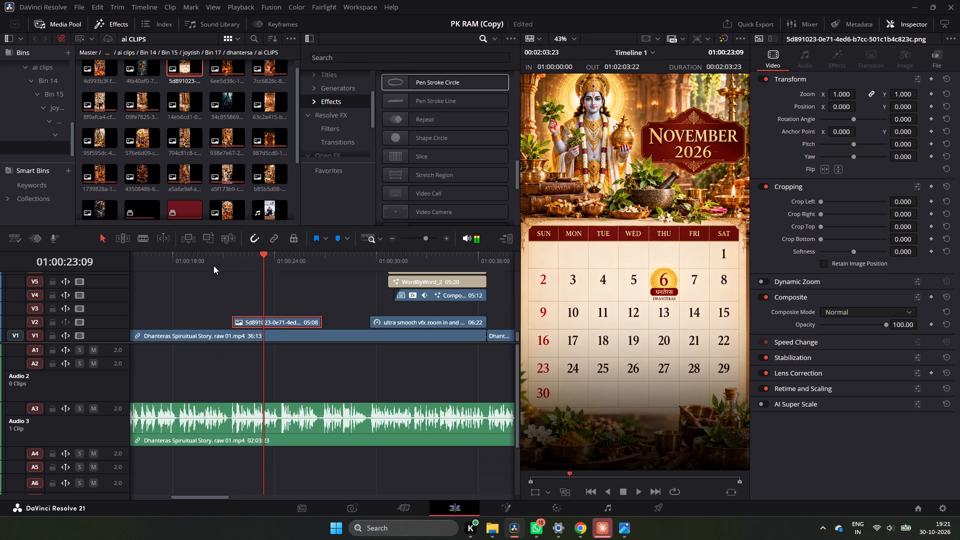
pyautogui.click(213, 265)
pyautogui.press('space')
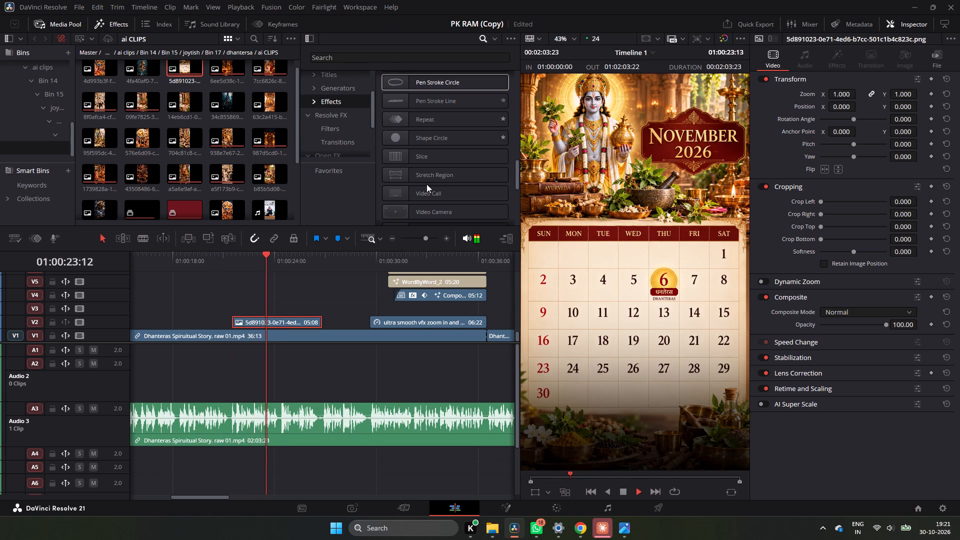
pyautogui.press('space')
# Copy the opening IMG_8070.MP4 overlay and its Adjustment Clip onto V4 and V3 above the calendar image, aligned to its start, and play them.
pyautogui.tripleClick(391, 238)
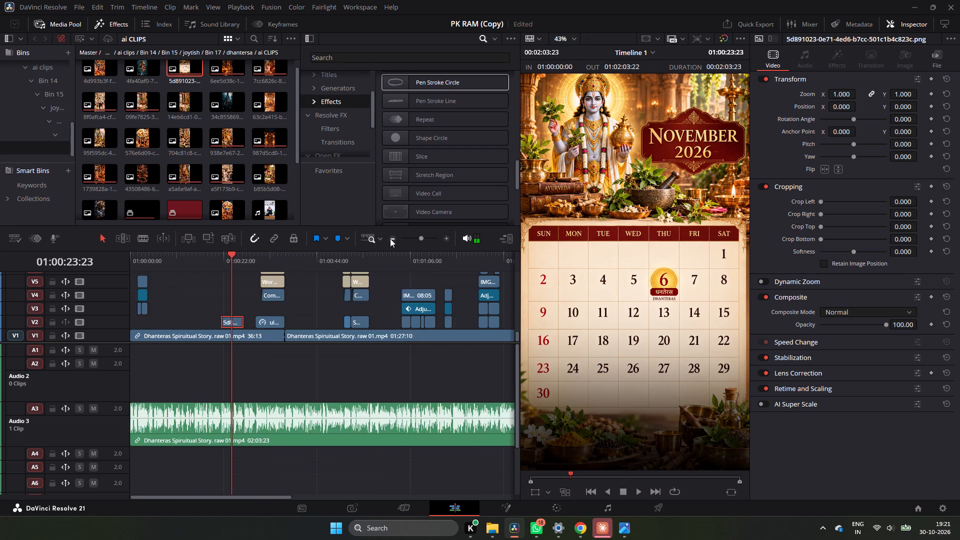
pyautogui.moveTo(185, 255); pyautogui.dragTo(136, 259)
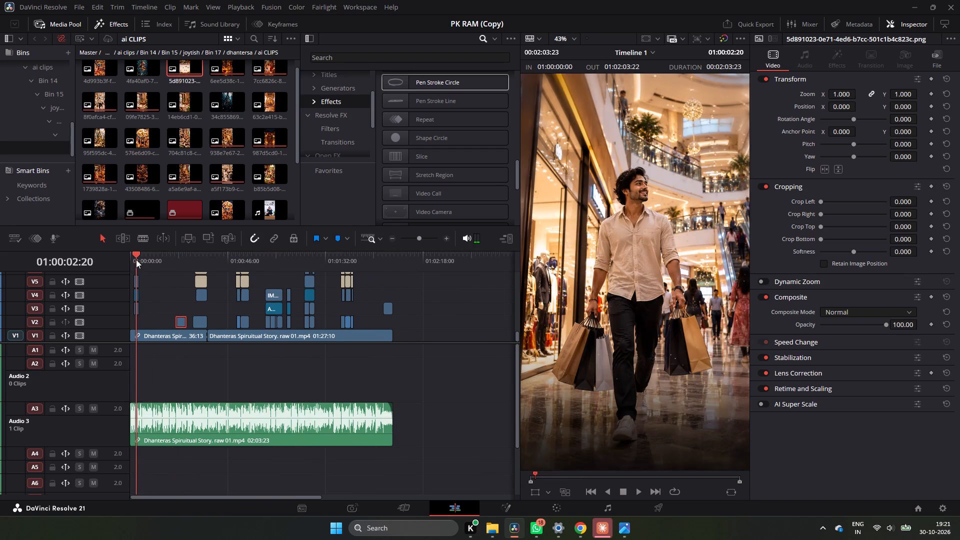
pyautogui.moveTo(136, 259); pyautogui.dragTo(130, 262)
pyautogui.tripleClick(449, 237)
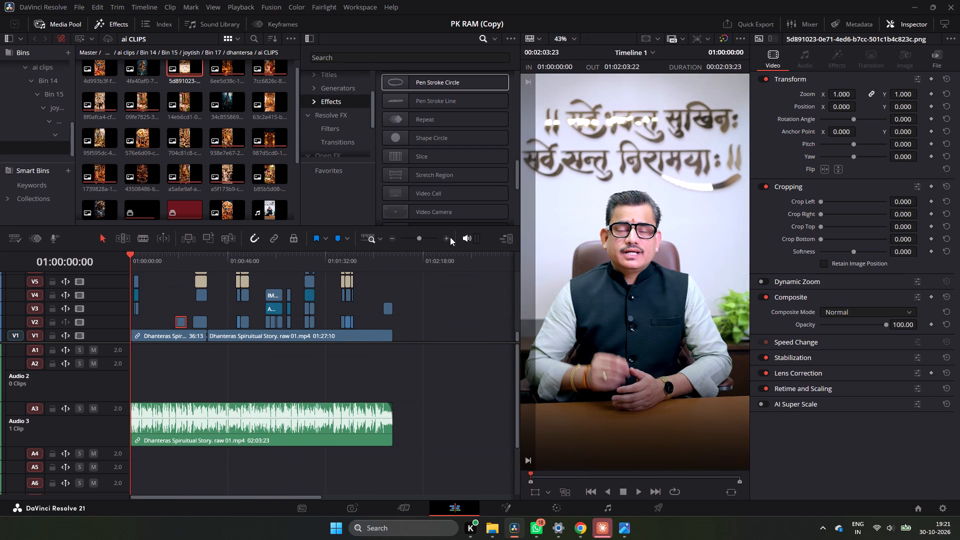
pyautogui.click(448, 237)
pyautogui.moveTo(196, 271); pyautogui.dragTo(168, 294)
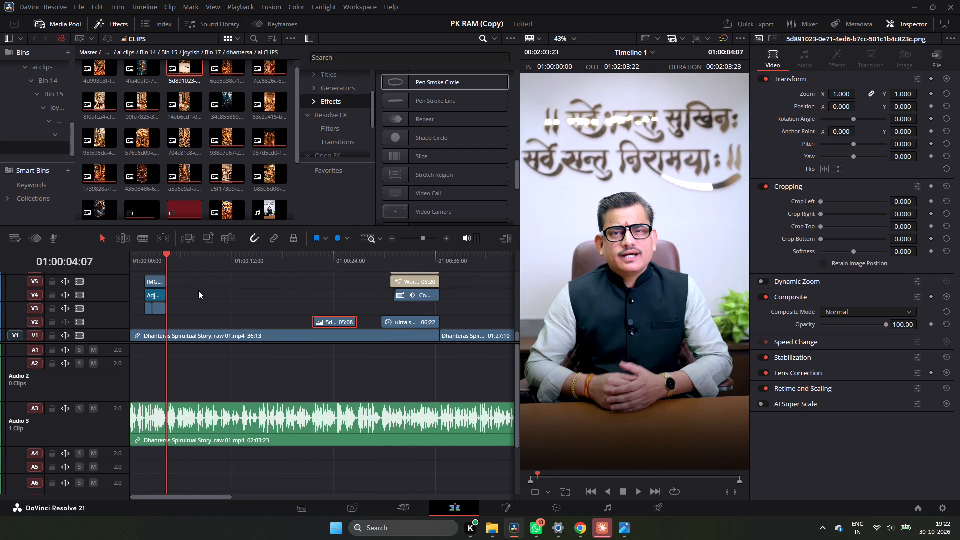
pyautogui.moveTo(199, 290); pyautogui.dragTo(151, 284)
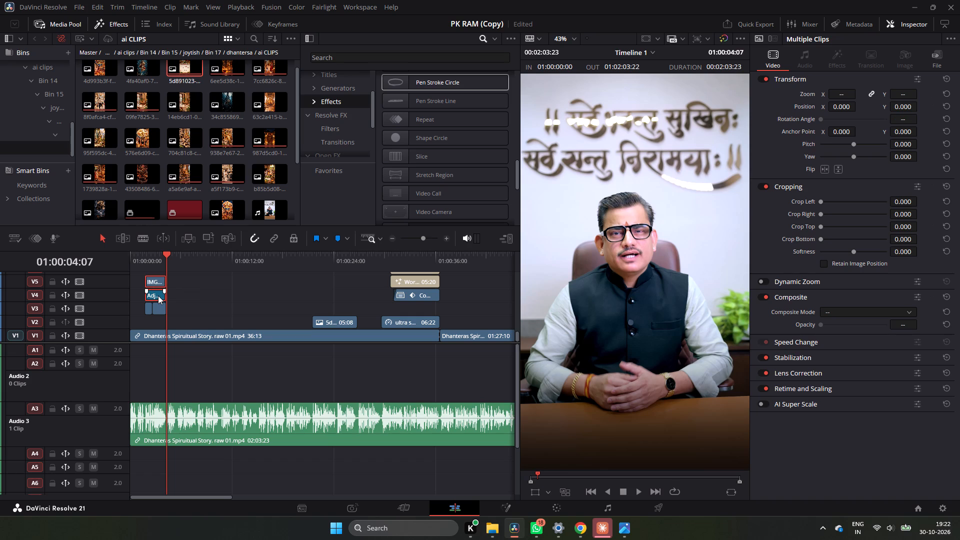
pyautogui.moveTo(158, 295); pyautogui.dragTo(328, 306)
pyautogui.click(314, 258)
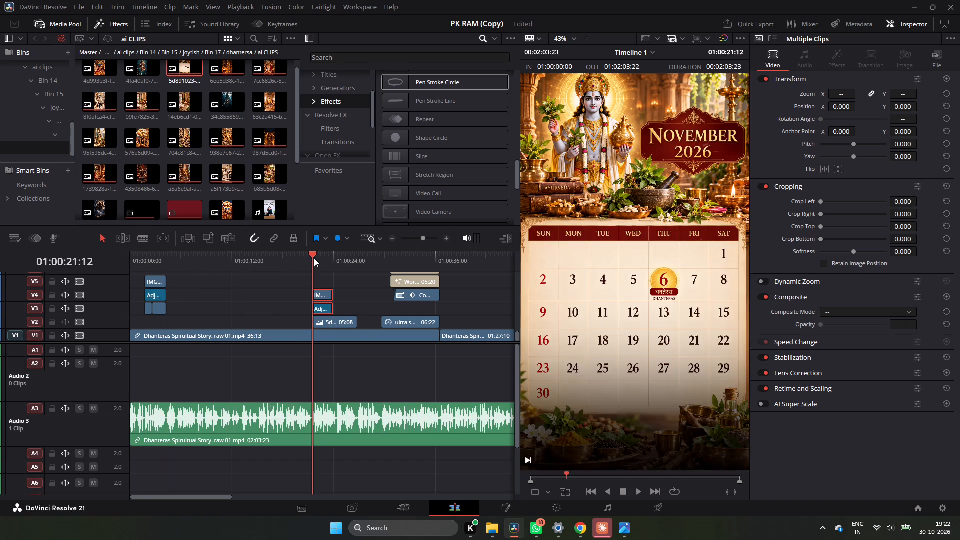
pyautogui.press('space')
pyautogui.press('space')
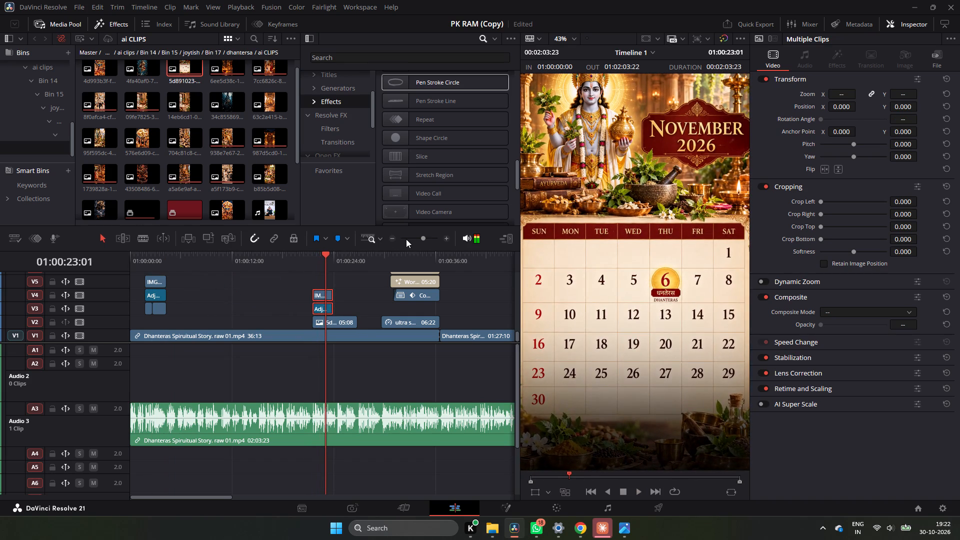
# Extend the copied IMG_8070.MP4 and Adjustment Clip to the calendar image's end, 05:08 long, and play back the section.
pyautogui.doubleClick(444, 235)
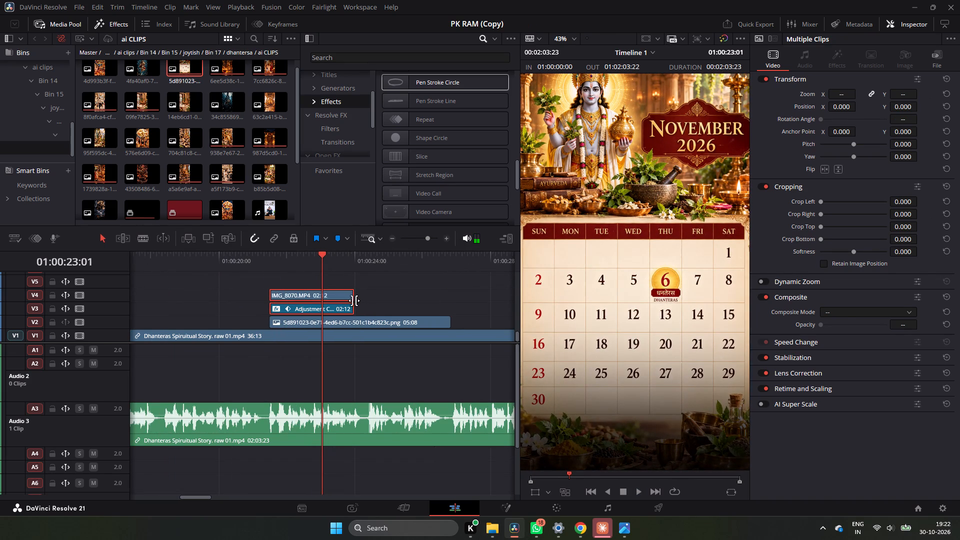
pyautogui.moveTo(354, 300); pyautogui.dragTo(451, 310)
pyautogui.press('space')
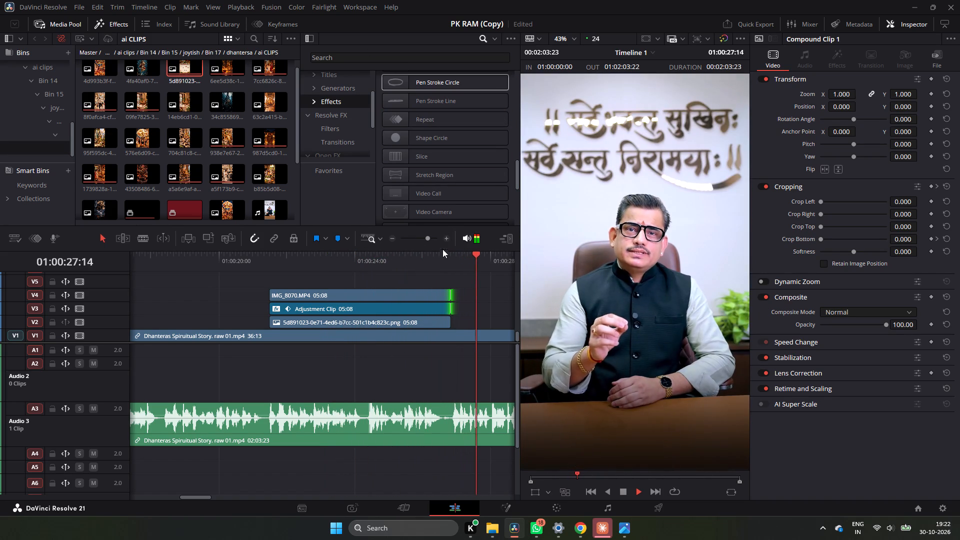
pyautogui.press('space')
# Play back the opening shopping clips to review their overlay and adjustment effect.
pyautogui.tripleClick(394, 237)
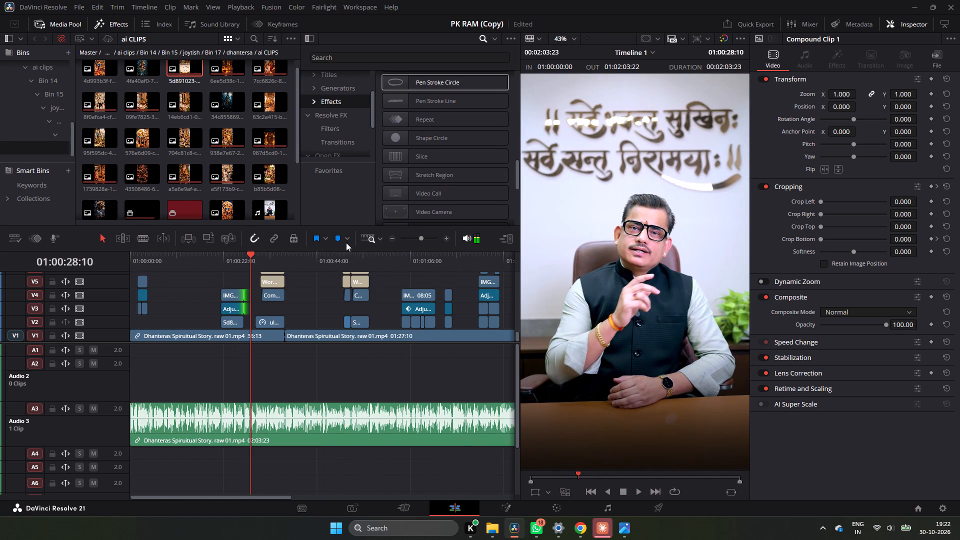
pyautogui.click(134, 255)
pyautogui.press('space')
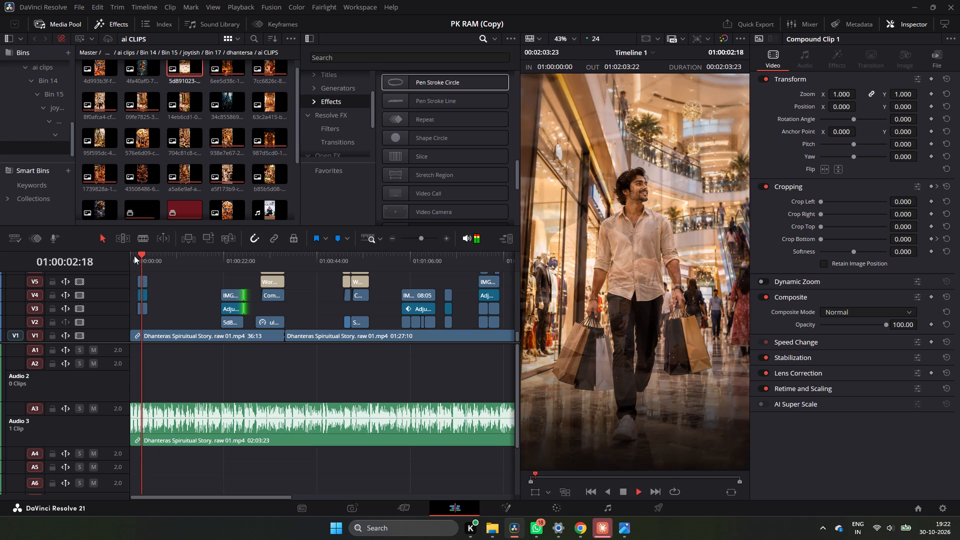
pyautogui.press('space')
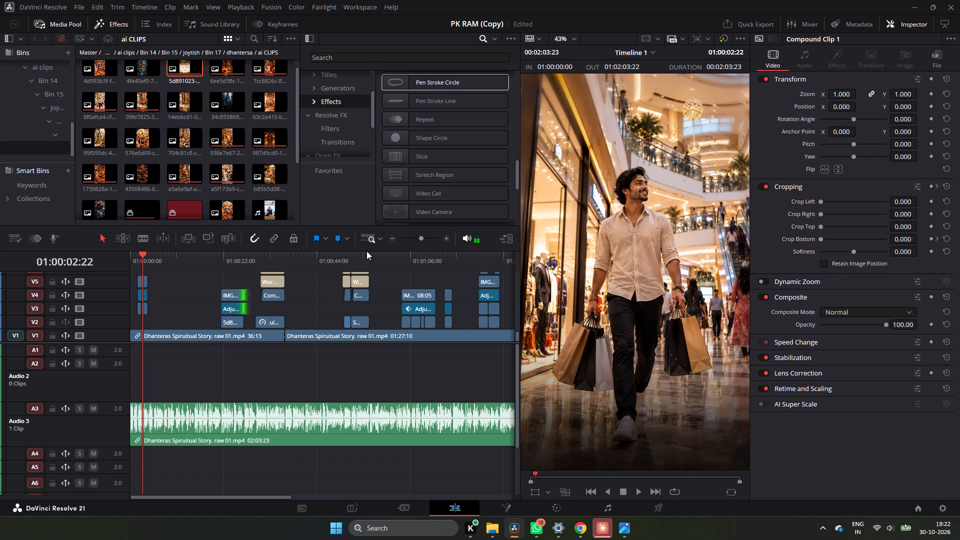
pyautogui.doubleClick(445, 239)
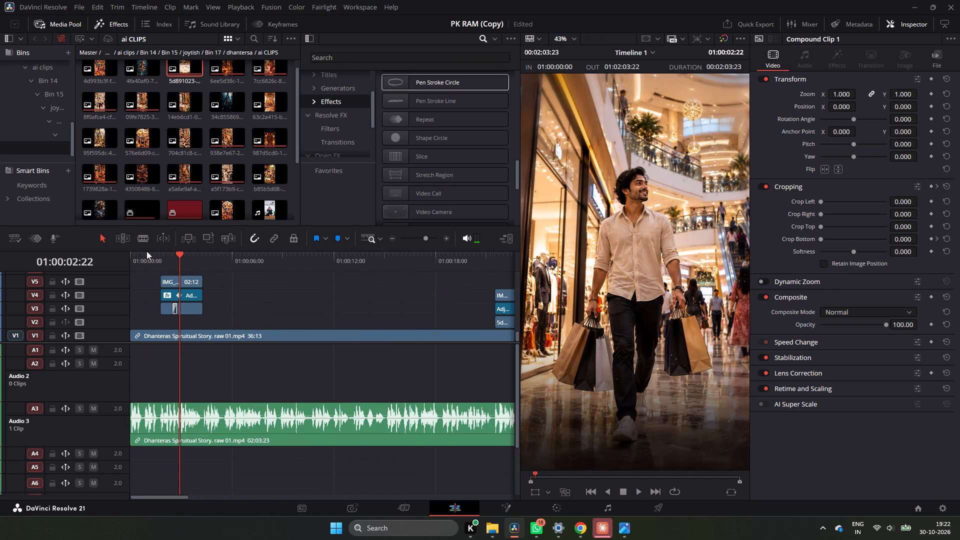
pyautogui.click(161, 254)
pyautogui.press('space')
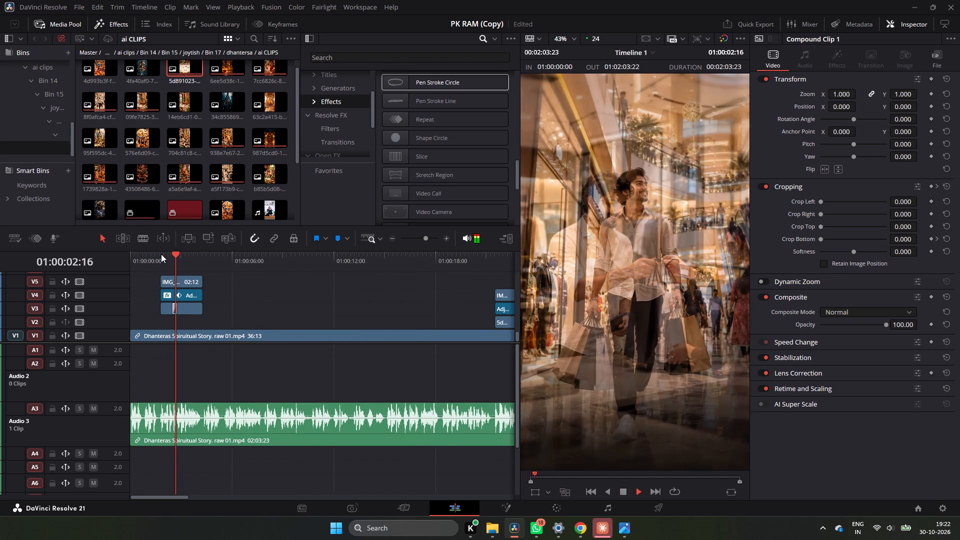
pyautogui.press('space')
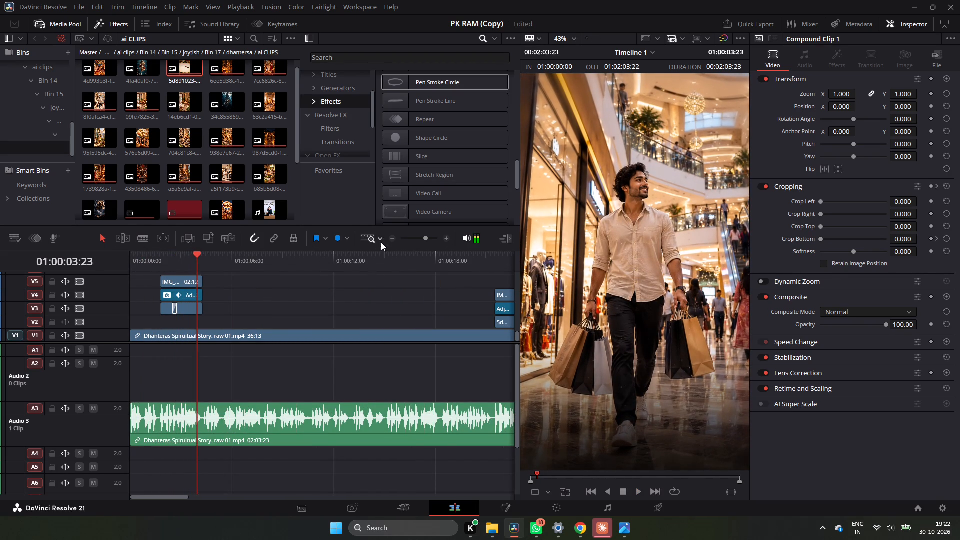
# Move the opening shopping clips, Adjustment Clip and IMG overlay down one track to V2, V3 and V4, and play them back.
pyautogui.moveTo(290, 296); pyautogui.dragTo(160, 279)
pyautogui.click(149, 291)
pyautogui.moveTo(146, 280); pyautogui.dragTo(201, 319)
pyautogui.moveTo(188, 295); pyautogui.dragTo(188, 297)
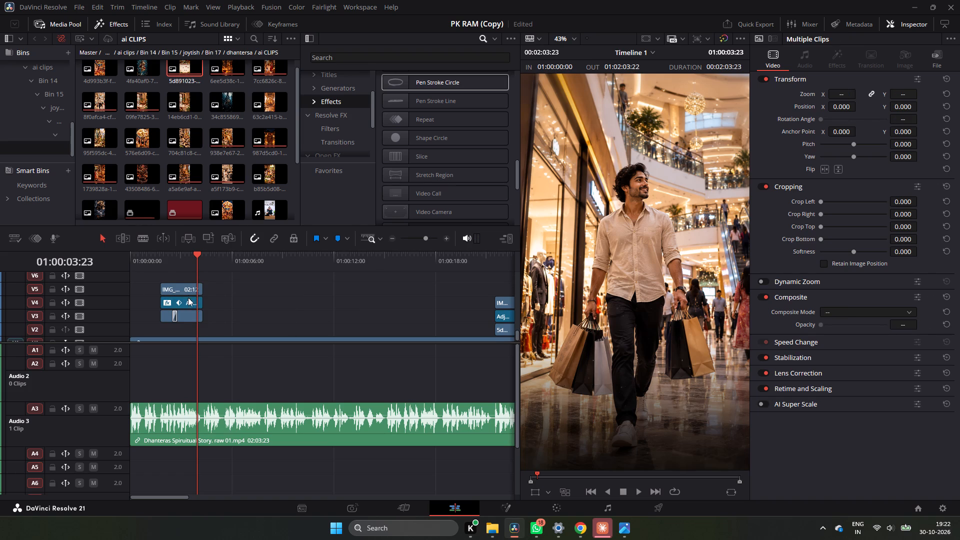
pyautogui.moveTo(188, 297); pyautogui.dragTo(188, 306)
pyautogui.moveTo(149, 272); pyautogui.dragTo(195, 323)
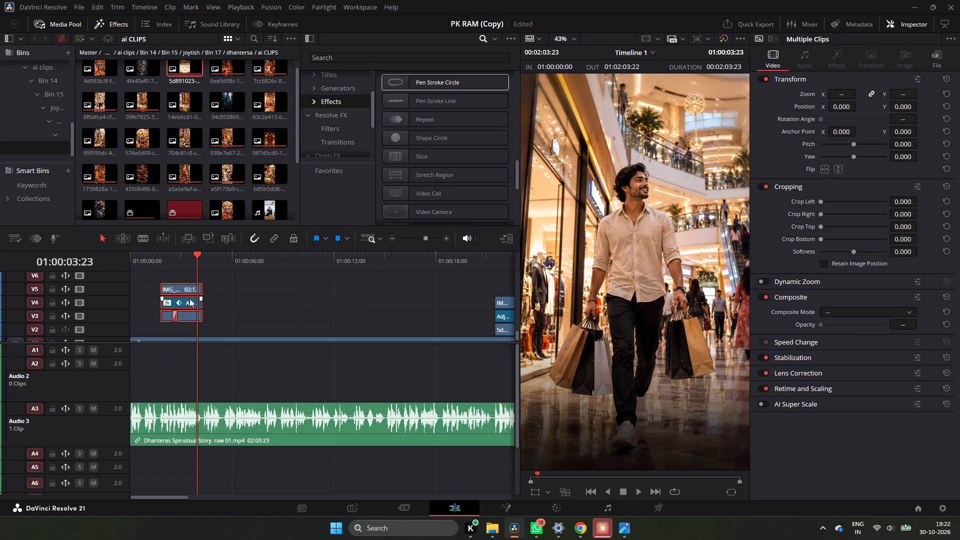
pyautogui.moveTo(189, 301); pyautogui.dragTo(189, 311)
pyautogui.click(156, 253)
pyautogui.press('space')
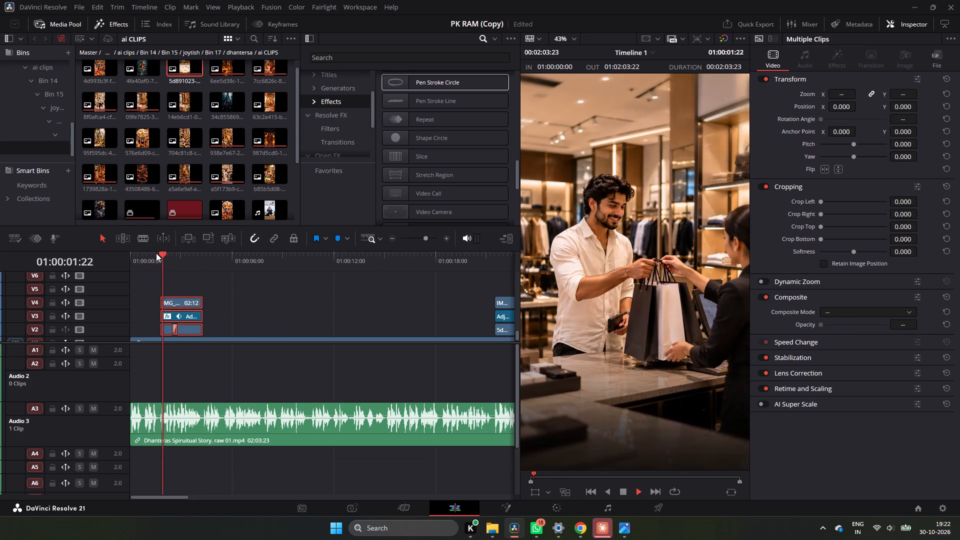
pyautogui.click(152, 253)
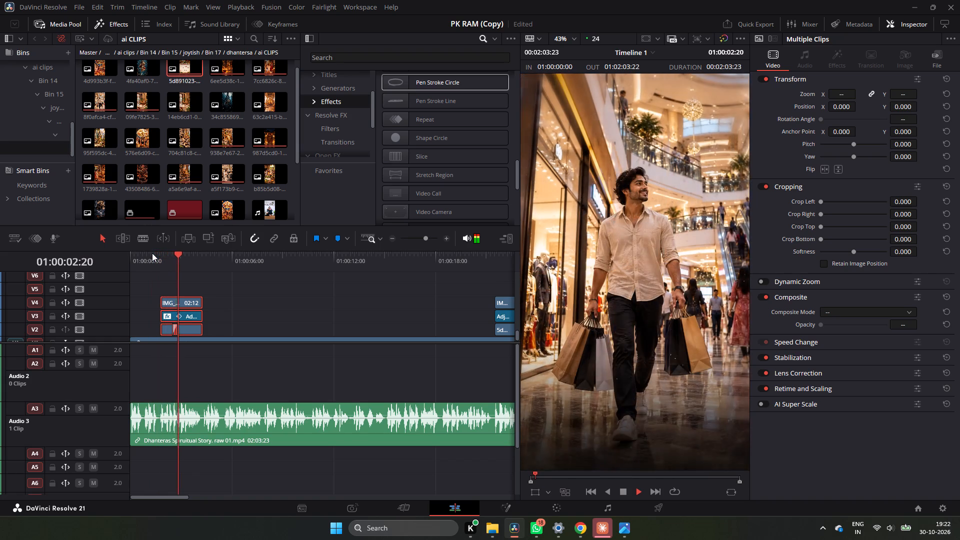
pyautogui.press('space')
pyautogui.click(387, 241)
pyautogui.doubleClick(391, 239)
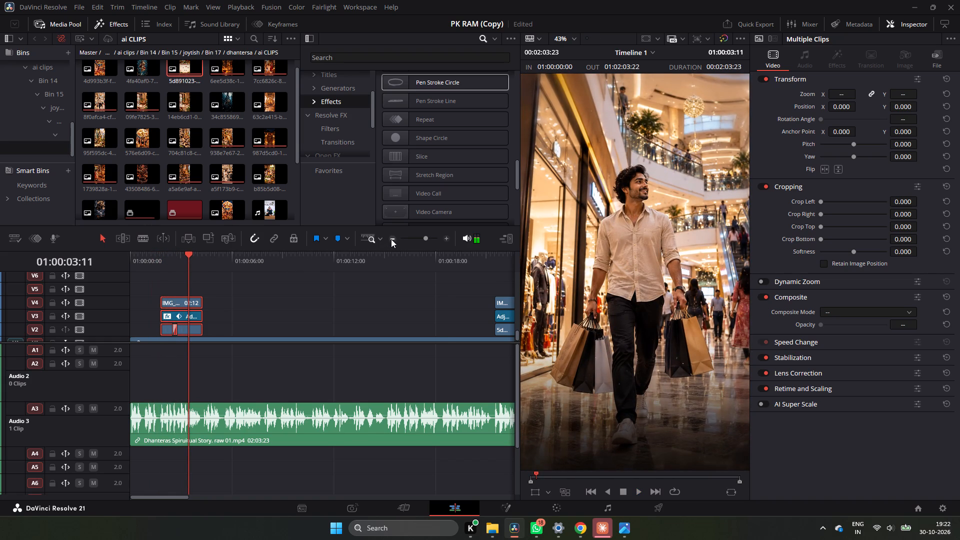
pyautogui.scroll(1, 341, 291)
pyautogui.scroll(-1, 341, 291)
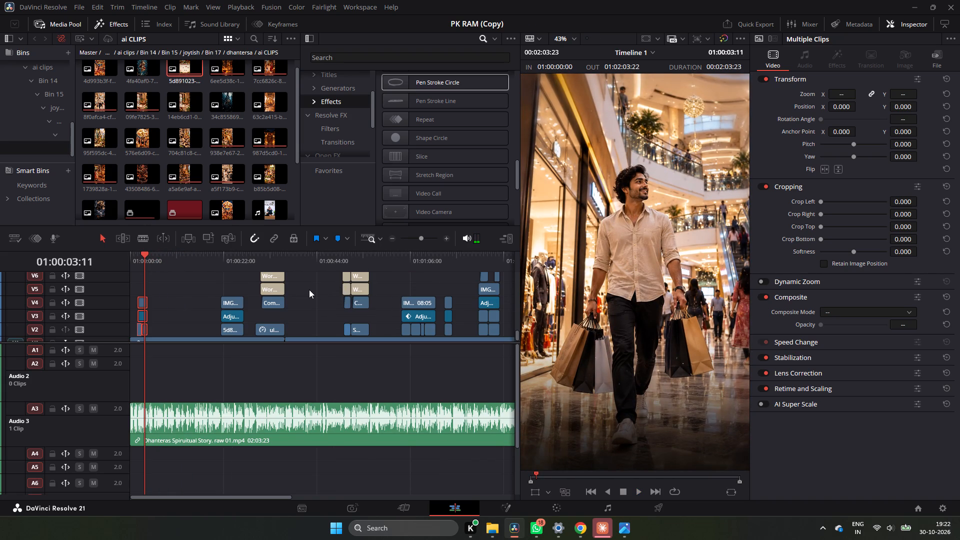
# Copy the Compound Clip 2 title and its text clip above the opening shopping clips, title on V5 aligned to their start, and play them.
pyautogui.scroll(1, 303, 289)
pyautogui.moveTo(286, 291); pyautogui.dragTo(273, 308)
pyautogui.moveTo(273, 300); pyautogui.dragTo(191, 283)
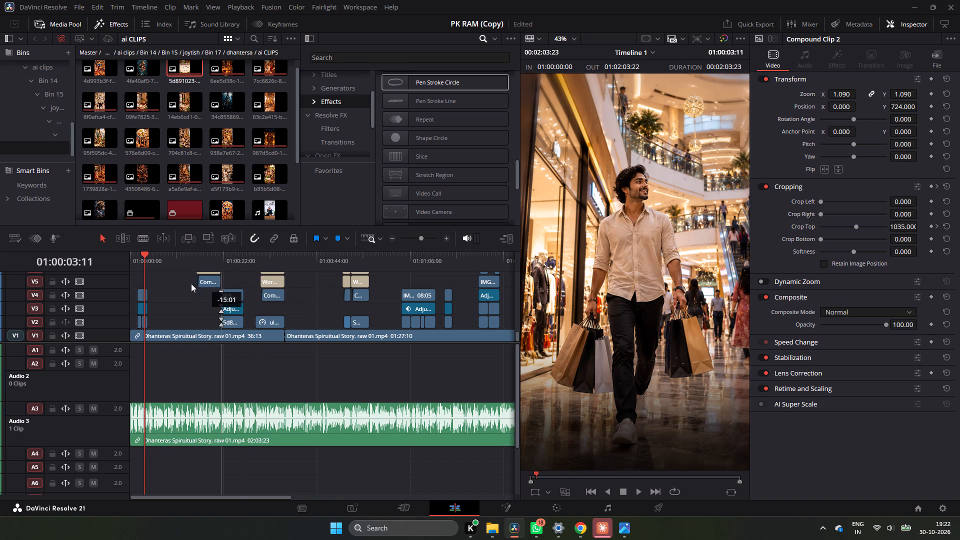
pyautogui.moveTo(191, 283); pyautogui.dragTo(147, 282)
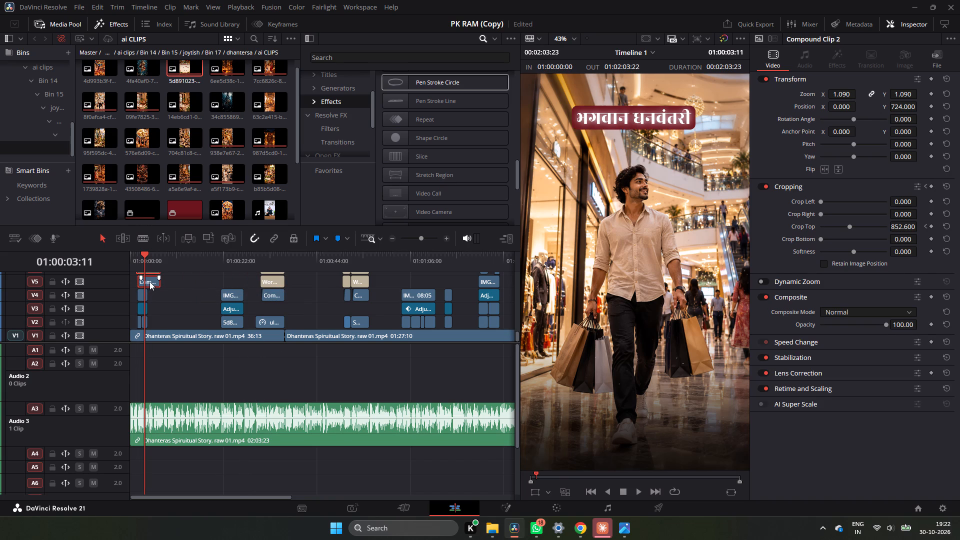
pyautogui.tripleClick(446, 238)
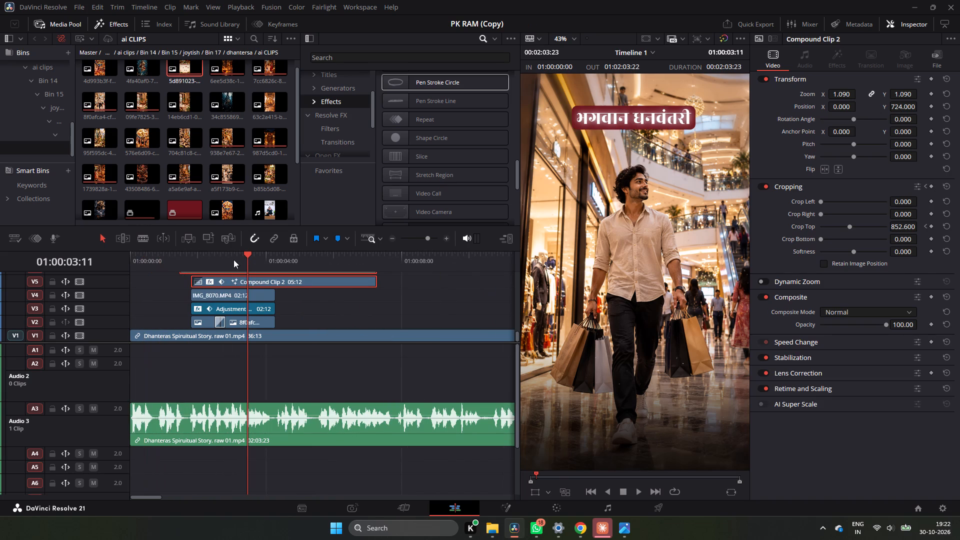
pyautogui.click(177, 253)
pyautogui.press('space')
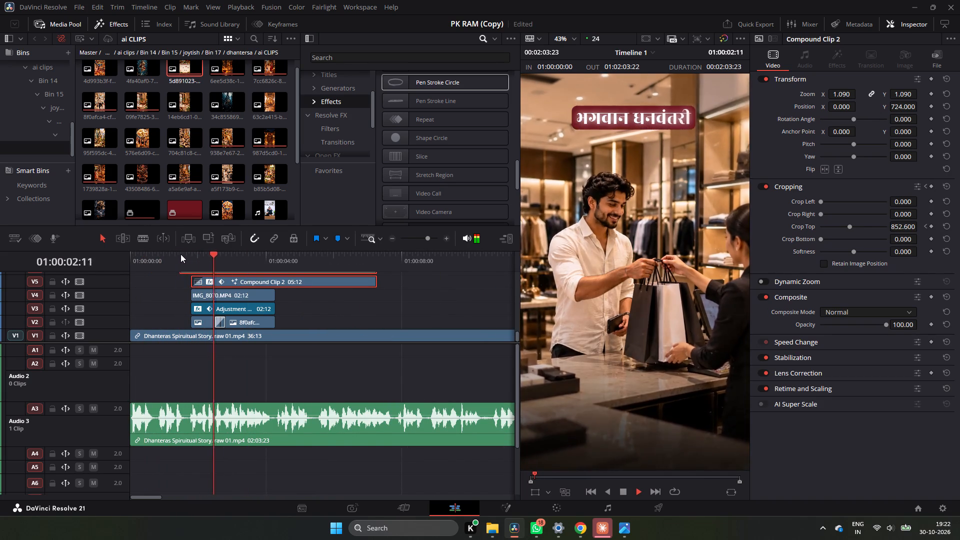
pyautogui.press('space')
pyautogui.press('space')
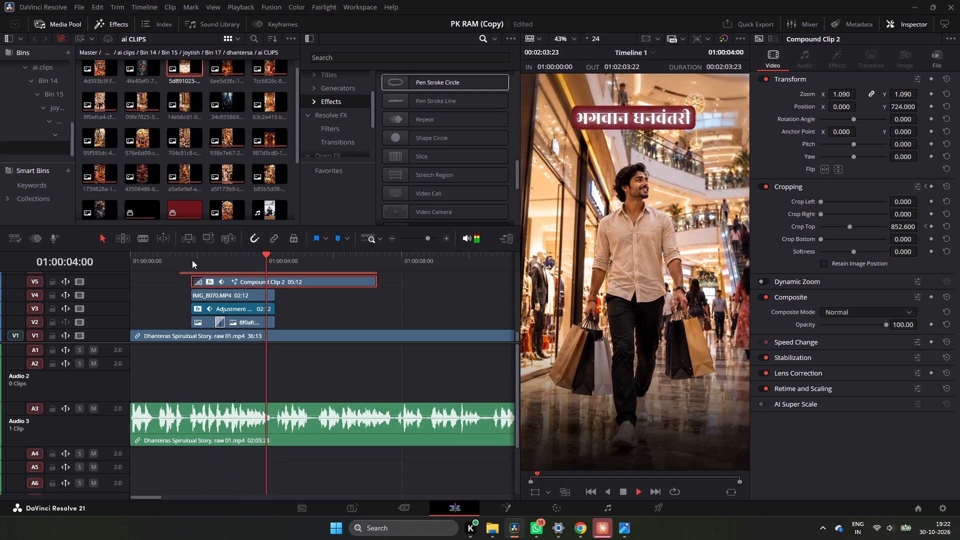
pyautogui.press('space')
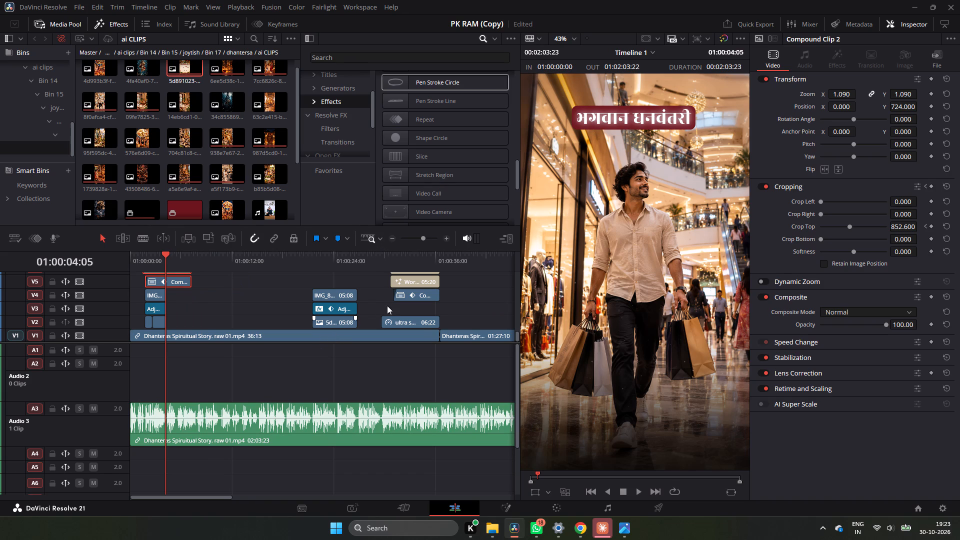
pyautogui.scroll(-3, 386, 306)
pyautogui.keyDown('ctrl'); pyautogui.scroll(-4, 383, 306); pyautogui.keyUp('ctrl')
pyautogui.moveTo(279, 257); pyautogui.dragTo(388, 267)
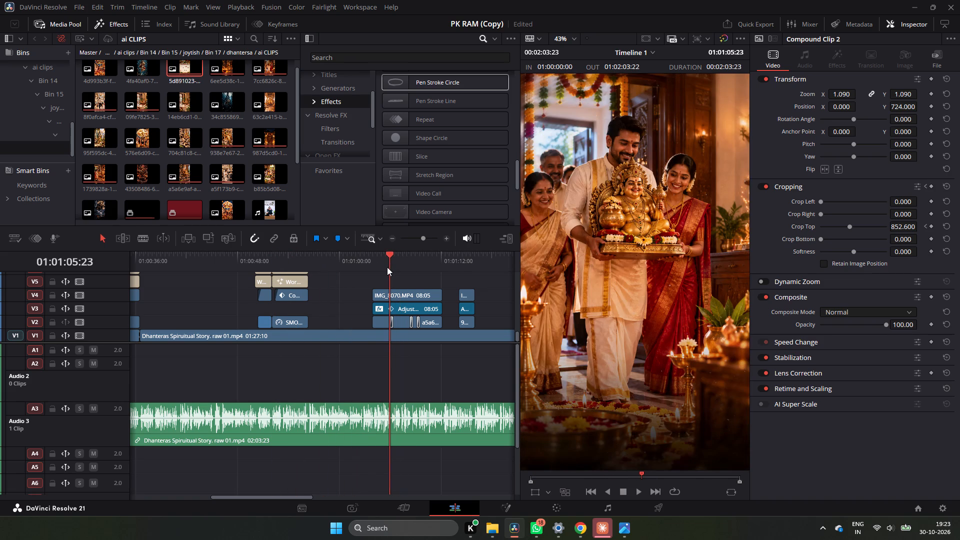
pyautogui.keyDown('ctrl'); pyautogui.scroll(-3, 387, 267); pyautogui.keyUp('ctrl')
pyautogui.moveTo(348, 258); pyautogui.dragTo(337, 261)
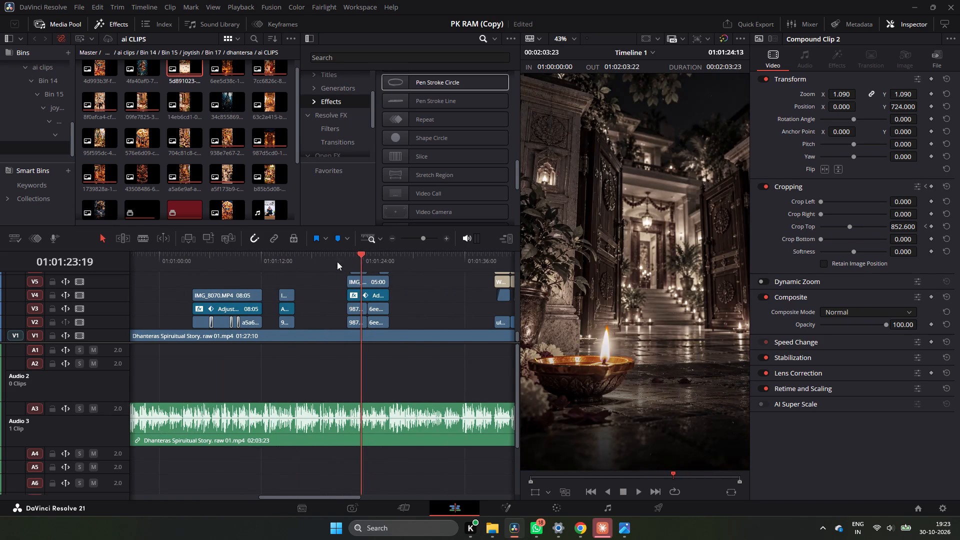
pyautogui.moveTo(337, 261); pyautogui.dragTo(229, 271)
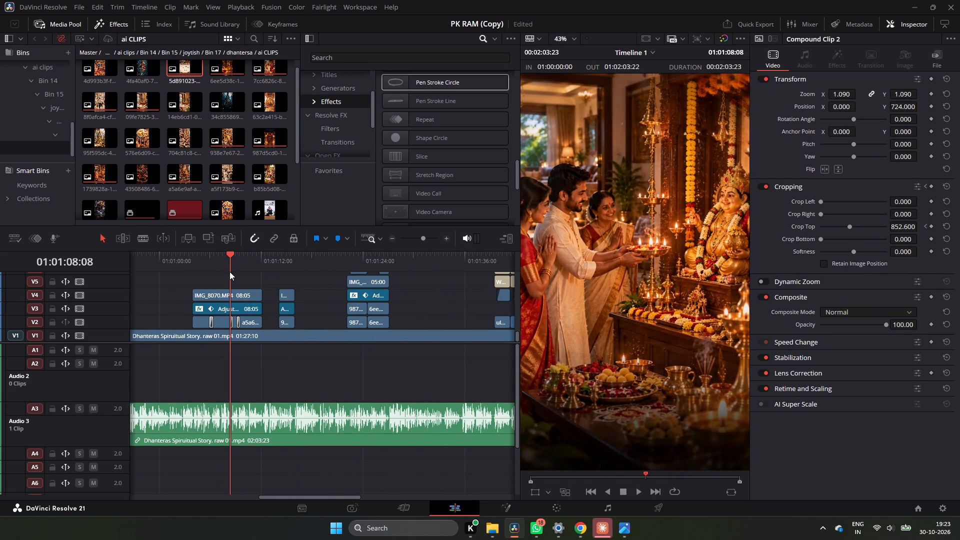
pyautogui.moveTo(229, 271); pyautogui.dragTo(203, 273)
pyautogui.press('space')
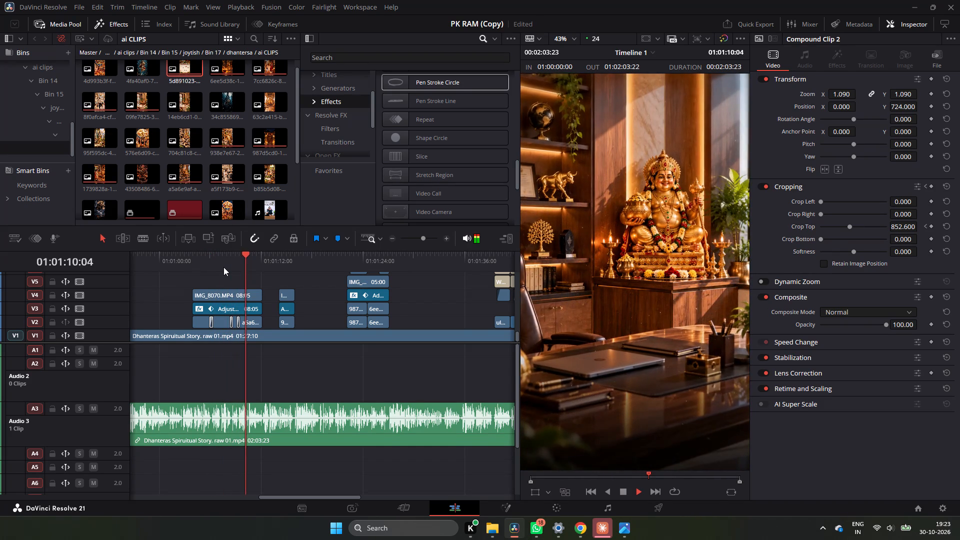
pyautogui.press('space')
# Import all files from the Dhanteras PK folder into the ai CLIPS bin.
pyautogui.scroll(-8, 258, 185)
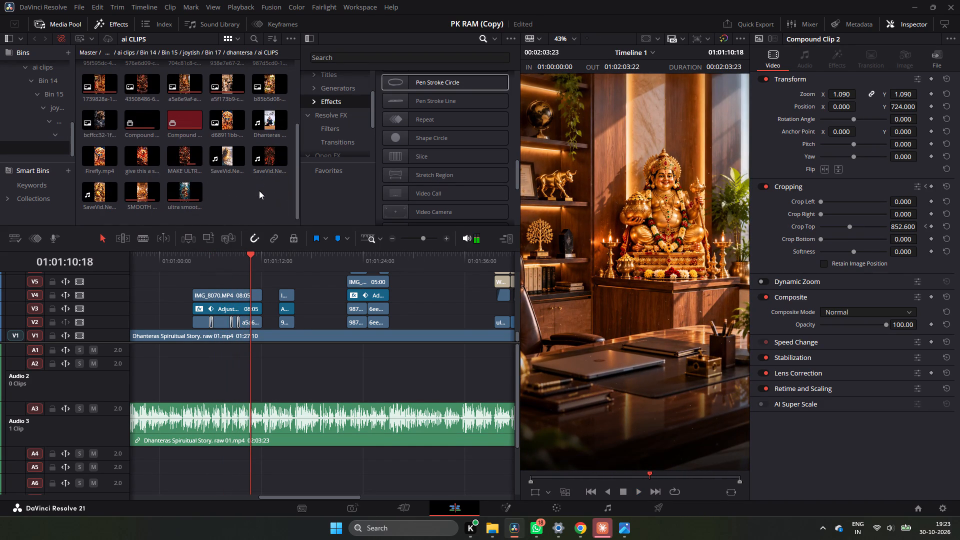
pyautogui.rightClick(259, 190)
pyautogui.click(289, 321)
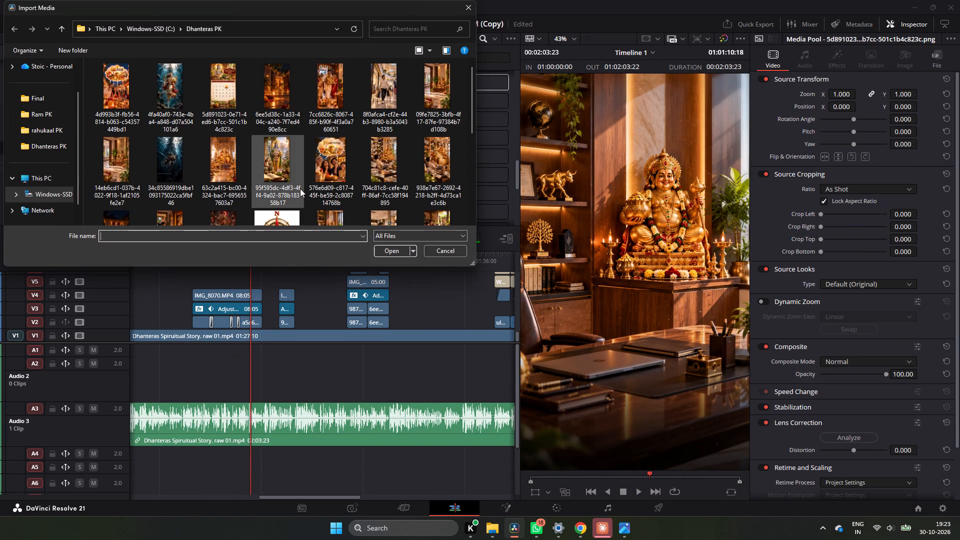
pyautogui.keyDown('ctrl'); pyautogui.click(300, 188); pyautogui.keyUp('ctrl')
pyautogui.hotkey('ctrl', 'a')
pyautogui.click(382, 250)
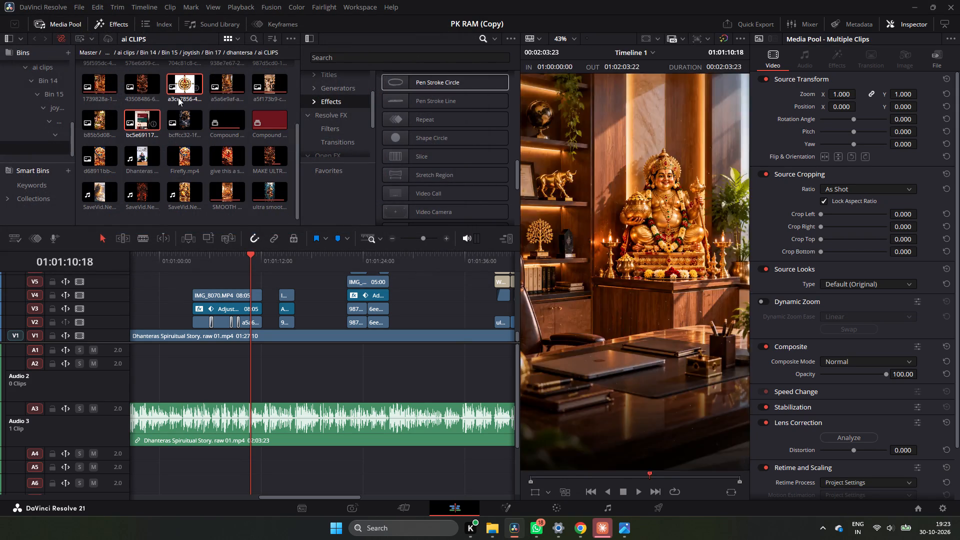
# Place the compass PNG on V5 at 01:01:10:18 above the golden idol office image and play the section.
pyautogui.click(180, 87)
pyautogui.moveTo(180, 87); pyautogui.dragTo(257, 282)
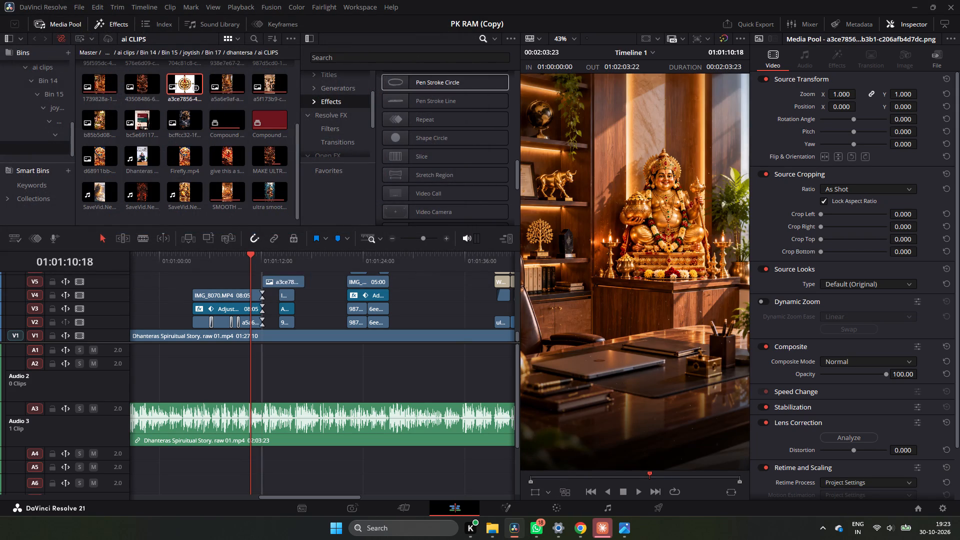
pyautogui.moveTo(257, 282); pyautogui.dragTo(248, 283)
pyautogui.click(275, 284)
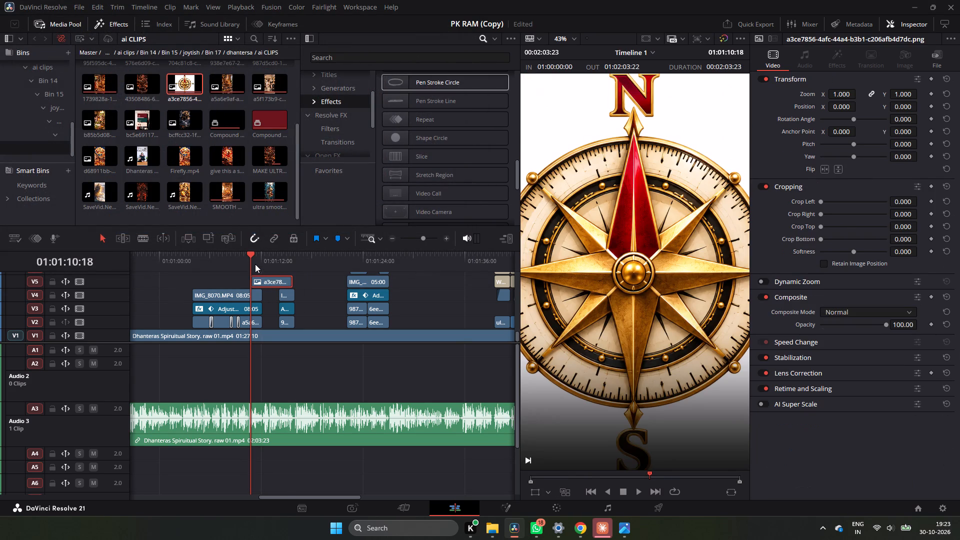
pyautogui.press('space')
pyautogui.press('space')
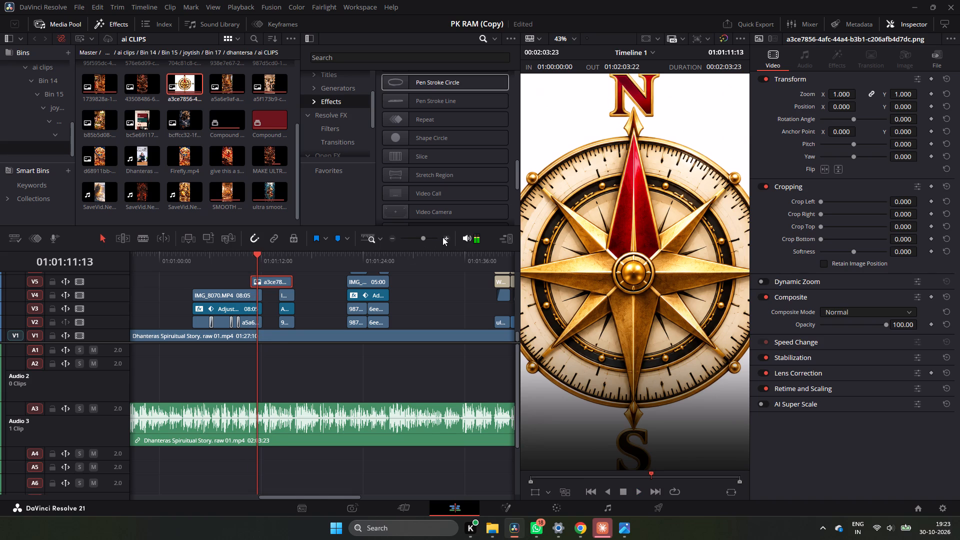
pyautogui.doubleClick(444, 236)
pyautogui.moveTo(272, 257); pyautogui.dragTo(258, 261)
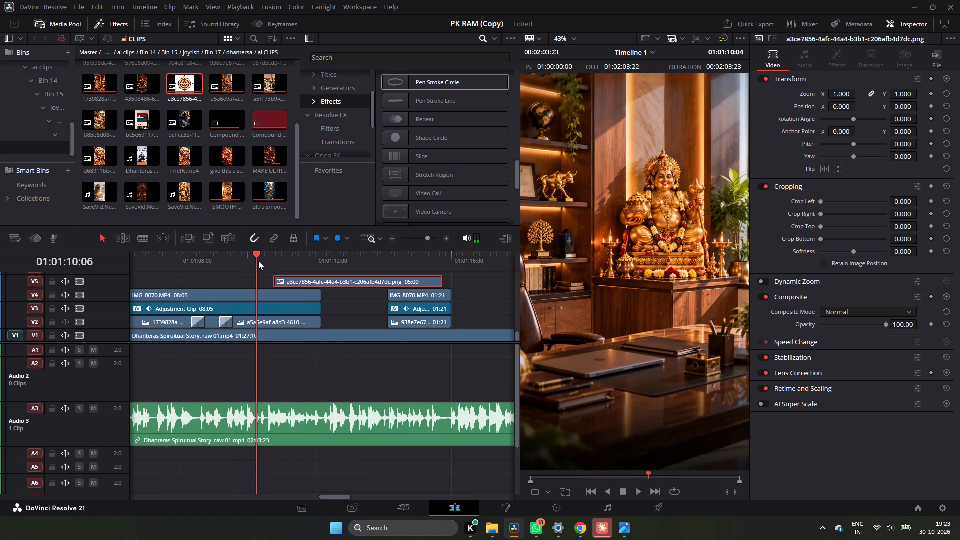
pyautogui.moveTo(258, 261); pyautogui.dragTo(273, 263)
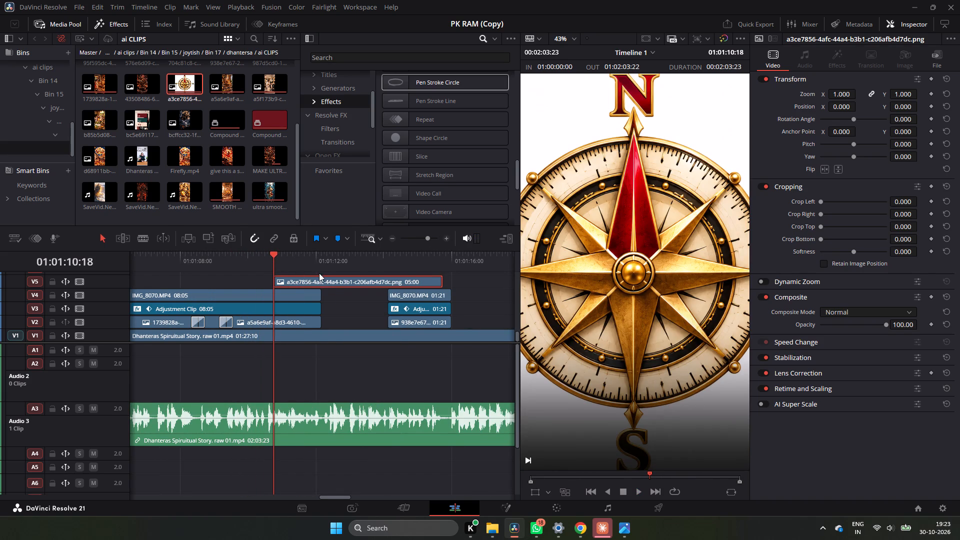
# Apply the 3D Keyer to the compass image and key out its white background by sampling it with the Open FX overlay.
pyautogui.hotkey('shift', 'space')
pyautogui.click(420, 241)
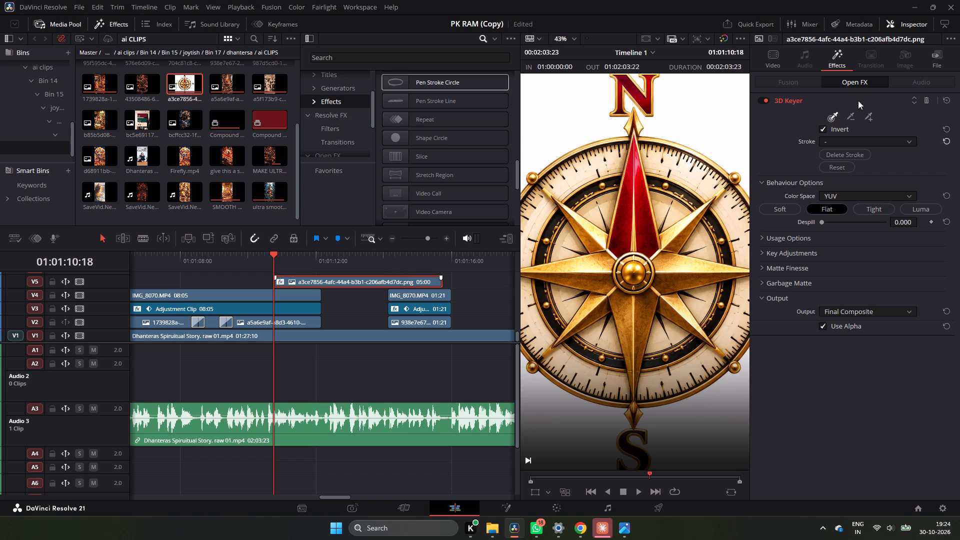
pyautogui.click(547, 491)
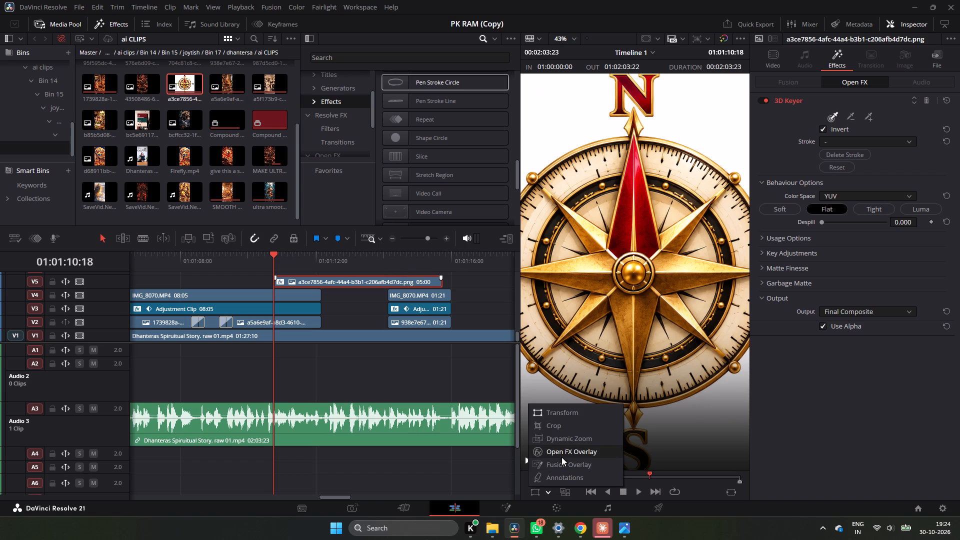
pyautogui.click(562, 452)
pyautogui.click(706, 127)
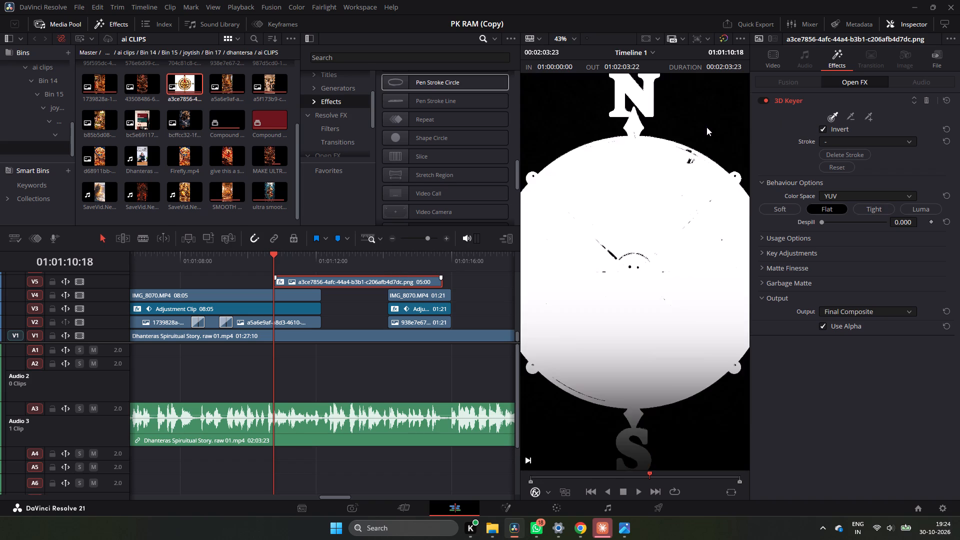
pyautogui.click(706, 127)
pyautogui.click(706, 127)
pyautogui.moveTo(708, 122); pyautogui.dragTo(705, 127)
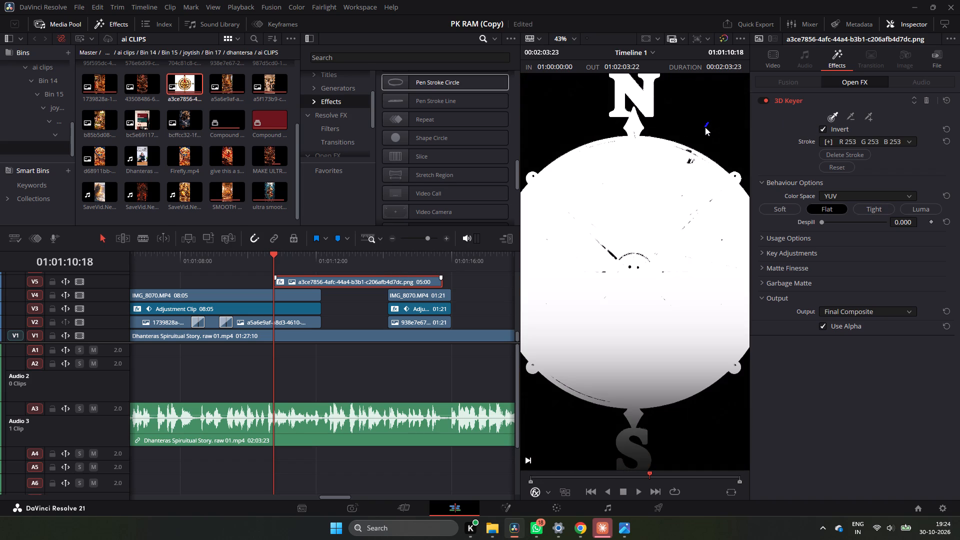
pyautogui.moveTo(705, 127); pyautogui.dragTo(700, 114)
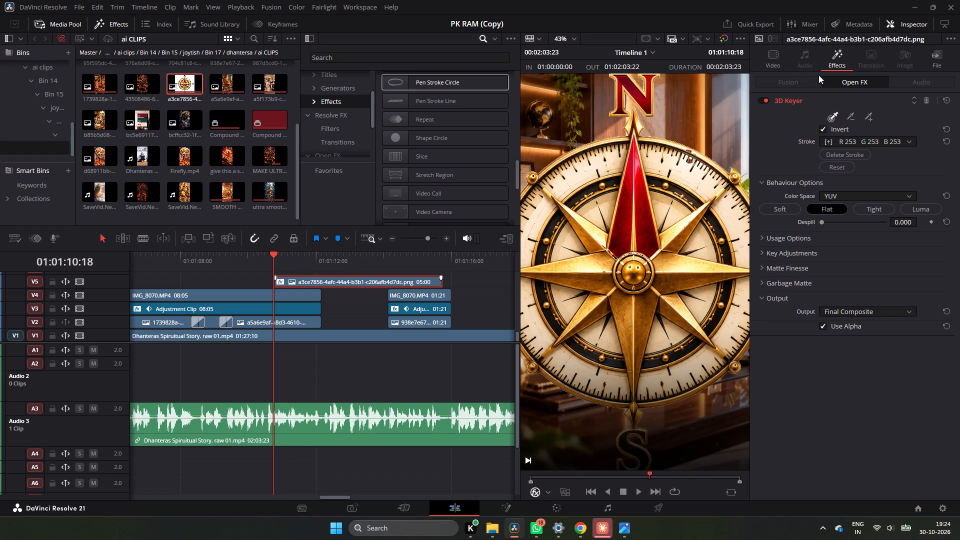
# Scale the compass image down to a zoom of 0.200 and raise it to Position Y 656 above the idol.
pyautogui.click(780, 65)
pyautogui.moveTo(903, 91); pyautogui.dragTo(842, 114)
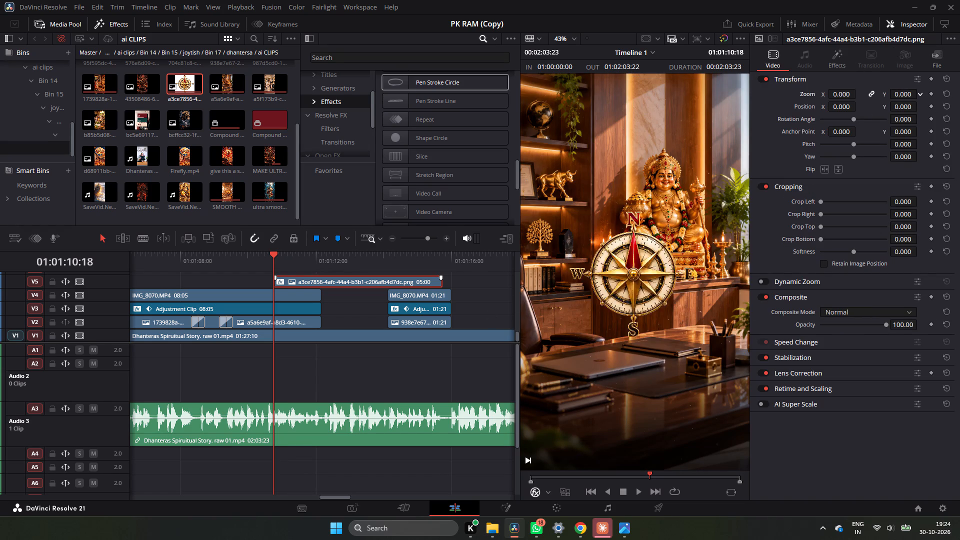
pyautogui.moveTo(842, 114); pyautogui.dragTo(830, 135)
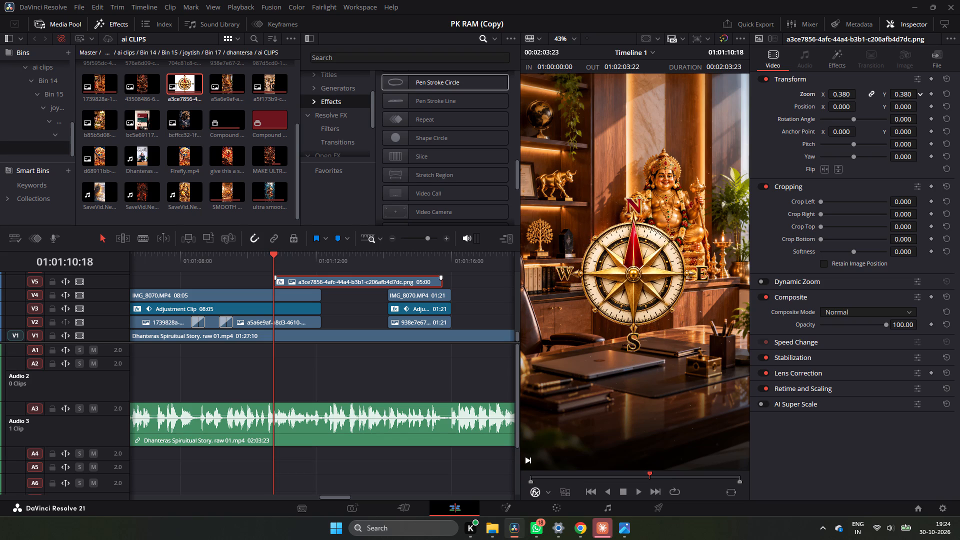
pyautogui.moveTo(830, 135); pyautogui.dragTo(830, 135)
pyautogui.moveTo(907, 109); pyautogui.dragTo(671, 293)
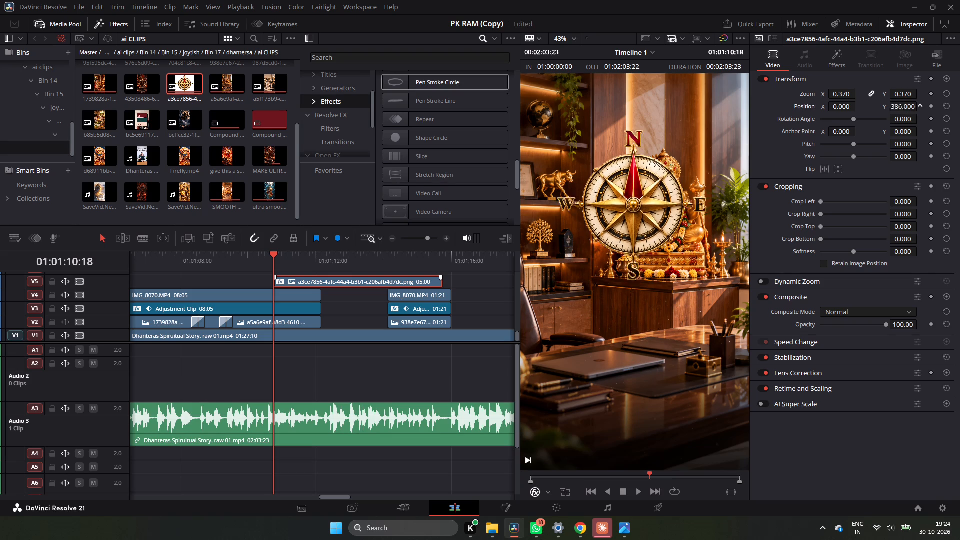
pyautogui.moveTo(671, 293); pyautogui.dragTo(764, 307)
pyautogui.moveTo(900, 95); pyautogui.dragTo(882, 100)
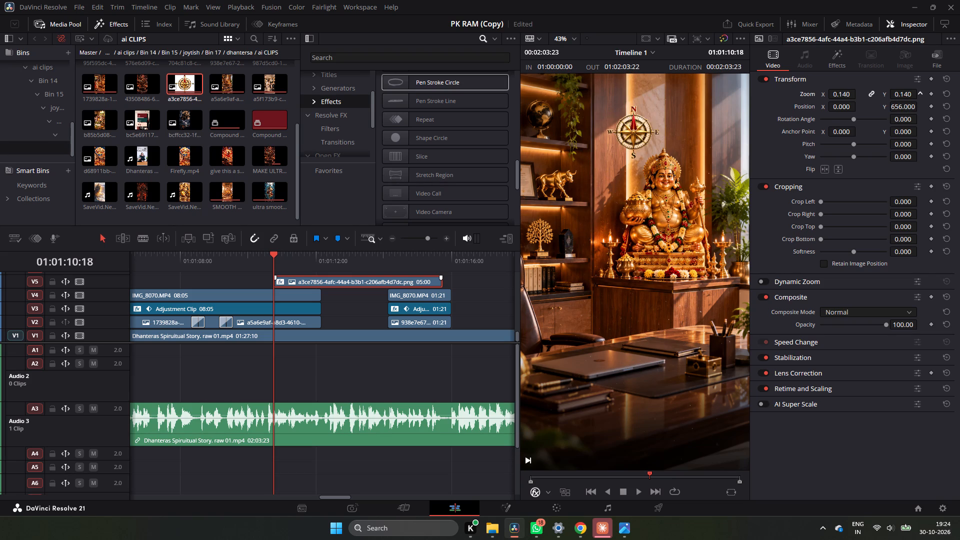
pyautogui.moveTo(882, 100); pyautogui.dragTo(884, 104)
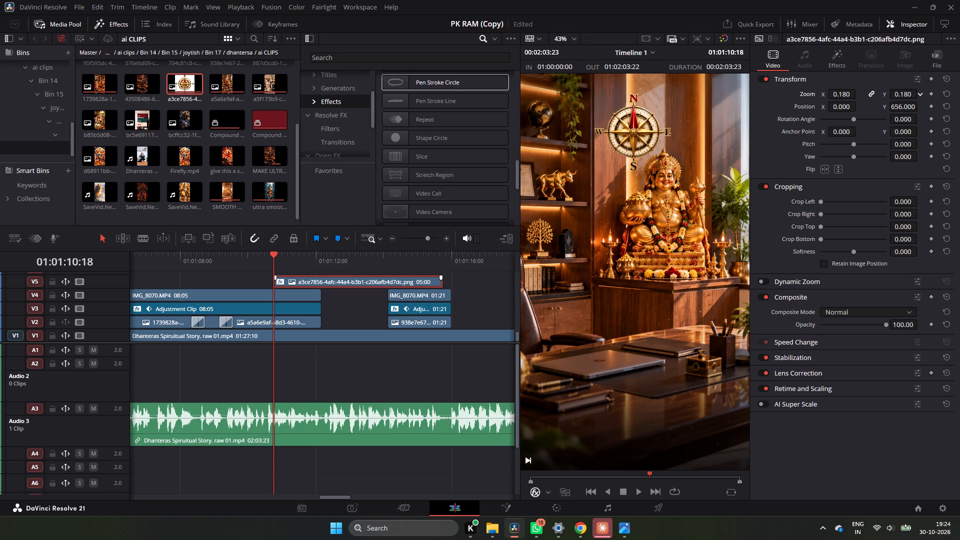
pyautogui.moveTo(884, 104); pyautogui.dragTo(885, 105)
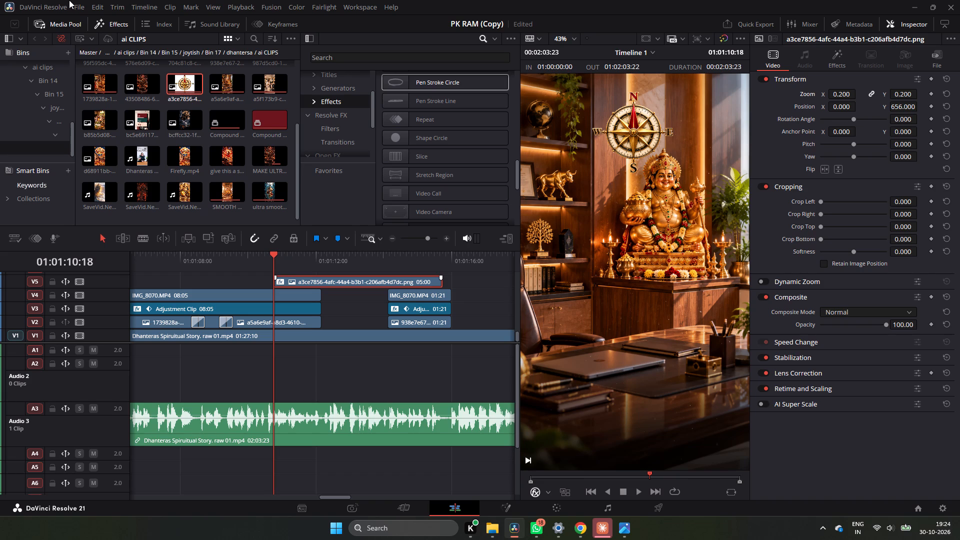
# Shift the V5 compass clip about 18 frames earlier and trim its end to the end of the idol image, for a 02:05 duration.
pyautogui.click(243, 257)
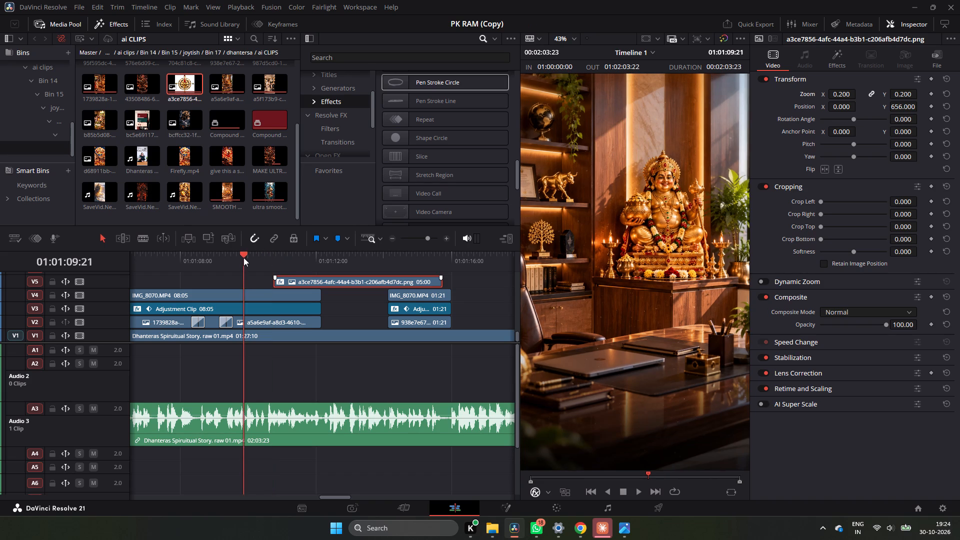
pyautogui.press('space')
pyautogui.press('space')
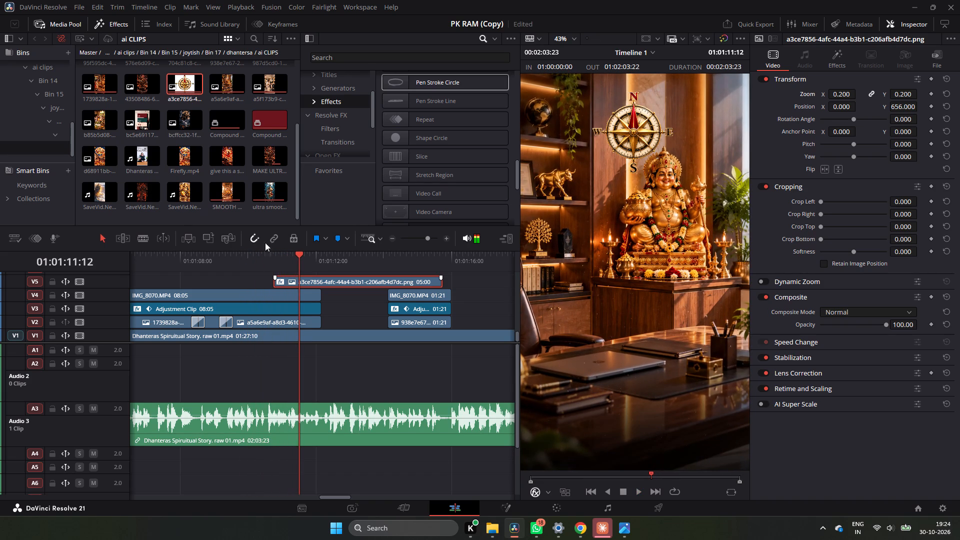
pyautogui.click(278, 250)
pyautogui.click(276, 255)
pyautogui.press('space')
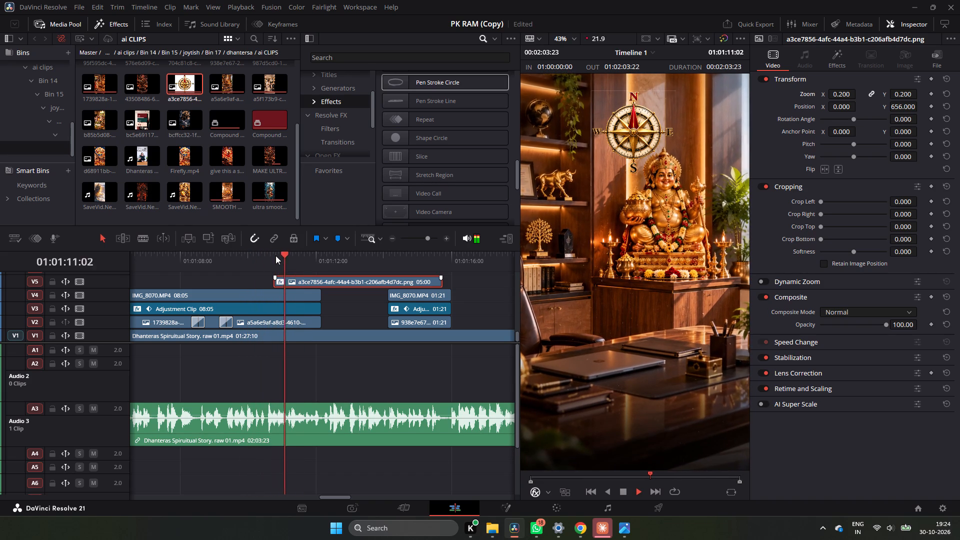
pyautogui.press('space')
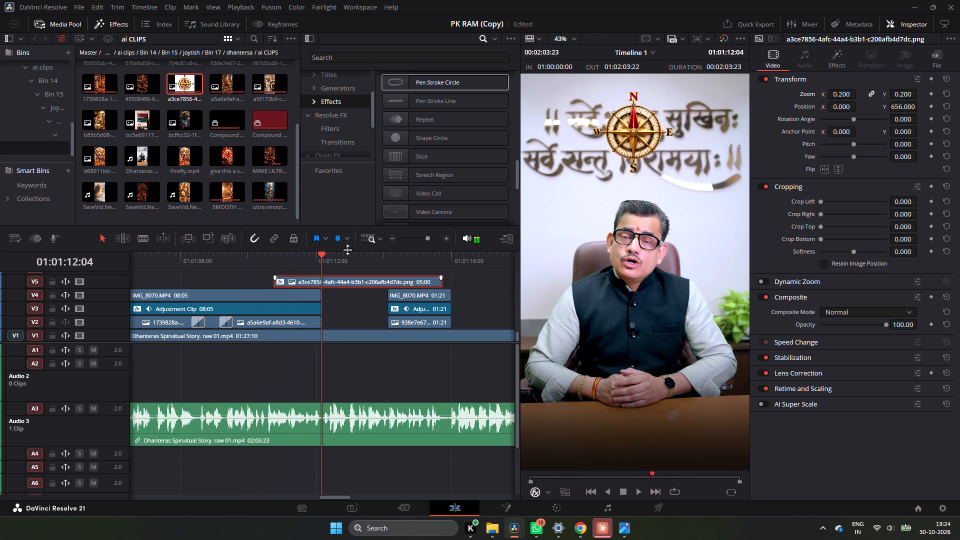
pyautogui.press('space')
pyautogui.press('space')
pyautogui.moveTo(390, 277); pyautogui.dragTo(363, 279)
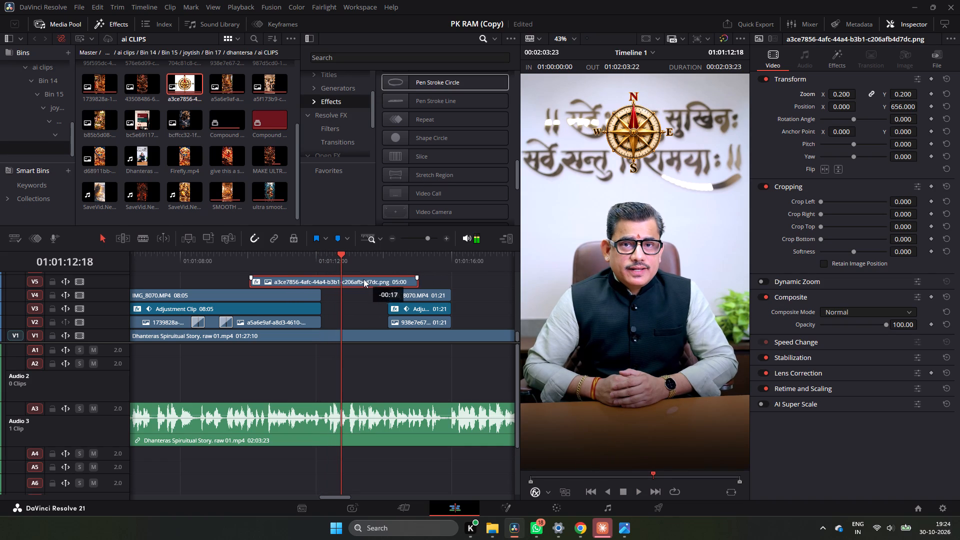
pyautogui.moveTo(363, 279); pyautogui.dragTo(363, 279)
pyautogui.moveTo(415, 284); pyautogui.dragTo(325, 289)
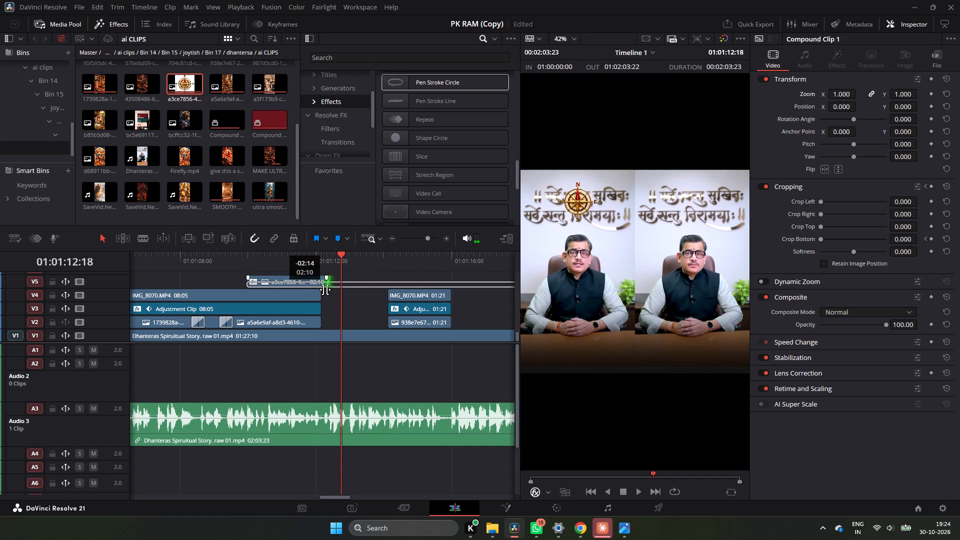
pyautogui.moveTo(325, 289); pyautogui.dragTo(322, 290)
# Play the lead-in and trim the start of the V5 compass clip to match the narration, giving a duration of 01:20.
pyautogui.click(243, 259)
pyautogui.press('space')
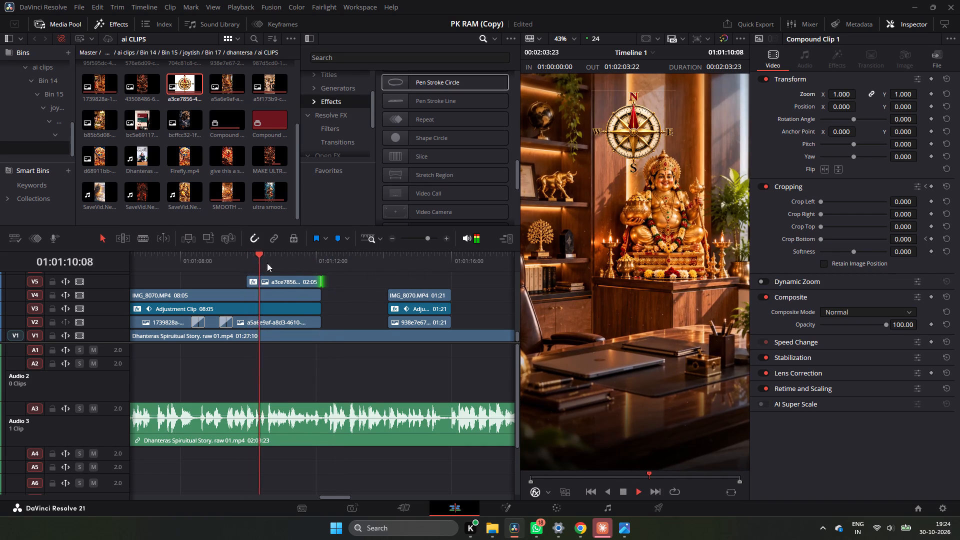
pyautogui.press('space')
pyautogui.click(240, 259)
pyautogui.click(195, 254)
pyautogui.press('space')
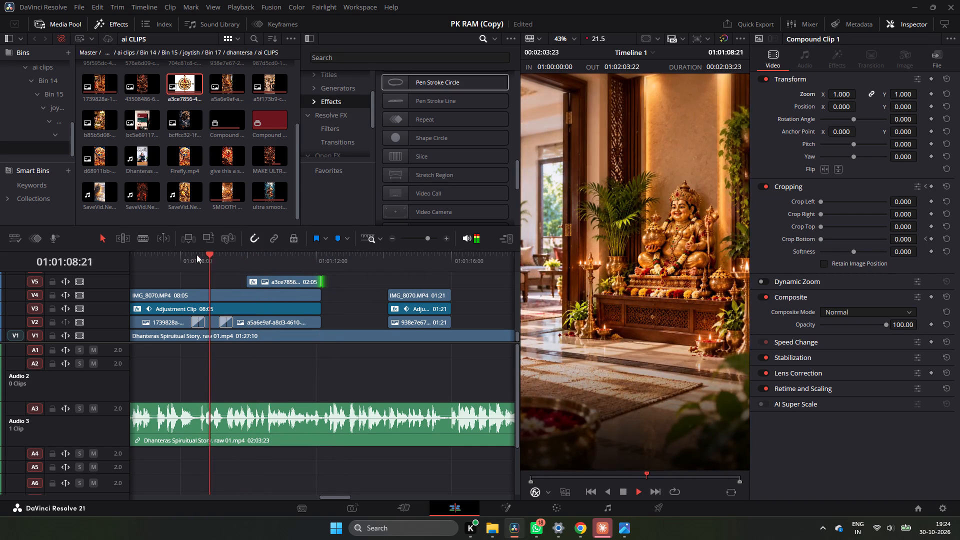
pyautogui.press('space')
pyautogui.press('space')
pyautogui.press('space')
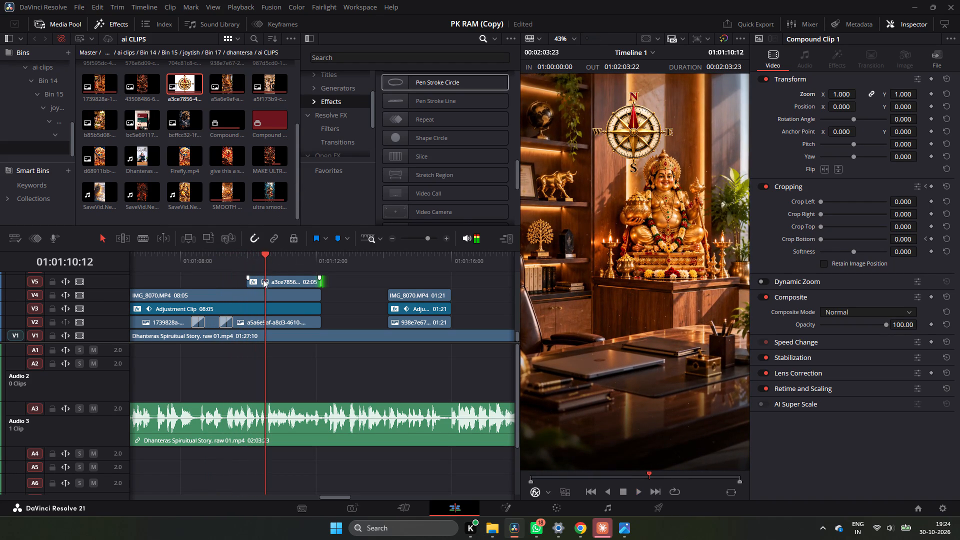
pyautogui.moveTo(249, 281); pyautogui.dragTo(266, 284)
pyautogui.press('space')
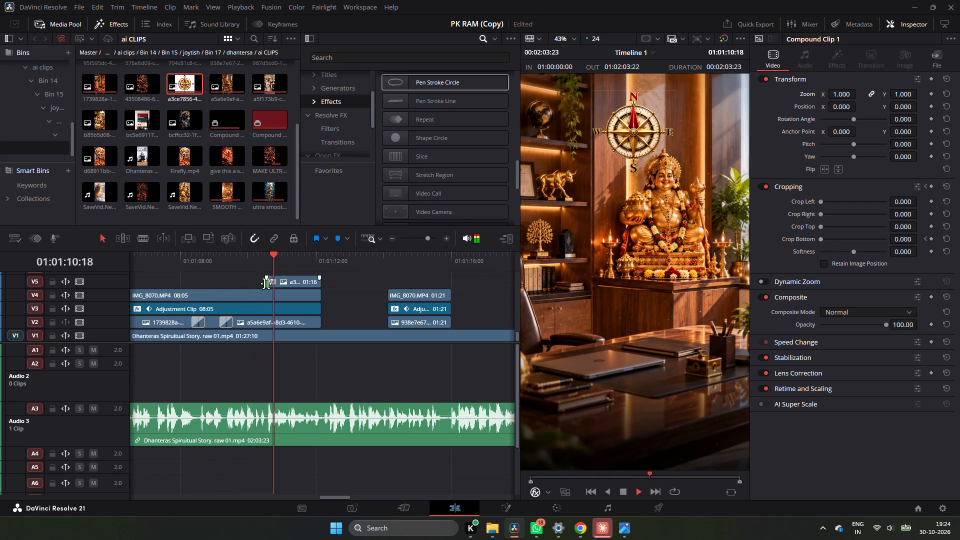
pyautogui.press('space')
pyautogui.click(266, 260)
pyautogui.press('space')
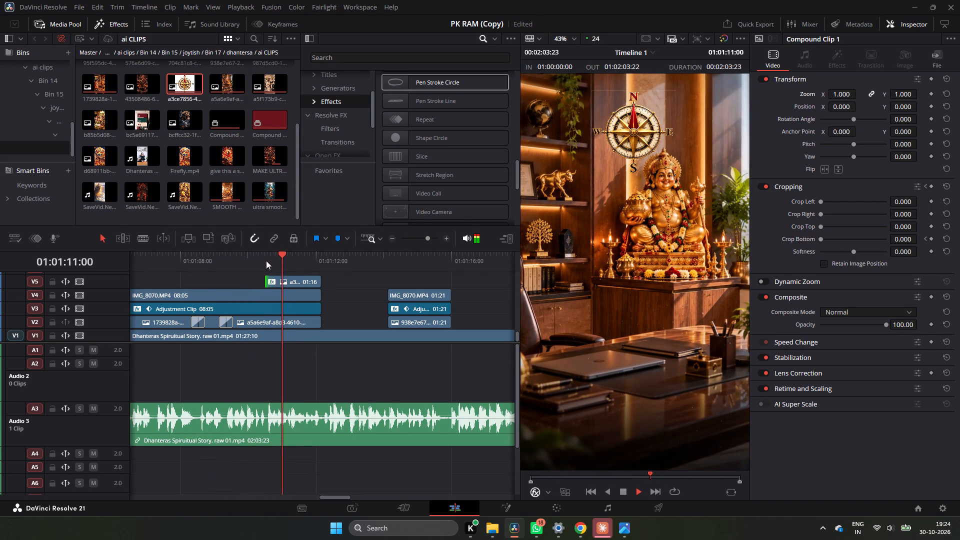
pyautogui.press('space')
pyautogui.moveTo(266, 284); pyautogui.dragTo(260, 283)
# Play the trimmed compass section and check the compass full screen at 01:01:10:12.
pyautogui.click(262, 258)
pyautogui.press('space')
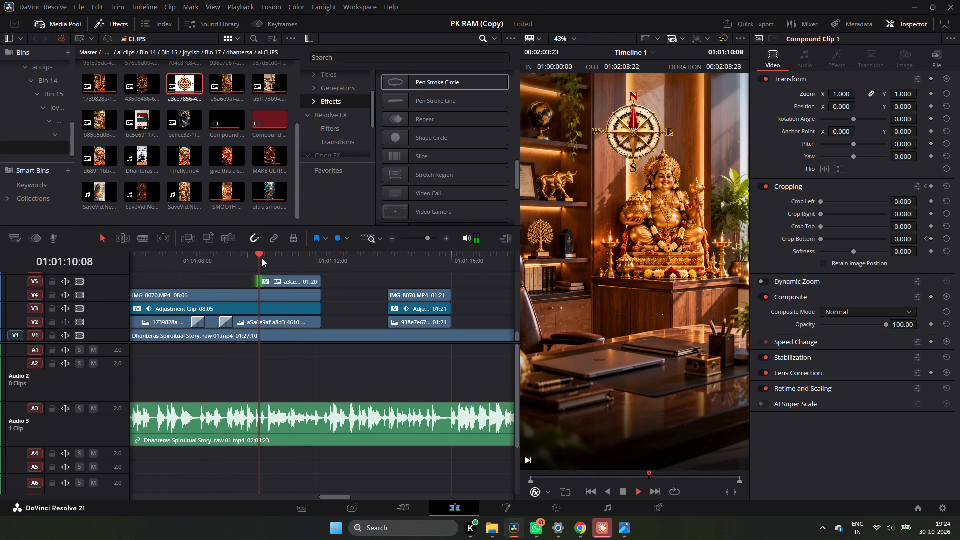
pyautogui.click(262, 258)
pyautogui.press('space')
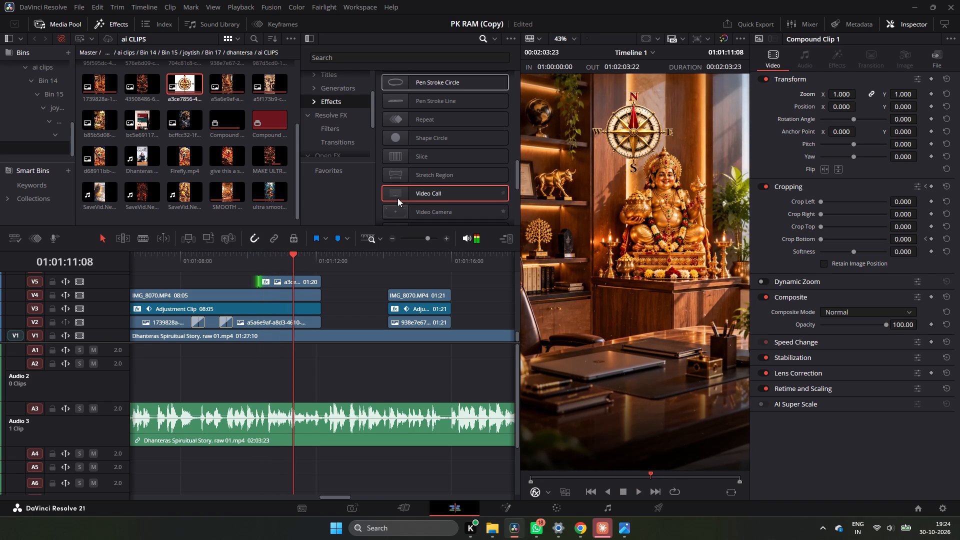
pyautogui.press('space')
pyautogui.press('space')
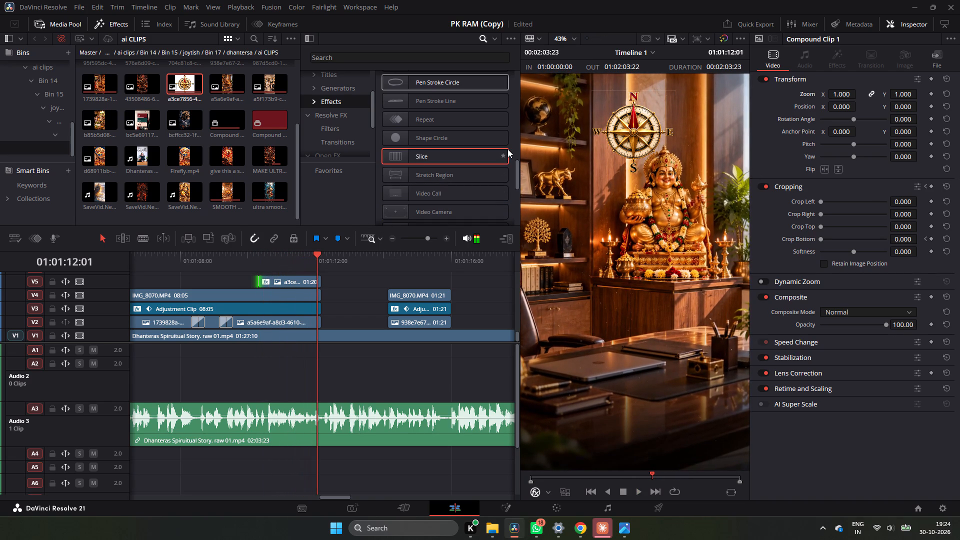
pyautogui.click(264, 253)
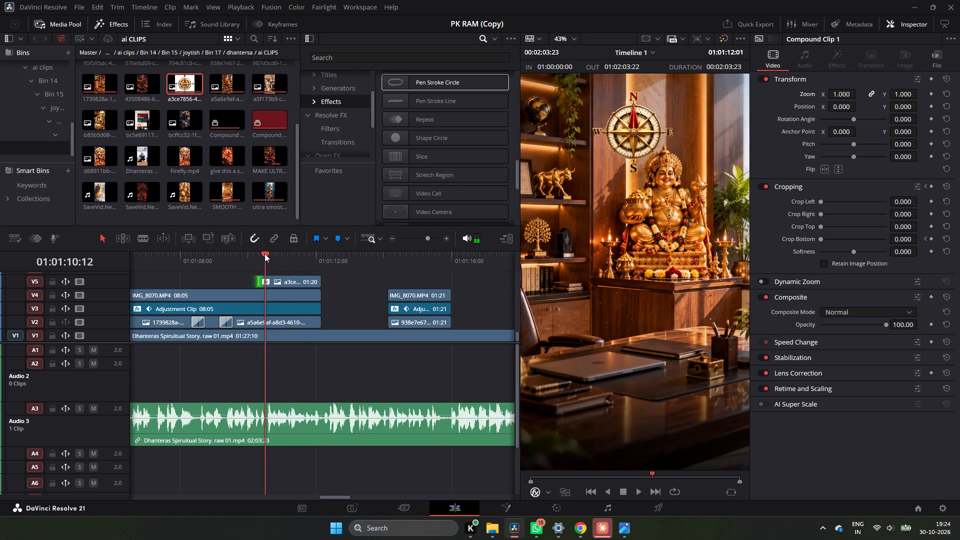
pyautogui.press('p')
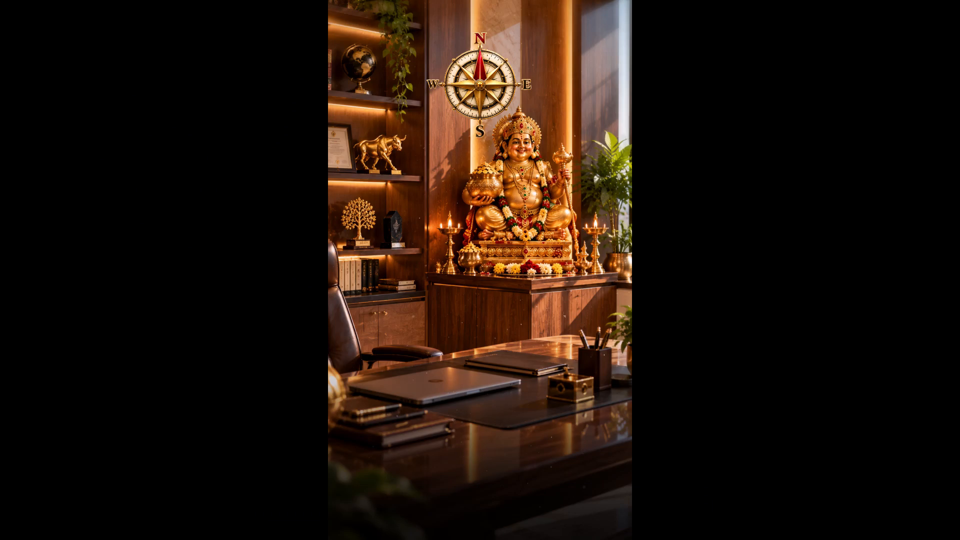
pyautogui.press('p')
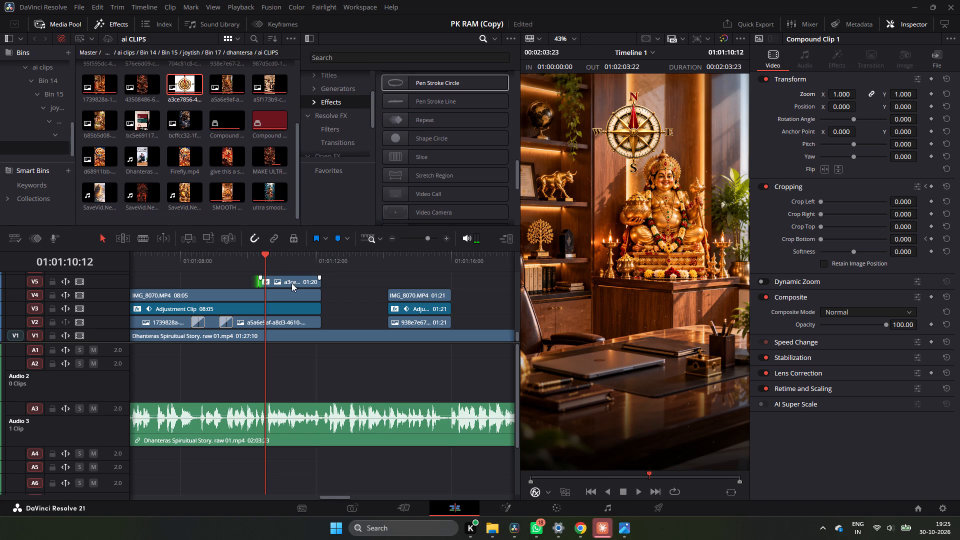
# Set the Despill of the compass clip's 3D Keyer to 0.279.
pyautogui.click(291, 283)
pyautogui.click(835, 53)
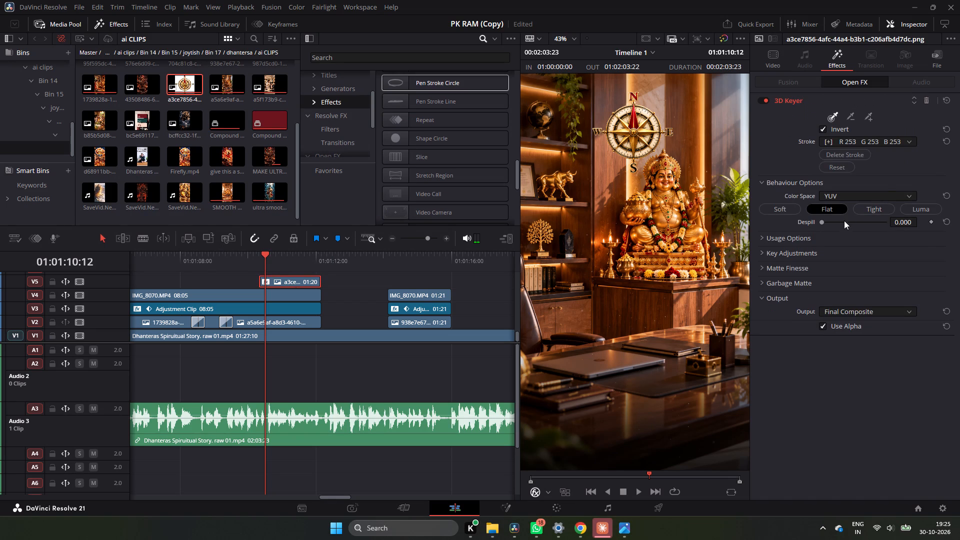
pyautogui.moveTo(844, 223); pyautogui.dragTo(806, 220)
pyautogui.moveTo(806, 220); pyautogui.dragTo(859, 232)
pyautogui.moveTo(859, 232); pyautogui.dragTo(834, 229)
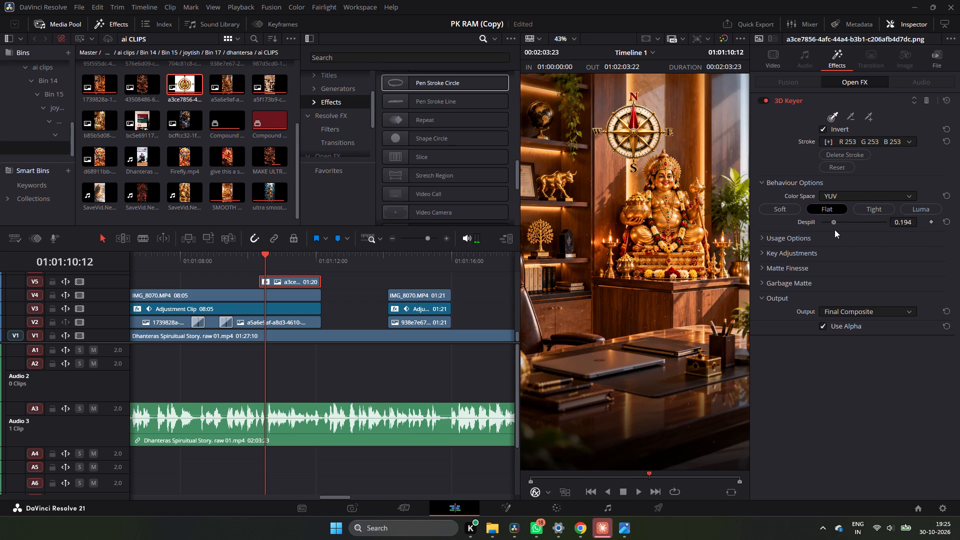
pyautogui.moveTo(834, 229); pyautogui.dragTo(839, 229)
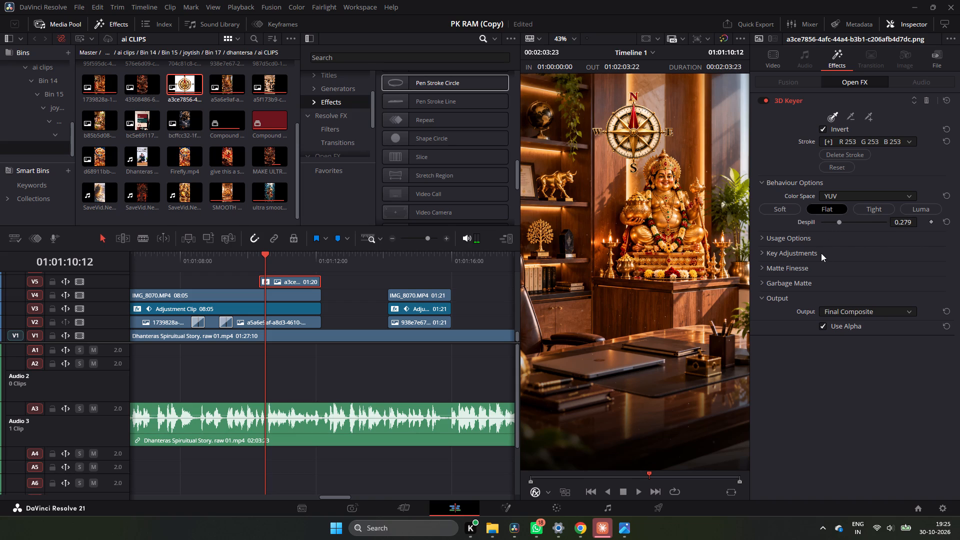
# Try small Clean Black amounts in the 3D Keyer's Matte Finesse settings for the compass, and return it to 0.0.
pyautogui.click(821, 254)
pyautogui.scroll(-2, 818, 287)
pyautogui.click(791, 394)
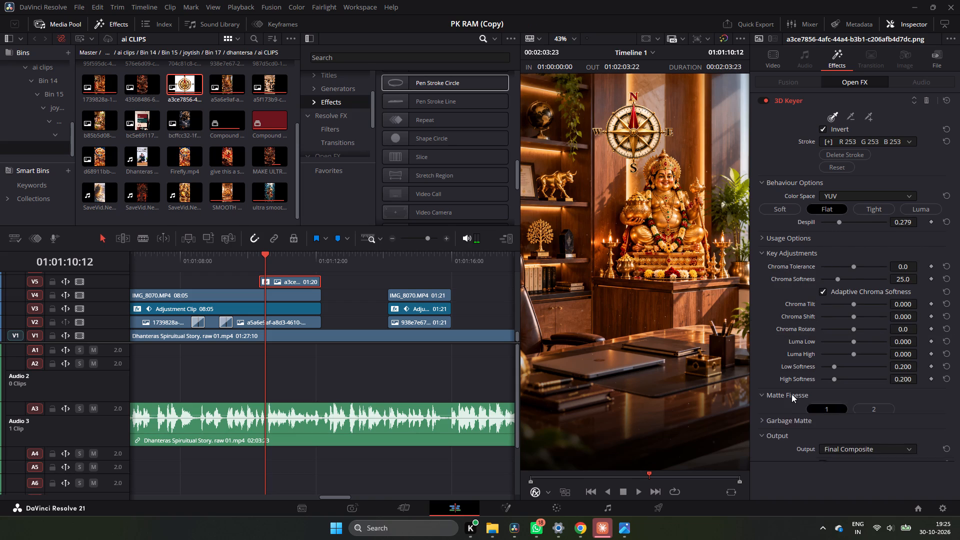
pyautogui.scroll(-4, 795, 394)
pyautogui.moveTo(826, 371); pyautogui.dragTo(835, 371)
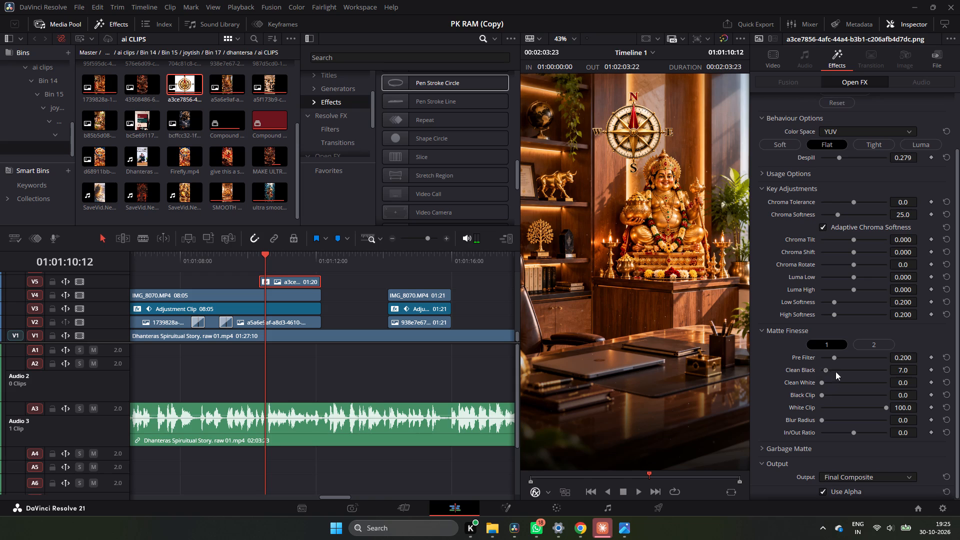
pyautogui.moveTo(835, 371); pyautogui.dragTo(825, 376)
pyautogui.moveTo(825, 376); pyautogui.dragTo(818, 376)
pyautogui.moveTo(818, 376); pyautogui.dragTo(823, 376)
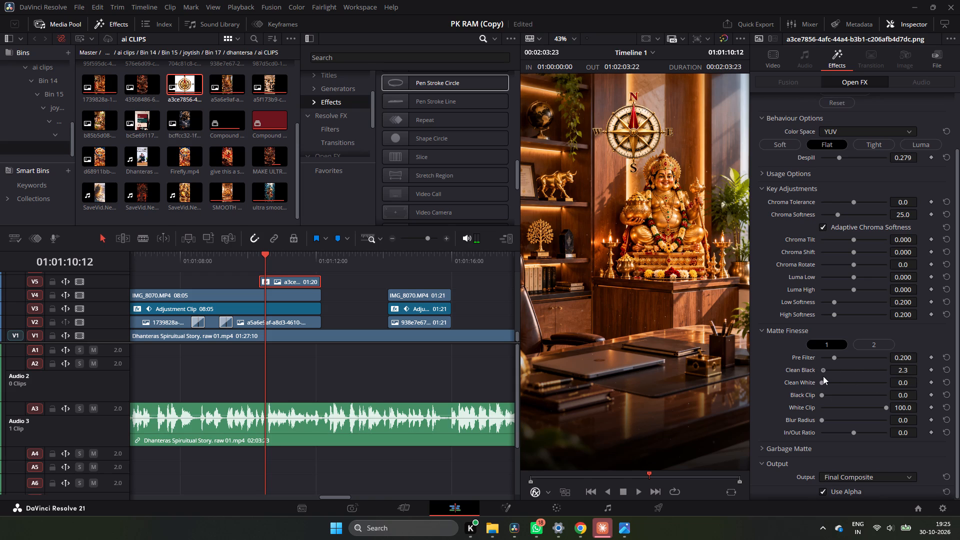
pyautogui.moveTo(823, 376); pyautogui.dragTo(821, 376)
# Play the section from 01:01:10:01 into the compass clip and check the compass full screen at 01:01:11:06.
pyautogui.click(250, 260)
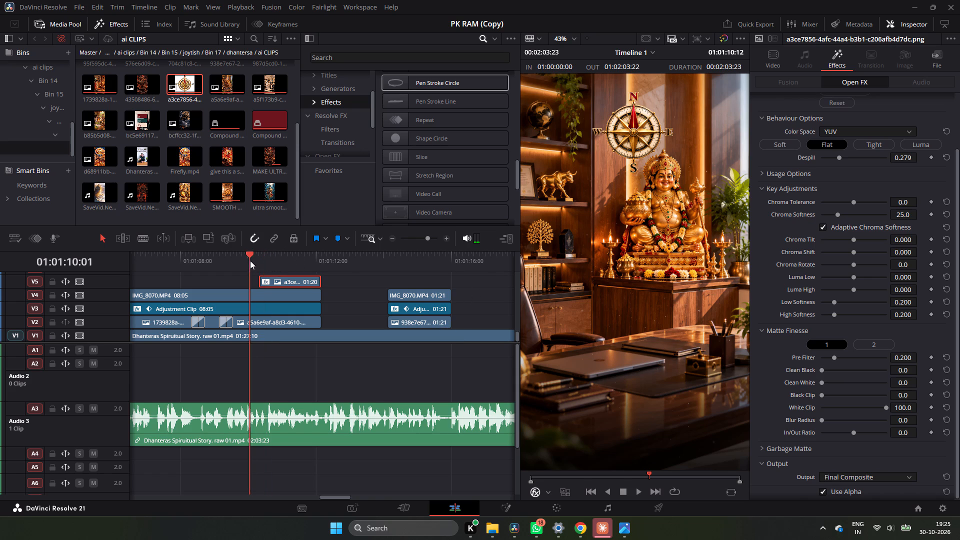
pyautogui.press('space')
pyautogui.press('space')
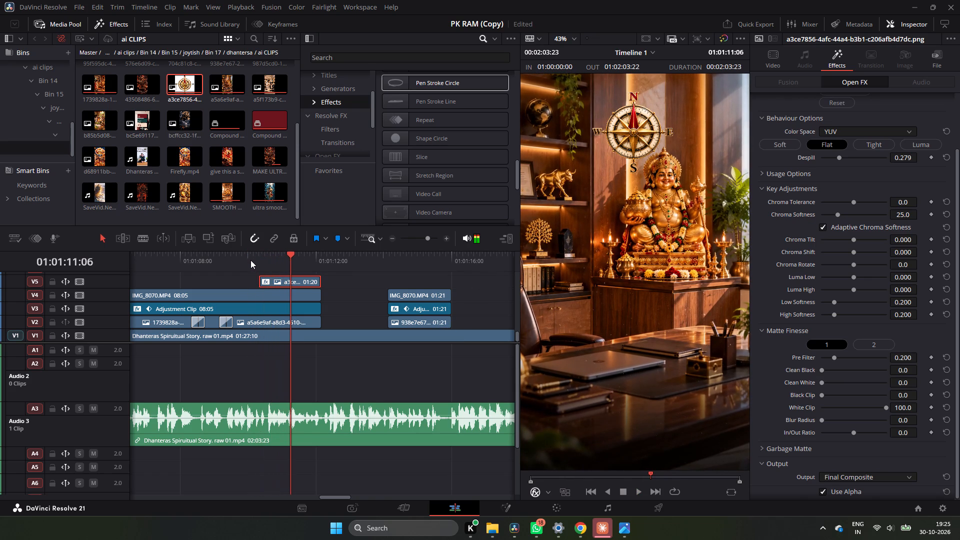
pyautogui.press('p')
pyautogui.press('p')
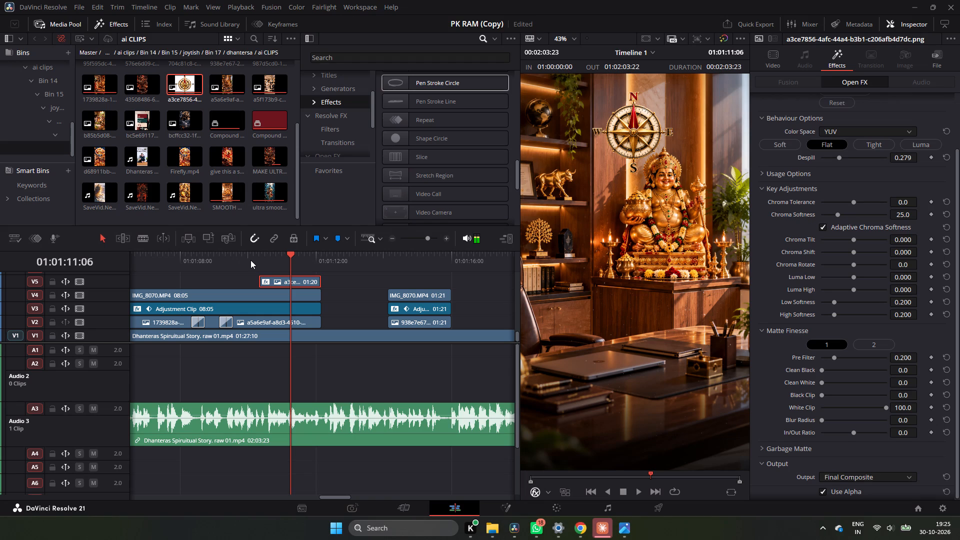
# Add a short fade-in to the start of the V5 compass clip.
pyautogui.click(348, 287)
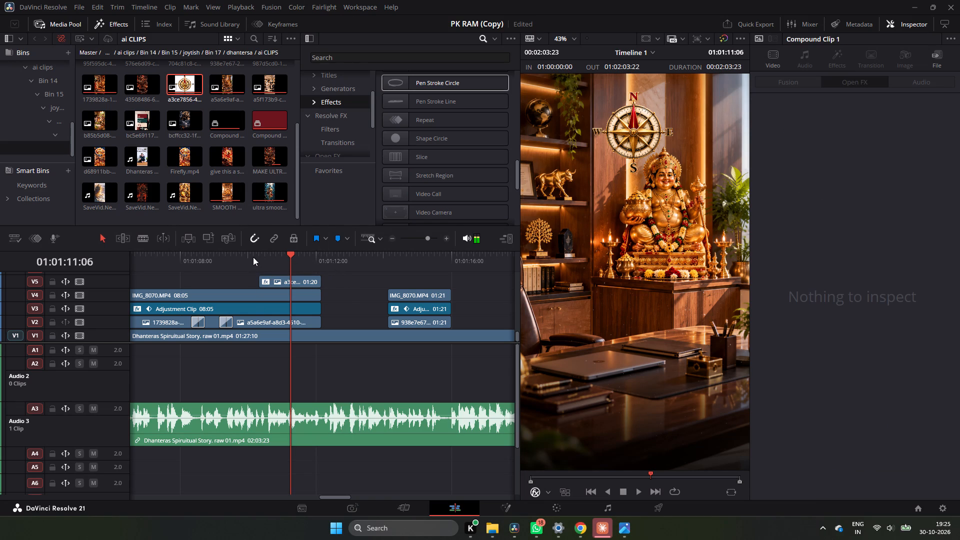
pyautogui.moveTo(261, 278); pyautogui.dragTo(275, 278)
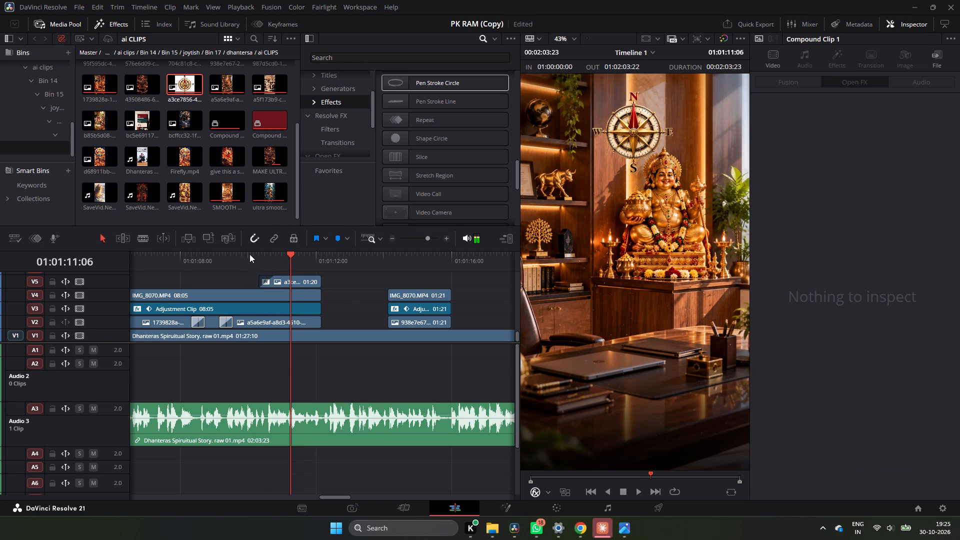
# Play the lead-in and the compass clip, including from 01:01:09:15, to check how the compass fades in.
pyautogui.click(255, 259)
pyautogui.press('space')
pyautogui.press('space')
pyautogui.click(234, 255)
pyautogui.press('space')
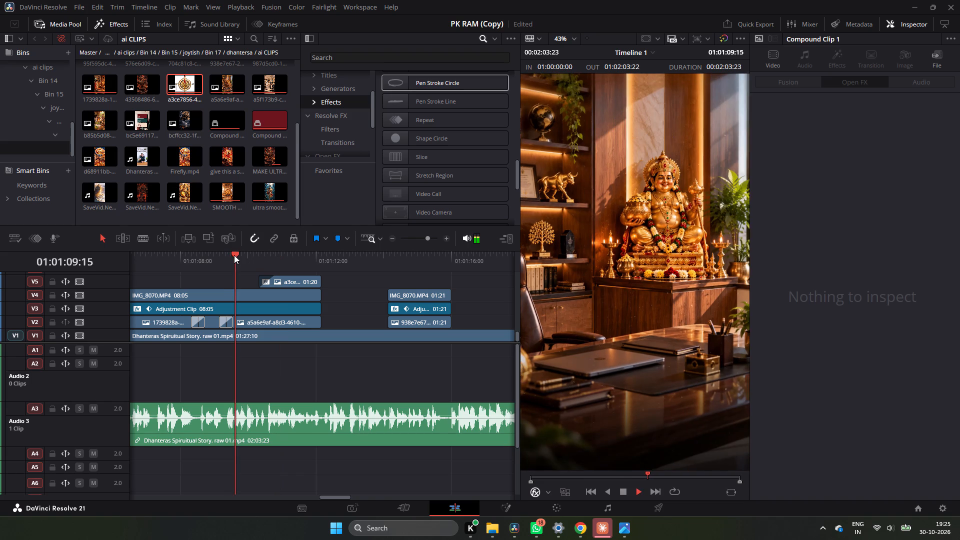
pyautogui.press('space')
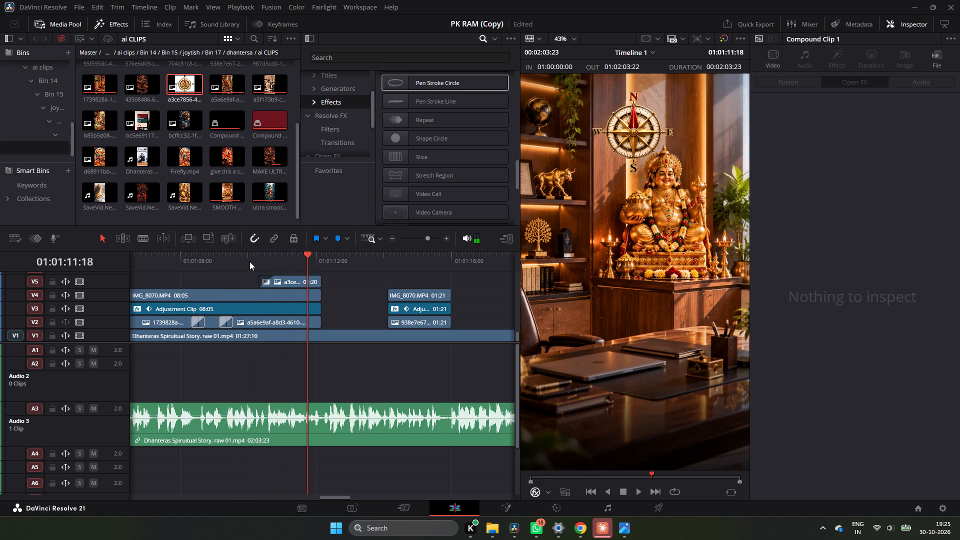
pyautogui.click(249, 261)
pyautogui.press('space')
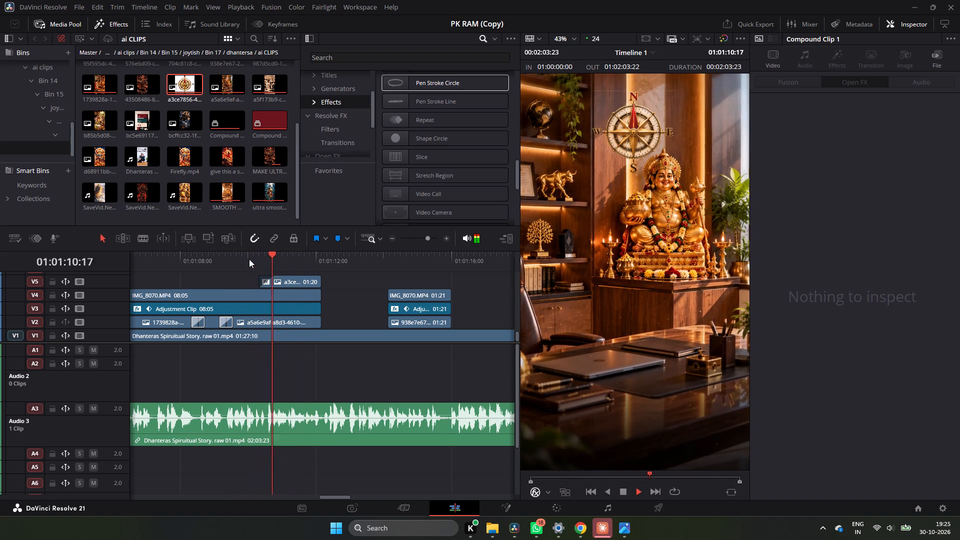
pyautogui.press('space')
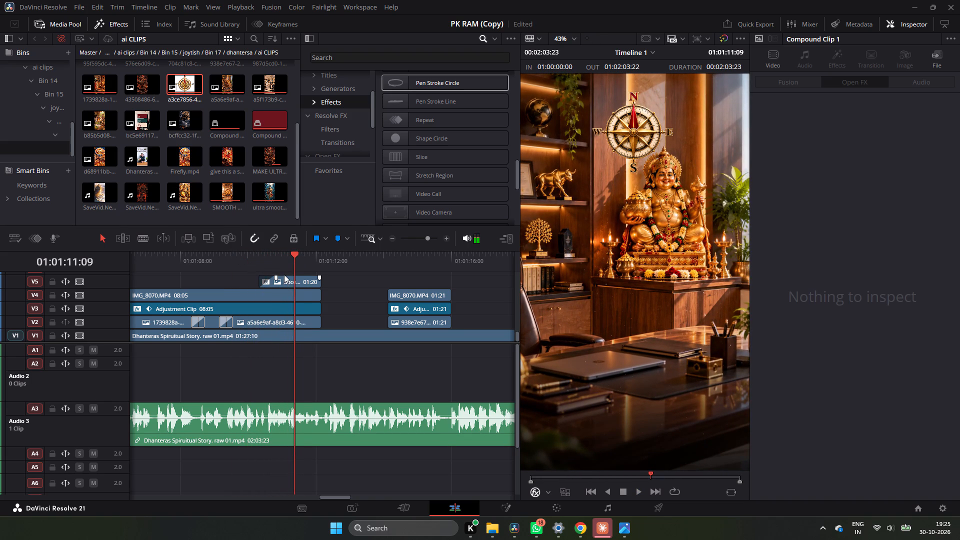
# Duplicate the two मुख्या द्वार title layers and their maroon banner clip 11:20 earlier, onto V7 to V9 over the compass section.
pyautogui.scroll(2, 368, 292)
pyautogui.scroll(-1, 368, 292)
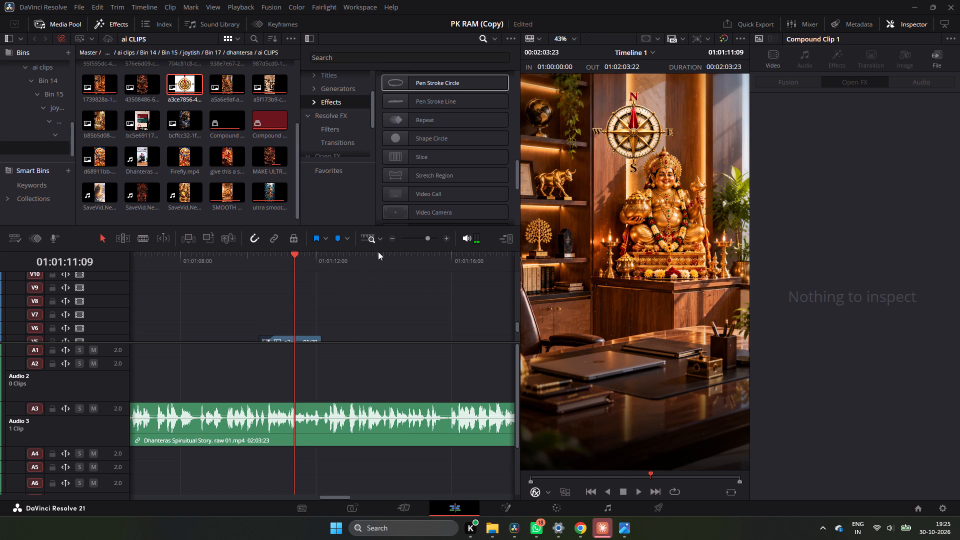
pyautogui.doubleClick(391, 241)
pyautogui.scroll(-2, 376, 274)
pyautogui.scroll(1, 376, 274)
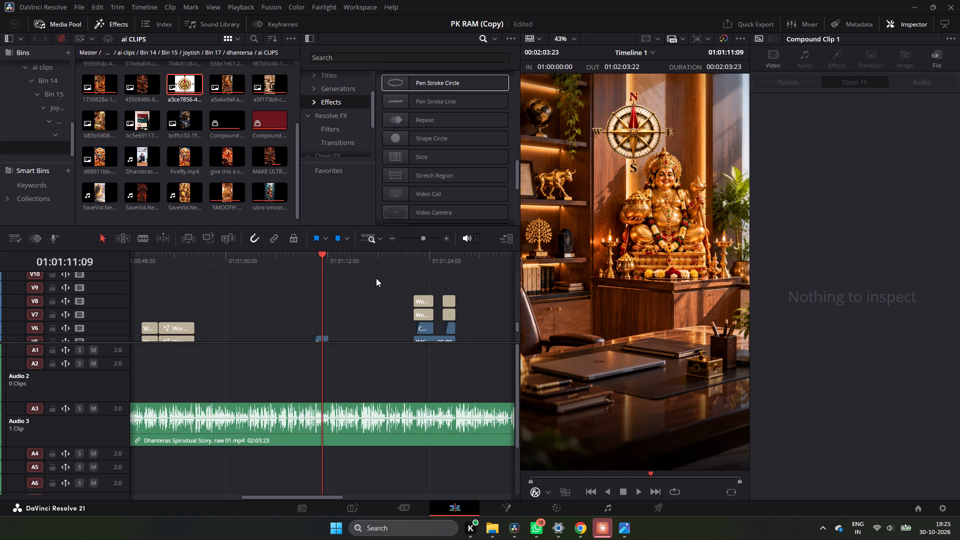
pyautogui.keyDown('ctrl'); pyautogui.moveTo(379, 278); pyautogui.dragTo(424, 332); pyautogui.keyUp('ctrl')
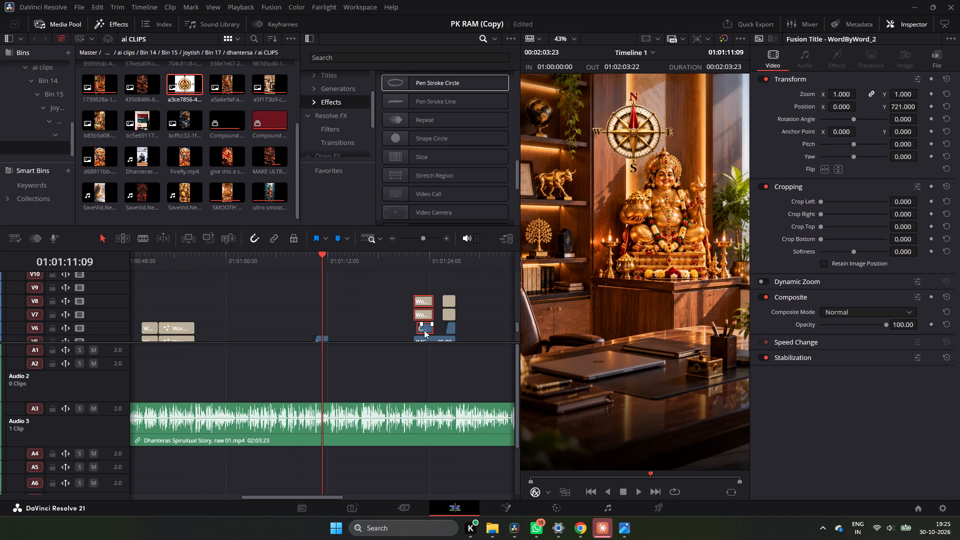
pyautogui.keyDown('alt'); pyautogui.moveTo(424, 330); pyautogui.dragTo(323, 319); pyautogui.keyUp('alt')
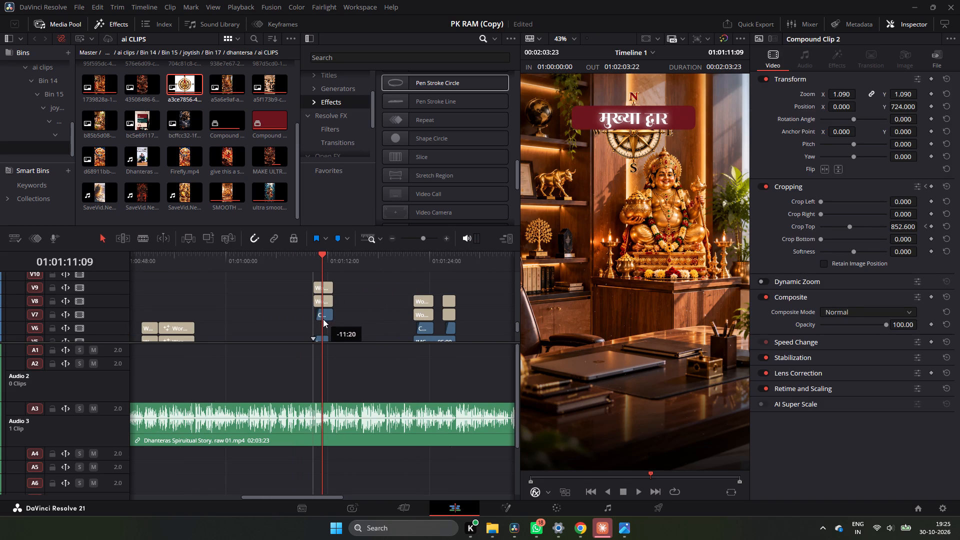
pyautogui.keyDown('alt'); pyautogui.moveTo(323, 319); pyautogui.dragTo(322, 319); pyautogui.keyUp('alt')
# Trim the ends of the duplicated titles and banner to the compass clip's end, giving the titles a duration of 01:20.
pyautogui.doubleClick(448, 241)
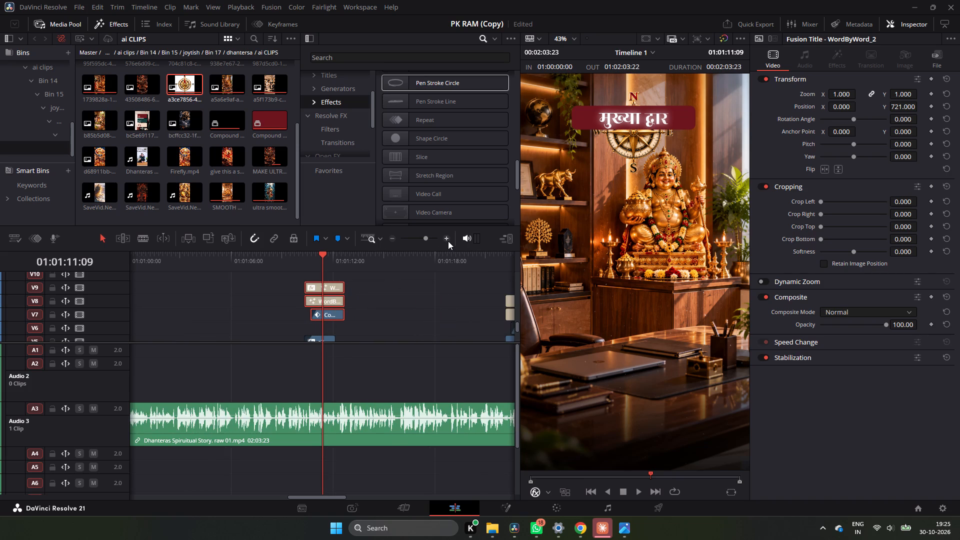
pyautogui.scroll(-1, 414, 283)
pyautogui.scroll(1, 414, 283)
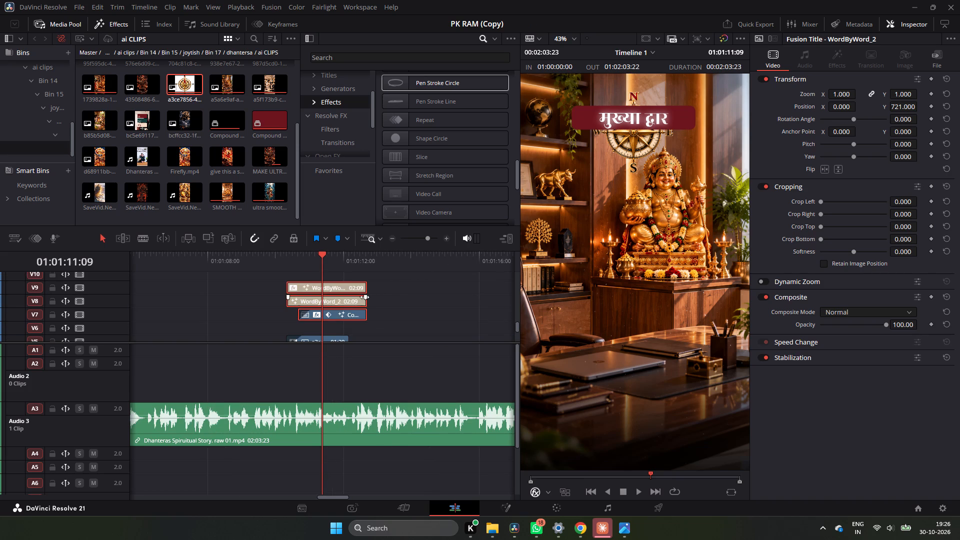
pyautogui.moveTo(365, 302); pyautogui.dragTo(349, 307)
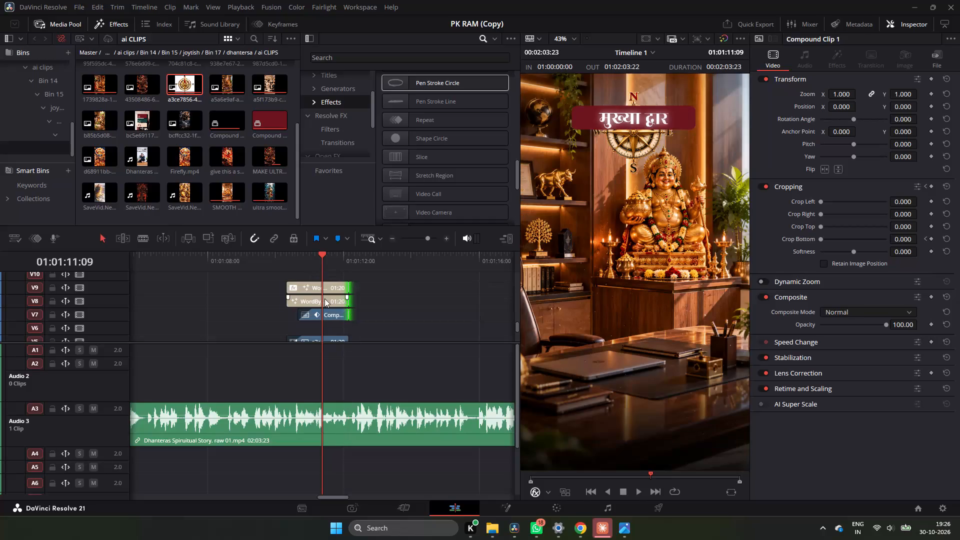
pyautogui.click(324, 298)
pyautogui.click(369, 309)
# Play the duplicated title and banner over the compass from 01:01:10:08.
pyautogui.click(289, 262)
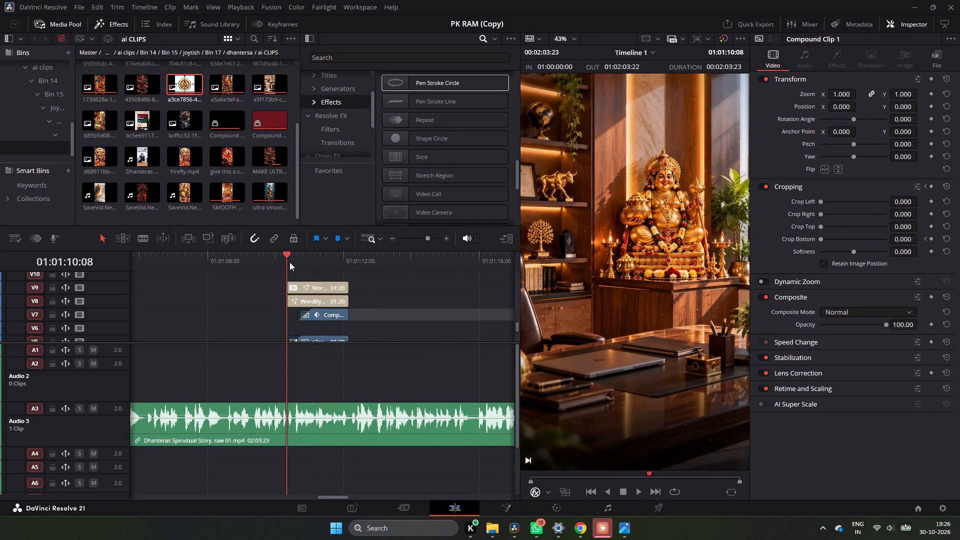
pyautogui.press('space')
pyautogui.press('space')
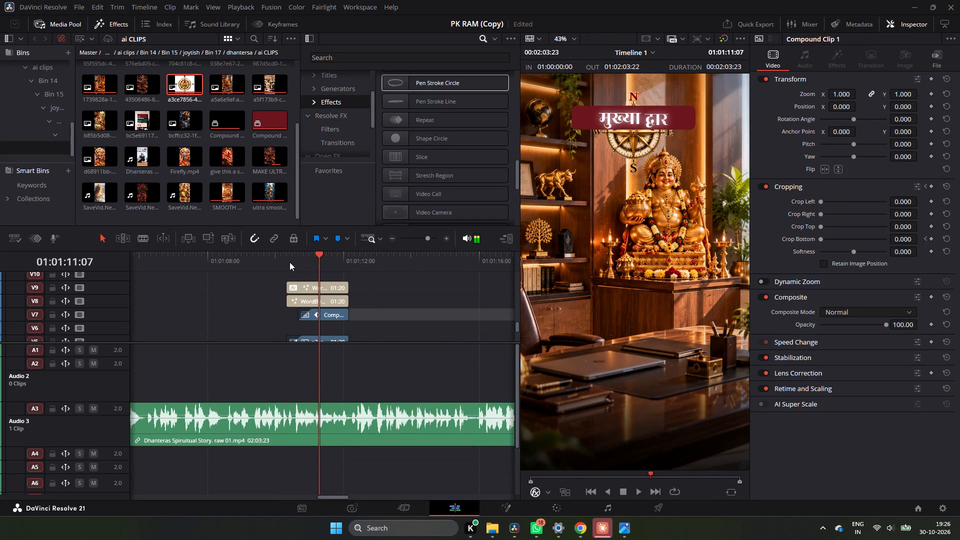
# Set Position Y of both duplicated title layers on V8 and V9 to -380, moving the text down over the desk.
pyautogui.moveTo(255, 277); pyautogui.dragTo(296, 292)
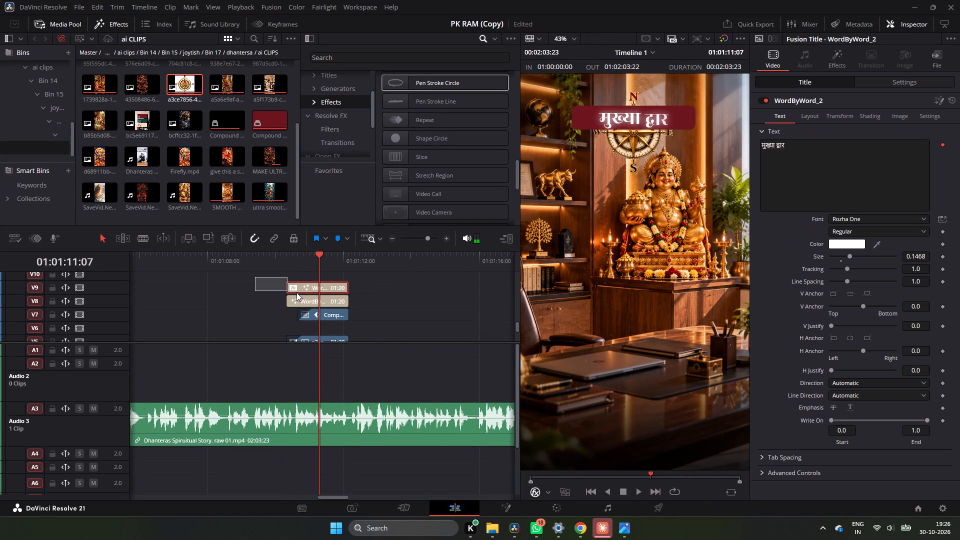
pyautogui.moveTo(296, 292); pyautogui.dragTo(319, 302)
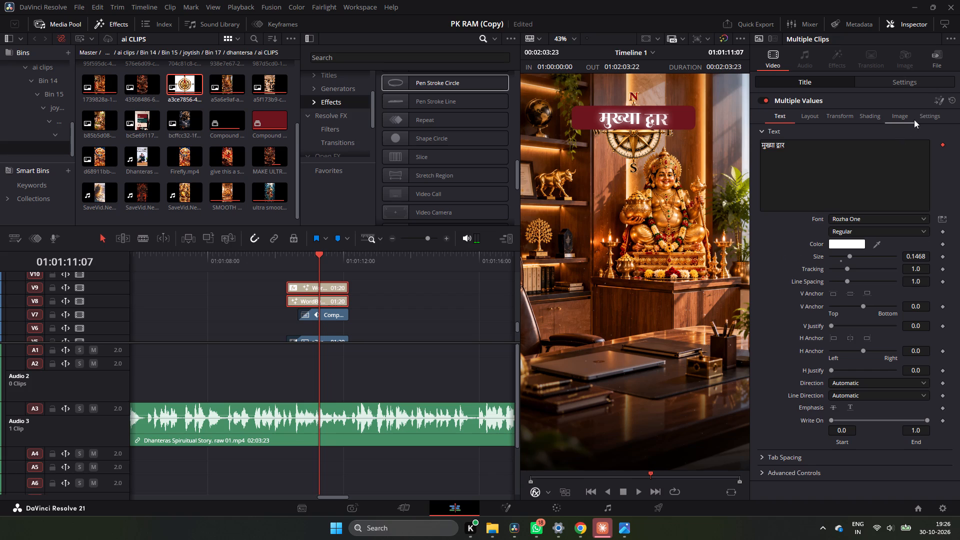
pyautogui.click(917, 81)
pyautogui.moveTo(913, 127); pyautogui.dragTo(849, 208)
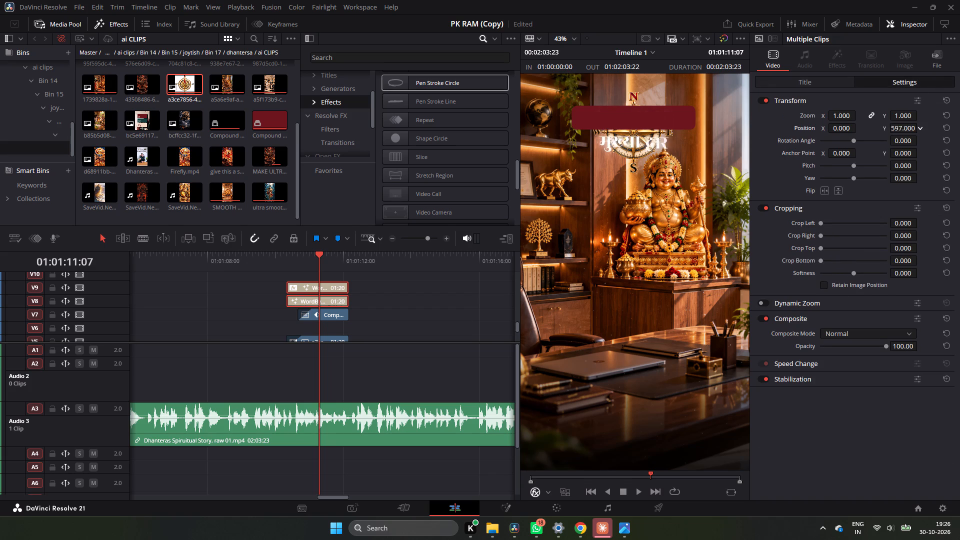
pyautogui.moveTo(849, 208); pyautogui.dragTo(311, 345)
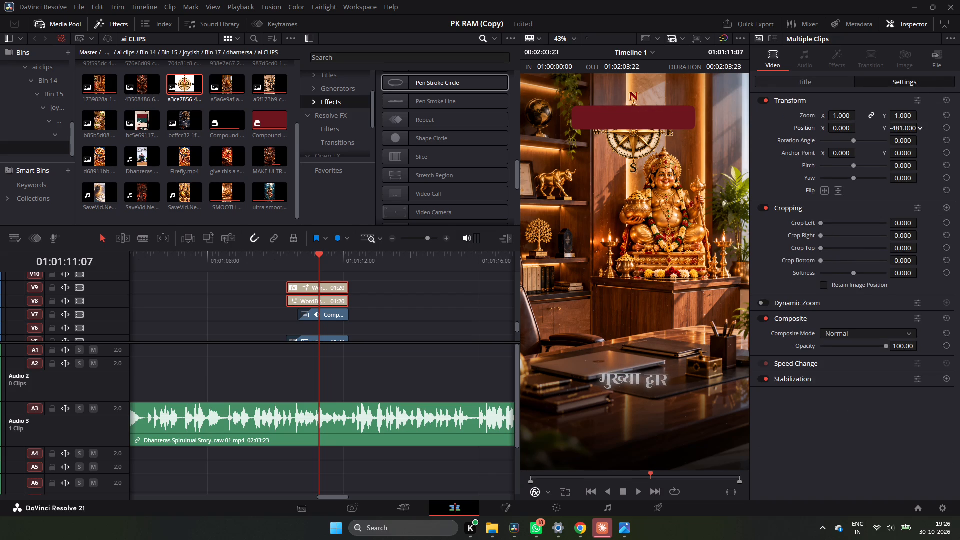
pyautogui.moveTo(311, 345); pyautogui.dragTo(362, 341)
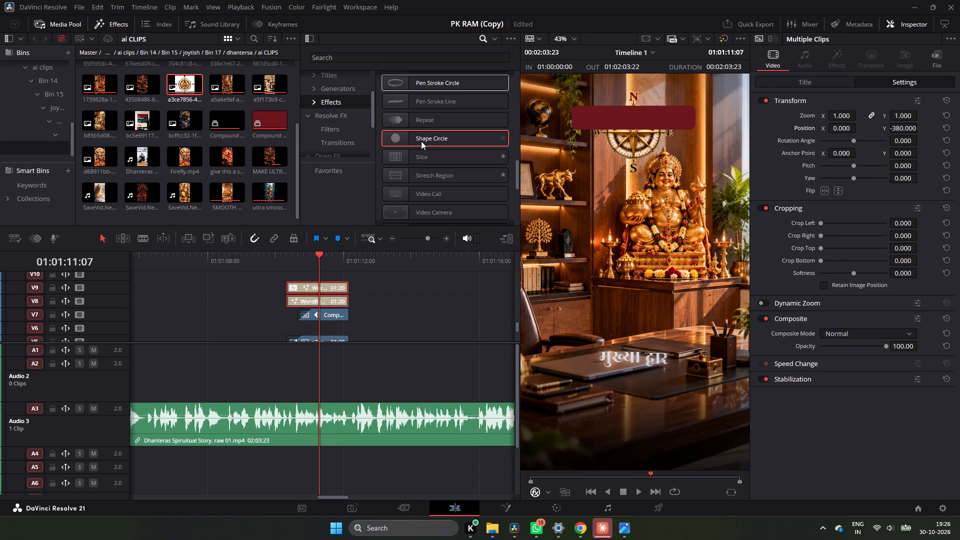
pyautogui.click(398, 279)
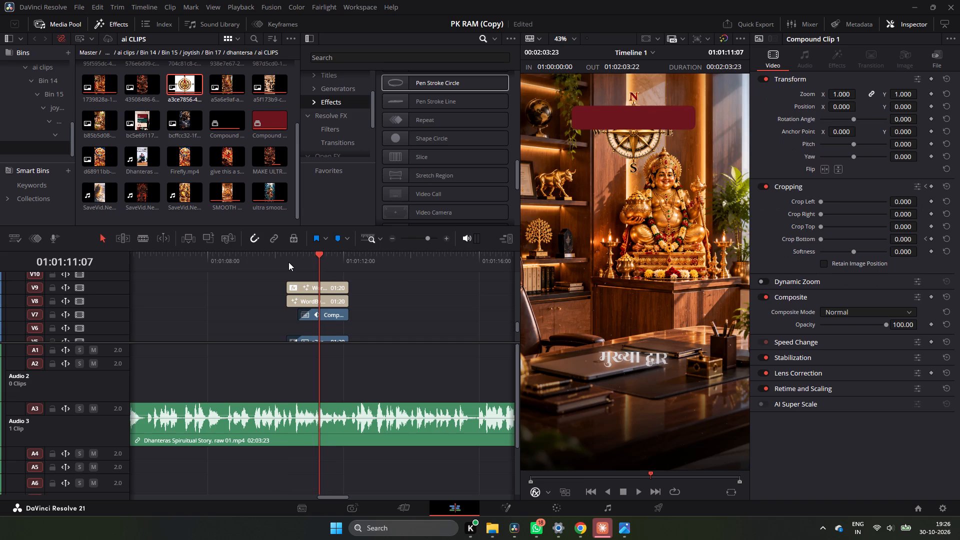
# Play the compass section to check the word-by-word title at its new position.
pyautogui.click(288, 262)
pyautogui.press('space')
pyautogui.press('space')
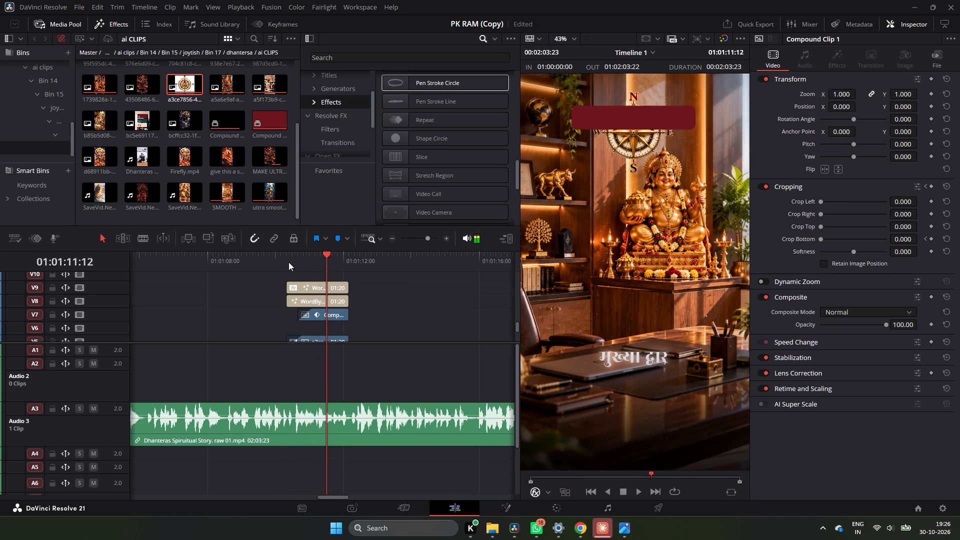
# Copy the maroon banner clip on V7.
pyautogui.click(331, 312)
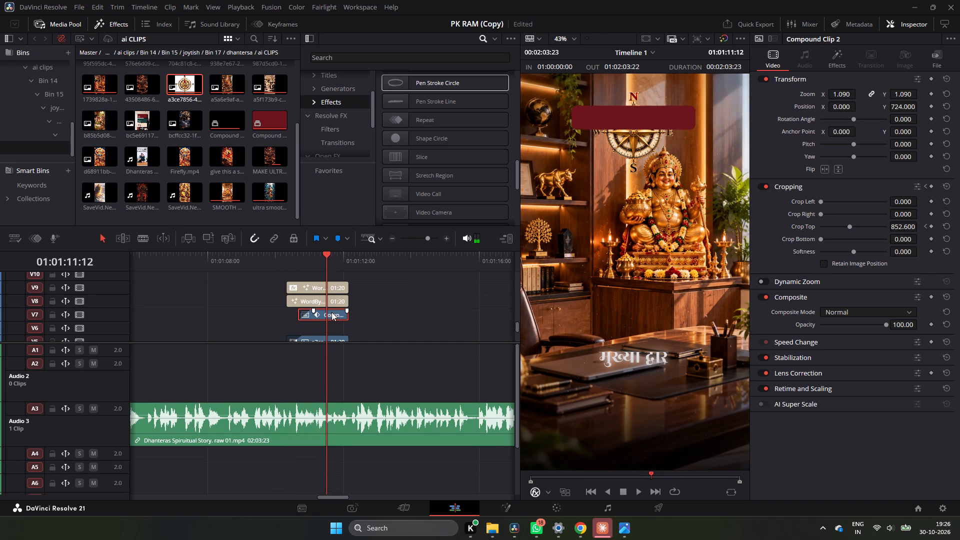
pyautogui.hotkey('ctrl', 'c')
pyautogui.hotkey('ctrl', 'c')
# Scrub through the banner's reveal to 01:01:11:08 and open the V7 banner clip in the Fusion page to inspect its nodes.
pyautogui.moveTo(329, 269); pyautogui.dragTo(306, 268)
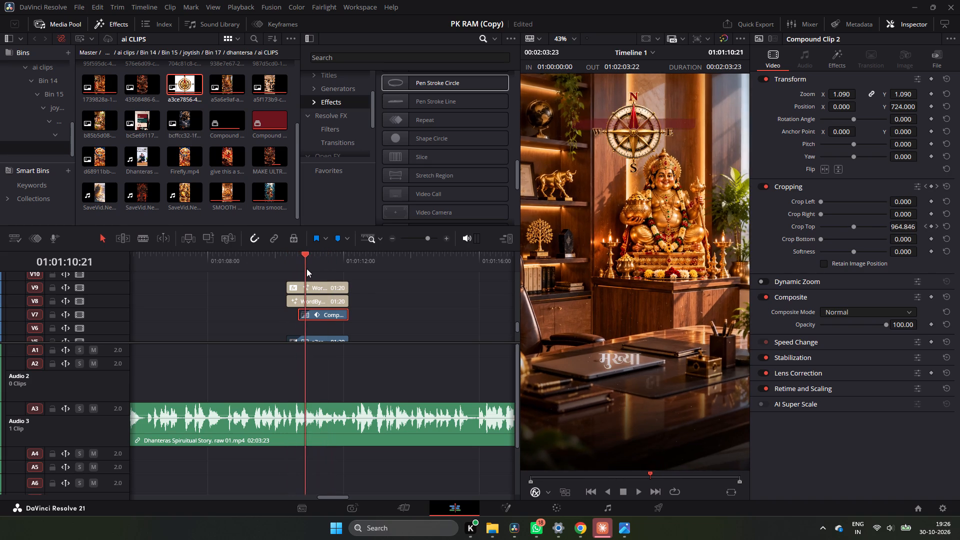
pyautogui.moveTo(306, 268); pyautogui.dragTo(321, 275)
pyautogui.rightClick(327, 312)
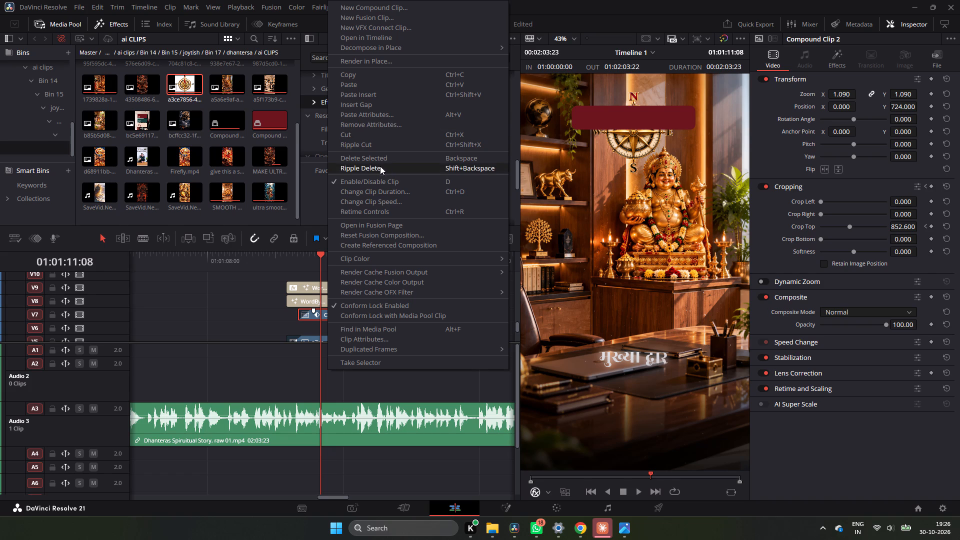
pyautogui.click(382, 224)
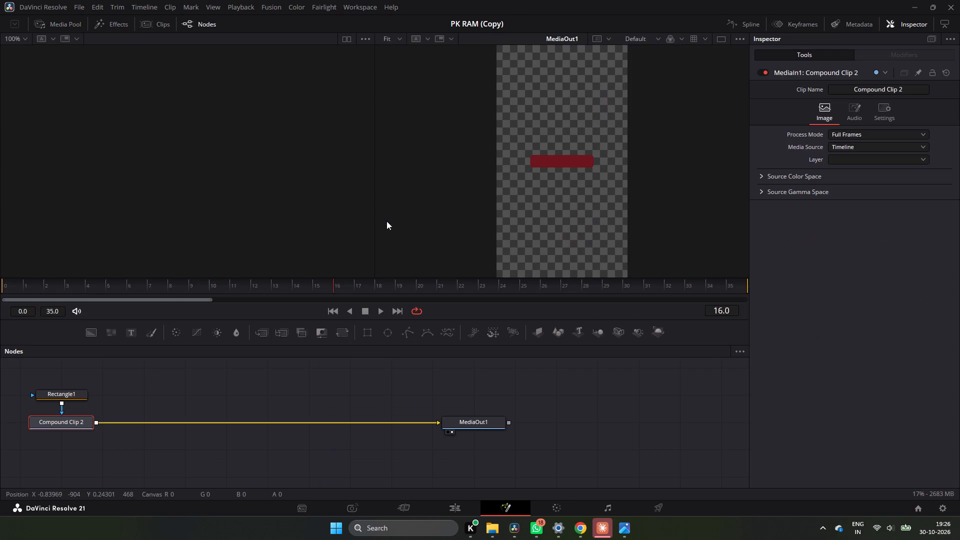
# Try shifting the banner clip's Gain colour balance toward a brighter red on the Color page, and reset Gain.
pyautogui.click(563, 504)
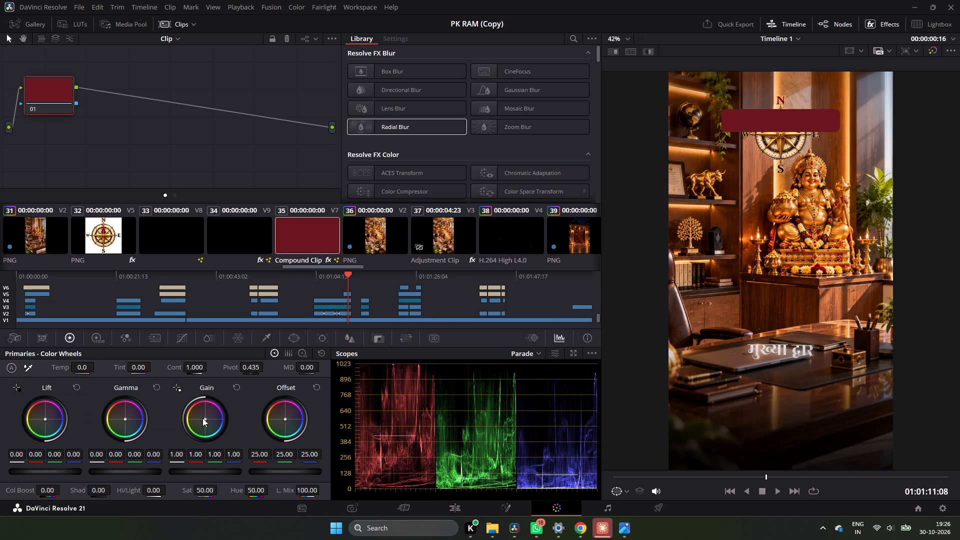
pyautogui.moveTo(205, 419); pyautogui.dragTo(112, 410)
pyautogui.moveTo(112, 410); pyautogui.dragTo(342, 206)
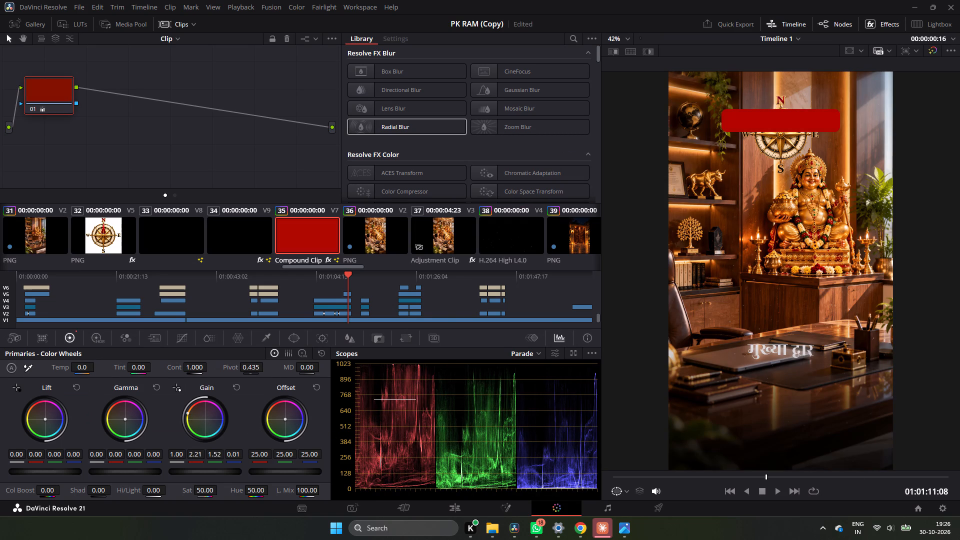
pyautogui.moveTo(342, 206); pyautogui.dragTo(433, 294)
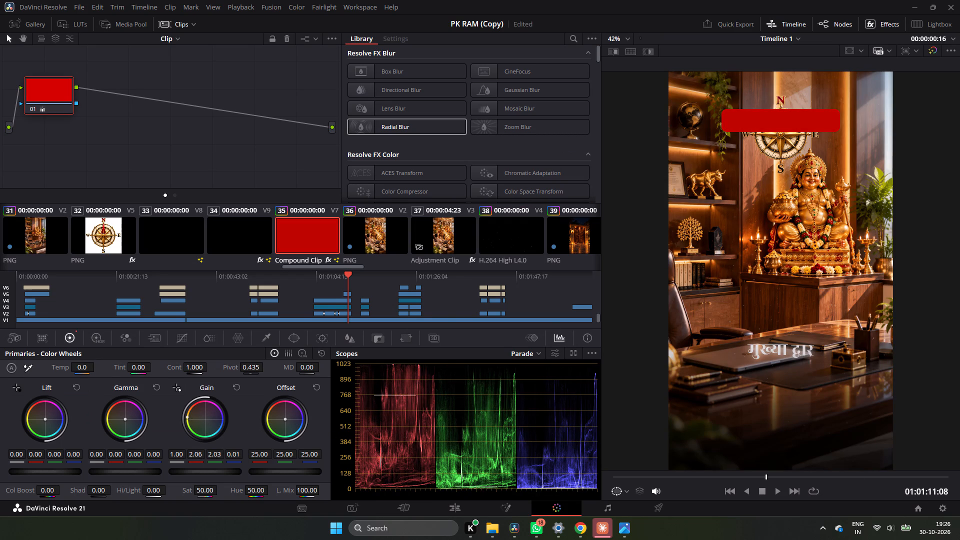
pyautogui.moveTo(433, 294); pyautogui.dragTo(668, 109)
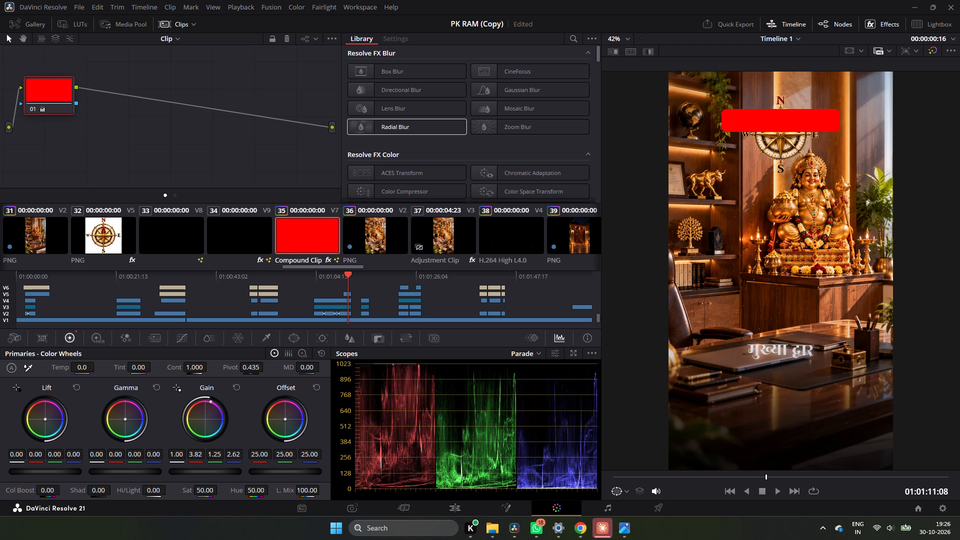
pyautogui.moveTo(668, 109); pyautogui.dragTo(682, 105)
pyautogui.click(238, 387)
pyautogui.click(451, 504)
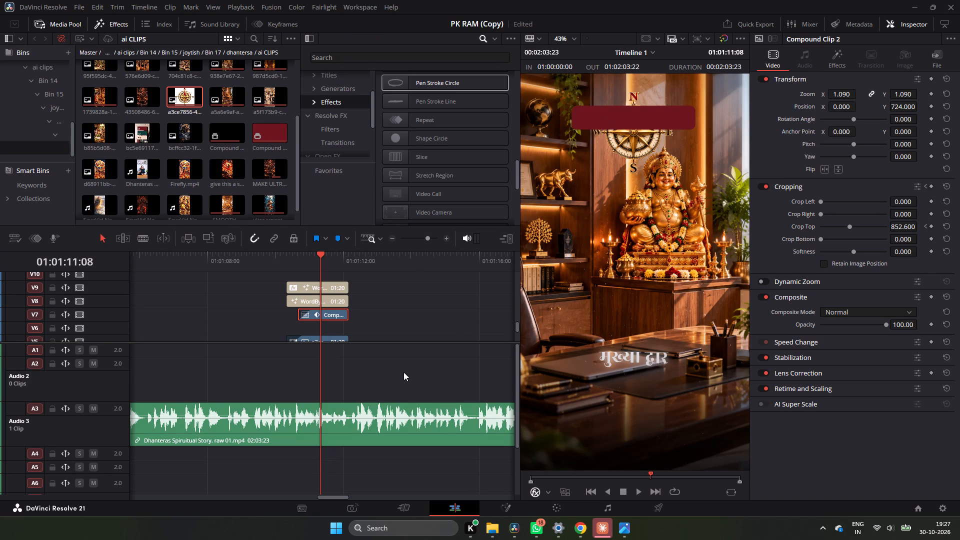
# Add a Solid Color generator on V6 directly beneath the banner clip and trim it to 01:12, matching the banner's end.
pyautogui.scroll(-1, 386, 347)
pyautogui.scroll(3, 378, 333)
pyautogui.scroll(-3, 378, 333)
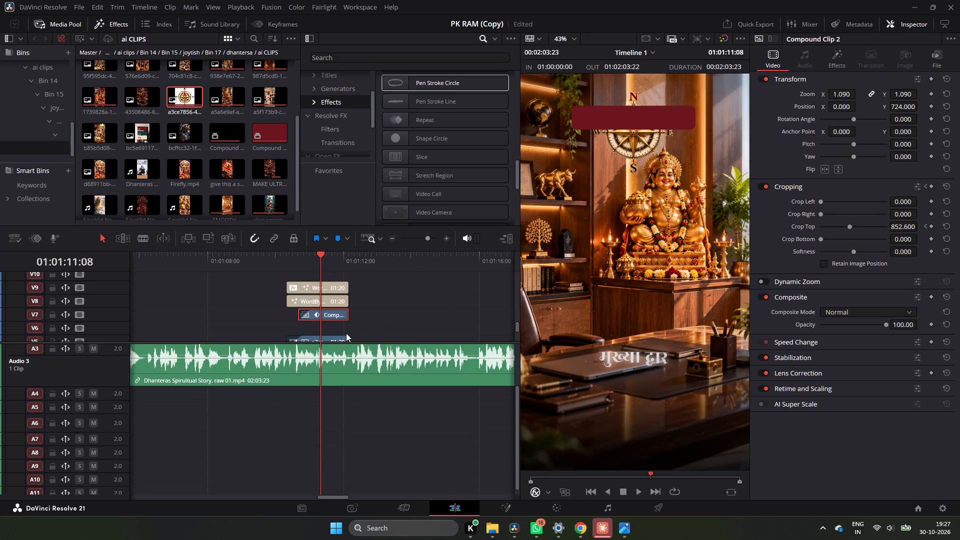
pyautogui.click(350, 92)
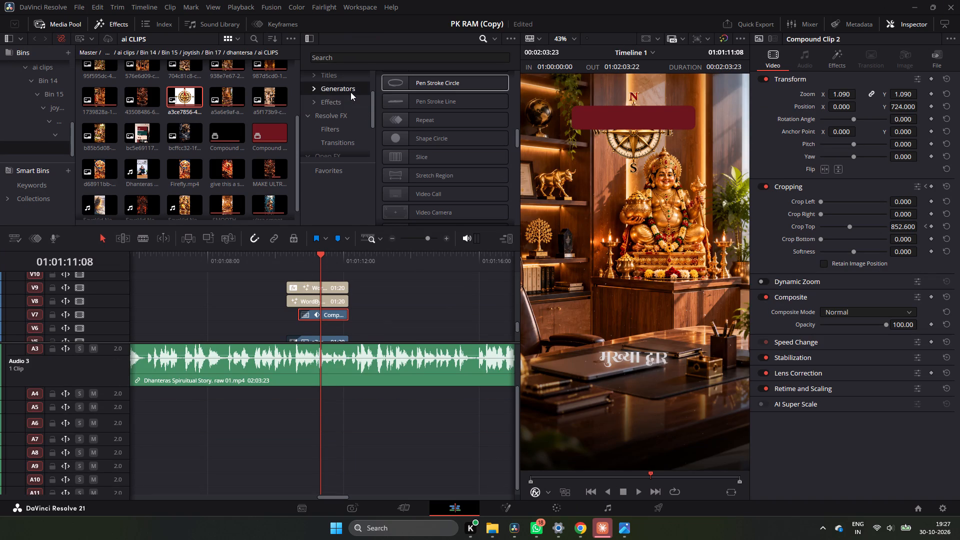
pyautogui.scroll(3, 389, 115)
pyautogui.scroll(-15, 389, 115)
pyautogui.scroll(-18, 396, 170)
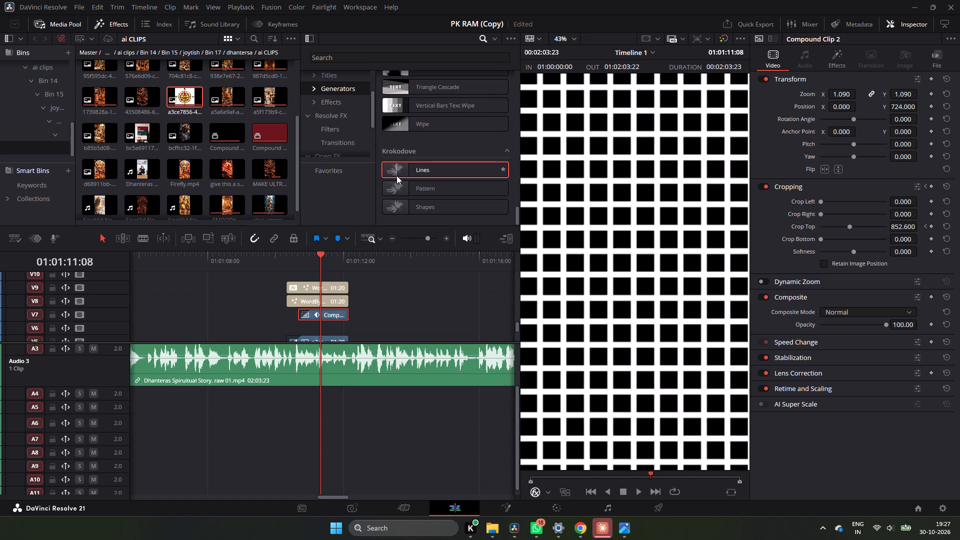
pyautogui.scroll(20, 396, 175)
pyautogui.scroll(9, 396, 175)
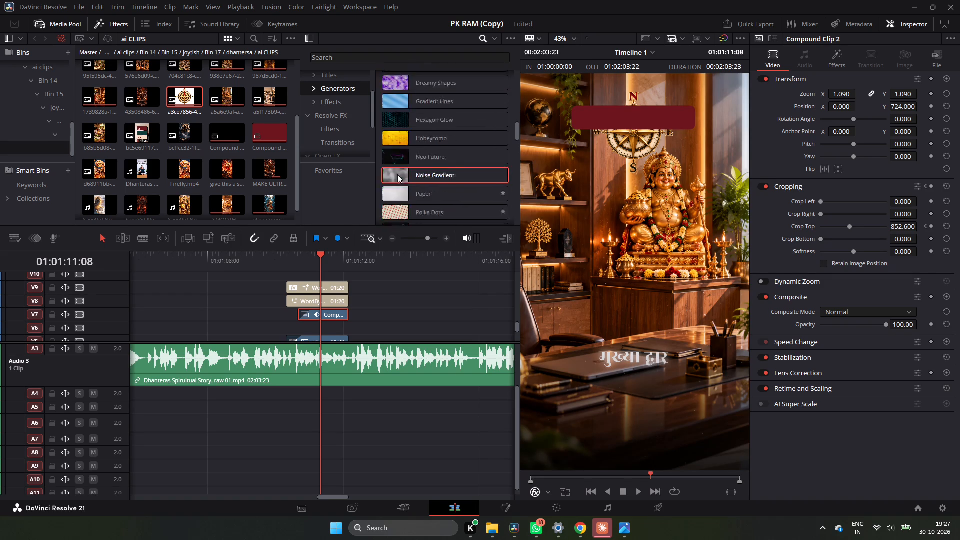
pyautogui.scroll(11, 397, 174)
pyautogui.moveTo(420, 119); pyautogui.dragTo(298, 328)
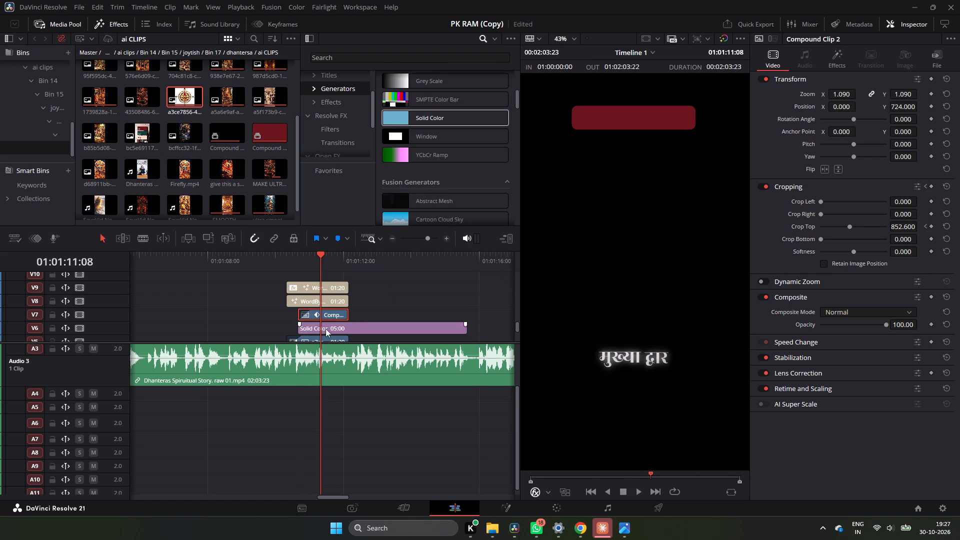
pyautogui.moveTo(467, 329); pyautogui.dragTo(345, 334)
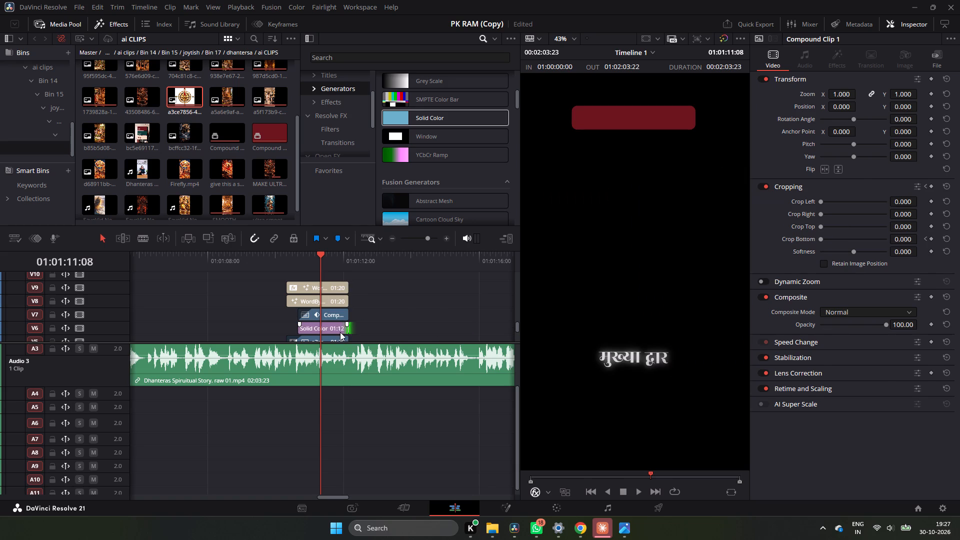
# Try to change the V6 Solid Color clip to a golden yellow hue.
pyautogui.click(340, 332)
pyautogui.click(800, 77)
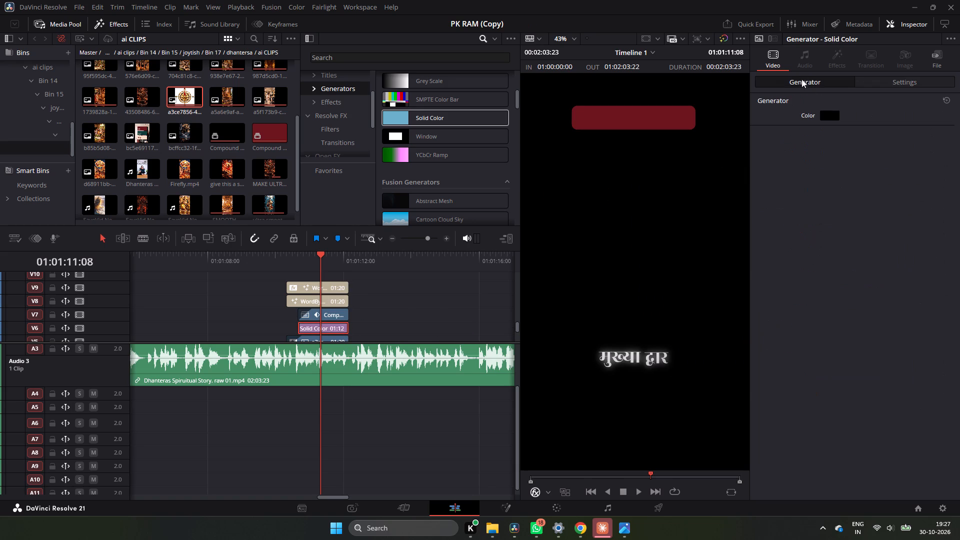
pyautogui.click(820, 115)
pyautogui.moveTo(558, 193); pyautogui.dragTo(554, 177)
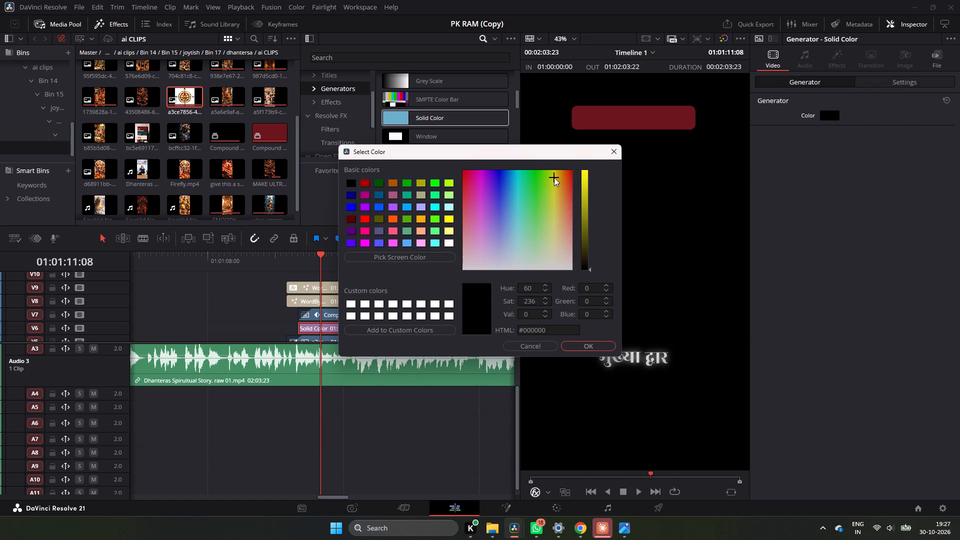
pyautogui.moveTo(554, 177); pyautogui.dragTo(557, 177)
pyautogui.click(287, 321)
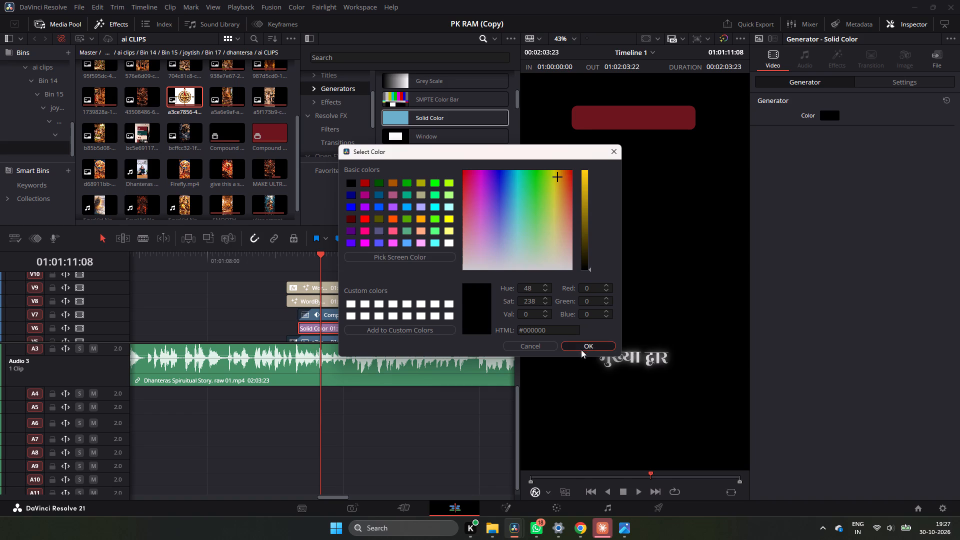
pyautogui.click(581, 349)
# Delete the maroon banner clip on V7 above the Solid Color clip.
pyautogui.click(330, 317)
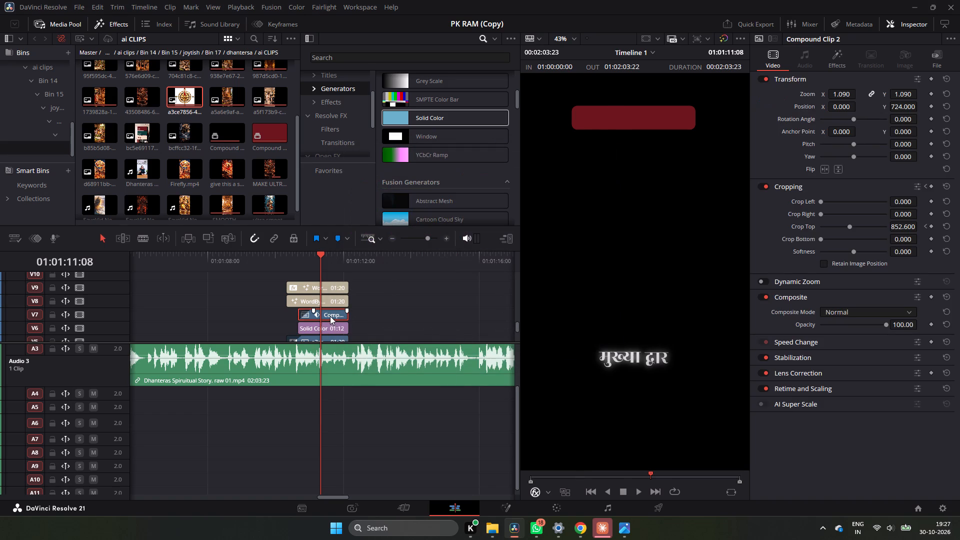
pyautogui.press('BackSpace')
# At 01:01:11:00, set the V6 Solid Color clip to full-brightness amber yellow, #ffb50a.
pyautogui.moveTo(316, 256); pyautogui.dragTo(310, 261)
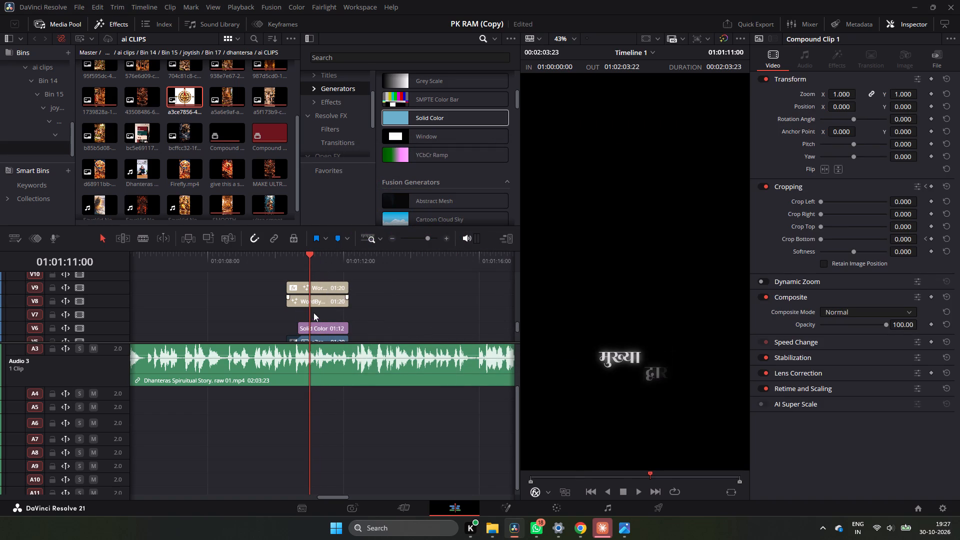
pyautogui.click(320, 324)
pyautogui.click(829, 115)
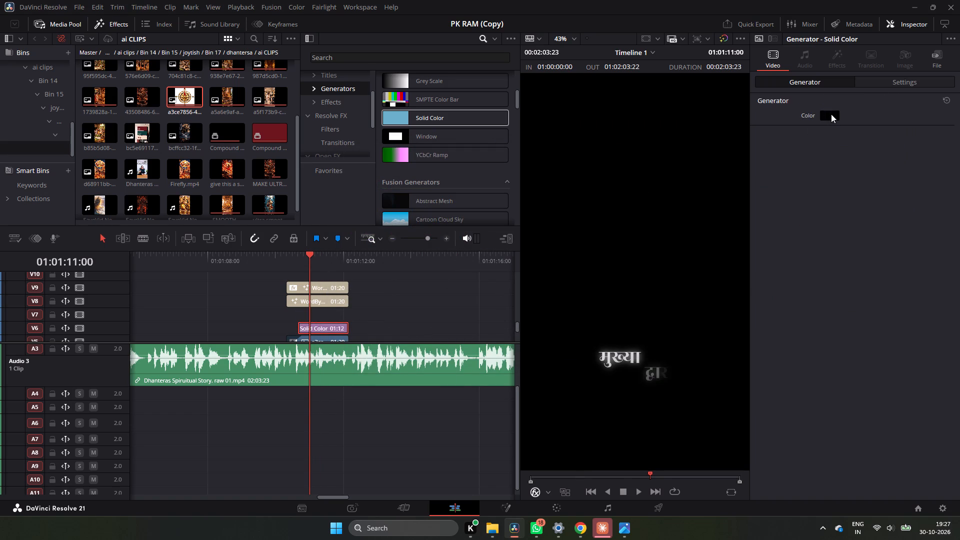
pyautogui.moveTo(554, 195); pyautogui.dragTo(554, 176)
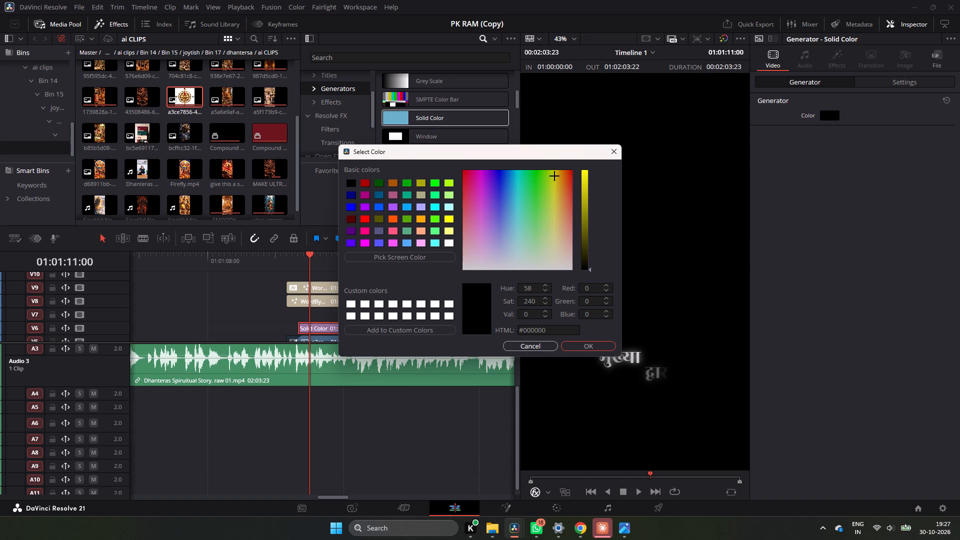
pyautogui.moveTo(591, 266); pyautogui.dragTo(574, 177)
pyautogui.click(585, 171)
pyautogui.click(585, 171)
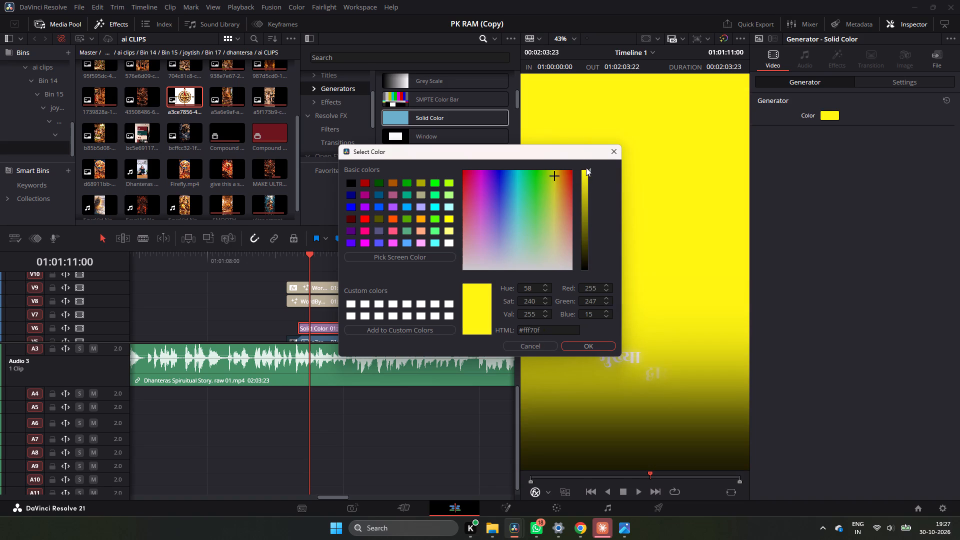
pyautogui.click(559, 174)
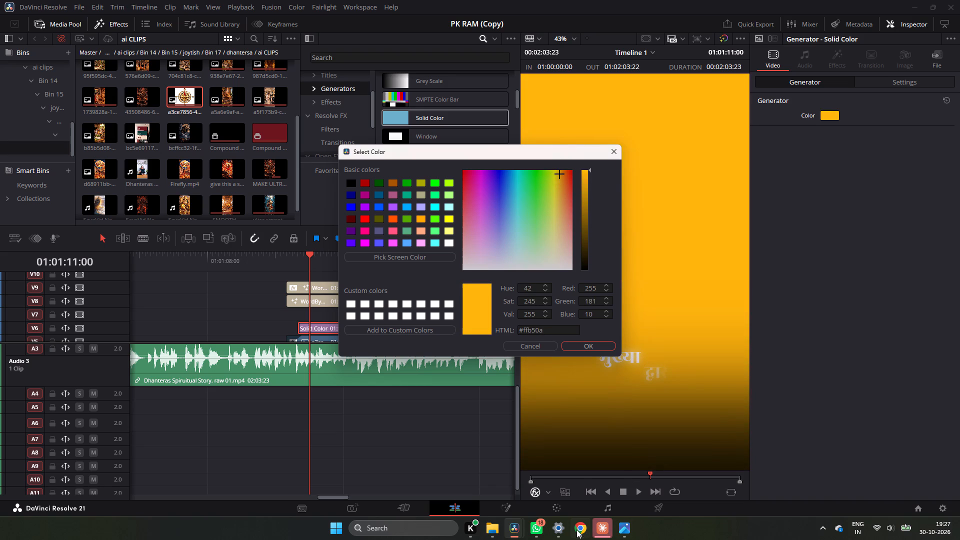
# Switch to Google Chrome and search Google in a new tab for "YELLOW COLOUR PALATE".
pyautogui.click(582, 530)
pyautogui.click(788, 0)
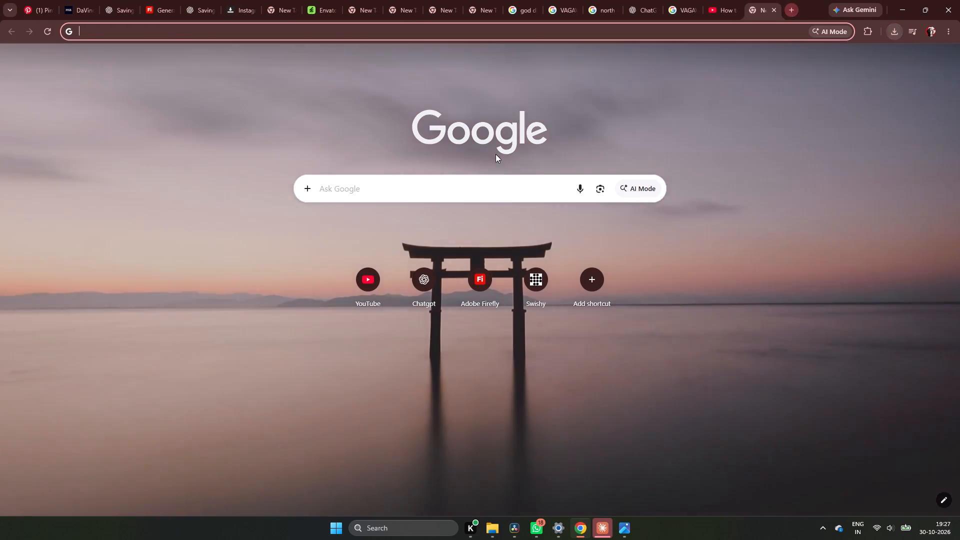
pyautogui.click(472, 185)
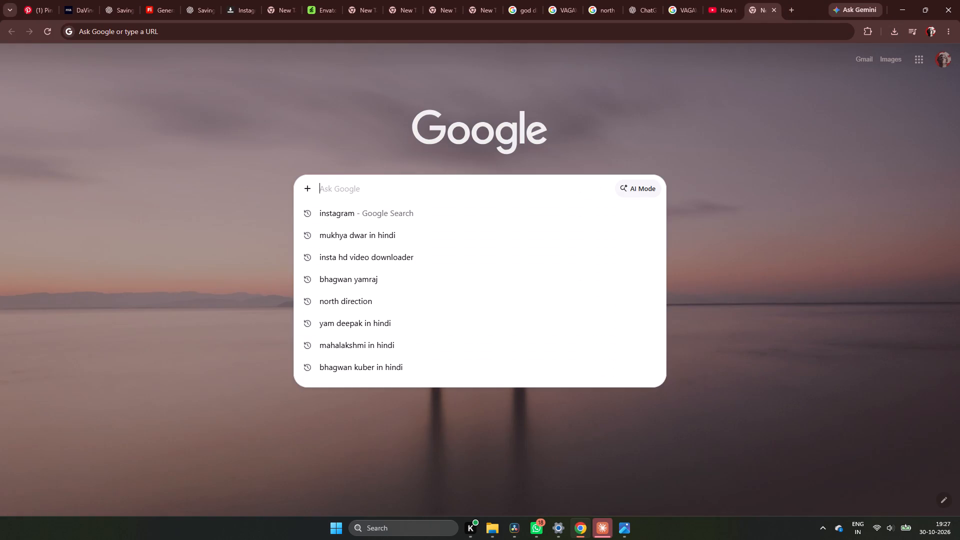
pyautogui.write('YELLOW')
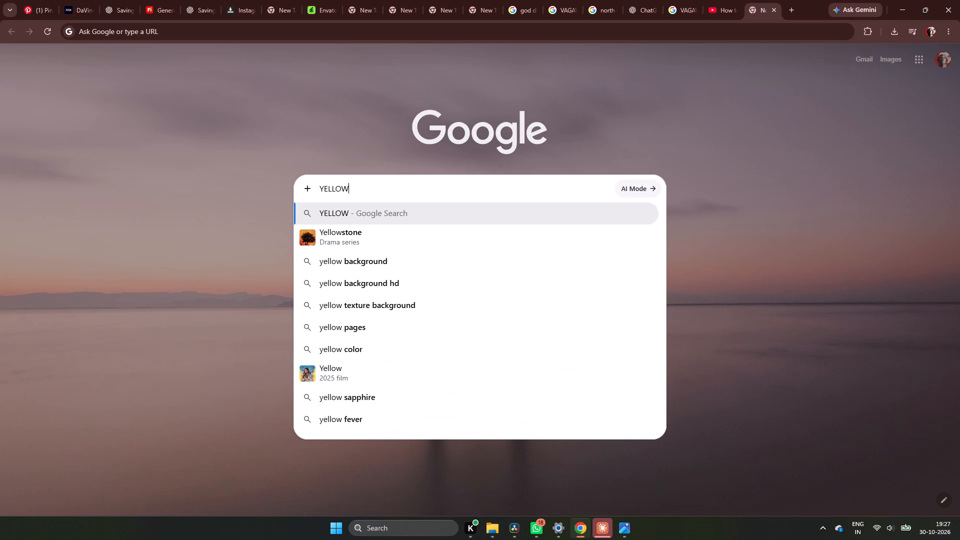
pyautogui.press('space')
pyautogui.write('COLOUE')
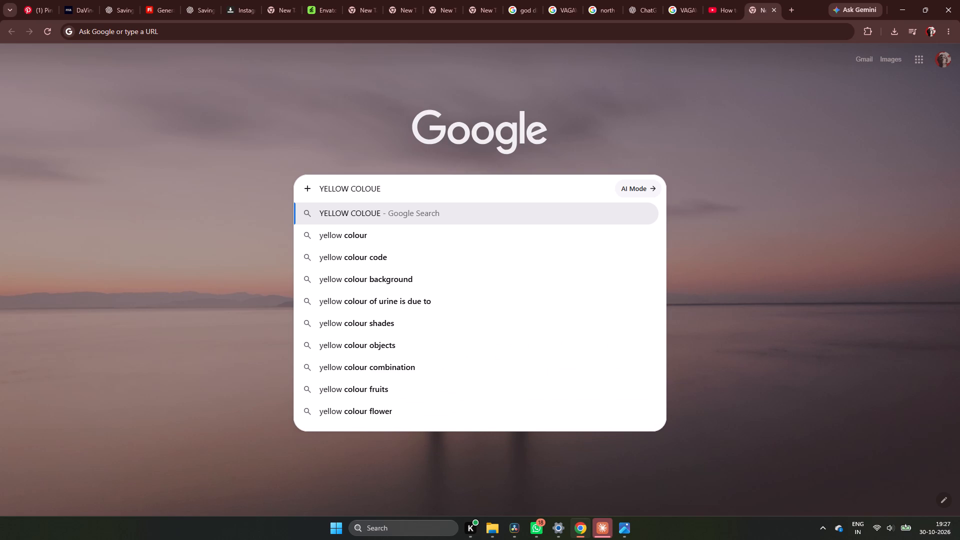
pyautogui.press('BackSpace')
pyautogui.write('R PALATE')
pyautogui.press('Return')
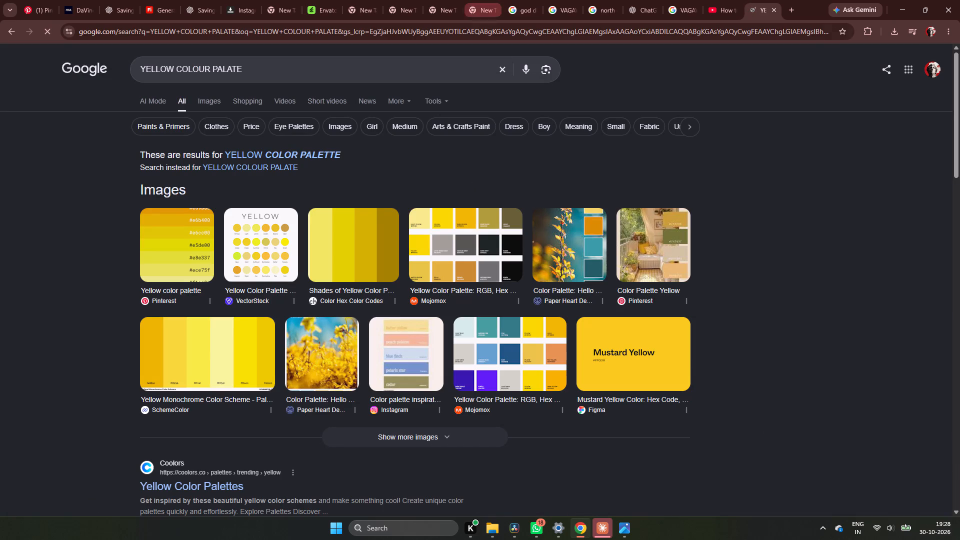
# Browse the image results and open the Pinterest yellow palette labelled with hex codes.
pyautogui.click(217, 100)
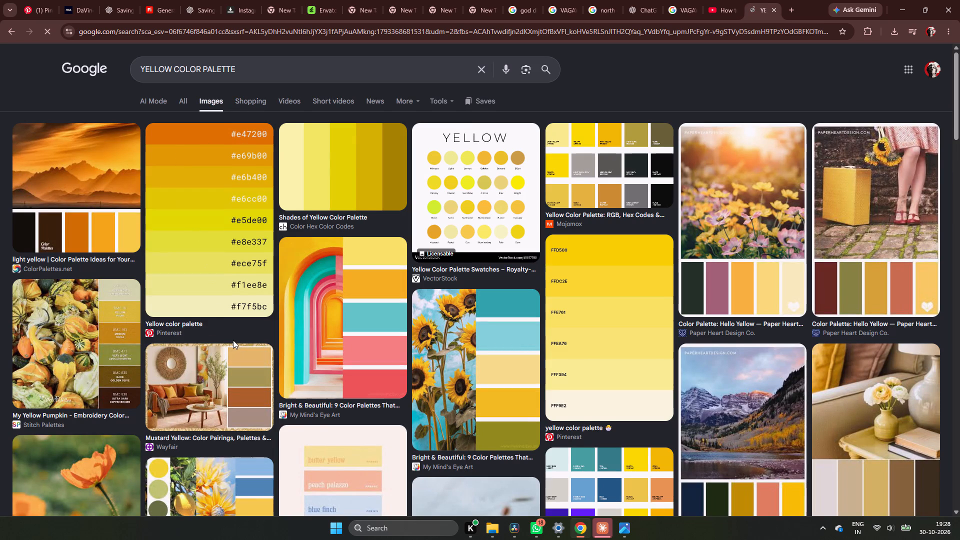
pyautogui.scroll(-3, 241, 339)
pyautogui.scroll(4, 360, 282)
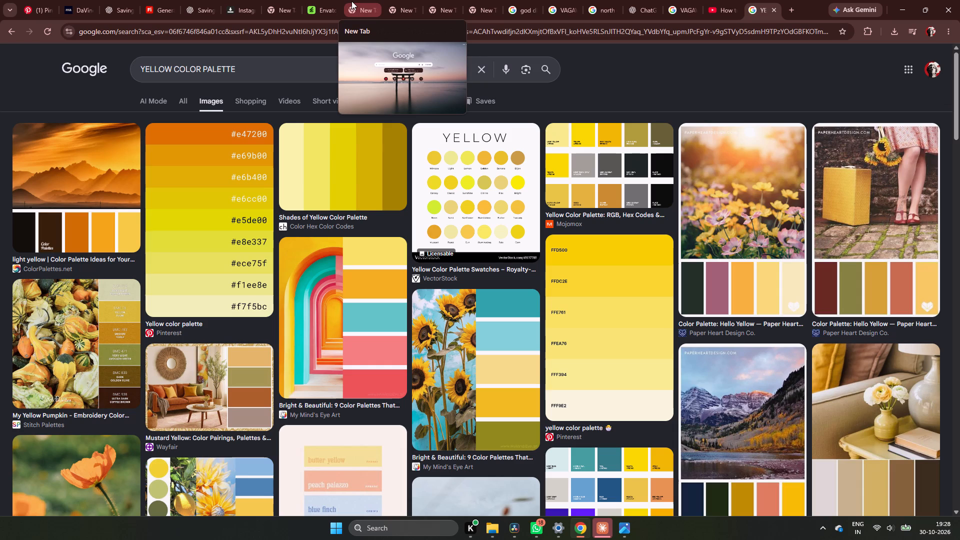
pyautogui.click(238, 219)
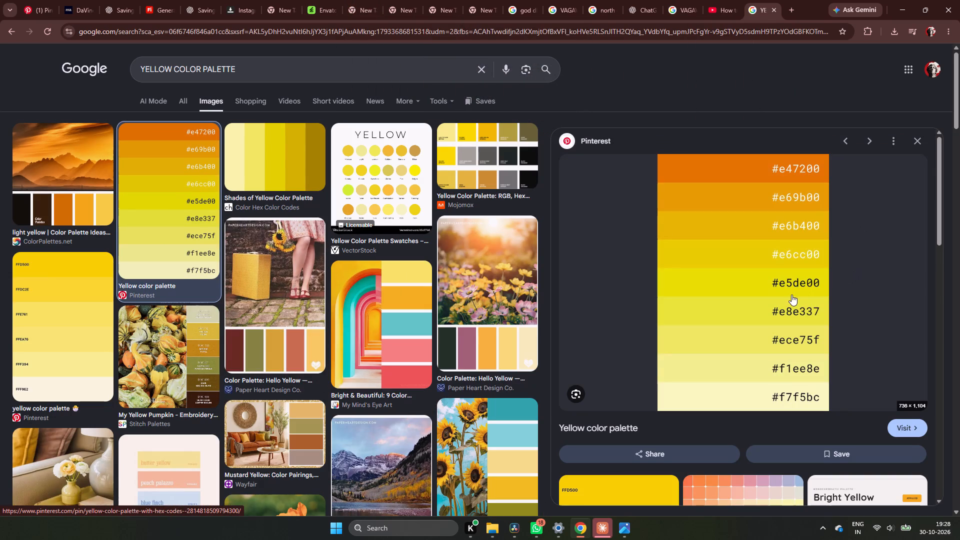
# Switch back to DaVinci Resolve and set the Solid Color clip to the palette's yellow, #E5DE00.
pyautogui.click(578, 525)
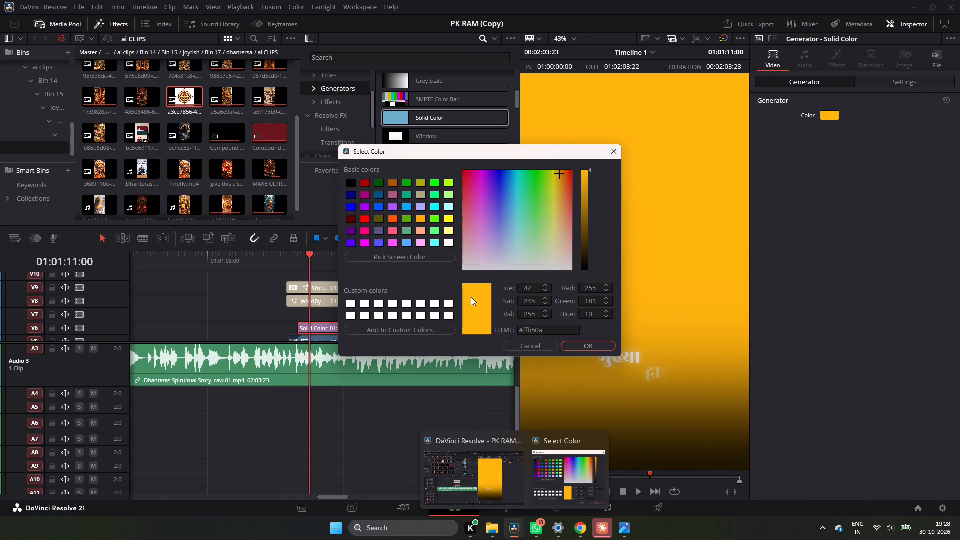
pyautogui.click(545, 330)
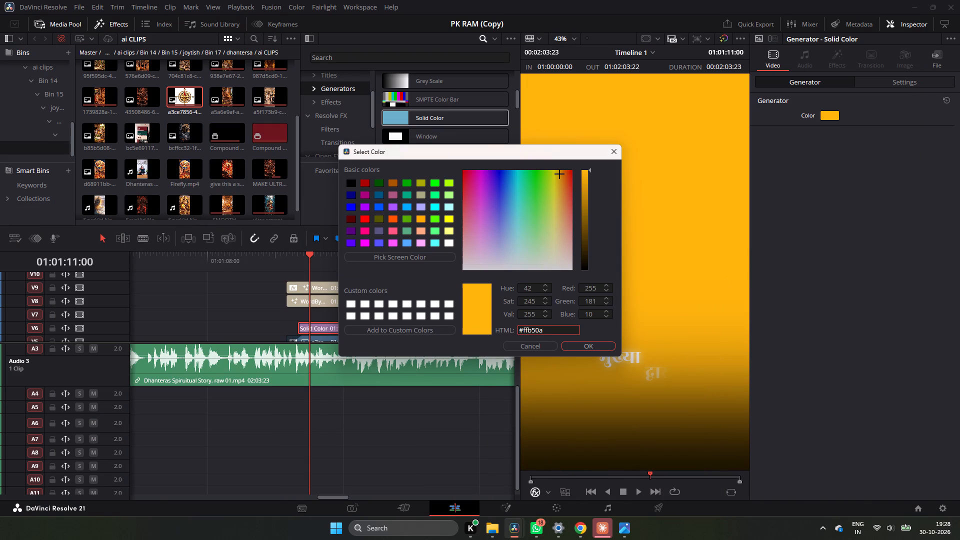
pyautogui.press('BackSpace')
pyautogui.press('BackSpace')
pyautogui.press('BackSpace')
pyautogui.press('BackSpace')
pyautogui.press('BackSpace')
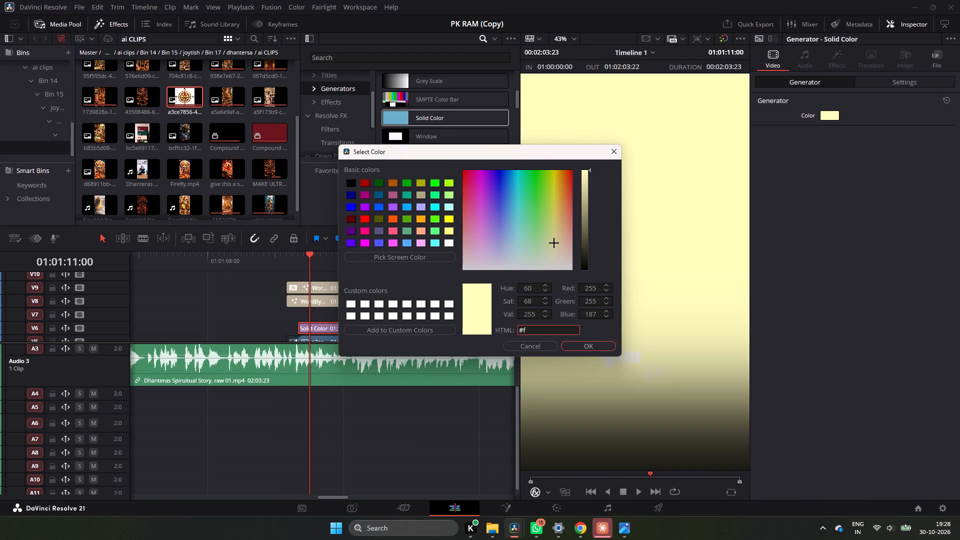
pyautogui.press('BackSpace')
pyautogui.press('e')
pyautogui.write('5DE')
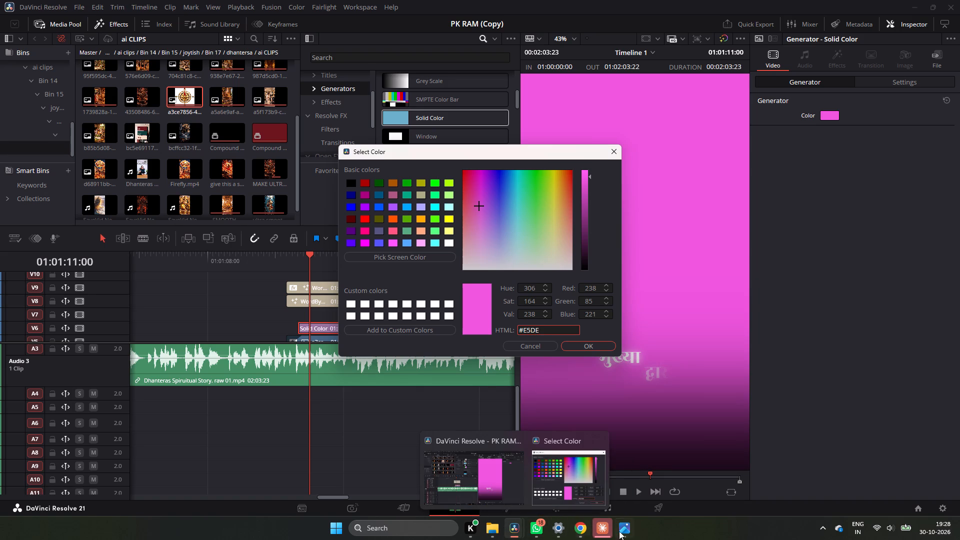
pyautogui.click(577, 529)
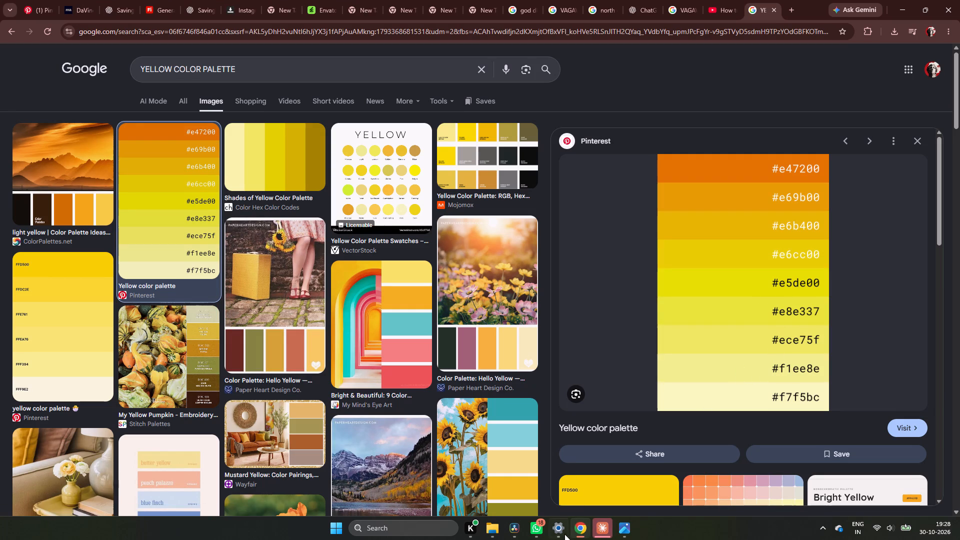
pyautogui.click(510, 534)
pyautogui.click(520, 475)
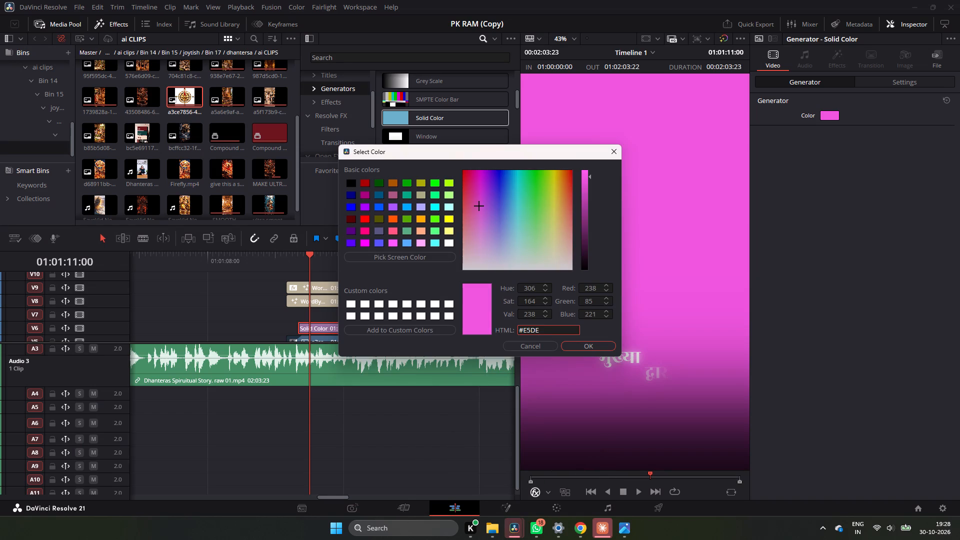
pyautogui.write('00')
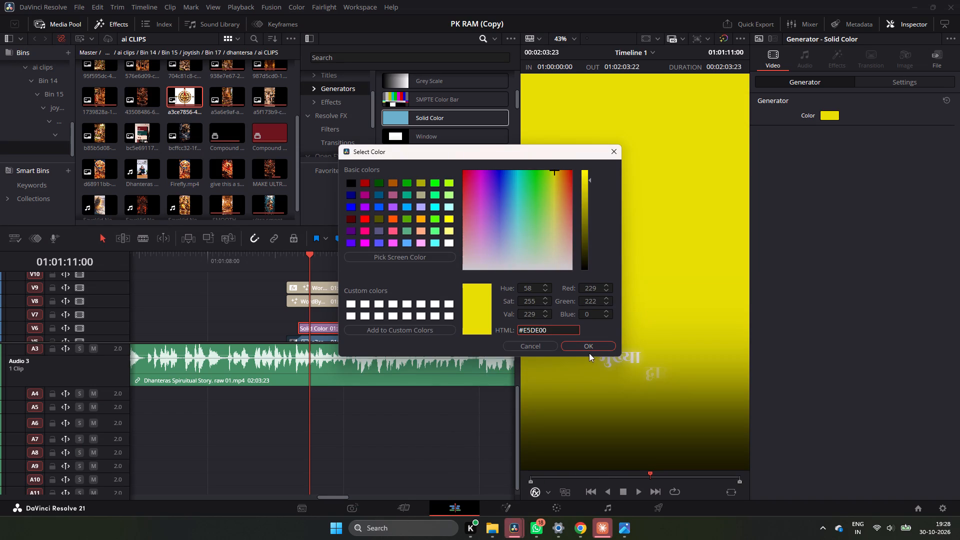
pyautogui.click(589, 344)
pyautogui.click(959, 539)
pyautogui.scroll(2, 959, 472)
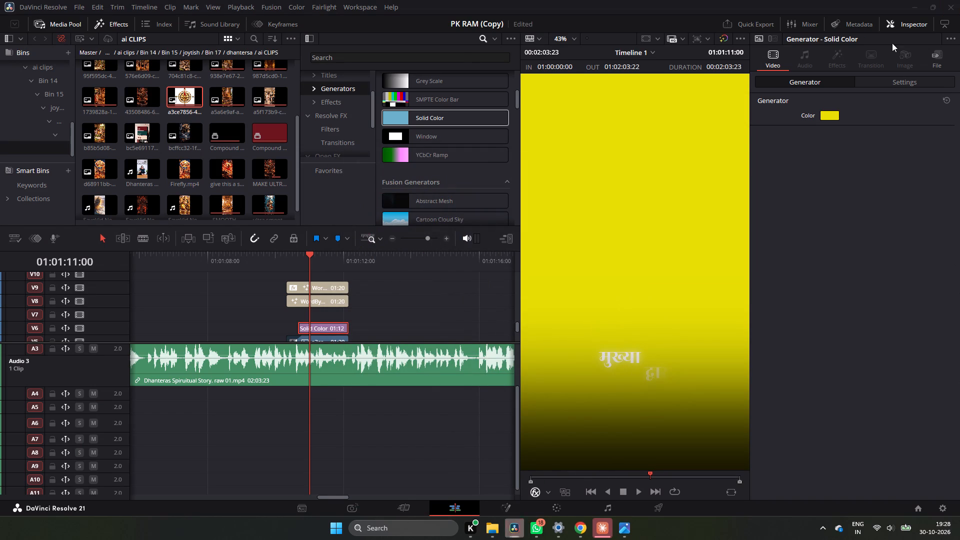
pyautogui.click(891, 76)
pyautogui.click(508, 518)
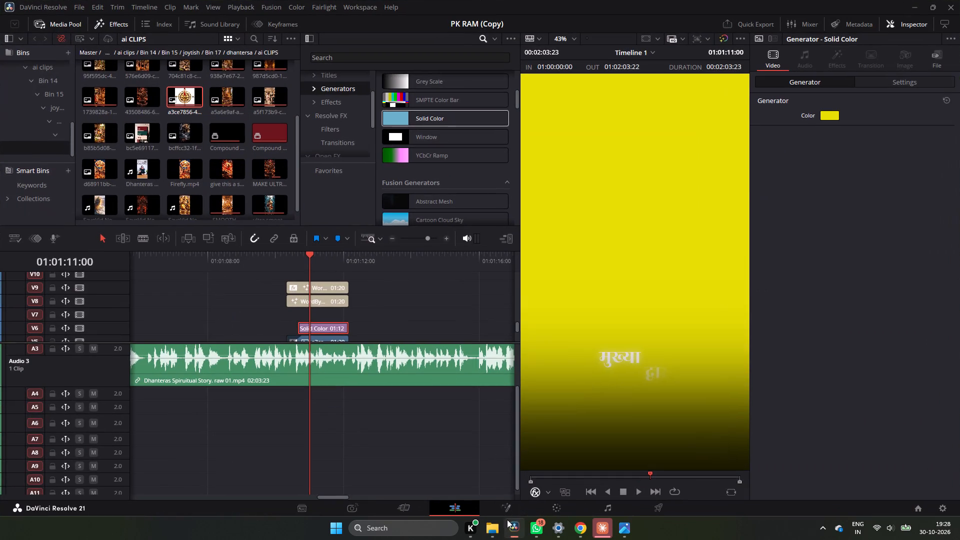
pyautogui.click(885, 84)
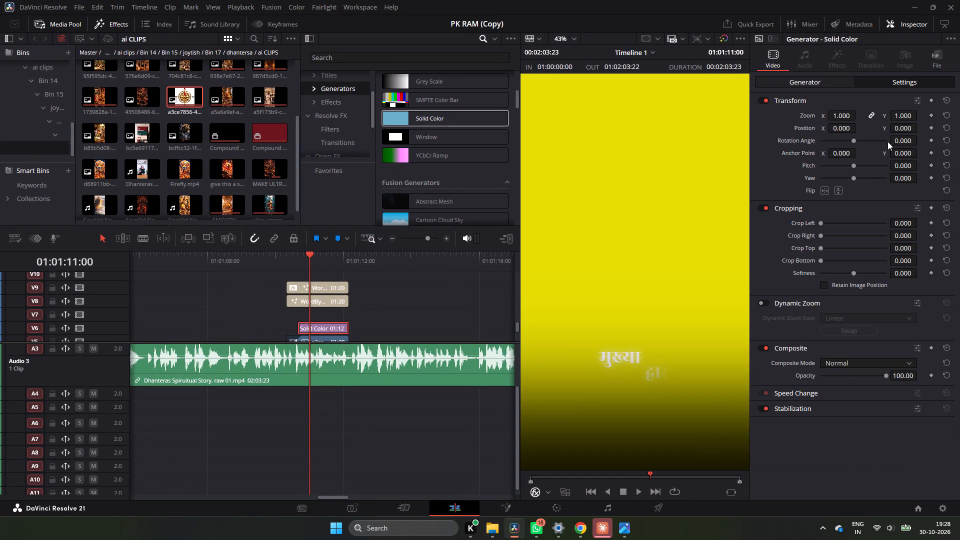
# Convert the yellow Solid Color clip on V6 into a compound clip.
pyautogui.rightClick(328, 325)
pyautogui.click(360, 335)
pyautogui.click(523, 293)
# Open the yellow compound clip in Fusion and add a Rectangle mask to its source node.
pyautogui.rightClick(339, 324)
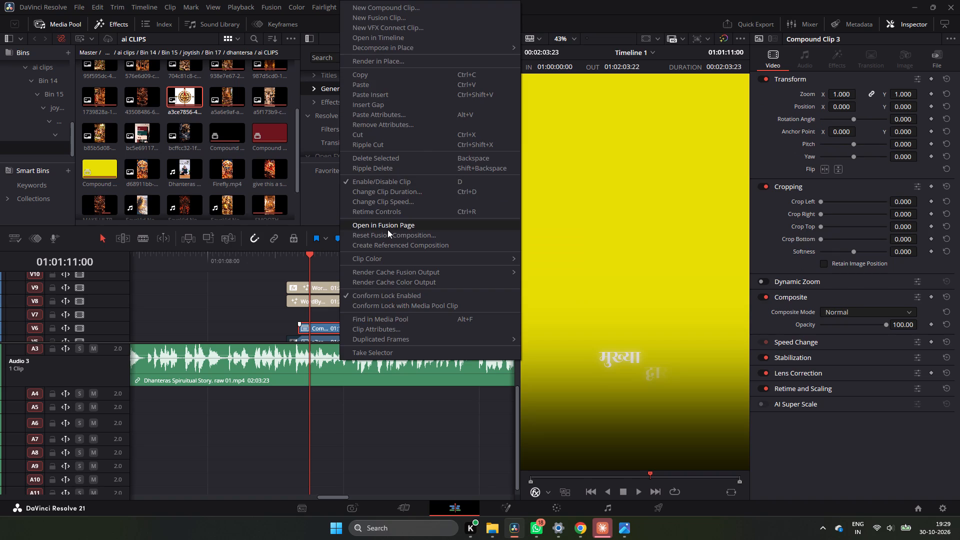
pyautogui.click(387, 229)
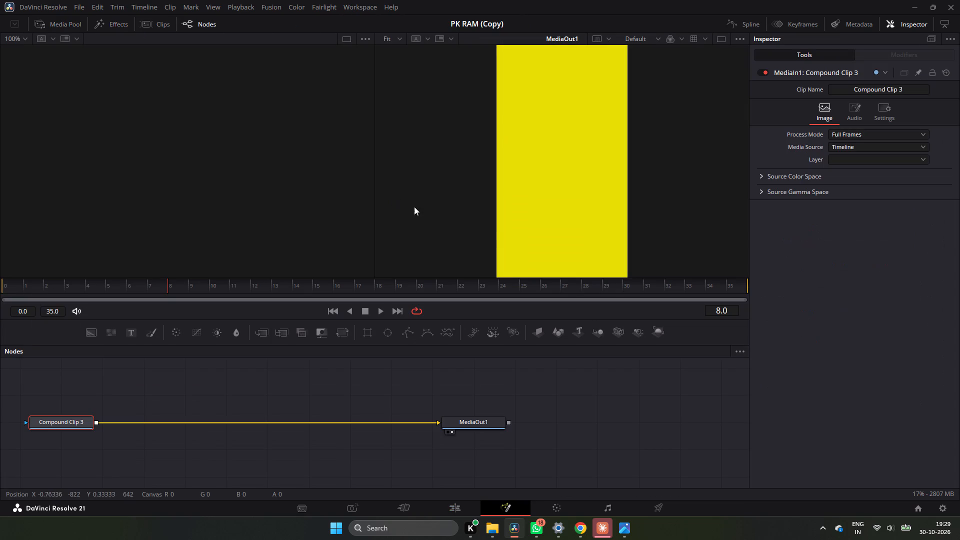
pyautogui.click(372, 331)
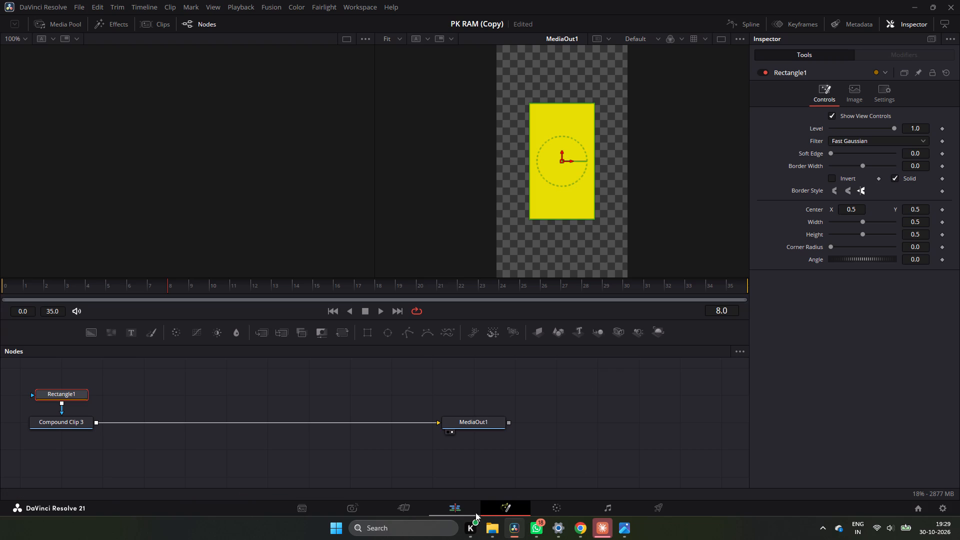
# Copy the thin rounded Rectangle mask node from the Fusion composition of maroon Compound Clip 2 on V6.
pyautogui.click(457, 509)
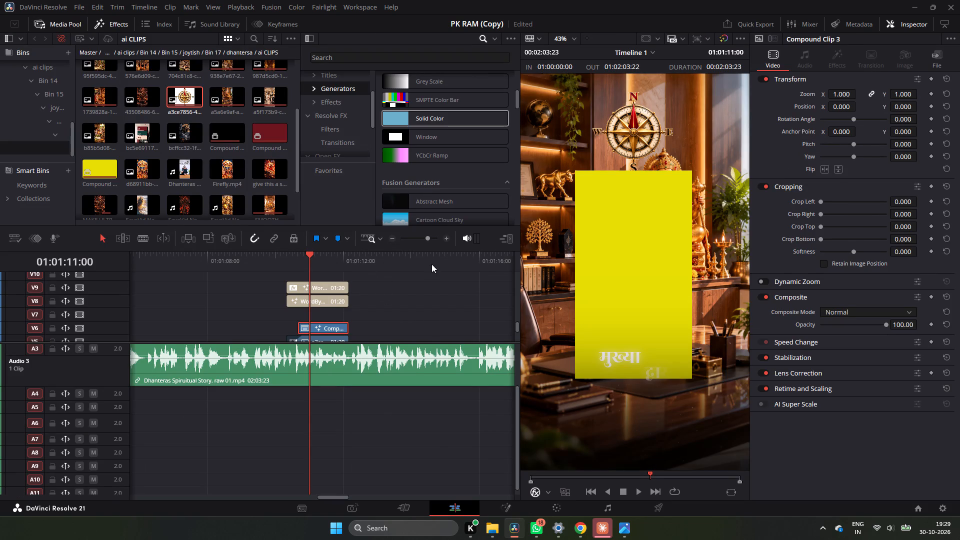
pyautogui.doubleClick(387, 239)
pyautogui.tripleClick(389, 238)
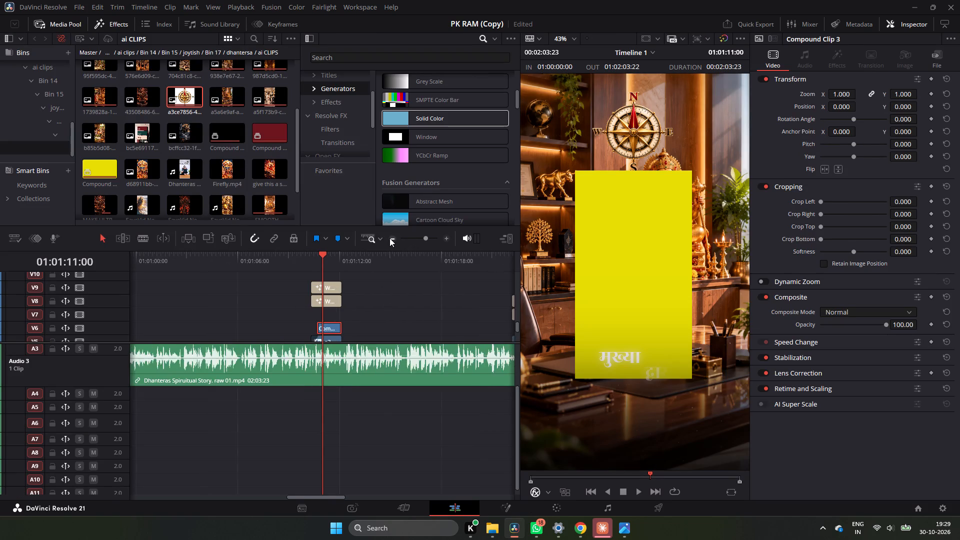
pyautogui.click(377, 330)
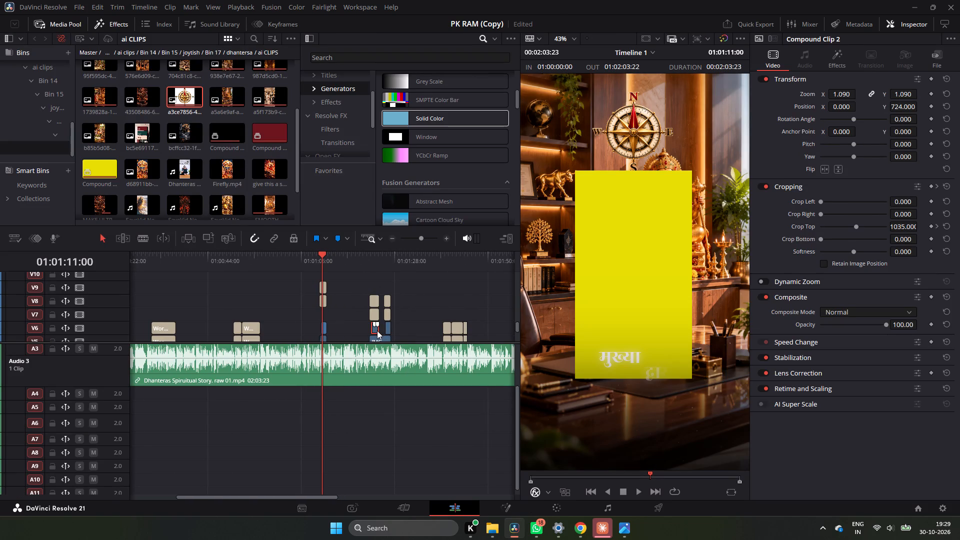
pyautogui.rightClick(377, 330)
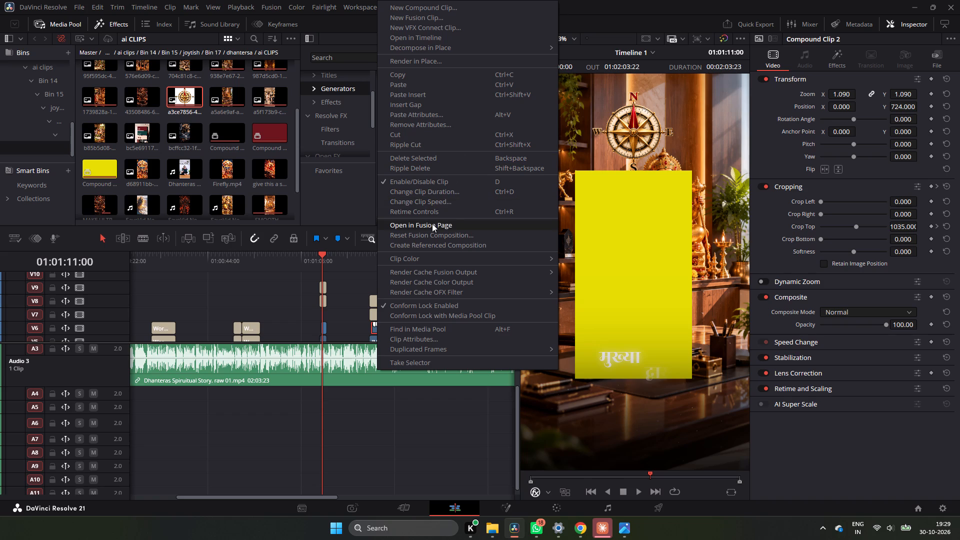
pyautogui.click(432, 223)
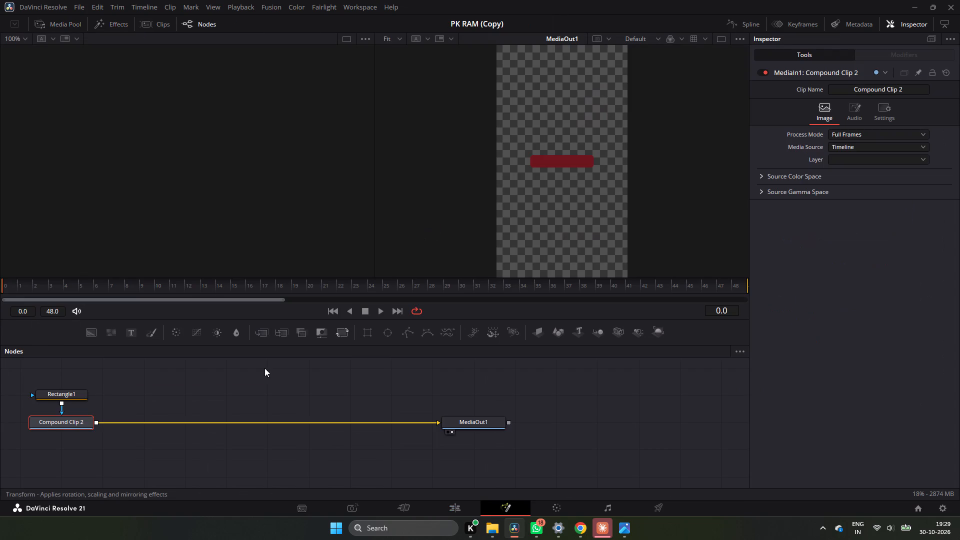
pyautogui.click(54, 396)
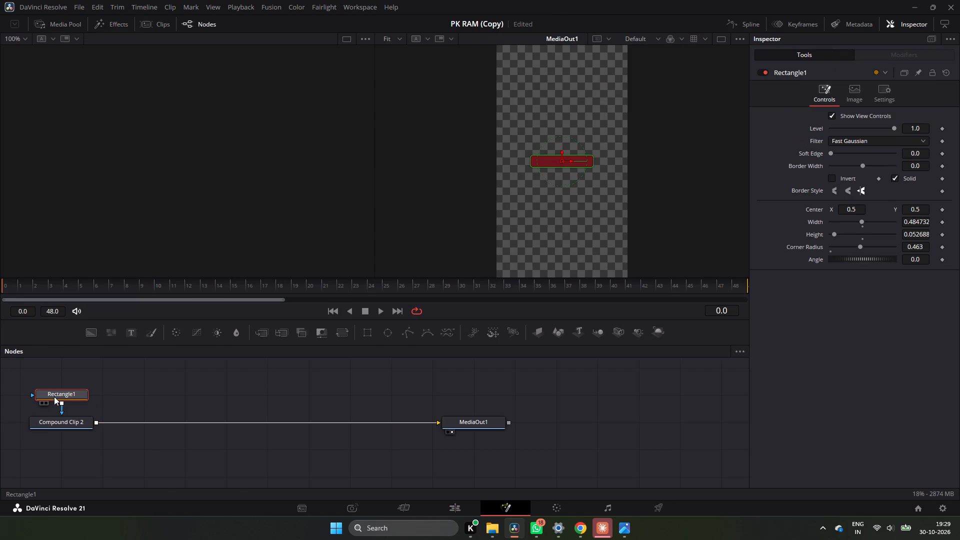
pyautogui.hotkey('ctrl', 'c')
pyautogui.hotkey('ctrl', 'c')
# Reopen the yellow compound clip's Fusion composition and paste the copied rounded Rectangle mask between its existing mask and the source node.
pyautogui.click(452, 504)
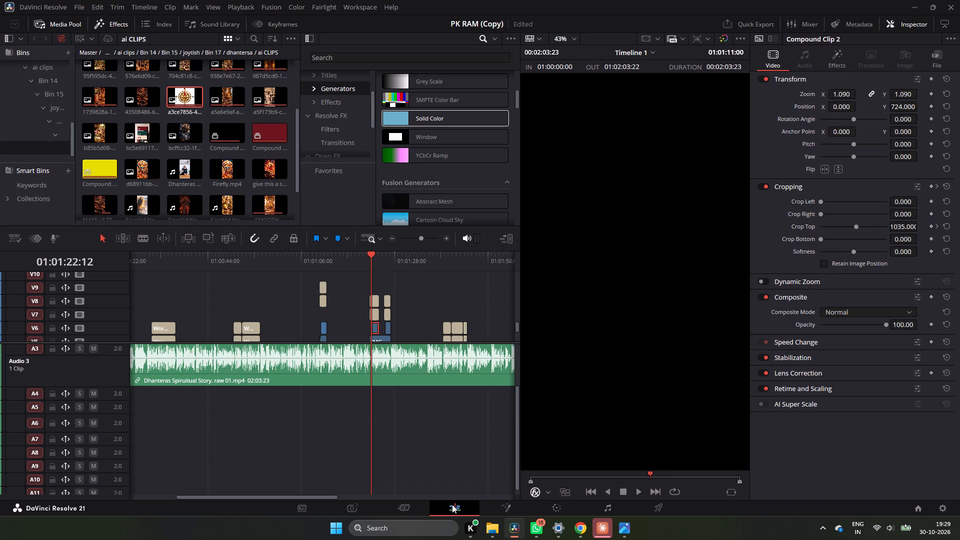
pyautogui.moveTo(369, 251); pyautogui.dragTo(348, 263)
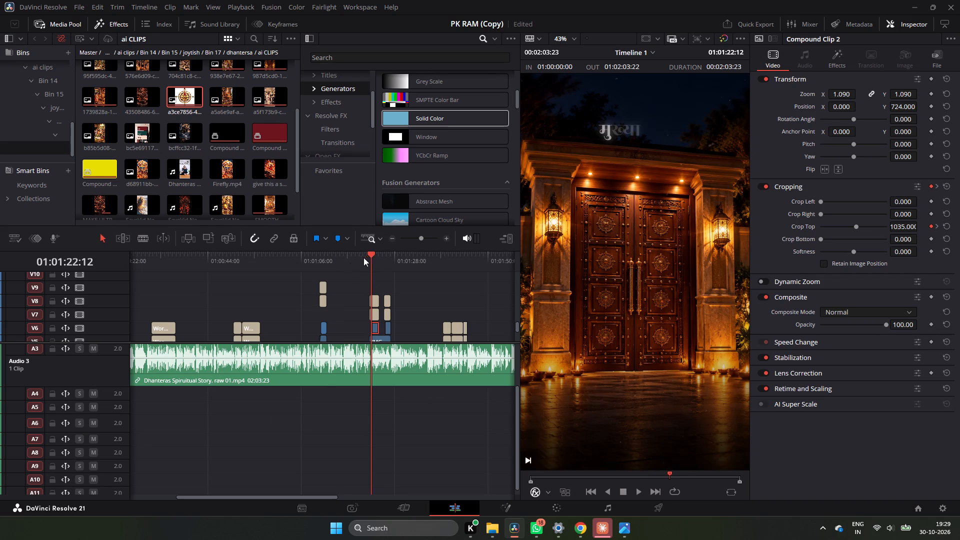
pyautogui.moveTo(365, 256); pyautogui.dragTo(316, 271)
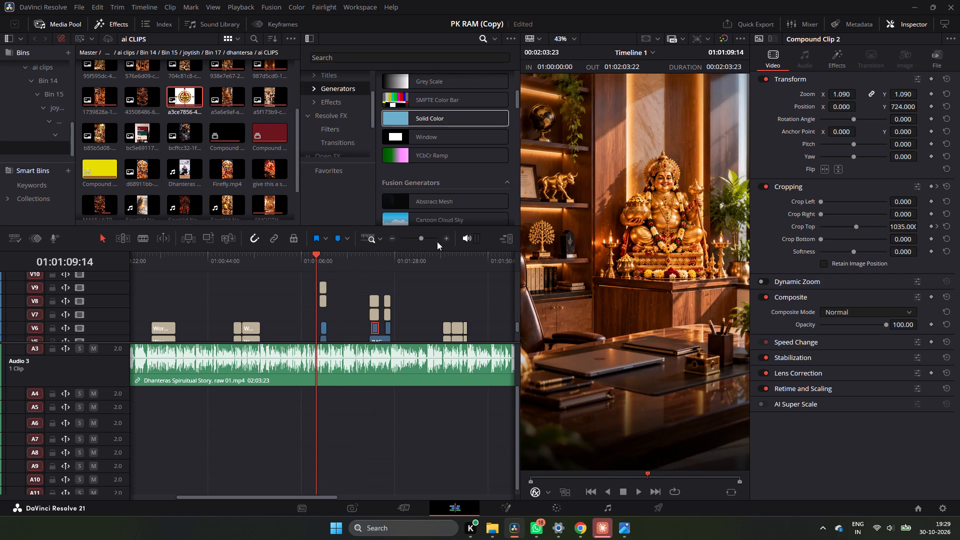
pyautogui.tripleClick(445, 237)
pyautogui.click(396, 331)
pyautogui.rightClick(396, 331)
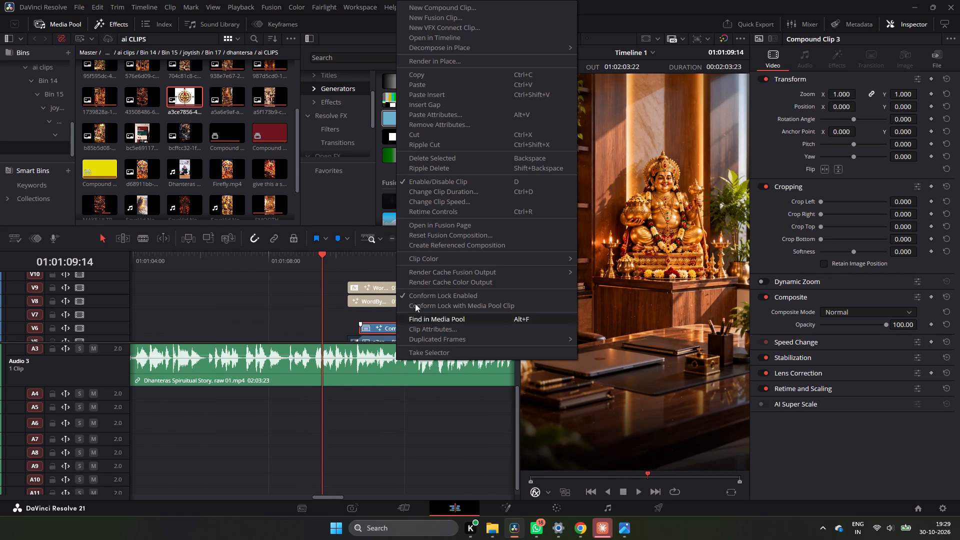
pyautogui.click(447, 221)
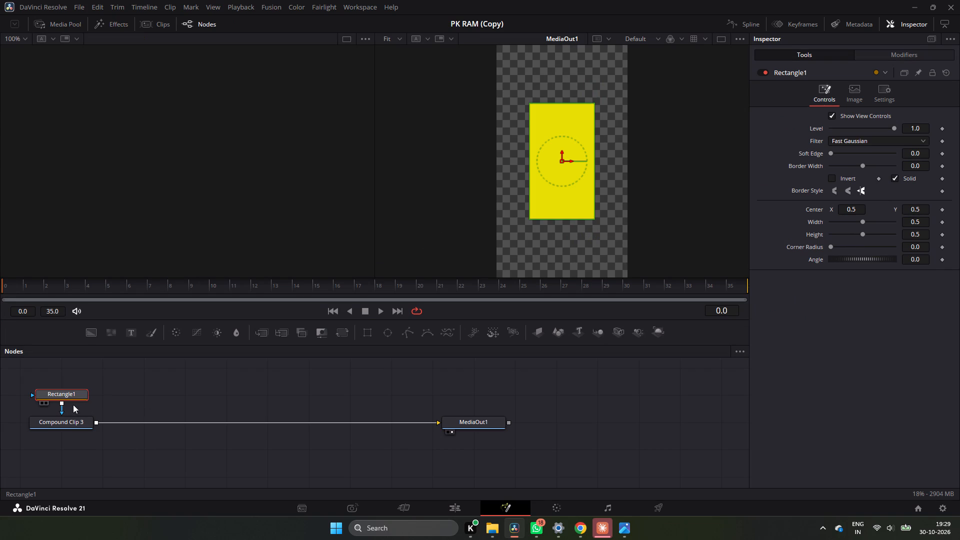
pyautogui.hotkey('ctrl', 'v')
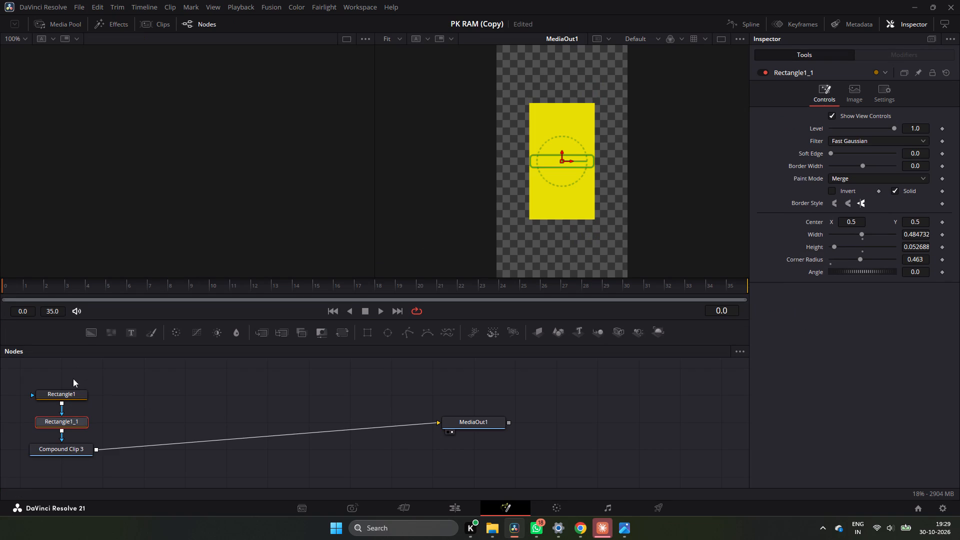
# Move the original Rectangle1 node up and away from the pasted mask node in the node graph.
pyautogui.click(71, 391)
pyautogui.click(62, 421)
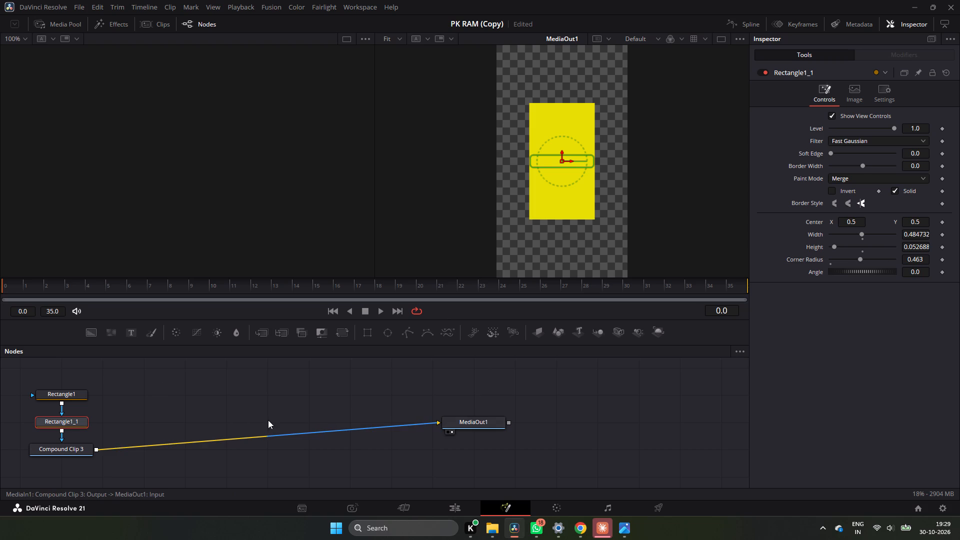
pyautogui.click(77, 397)
pyautogui.moveTo(76, 396); pyautogui.dragTo(187, 395)
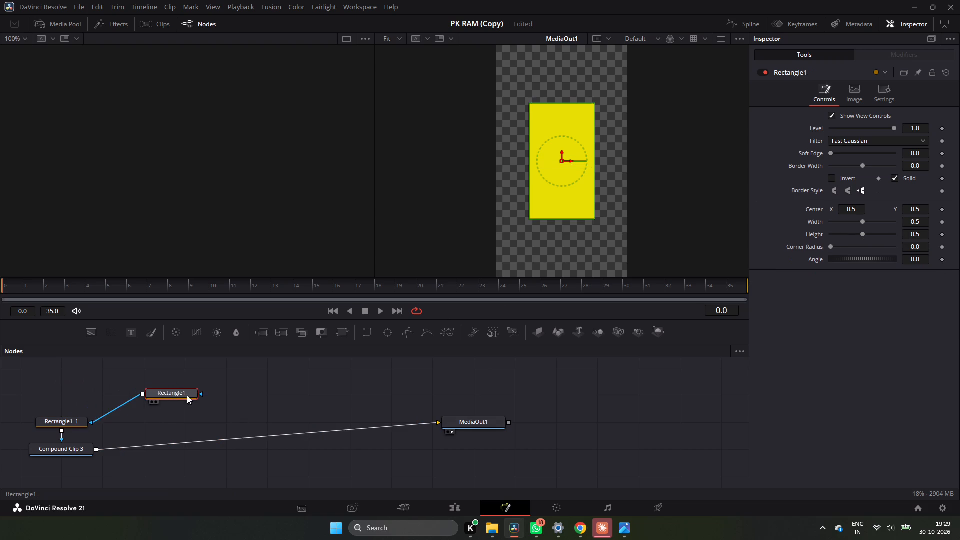
pyautogui.moveTo(187, 395); pyautogui.dragTo(118, 383)
# Move the pasted rounded Rectangle mask upward in the composition to a Center Y of about 0.59.
pyautogui.moveTo(570, 167); pyautogui.dragTo(561, 166)
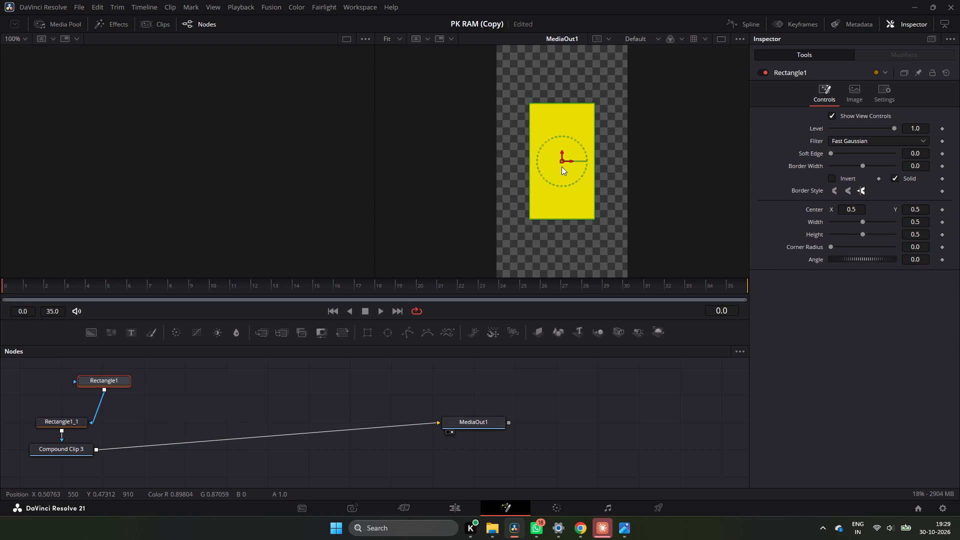
pyautogui.moveTo(561, 166); pyautogui.dragTo(561, 167)
pyautogui.click(74, 416)
pyautogui.click(70, 421)
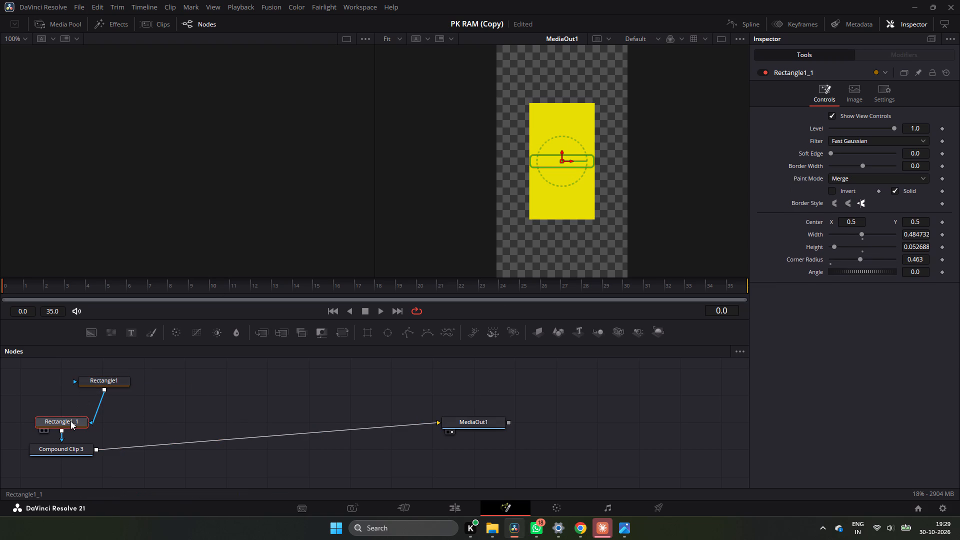
pyautogui.click(574, 218)
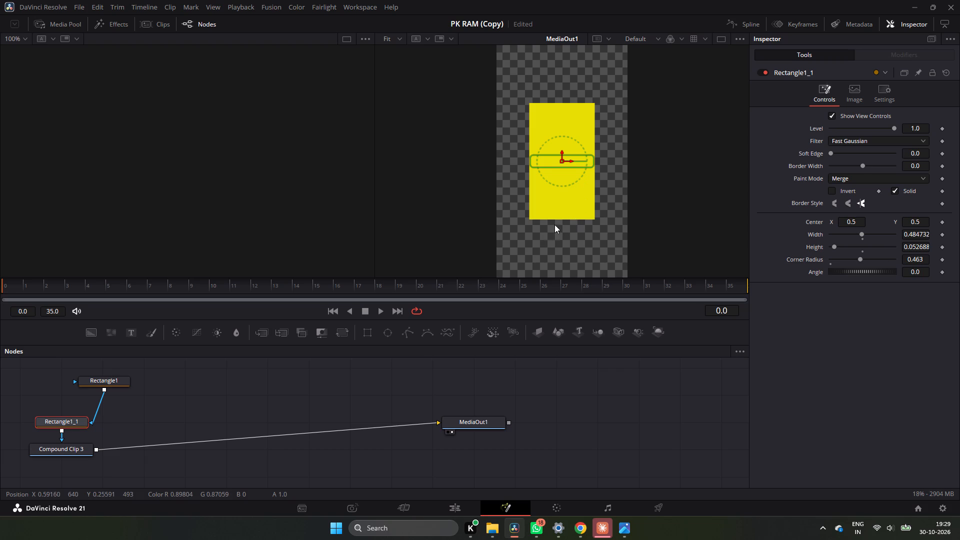
pyautogui.moveTo(572, 226); pyautogui.dragTo(574, 206)
pyautogui.moveTo(564, 160); pyautogui.dragTo(563, 138)
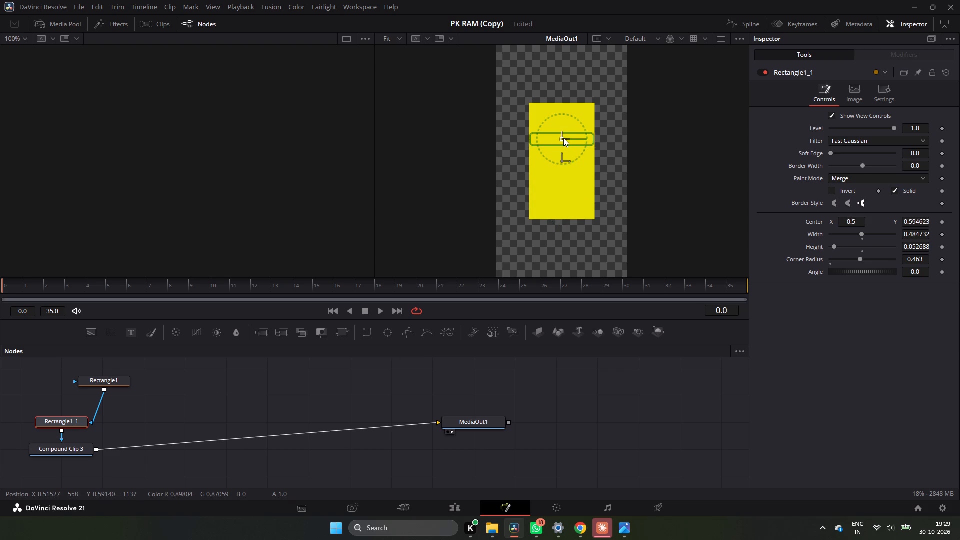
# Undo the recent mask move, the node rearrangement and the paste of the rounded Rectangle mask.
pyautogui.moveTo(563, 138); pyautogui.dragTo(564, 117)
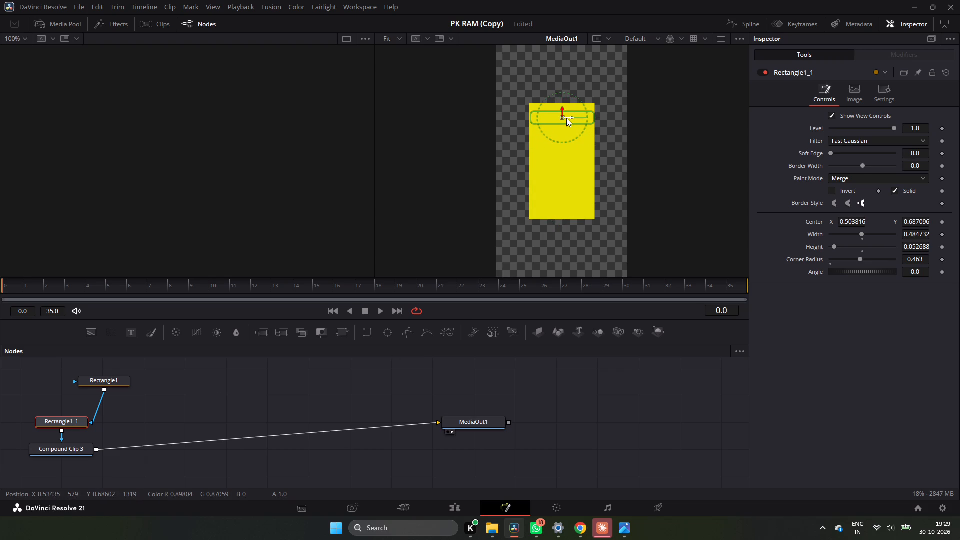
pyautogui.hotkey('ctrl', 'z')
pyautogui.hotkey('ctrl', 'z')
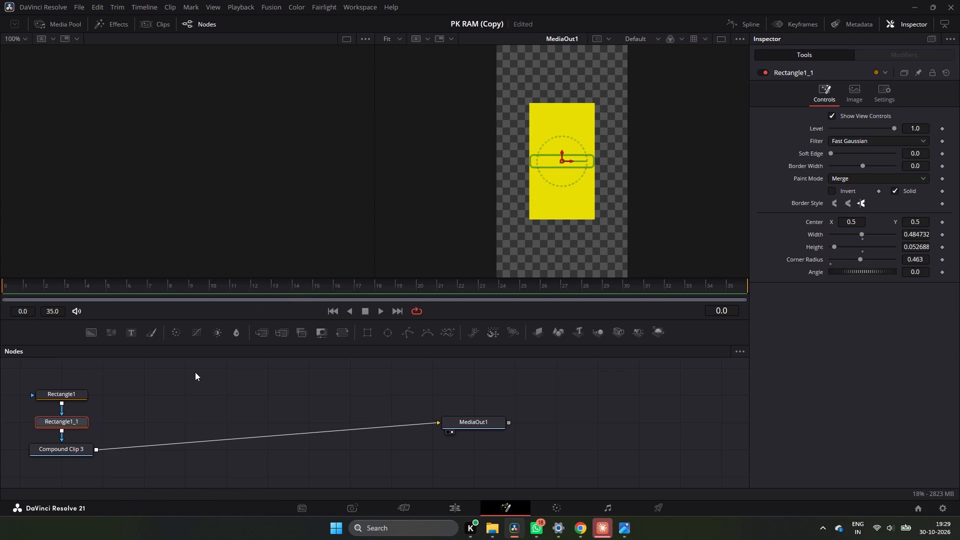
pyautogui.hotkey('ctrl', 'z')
# Shrink the Rectangle1 mask to a height of about 0.11 and set its Corner Radius to 0.28.
pyautogui.click(79, 400)
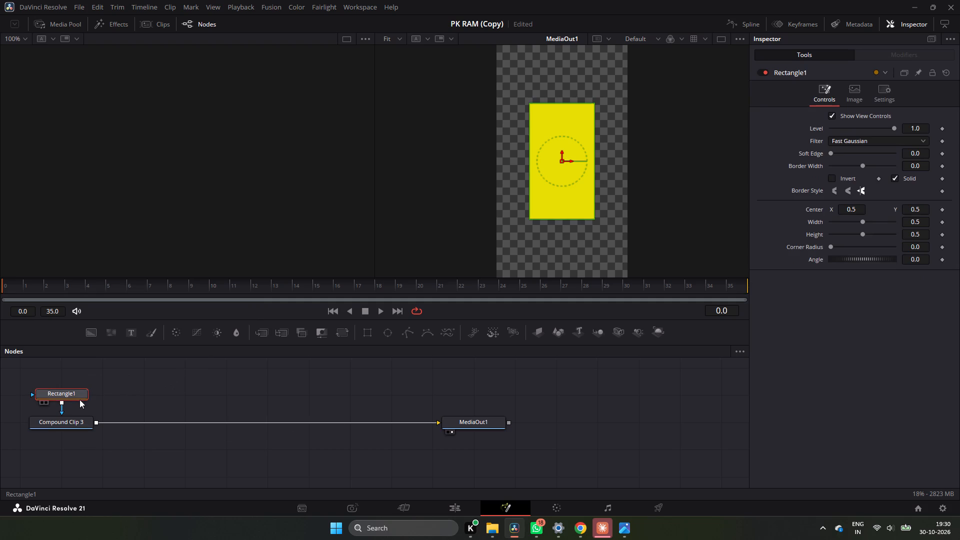
pyautogui.hotkey('alt', 'v')
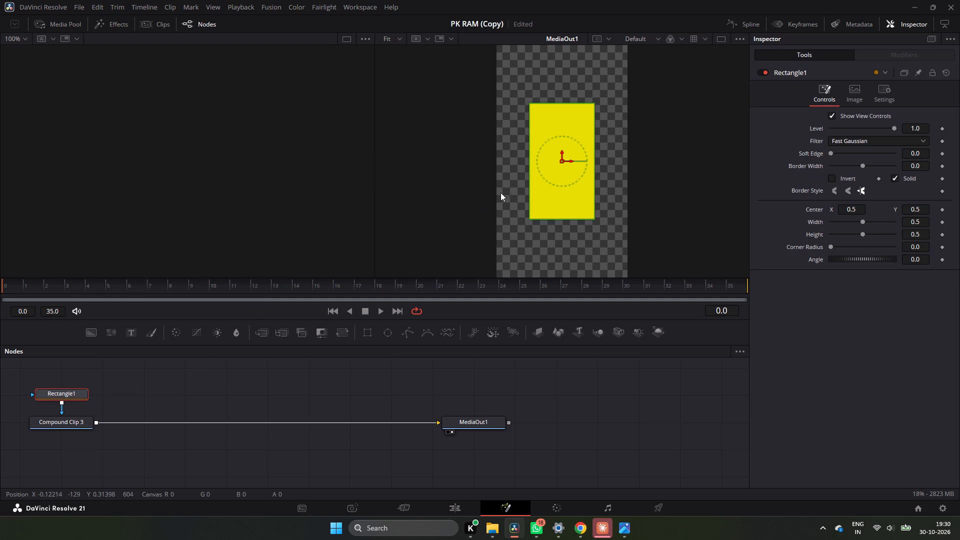
pyautogui.moveTo(556, 217); pyautogui.dragTo(571, 186)
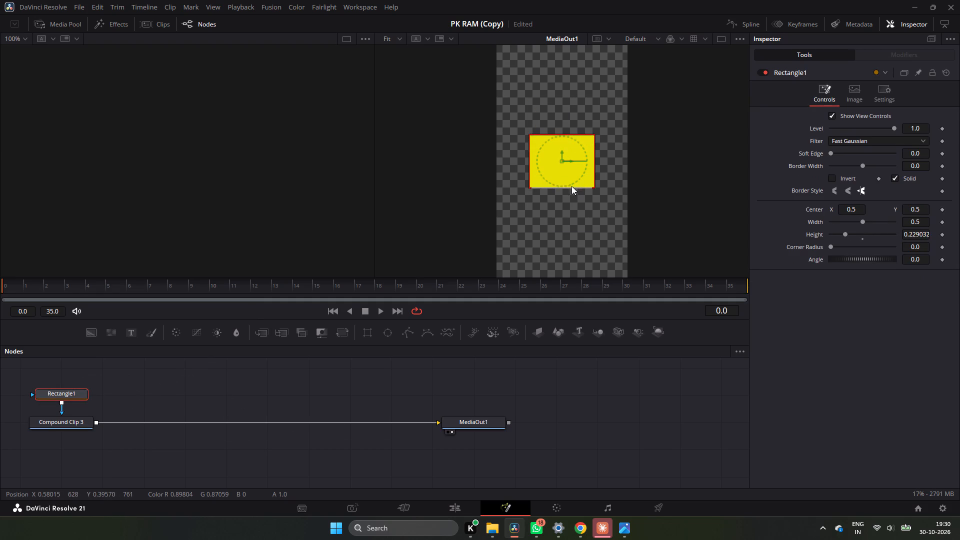
pyautogui.moveTo(571, 186); pyautogui.dragTo(571, 172)
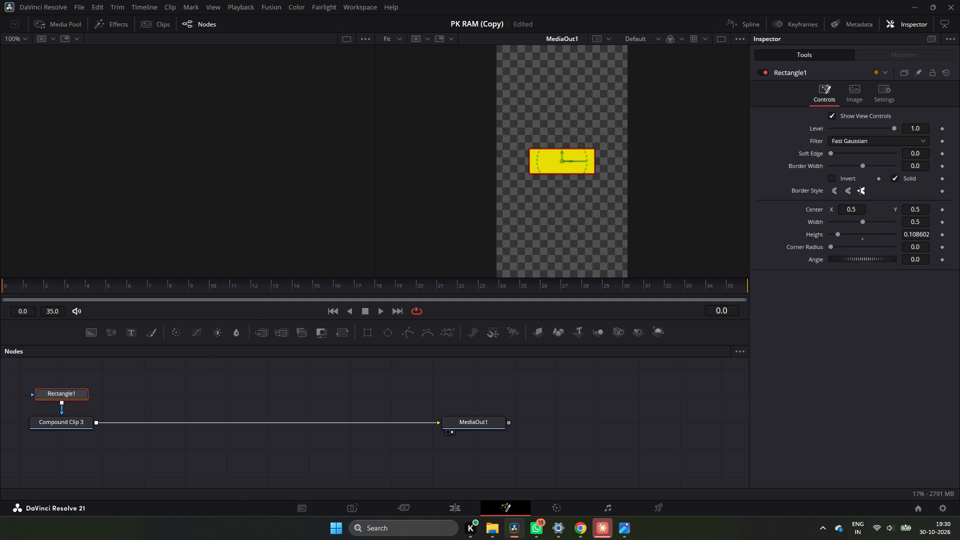
pyautogui.moveTo(907, 247); pyautogui.dragTo(536, 254)
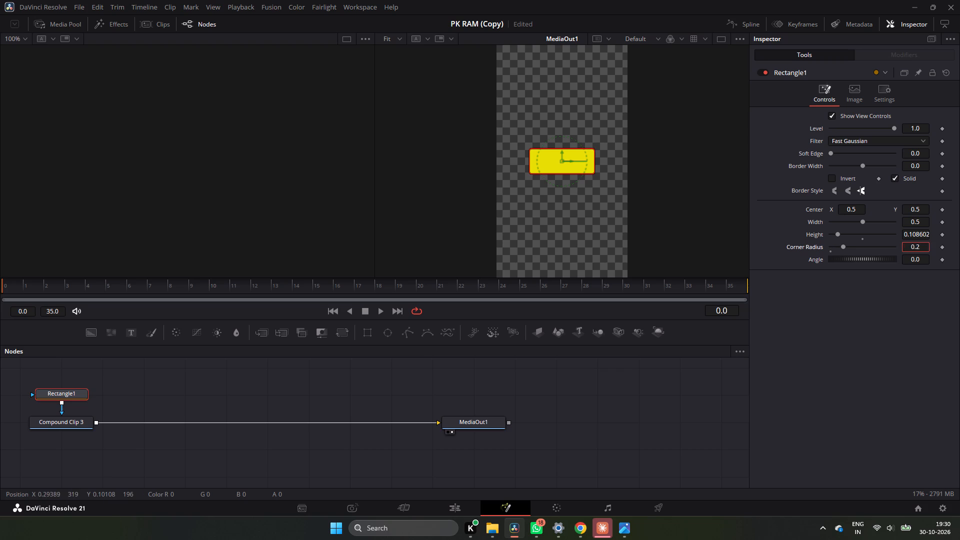
pyautogui.moveTo(536, 254); pyautogui.dragTo(575, 260)
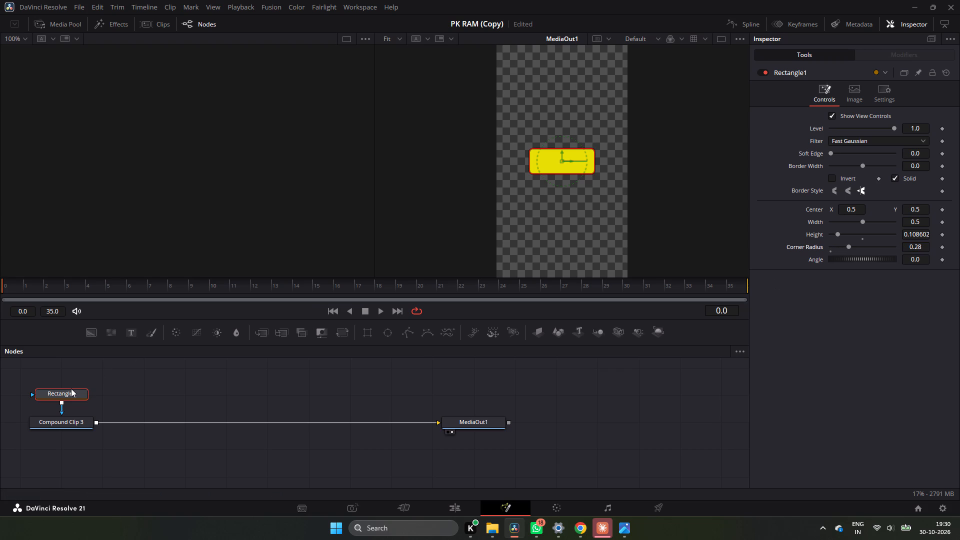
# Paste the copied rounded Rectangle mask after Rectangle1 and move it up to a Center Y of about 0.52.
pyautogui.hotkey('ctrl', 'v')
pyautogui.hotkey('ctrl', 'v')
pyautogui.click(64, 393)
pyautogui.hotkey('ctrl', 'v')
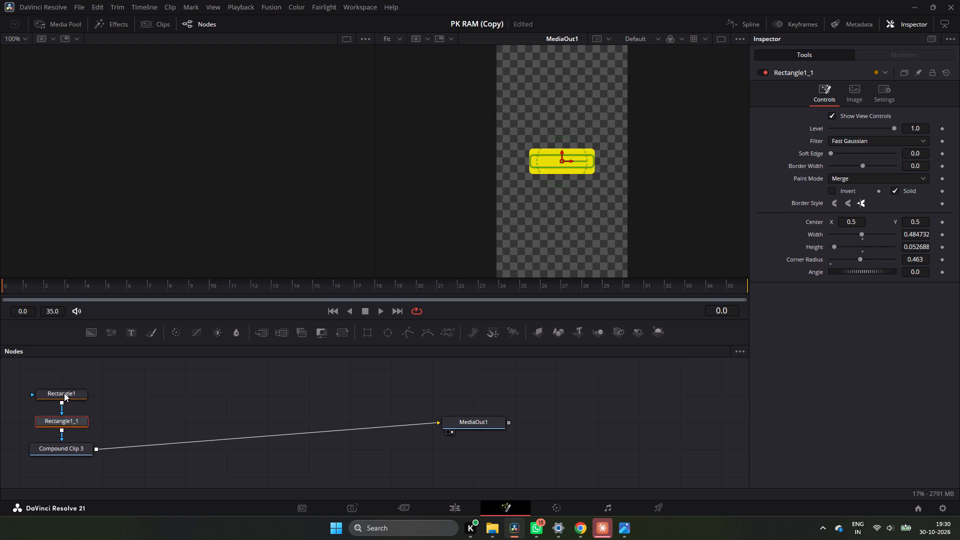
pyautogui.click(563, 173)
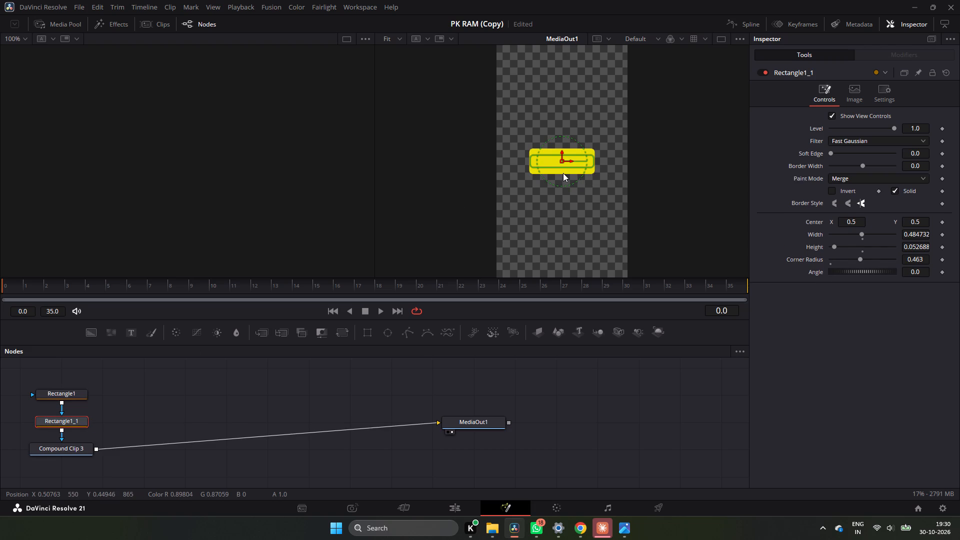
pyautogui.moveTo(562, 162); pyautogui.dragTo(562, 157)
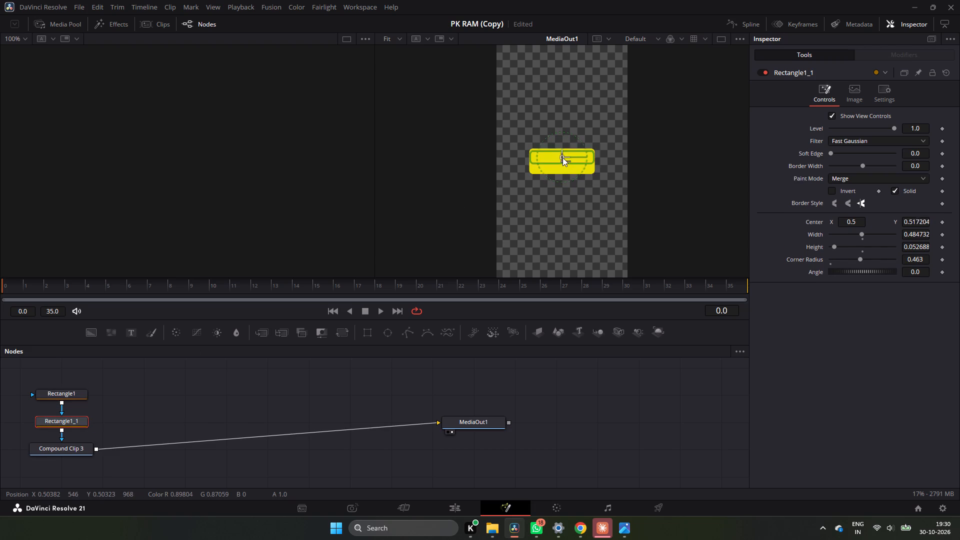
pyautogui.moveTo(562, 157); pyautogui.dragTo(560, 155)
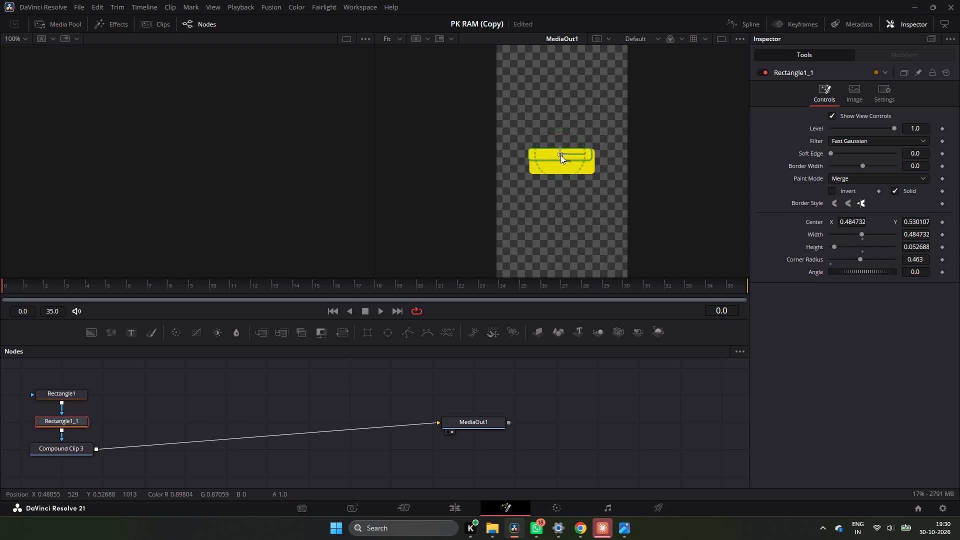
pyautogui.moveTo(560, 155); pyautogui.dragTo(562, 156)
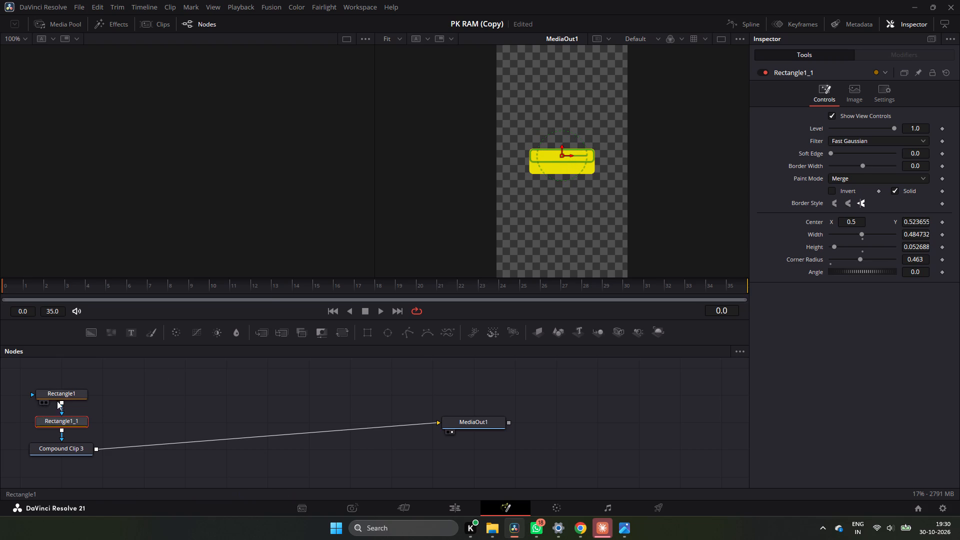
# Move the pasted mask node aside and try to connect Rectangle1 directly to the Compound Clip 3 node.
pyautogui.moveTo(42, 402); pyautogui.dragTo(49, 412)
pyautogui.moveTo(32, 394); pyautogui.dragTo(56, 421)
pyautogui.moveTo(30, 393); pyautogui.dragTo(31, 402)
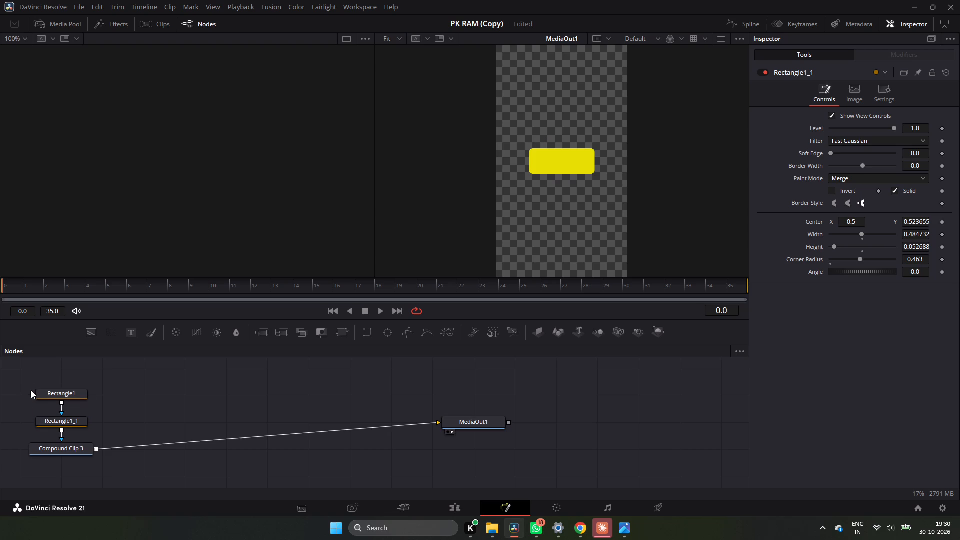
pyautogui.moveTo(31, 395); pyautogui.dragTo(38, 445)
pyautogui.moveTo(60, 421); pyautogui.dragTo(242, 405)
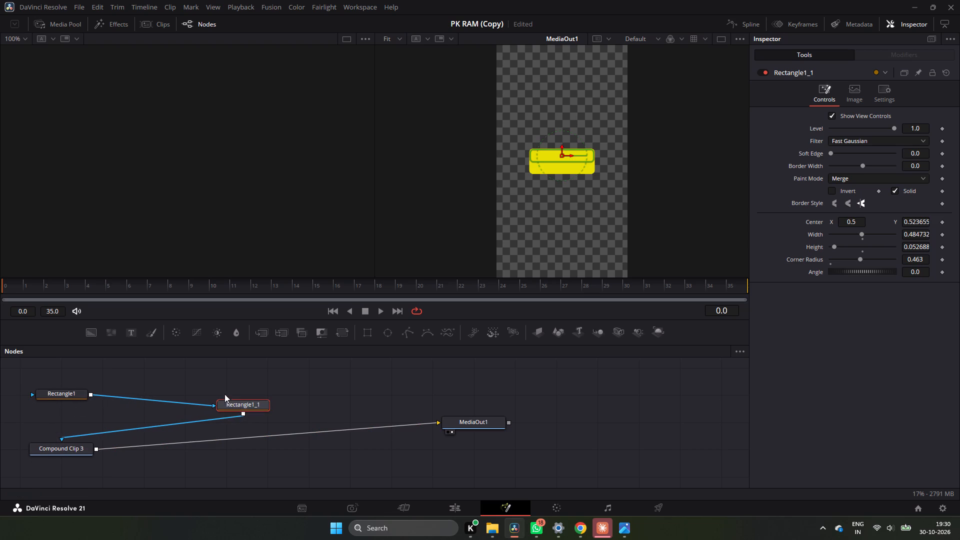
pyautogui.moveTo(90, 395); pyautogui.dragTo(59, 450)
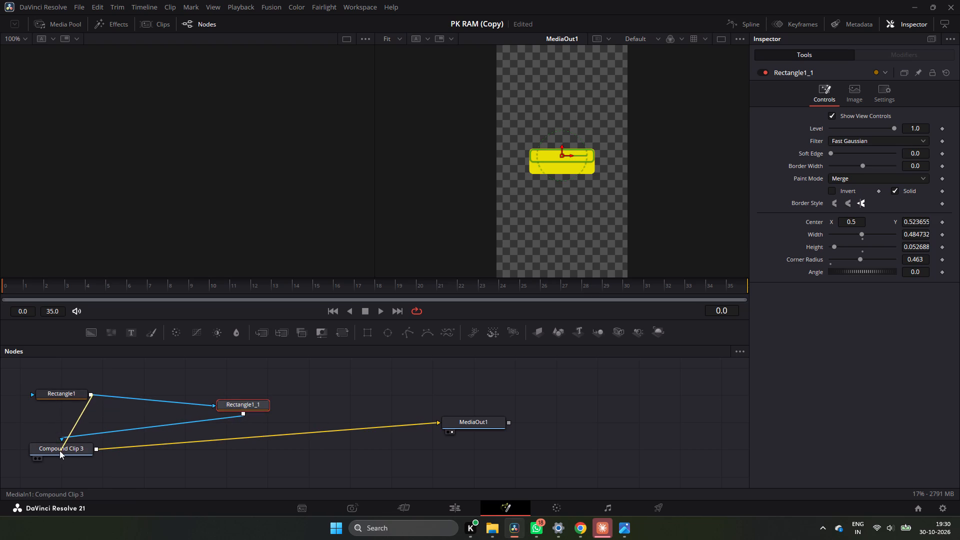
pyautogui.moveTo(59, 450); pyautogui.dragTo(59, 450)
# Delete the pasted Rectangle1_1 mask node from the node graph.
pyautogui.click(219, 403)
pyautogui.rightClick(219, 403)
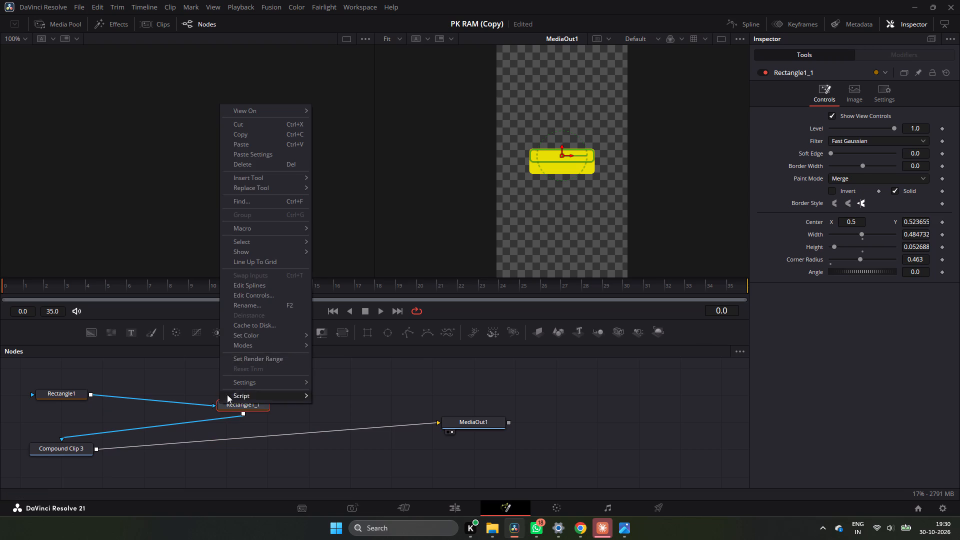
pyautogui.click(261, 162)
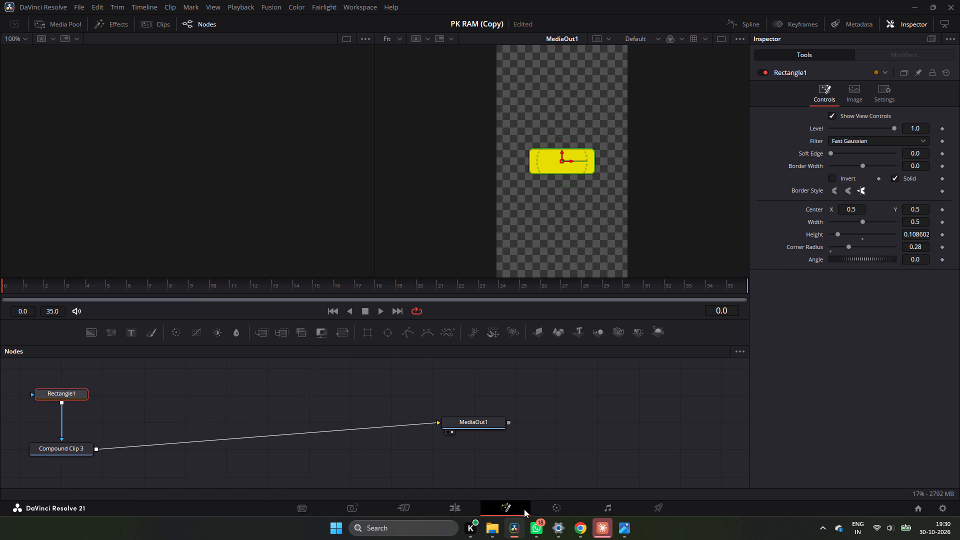
# Return to the Edit page, play up to the title text and move the yellow banner down to Position Y -395.
pyautogui.click(469, 512)
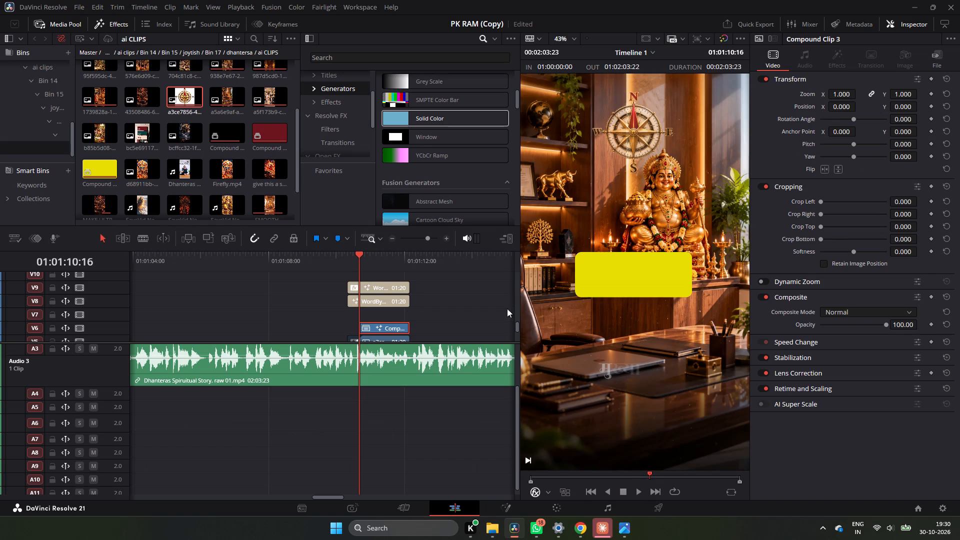
pyautogui.click(347, 265)
pyautogui.press('space')
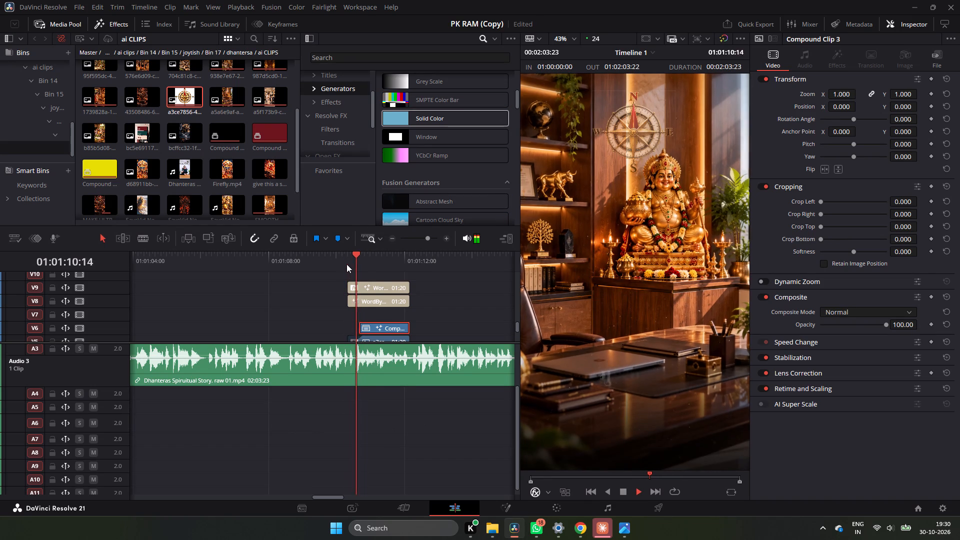
pyautogui.press('space')
pyautogui.moveTo(908, 104); pyautogui.dragTo(908, 104)
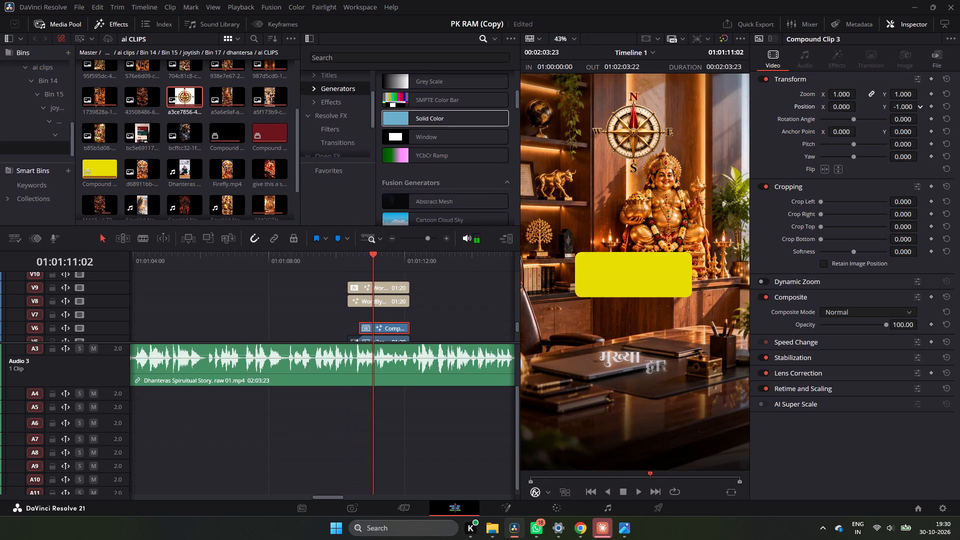
pyautogui.moveTo(908, 104); pyautogui.dragTo(711, 272)
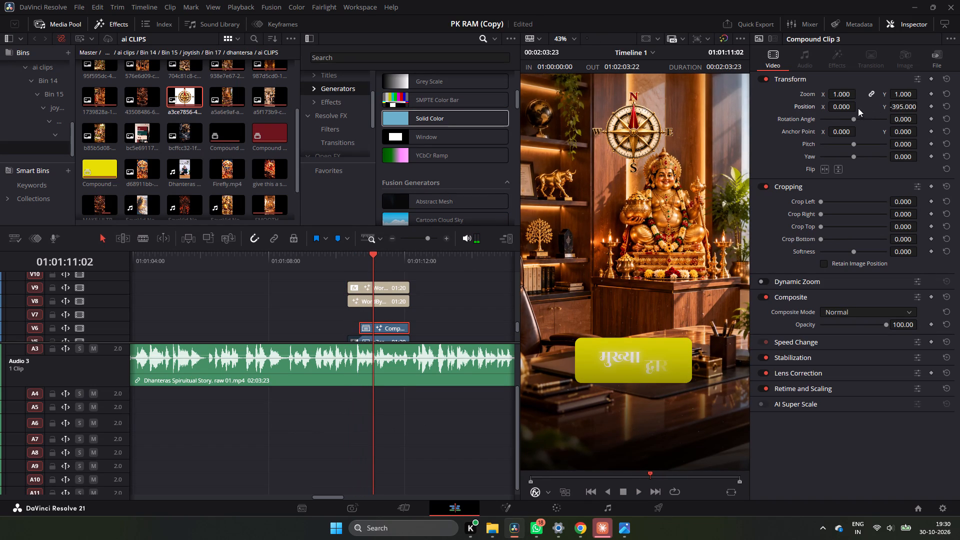
# Scale the yellow banner clip uniformly to a Zoom of 0.680.
pyautogui.scroll(-1, 442, 280)
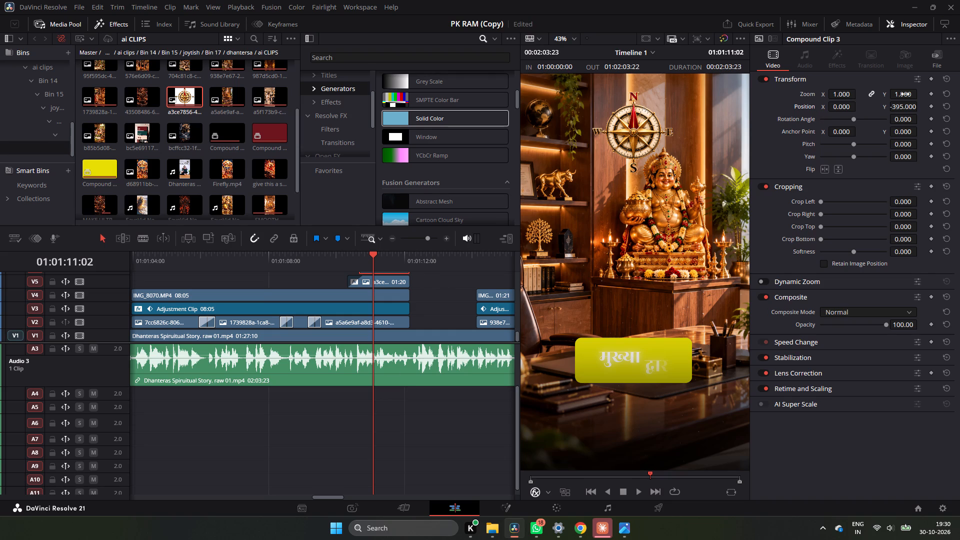
pyautogui.moveTo(905, 94); pyautogui.dragTo(889, 110)
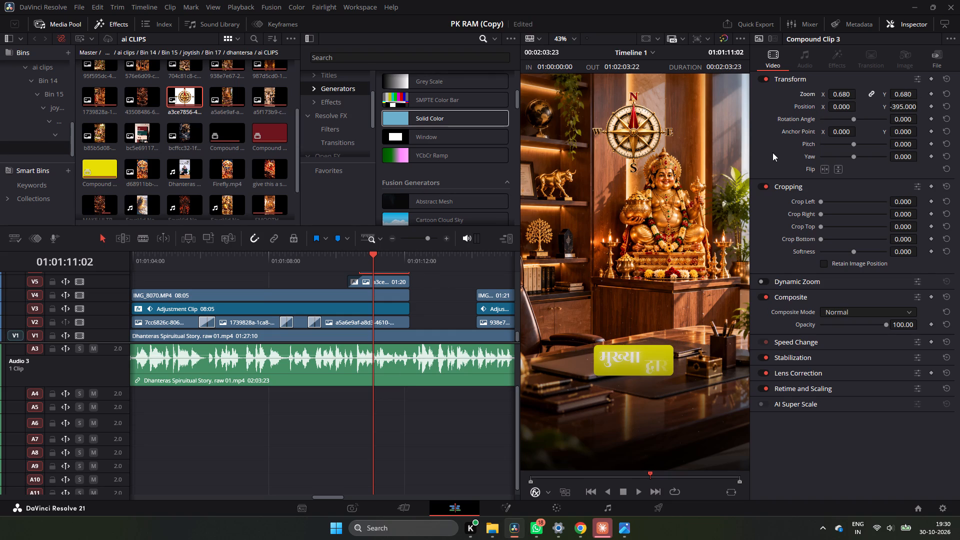
# Play back the section from 01:01:10:16 to check the title animation over the yellow banner.
pyautogui.scroll(1, 459, 304)
pyautogui.click(355, 265)
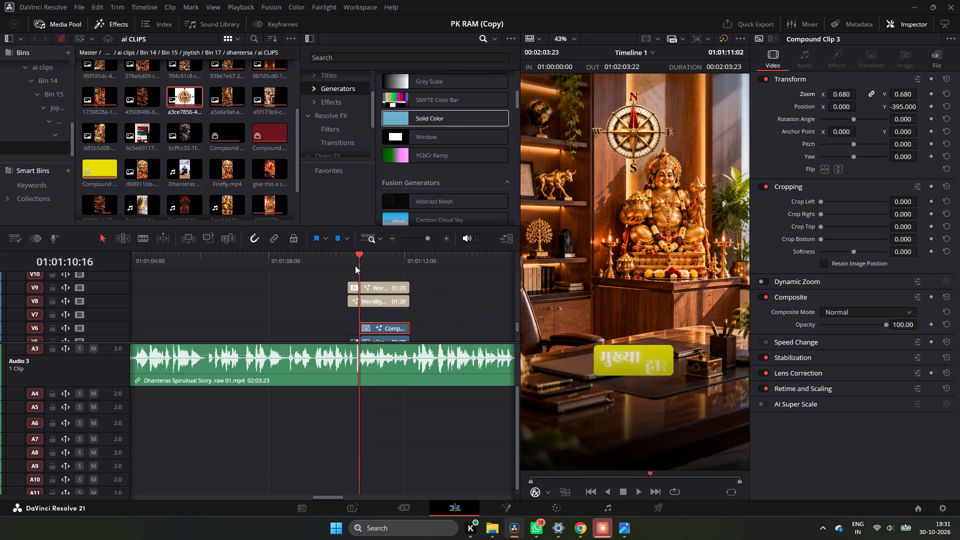
pyautogui.press('space')
pyautogui.press('space')
pyautogui.press('space')
pyautogui.press('space')
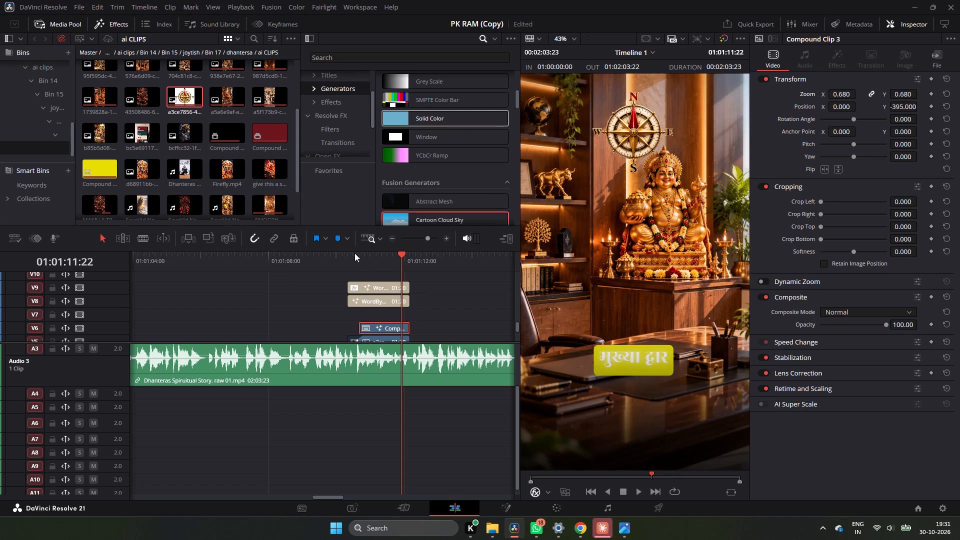
# Clear all the text from the WordByWord title on track V8 above the yellow banner.
pyautogui.click(363, 302)
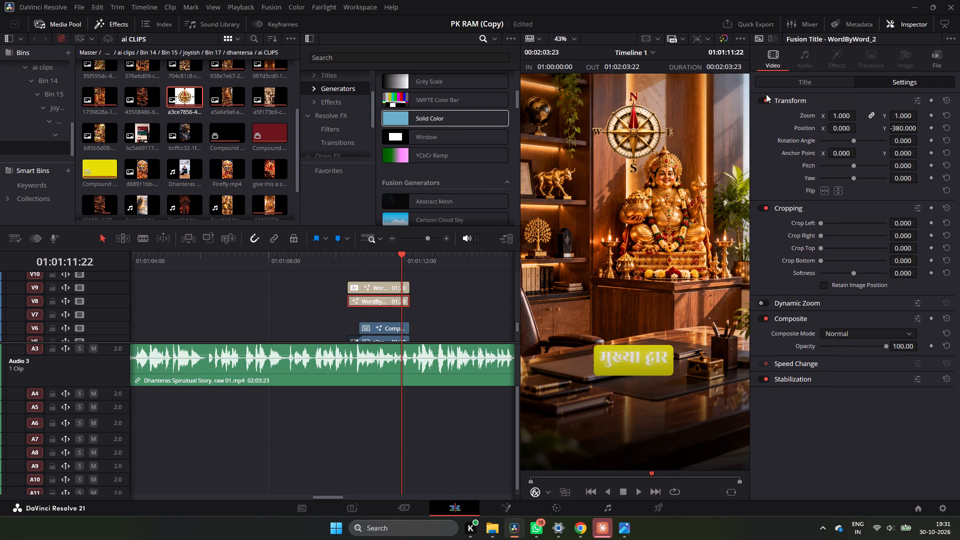
pyautogui.click(788, 86)
pyautogui.click(808, 145)
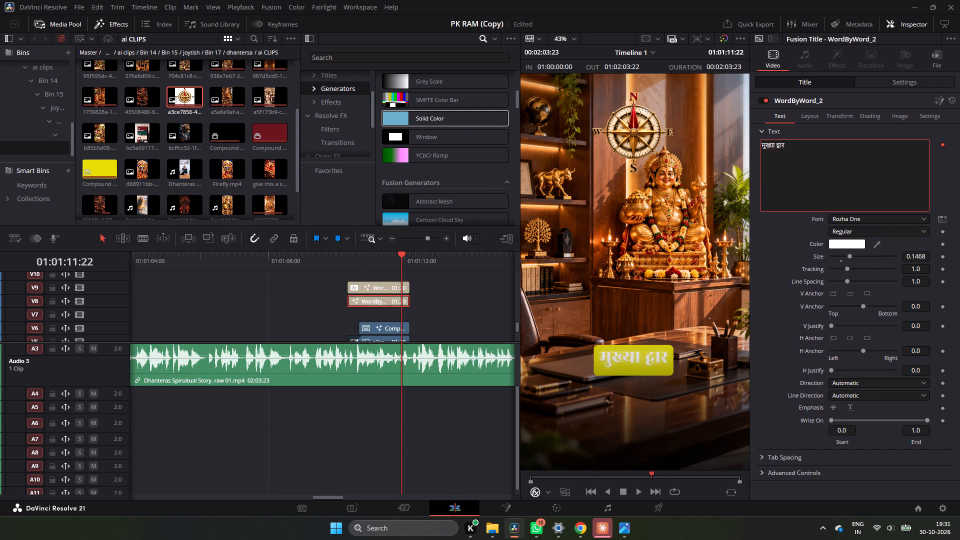
pyautogui.press('BackSpace')
pyautogui.press('BackSpace')
pyautogui.press('BackSpace')
pyautogui.press('BackSpace')
pyautogui.press('BackSpace')
pyautogui.press('BackSpace')
pyautogui.press('BackSpace')
pyautogui.press('BackSpace')
pyautogui.press('BackSpace')
pyautogui.press('BackSpace')
pyautogui.press('BackSpace')
pyautogui.press('BackSpace')
pyautogui.press('BackSpace')
pyautogui.press('BackSpace')
pyautogui.press('BackSpace')
pyautogui.press('BackSpace')
pyautogui.press('BackSpace')
pyautogui.press('BackSpace')
pyautogui.press('BackSpace')
pyautogui.press('BackSpace')
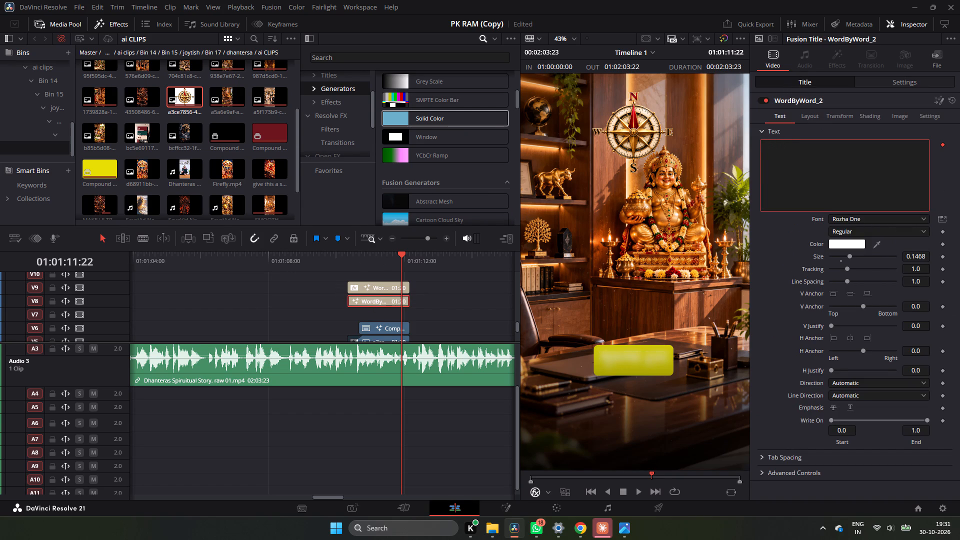
pyautogui.hotkey('shift', 'n')
pyautogui.press('BackSpace')
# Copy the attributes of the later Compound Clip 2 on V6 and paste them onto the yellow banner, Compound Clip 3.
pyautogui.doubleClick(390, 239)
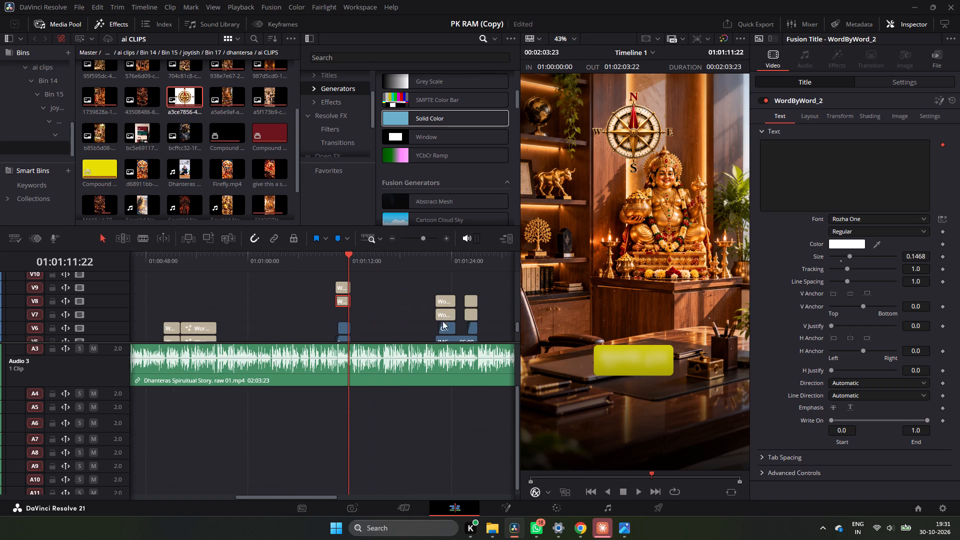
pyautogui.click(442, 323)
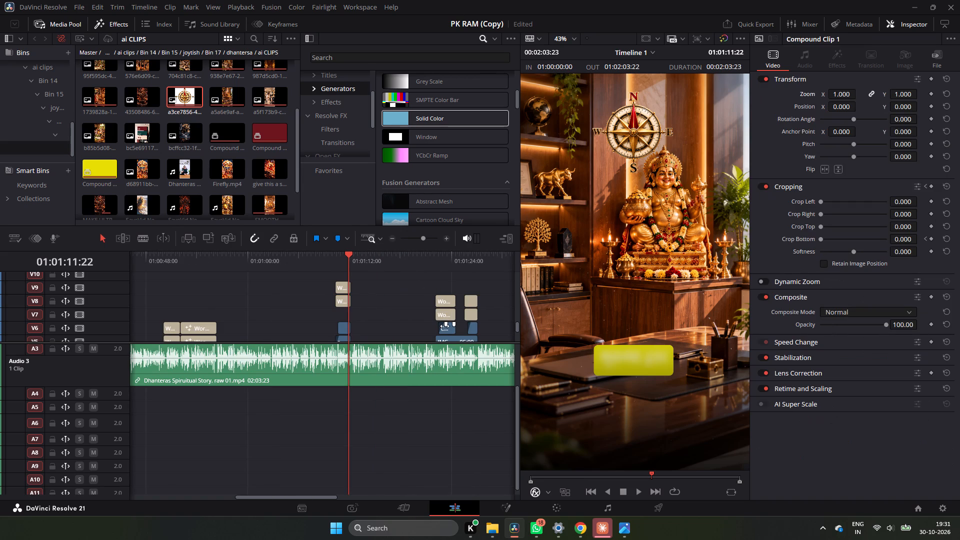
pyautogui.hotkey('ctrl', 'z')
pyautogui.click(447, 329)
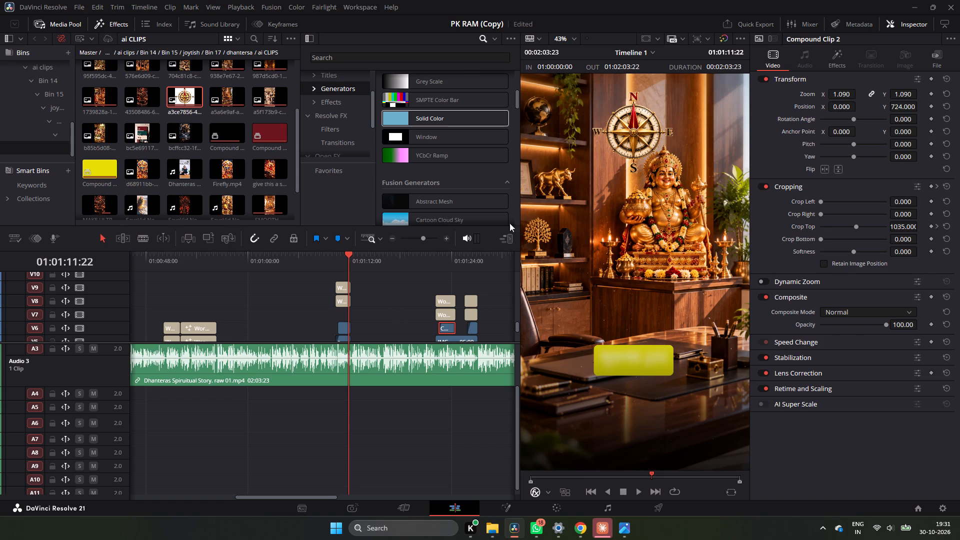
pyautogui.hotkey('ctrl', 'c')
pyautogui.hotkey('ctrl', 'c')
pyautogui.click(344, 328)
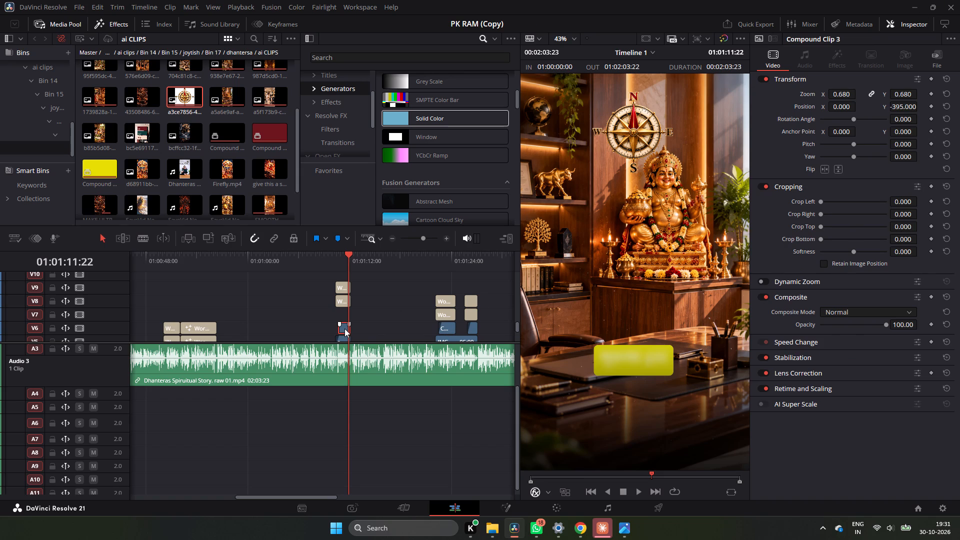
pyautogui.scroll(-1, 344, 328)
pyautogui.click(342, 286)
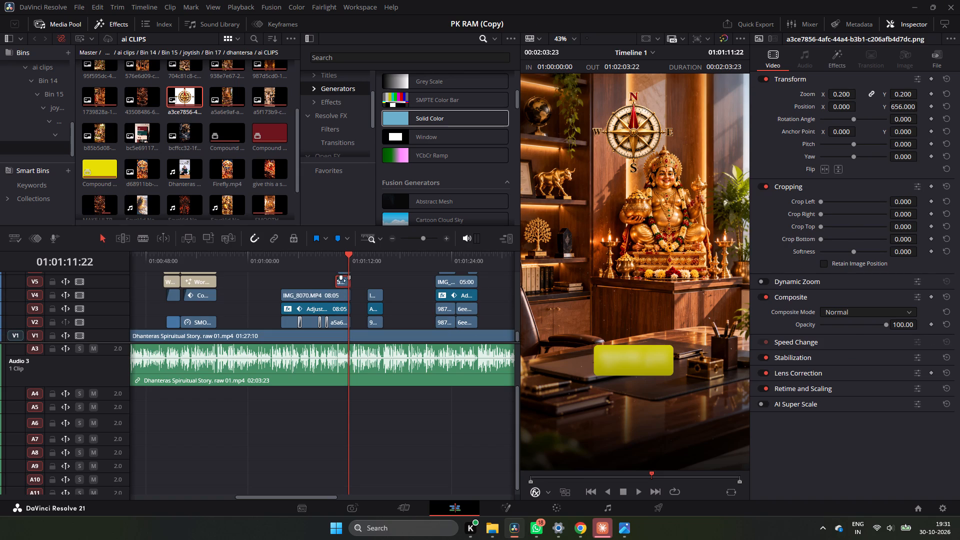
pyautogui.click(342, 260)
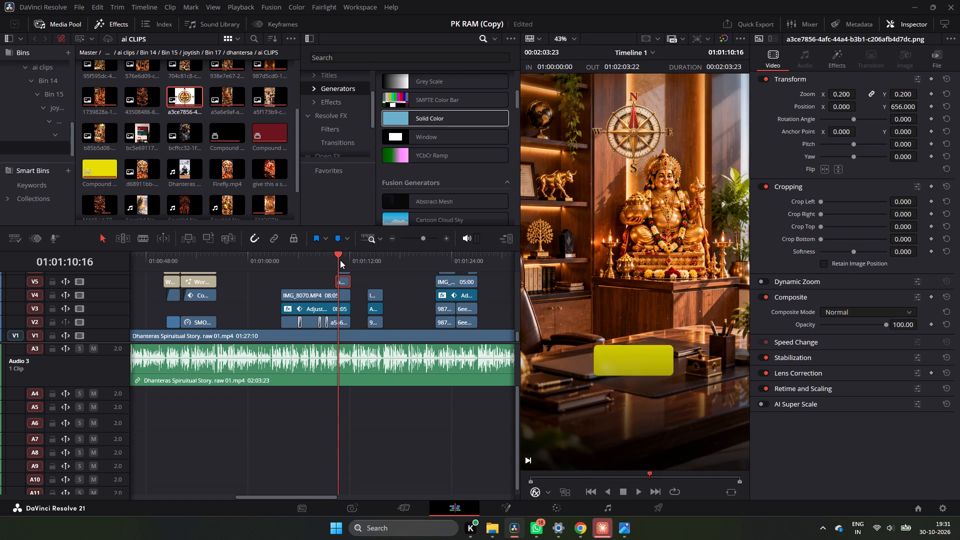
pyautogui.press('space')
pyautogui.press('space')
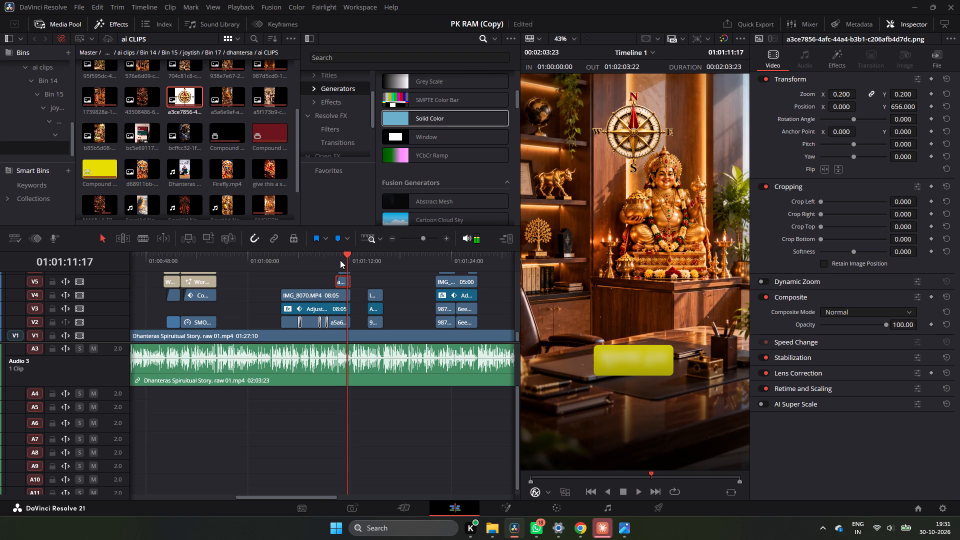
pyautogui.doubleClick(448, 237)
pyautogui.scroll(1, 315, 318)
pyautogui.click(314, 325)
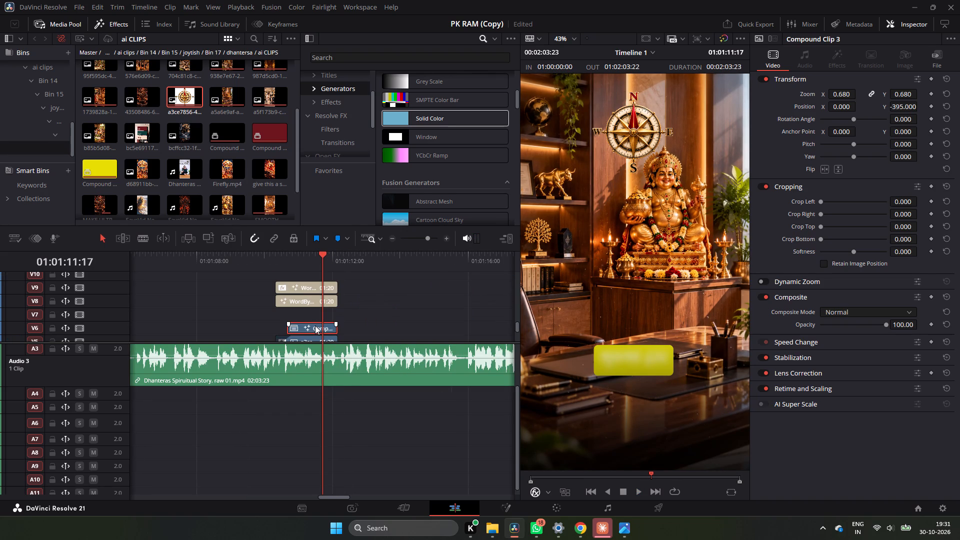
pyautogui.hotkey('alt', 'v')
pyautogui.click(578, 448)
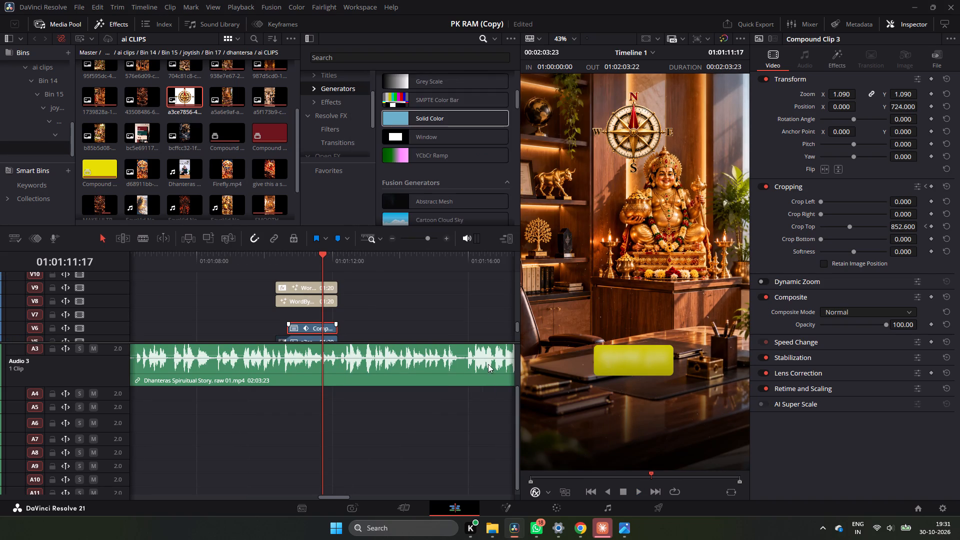
# Play back the yellow banner with its pasted attributes and examine the Animation settings of its Transform effect.
pyautogui.click(277, 276)
pyautogui.click(281, 268)
pyautogui.press('space')
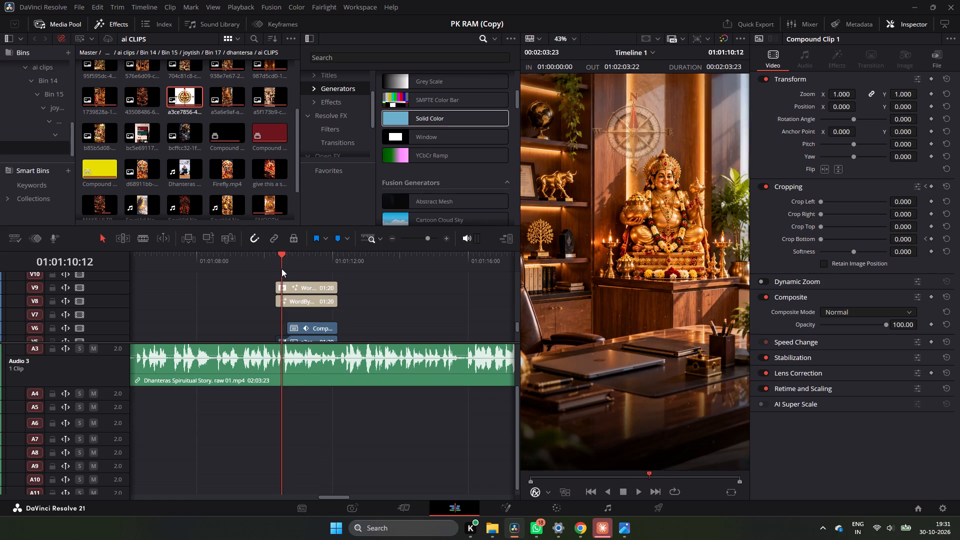
pyautogui.press('space')
pyautogui.click(281, 268)
pyautogui.press('space')
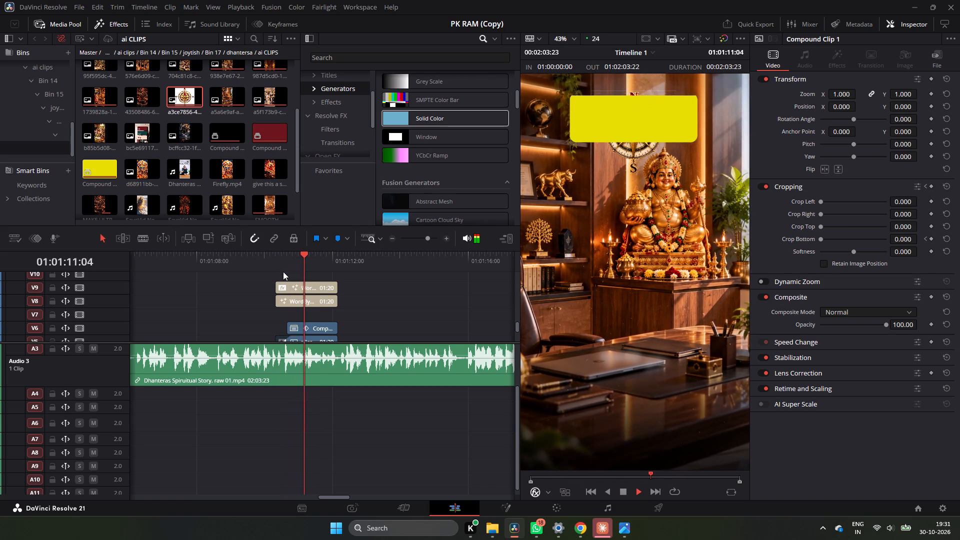
pyautogui.press('space')
pyautogui.click(303, 327)
pyautogui.click(825, 60)
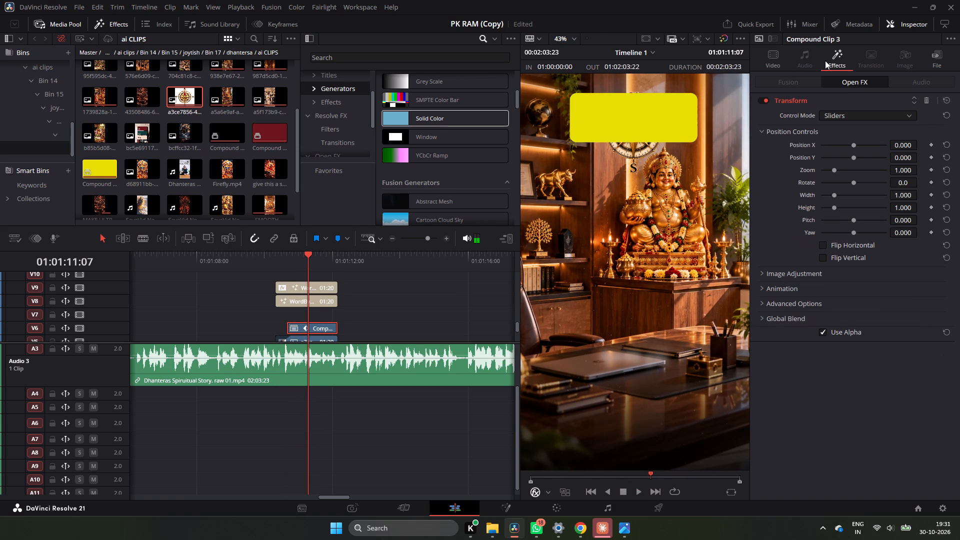
pyautogui.click(824, 288)
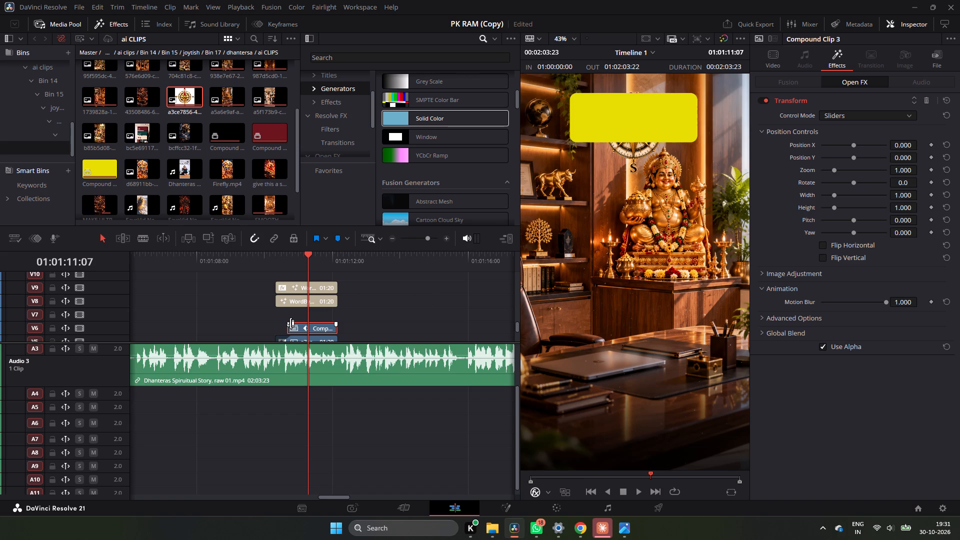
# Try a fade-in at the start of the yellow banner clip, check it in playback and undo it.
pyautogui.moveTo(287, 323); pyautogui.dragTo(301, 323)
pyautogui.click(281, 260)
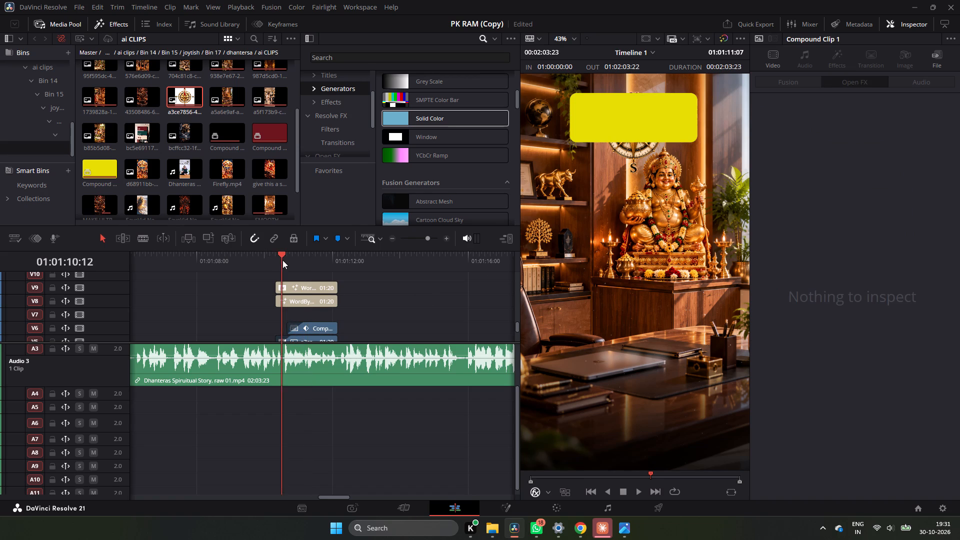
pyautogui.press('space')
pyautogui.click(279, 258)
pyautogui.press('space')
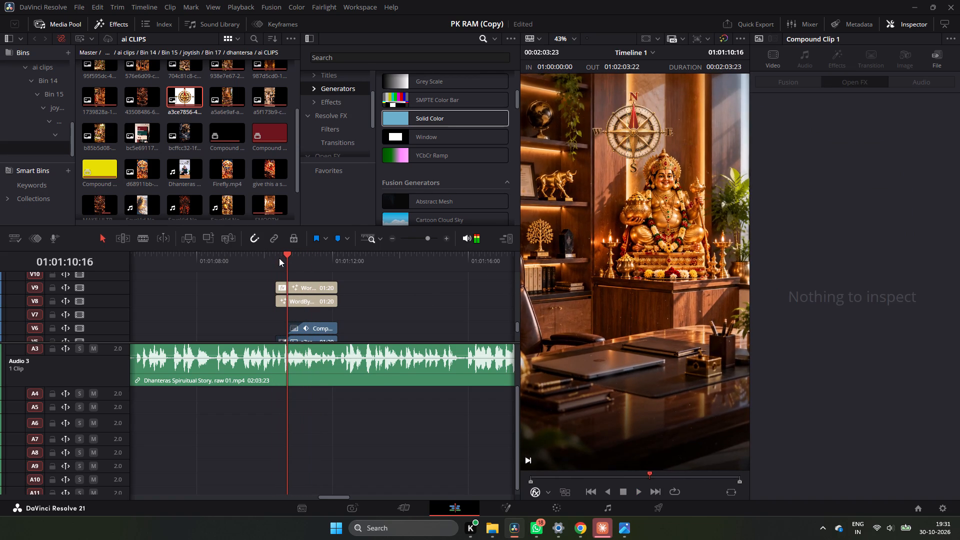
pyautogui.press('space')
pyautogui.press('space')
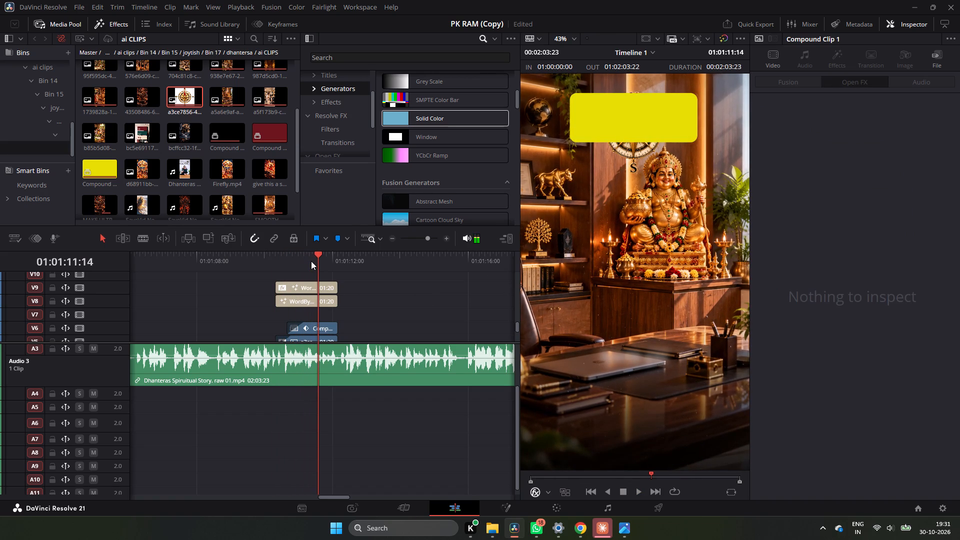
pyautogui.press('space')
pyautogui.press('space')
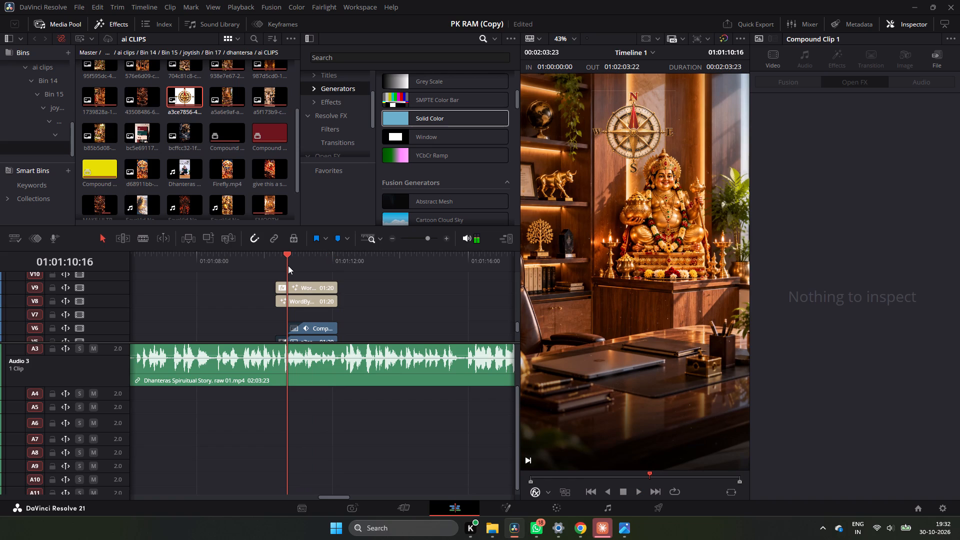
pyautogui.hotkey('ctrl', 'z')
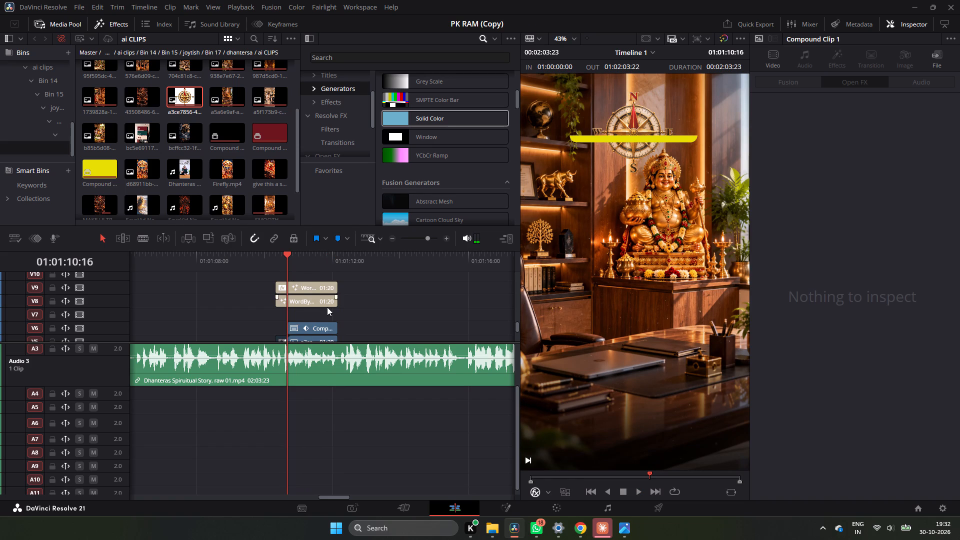
# Play back the section around 01:01:11 to check the yellow banner's reveal animation.
pyautogui.click(267, 261)
pyautogui.click(276, 260)
pyautogui.press('space')
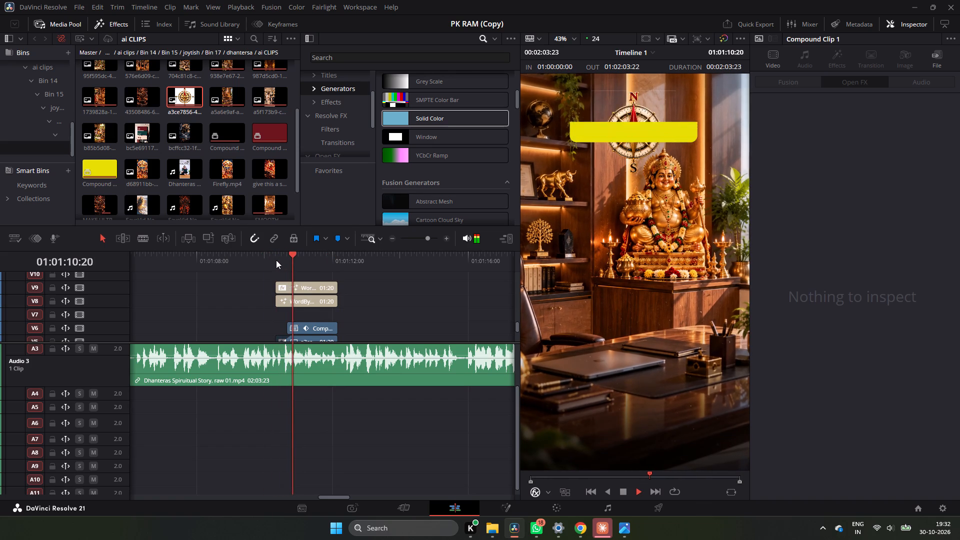
pyautogui.press('space')
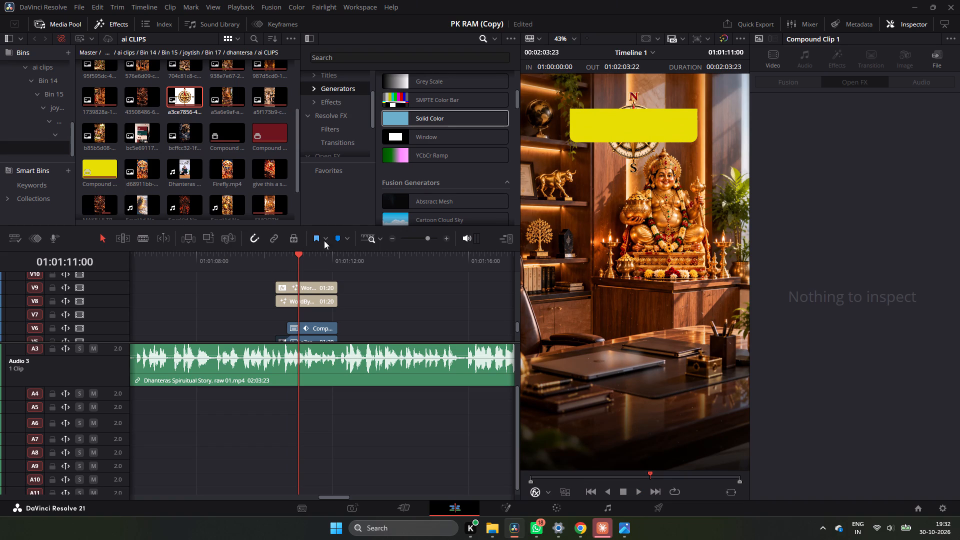
pyautogui.tripleClick(396, 239)
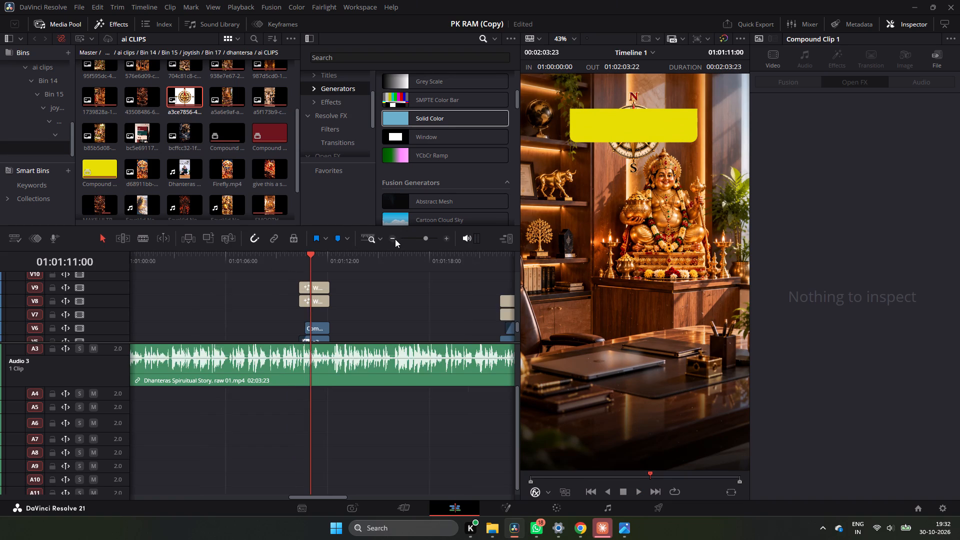
pyautogui.click(318, 255)
pyautogui.press('space')
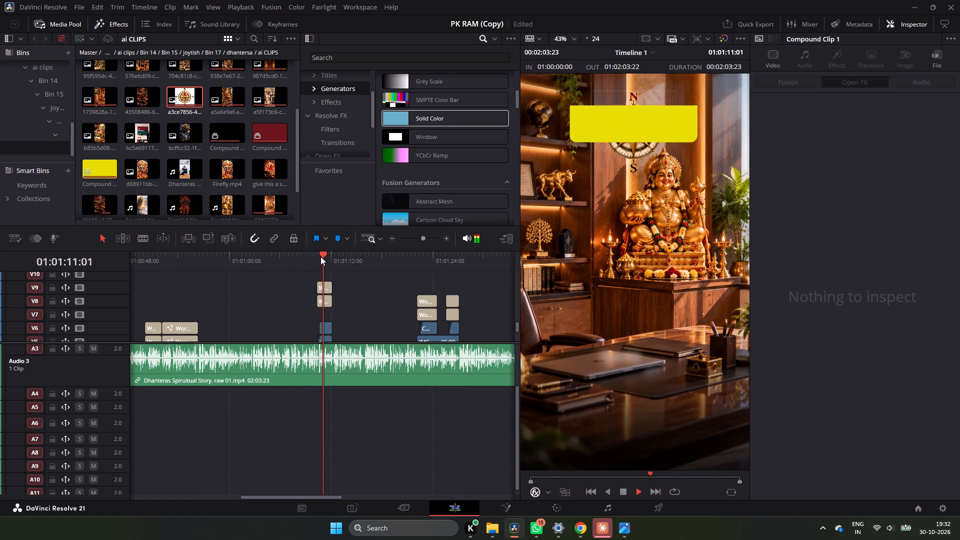
pyautogui.press('space')
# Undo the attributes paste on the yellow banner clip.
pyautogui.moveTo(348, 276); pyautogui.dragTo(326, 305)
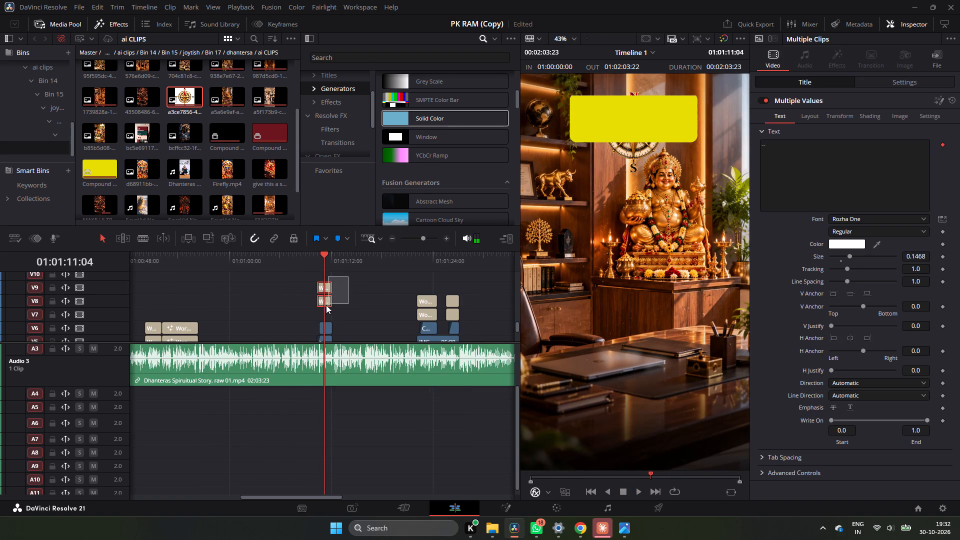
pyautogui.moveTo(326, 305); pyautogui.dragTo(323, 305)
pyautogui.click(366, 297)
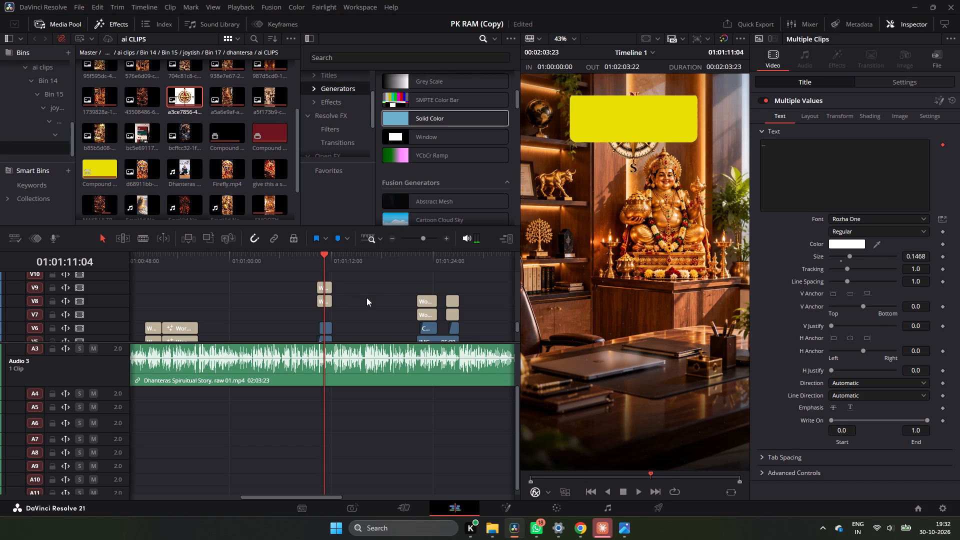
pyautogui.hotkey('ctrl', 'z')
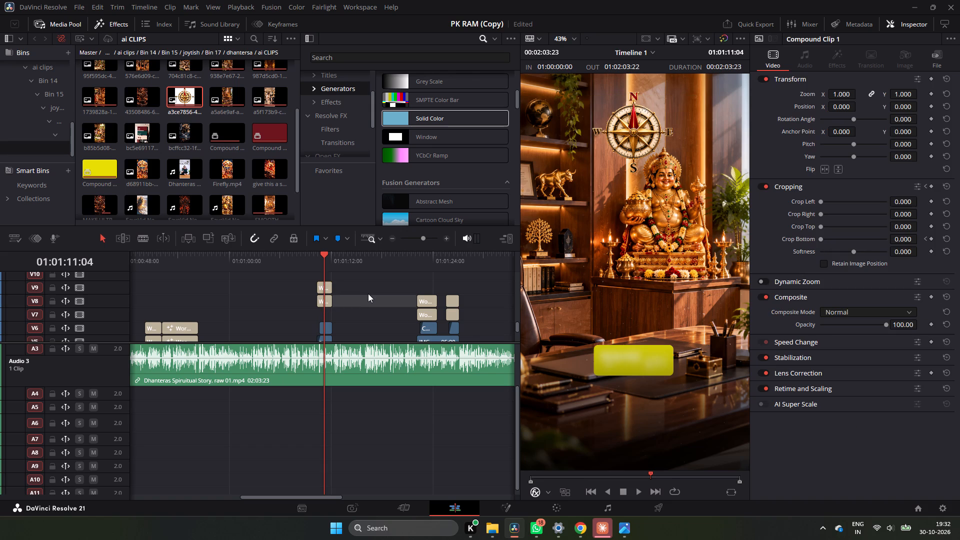
# Enter NORTH DIRECTION as the text of the empty WordByWord title on V8.
pyautogui.press('space')
pyautogui.press('space')
pyautogui.press('space')
pyautogui.doubleClick(446, 238)
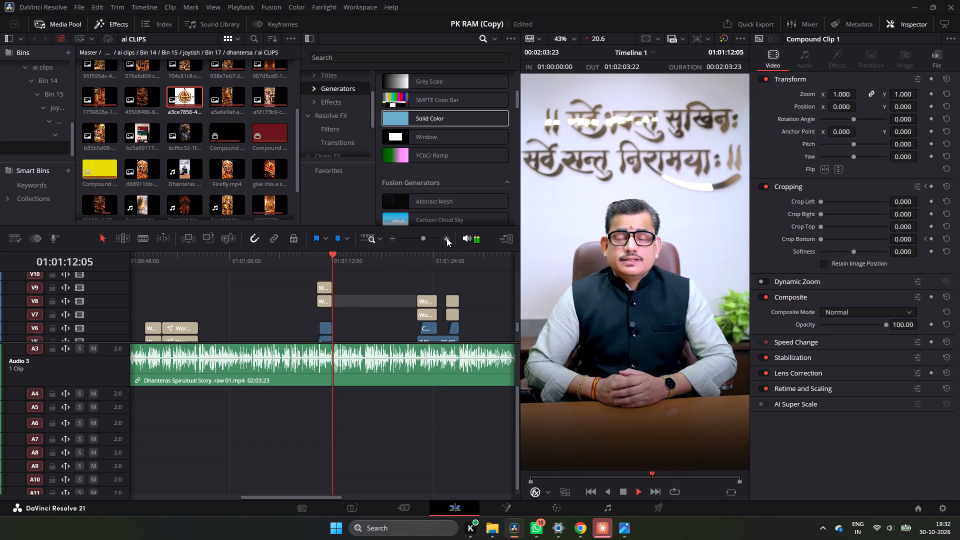
pyautogui.press('space')
pyautogui.click(256, 256)
pyautogui.click(279, 284)
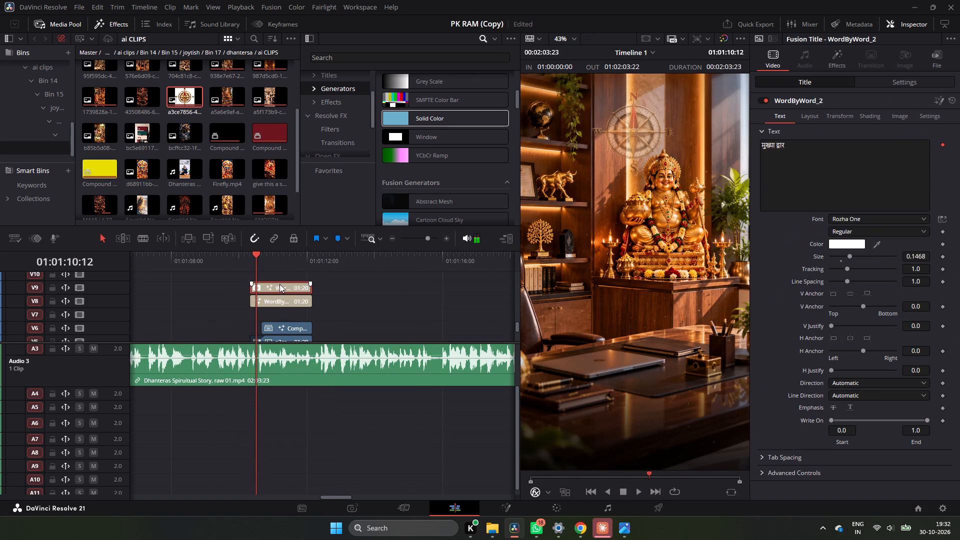
pyautogui.click(292, 302)
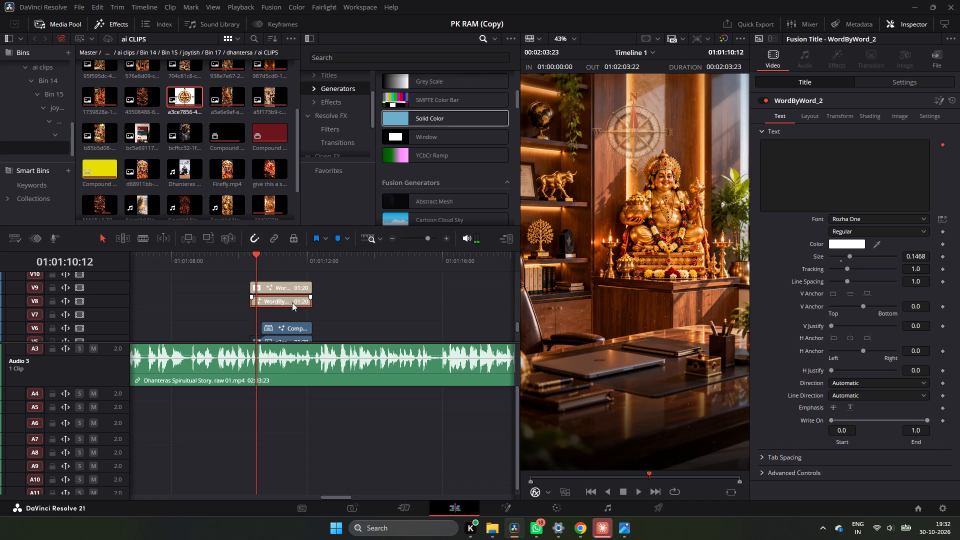
pyautogui.click(250, 258)
pyautogui.press('space')
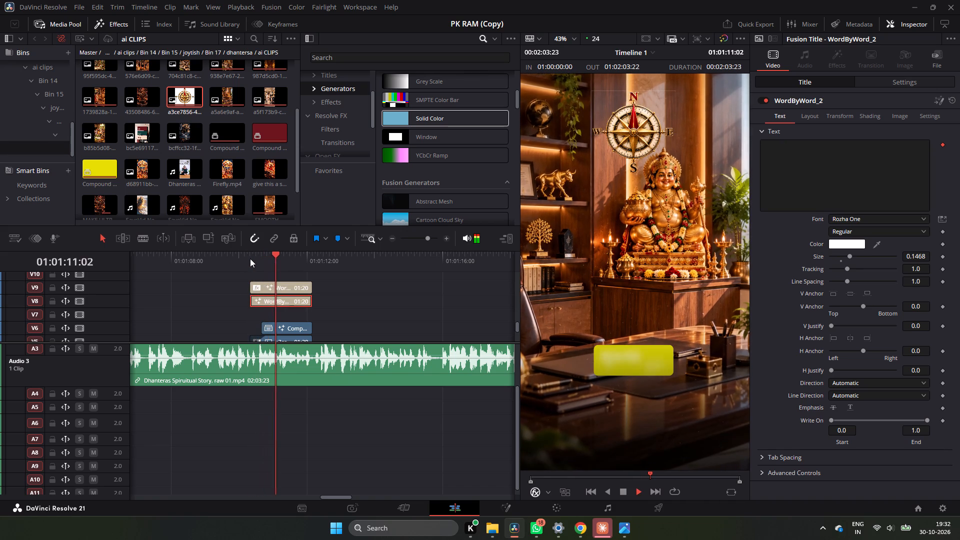
pyautogui.press('space')
pyautogui.click(858, 180)
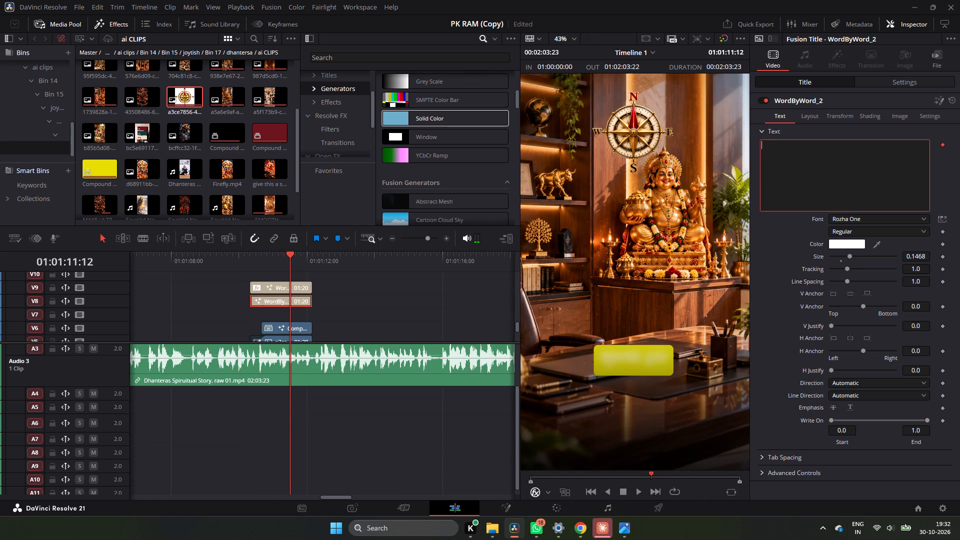
pyautogui.write('NORTH')
pyautogui.press('space')
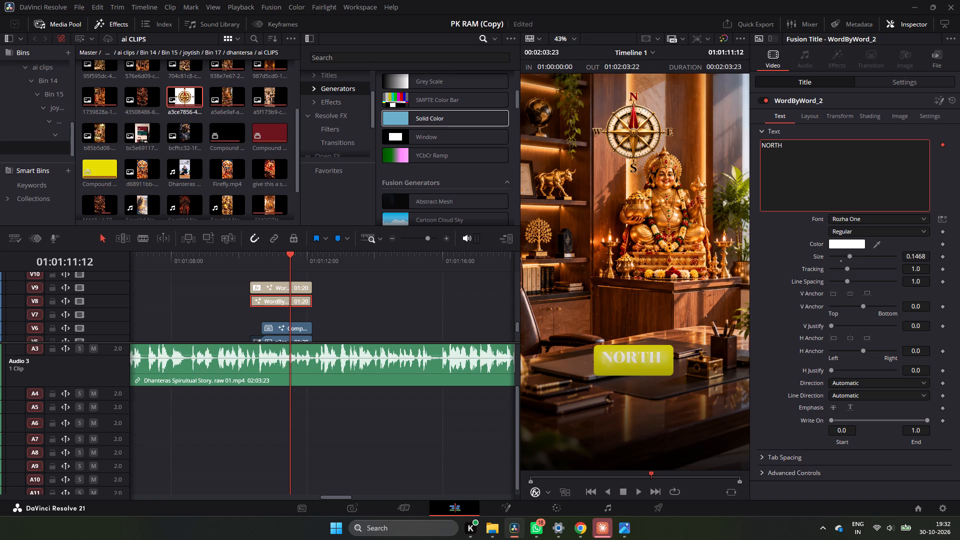
pyautogui.write('DIRECTION')
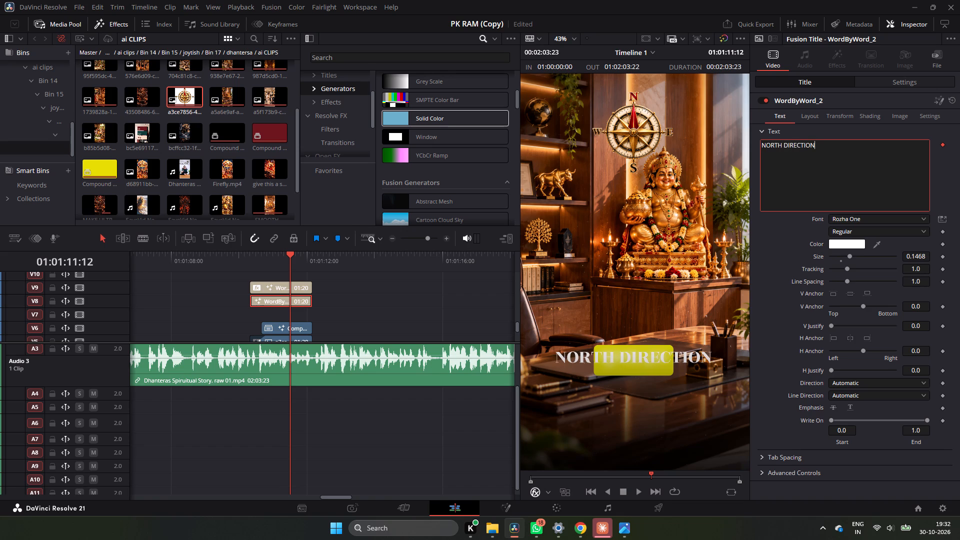
# Set the V8 title's text colour to black (#000000).
pyautogui.click(854, 246)
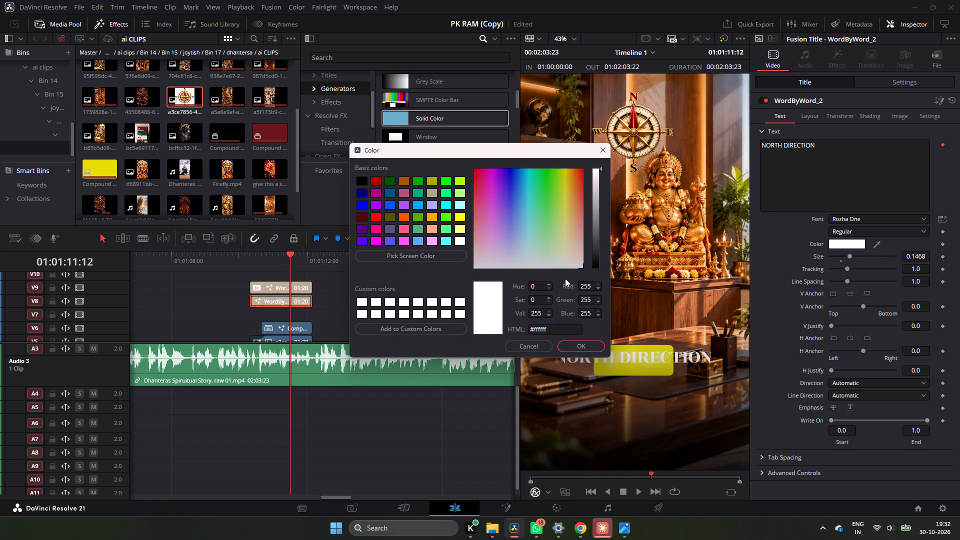
pyautogui.moveTo(597, 170); pyautogui.dragTo(595, 265)
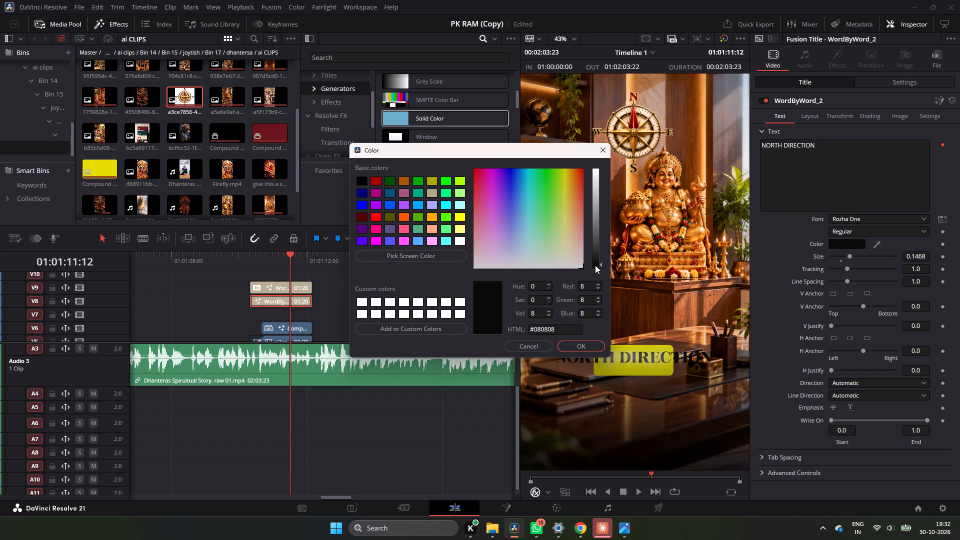
pyautogui.moveTo(595, 265); pyautogui.dragTo(595, 282)
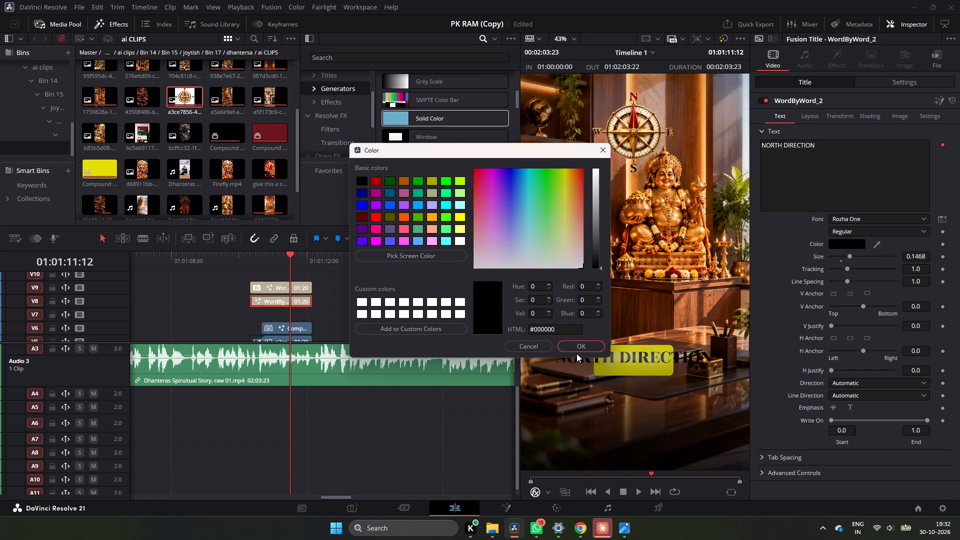
pyautogui.click(576, 353)
pyautogui.click(576, 348)
# Copy the V8 title's NORTH DIRECTION text and replace the V9 title's Hindi text with it.
pyautogui.click(848, 164)
pyautogui.hotkey('ctrl', 'a')
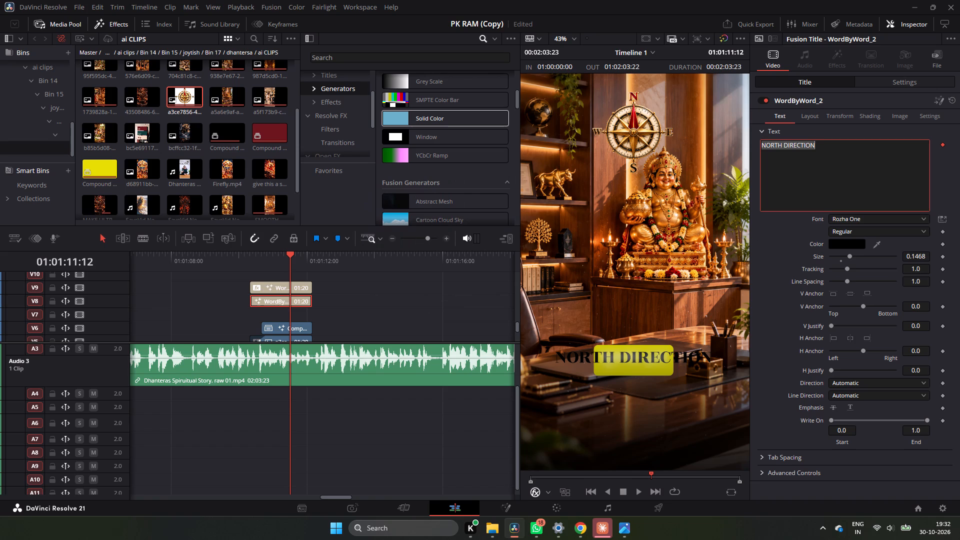
pyautogui.hotkey('ctrl', 'c')
pyautogui.click(270, 287)
pyautogui.click(833, 194)
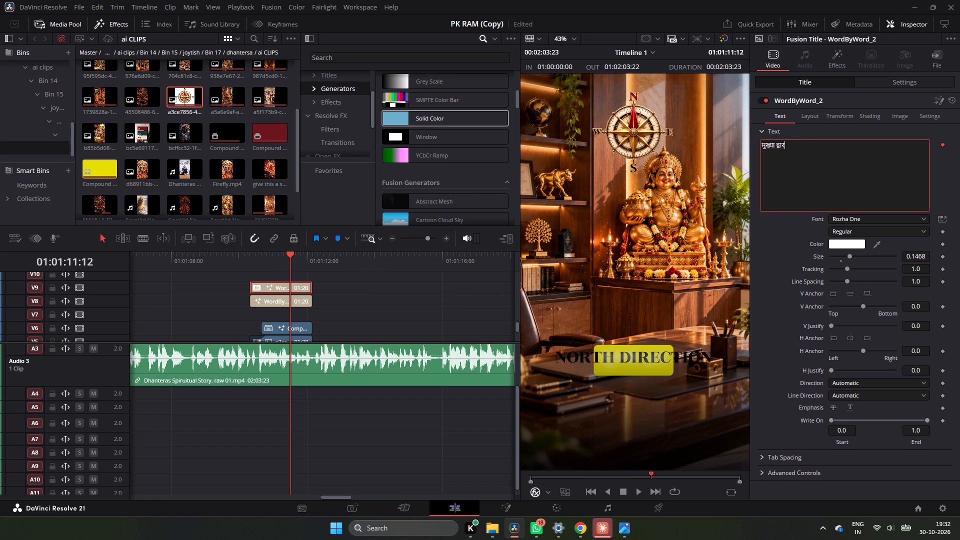
pyautogui.hotkey('ctrl', 'a')
pyautogui.hotkey('ctrl', 'v')
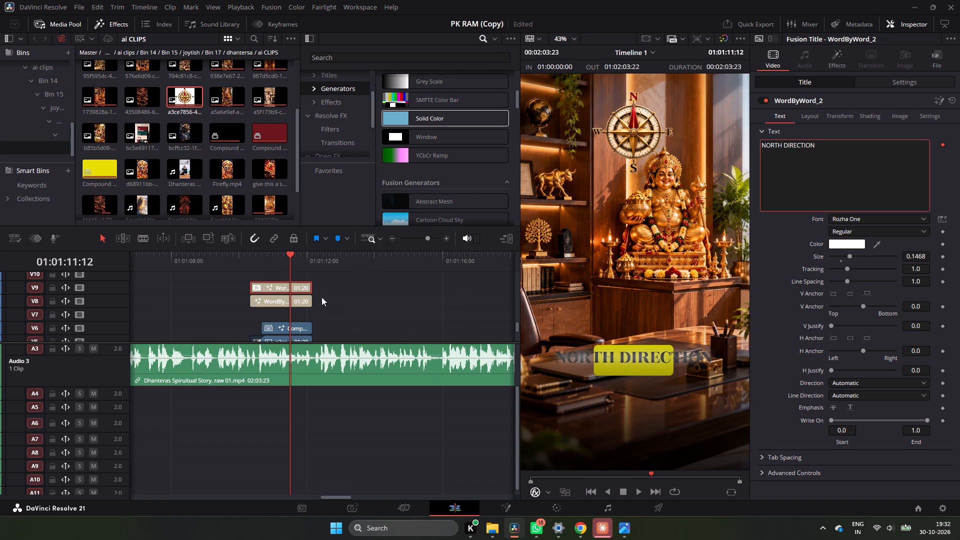
# Play back the NORTH DIRECTION titles, disable the V9 title clip, and check the V8 title in playback.
pyautogui.click(246, 258)
pyautogui.press('space')
pyautogui.press('space')
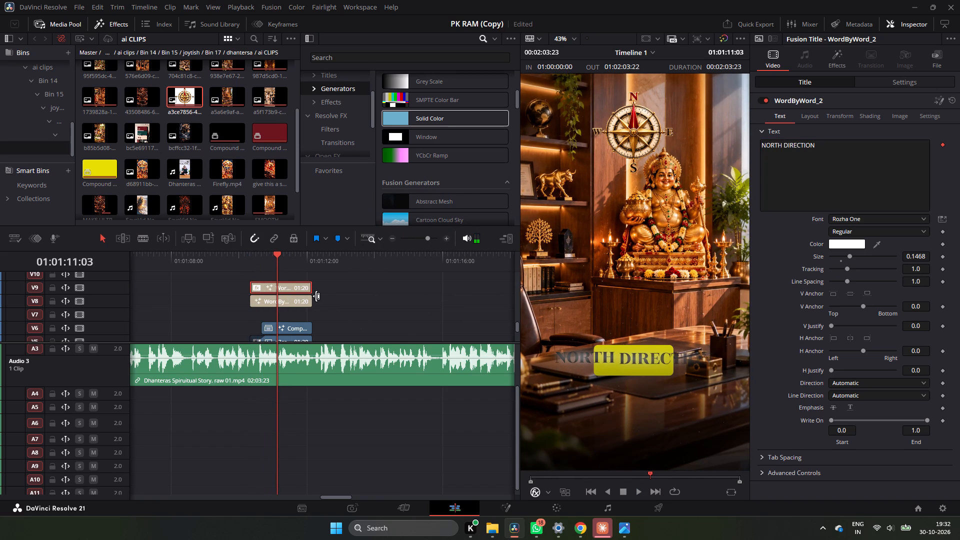
pyautogui.press('d')
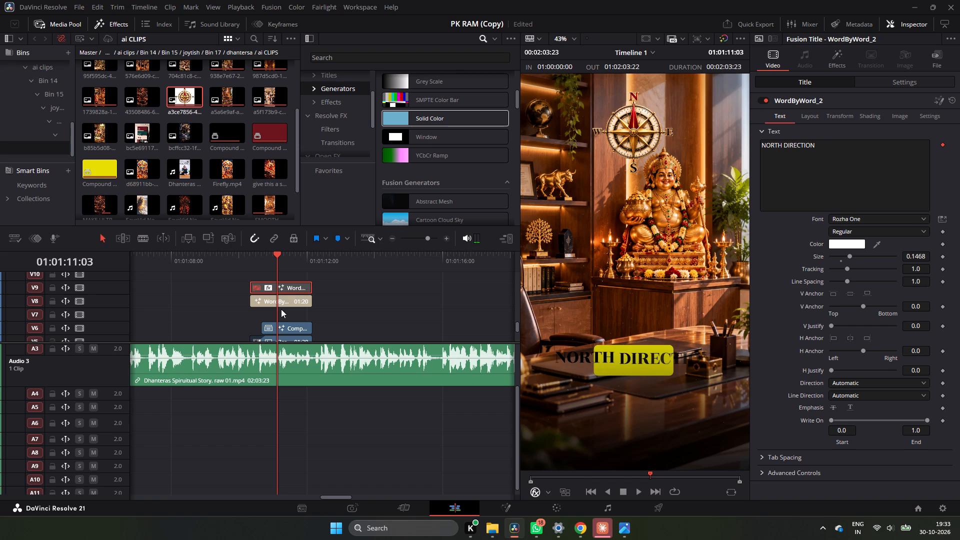
pyautogui.click(282, 298)
pyautogui.click(247, 259)
pyautogui.press('space')
pyautogui.press('space')
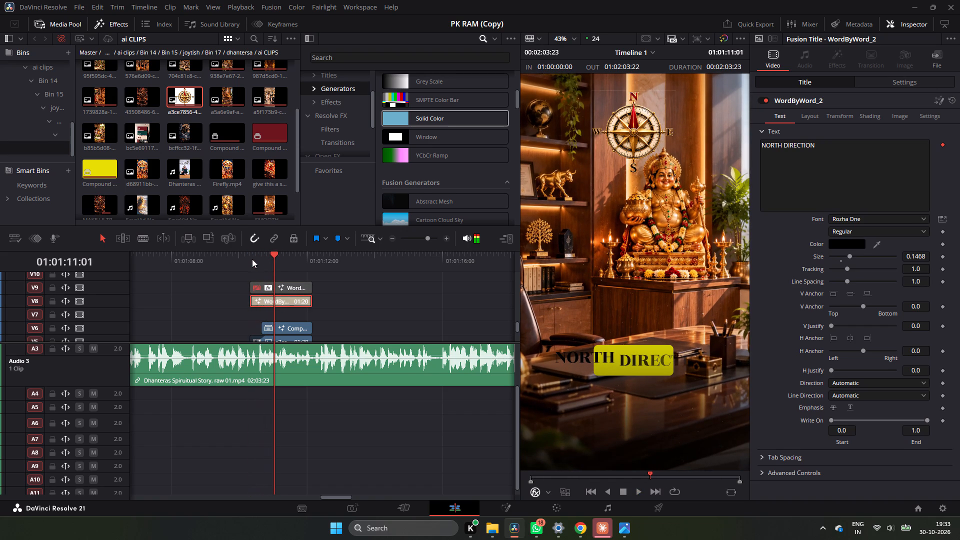
# Enlarge the yellow banner clip on V6 to a zoom of 1.390 and check it in playback.
pyautogui.click(295, 324)
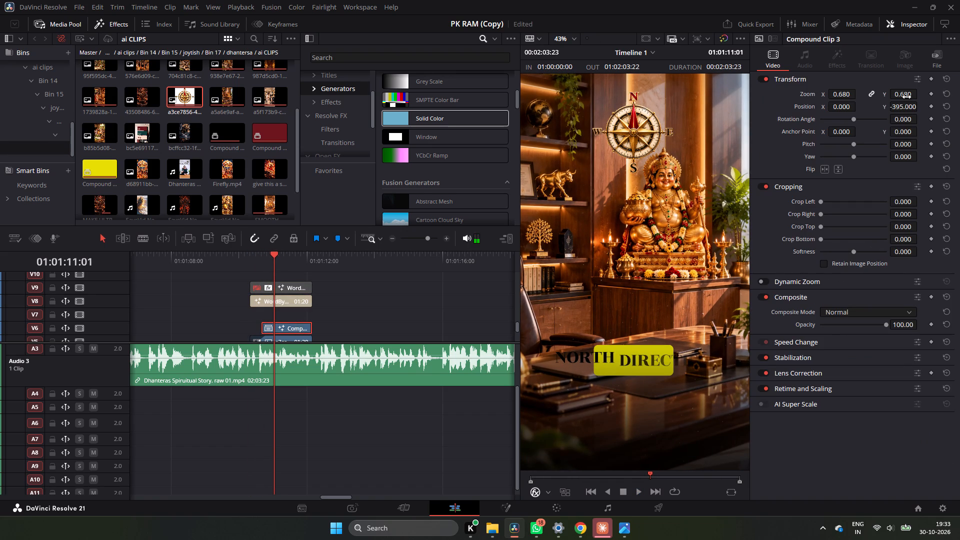
pyautogui.moveTo(906, 97); pyautogui.dragTo(471, 280)
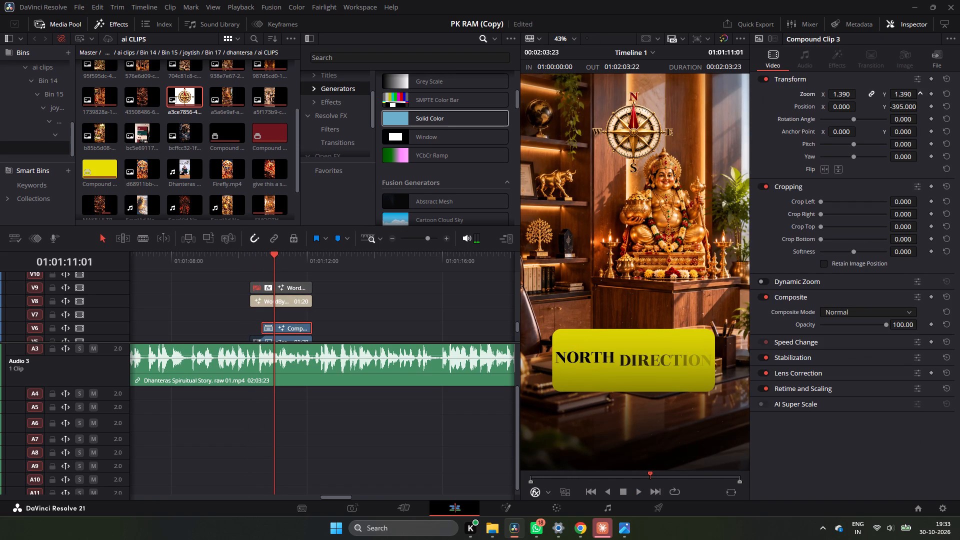
pyautogui.moveTo(471, 280); pyautogui.dragTo(471, 281)
pyautogui.click(264, 266)
pyautogui.press('space')
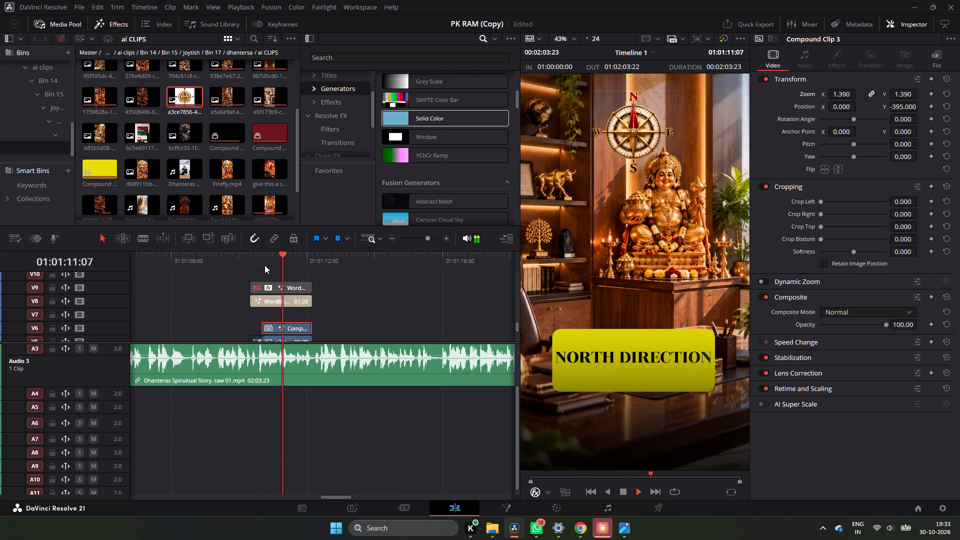
pyautogui.press('space')
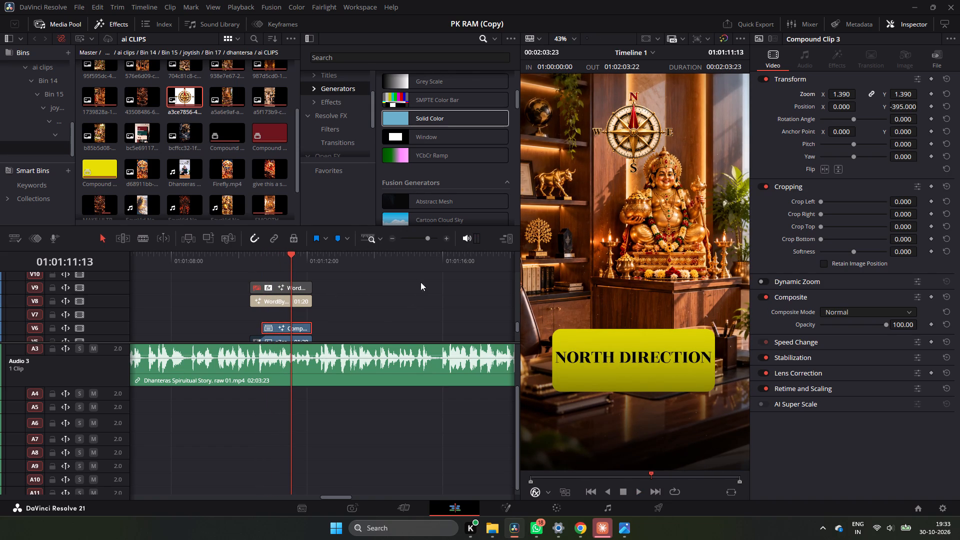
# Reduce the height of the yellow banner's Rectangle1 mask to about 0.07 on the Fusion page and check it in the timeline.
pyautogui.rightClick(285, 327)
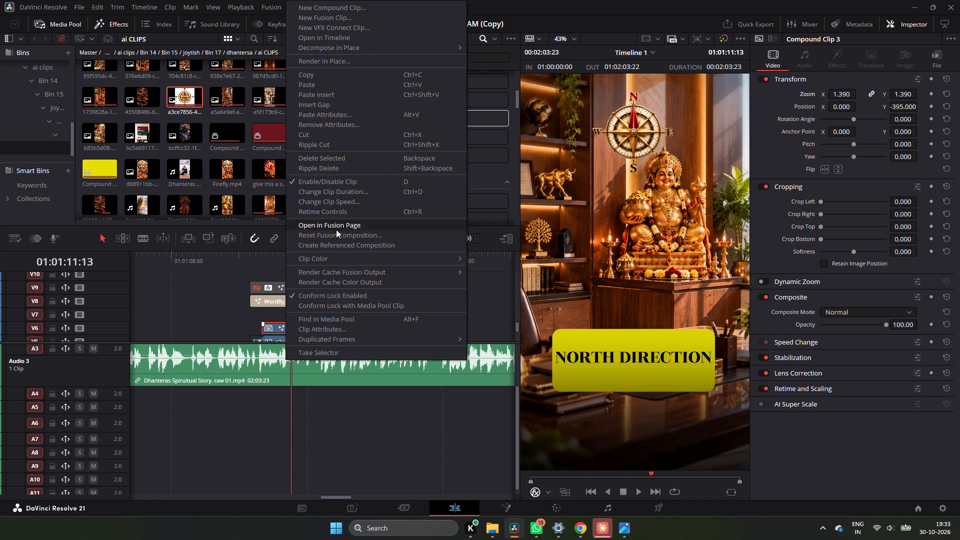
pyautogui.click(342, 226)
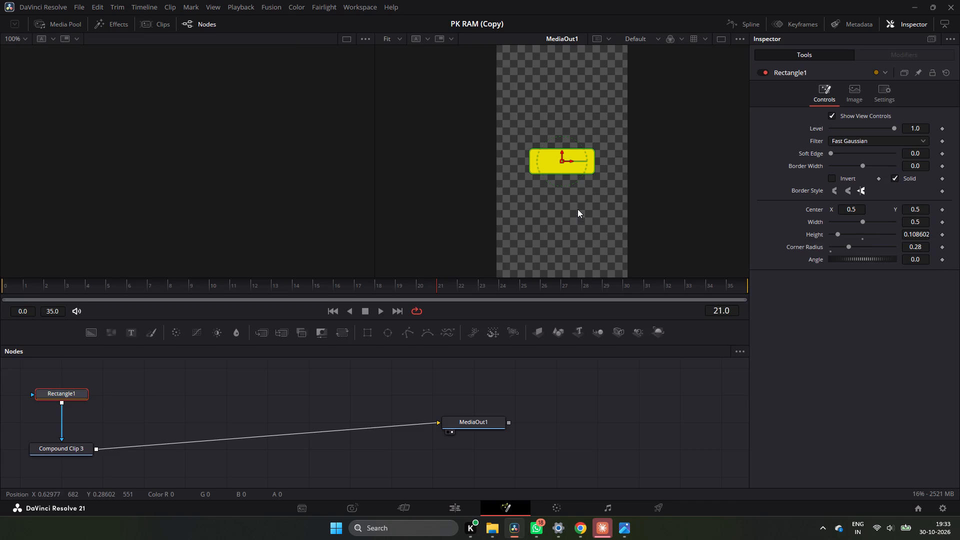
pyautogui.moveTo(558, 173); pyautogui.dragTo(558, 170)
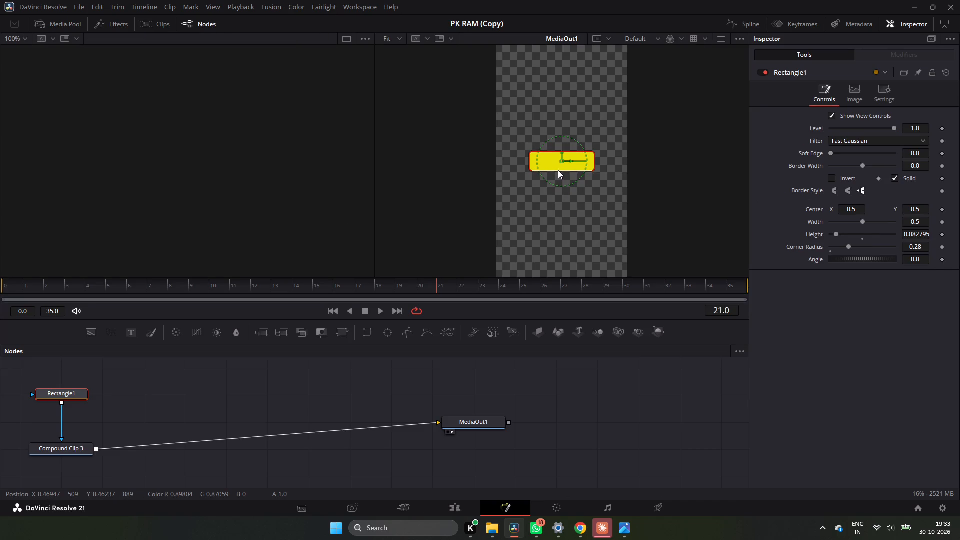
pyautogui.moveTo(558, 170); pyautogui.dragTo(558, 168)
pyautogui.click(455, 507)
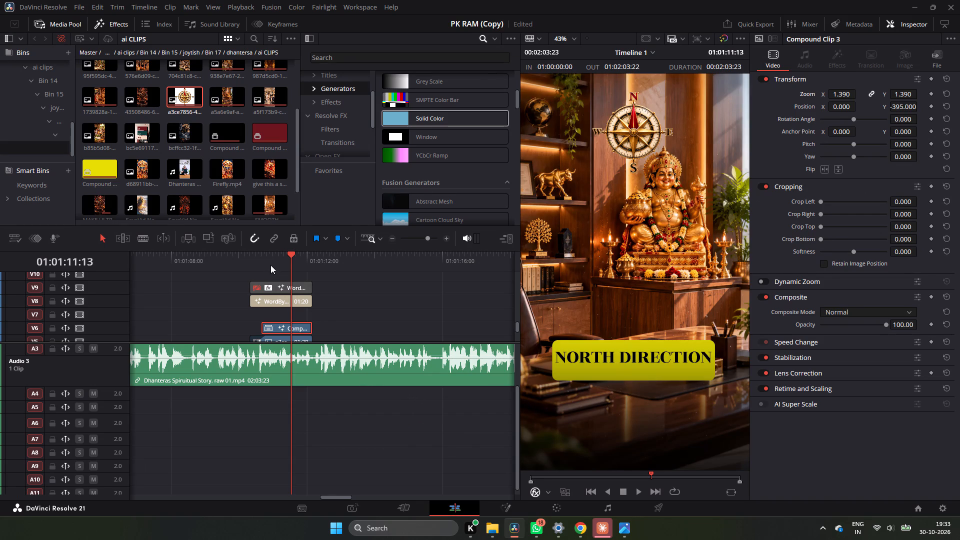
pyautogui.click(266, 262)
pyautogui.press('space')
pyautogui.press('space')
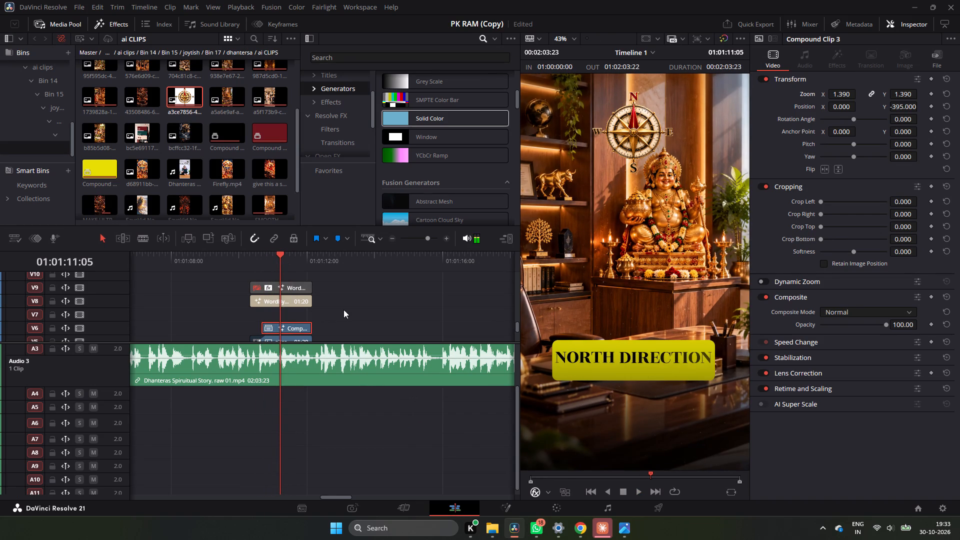
# Reduce the V8 NORTH DIRECTION title's text size to about 0.108.
pyautogui.click(304, 301)
pyautogui.moveTo(923, 255); pyautogui.dragTo(775, 311)
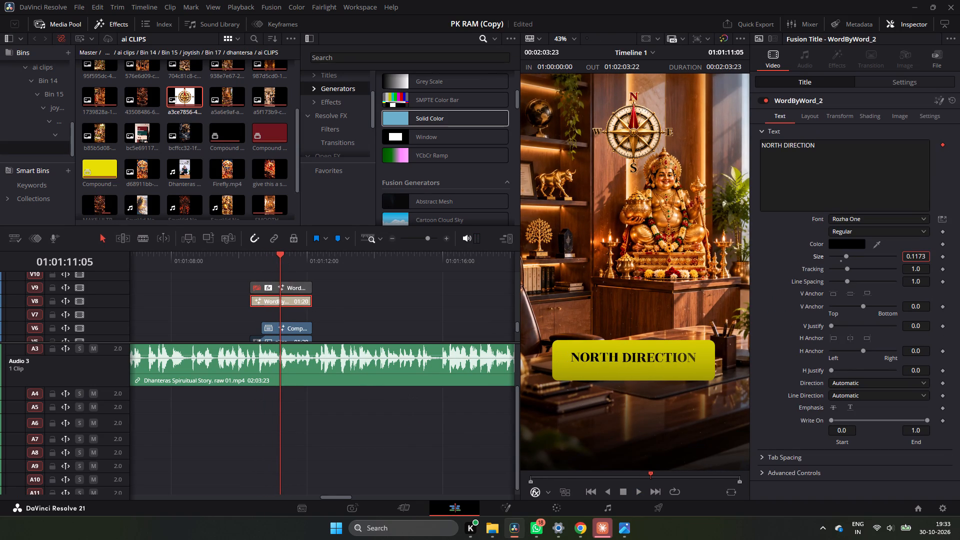
pyautogui.moveTo(775, 311); pyautogui.dragTo(775, 313)
pyautogui.press('p')
pyautogui.press('p')
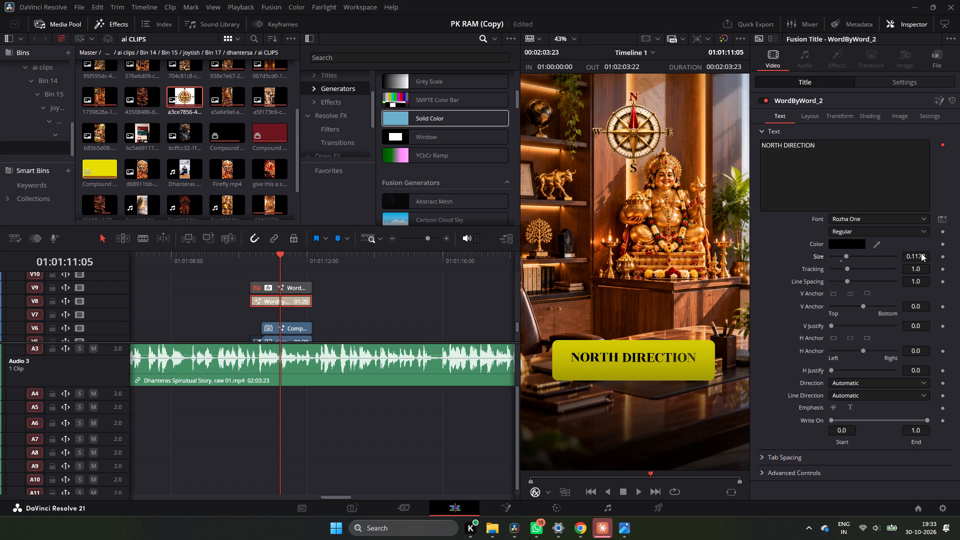
pyautogui.moveTo(923, 256); pyautogui.dragTo(878, 273)
pyautogui.press('p')
pyautogui.press('p')
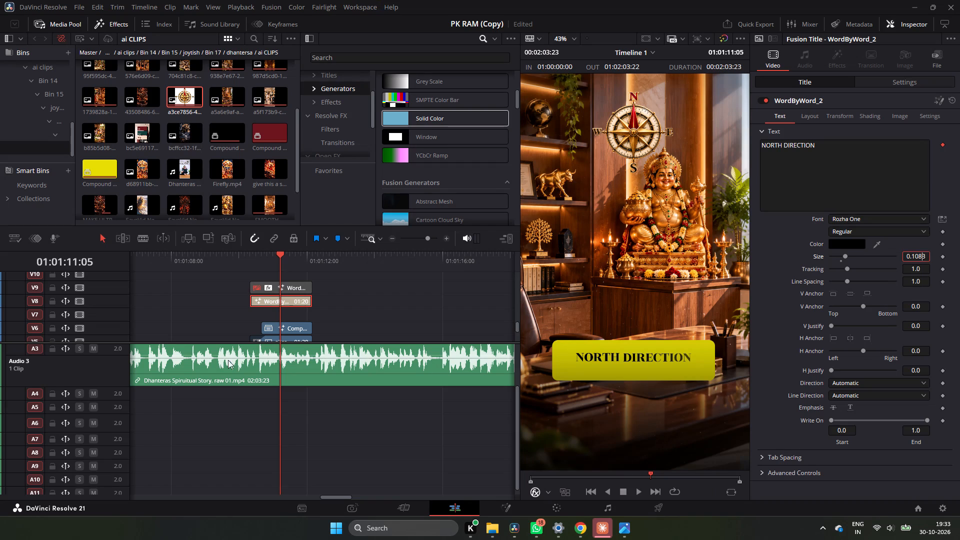
# Shrink the banner's Rectangle1 mask on the Fusion page to about 0.424 wide and 0.035 high, and check it in playback.
pyautogui.click(274, 325)
pyautogui.rightClick(274, 327)
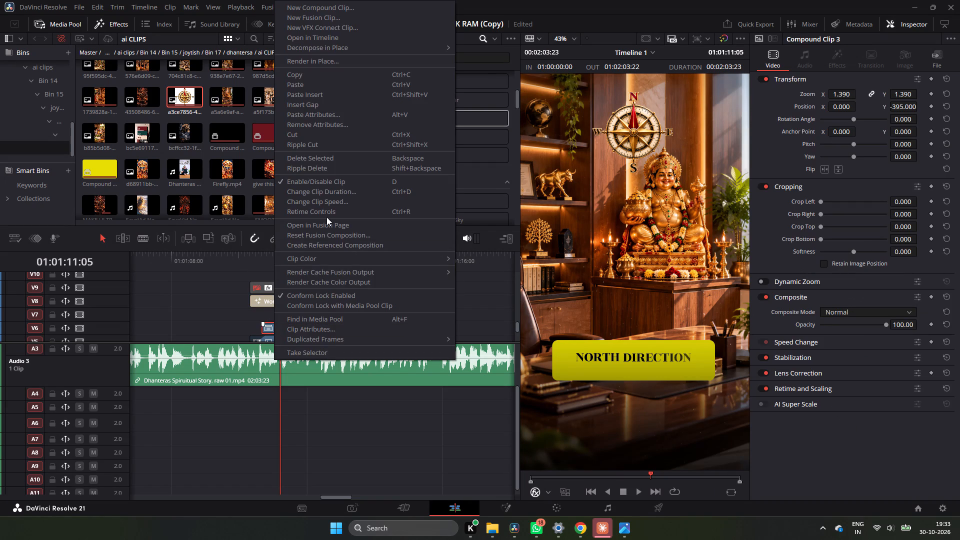
pyautogui.click(326, 222)
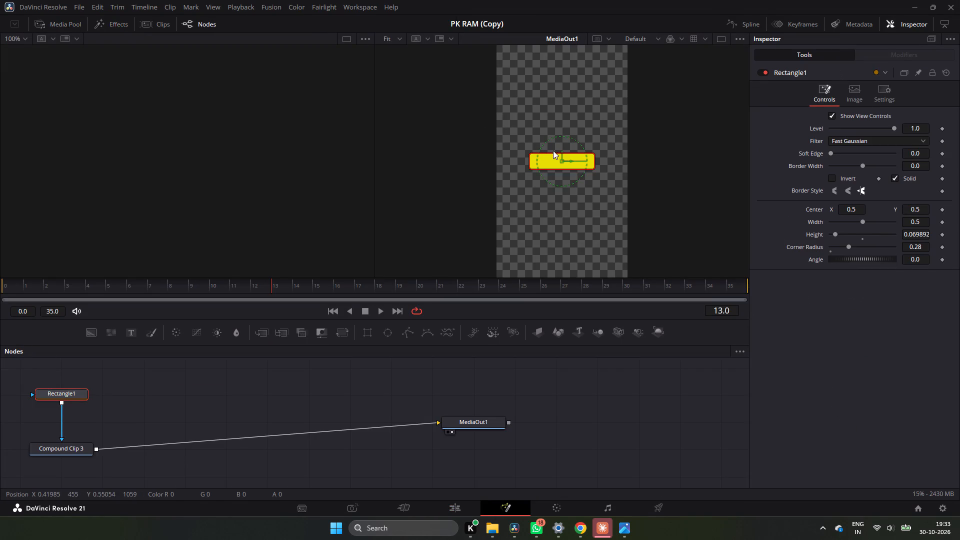
pyautogui.click(560, 168)
pyautogui.moveTo(594, 161); pyautogui.dragTo(589, 164)
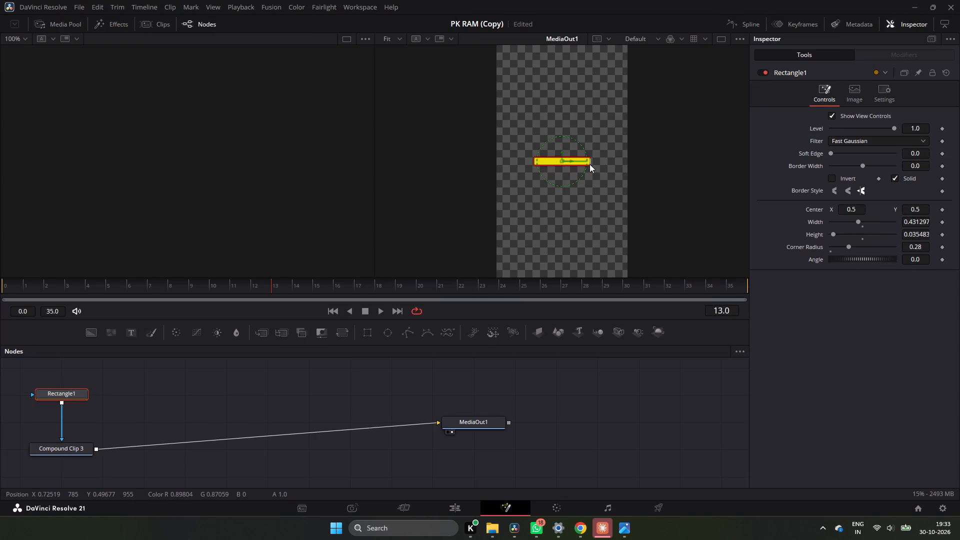
pyautogui.moveTo(589, 164); pyautogui.dragTo(589, 165)
pyautogui.click(457, 507)
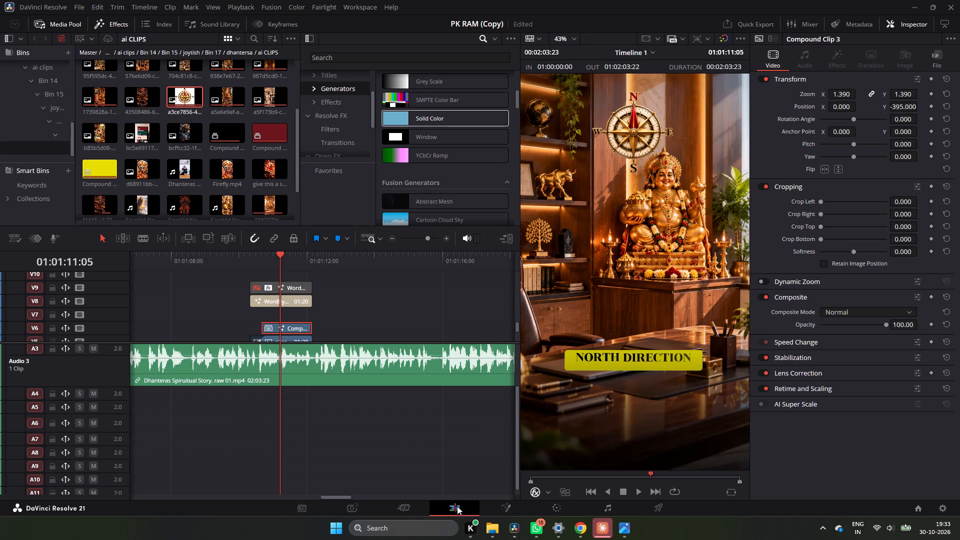
pyautogui.click(266, 266)
pyautogui.press('space')
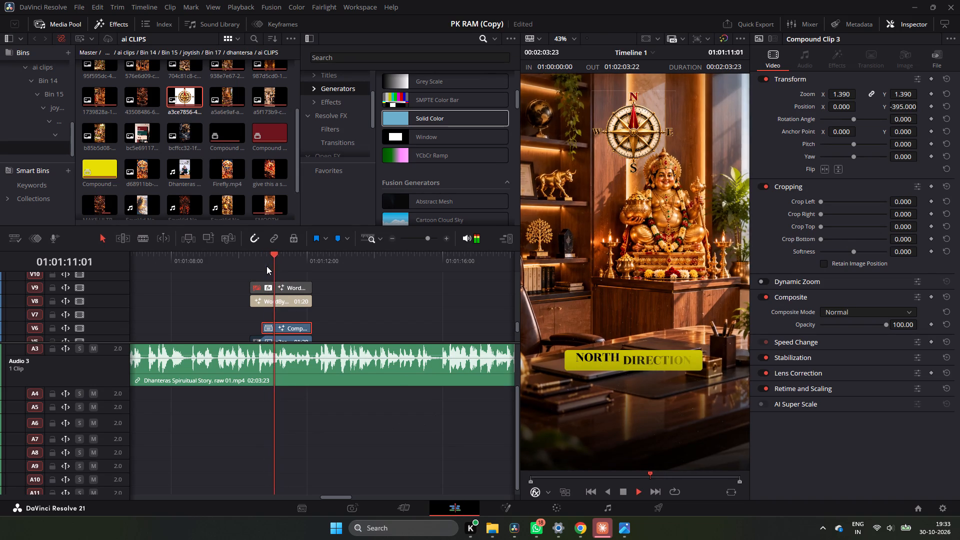
pyautogui.press('space')
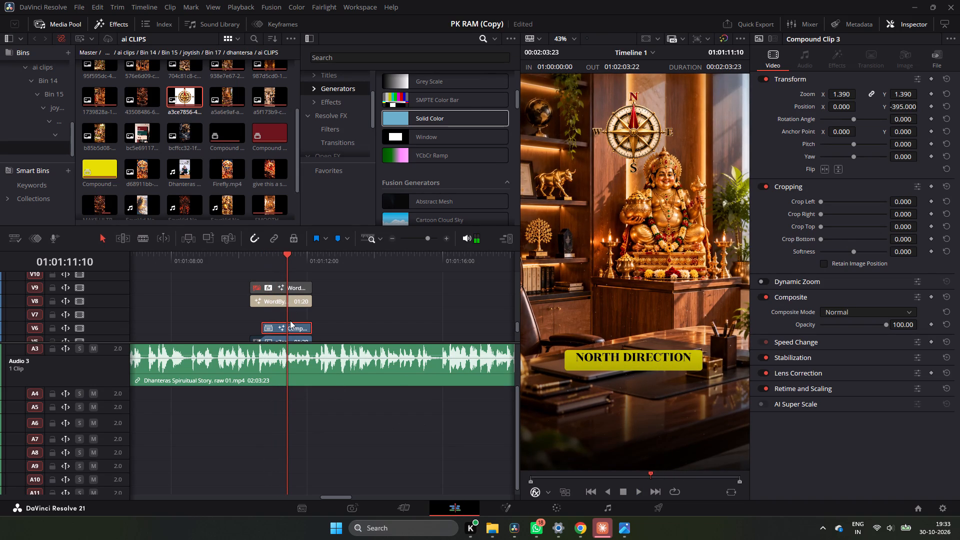
# Resize the yellow banner's Rectangle1 mask on the Fusion page to about 0.355 wide and 0.040 high, and return to the timeline.
pyautogui.rightClick(292, 326)
pyautogui.click(350, 227)
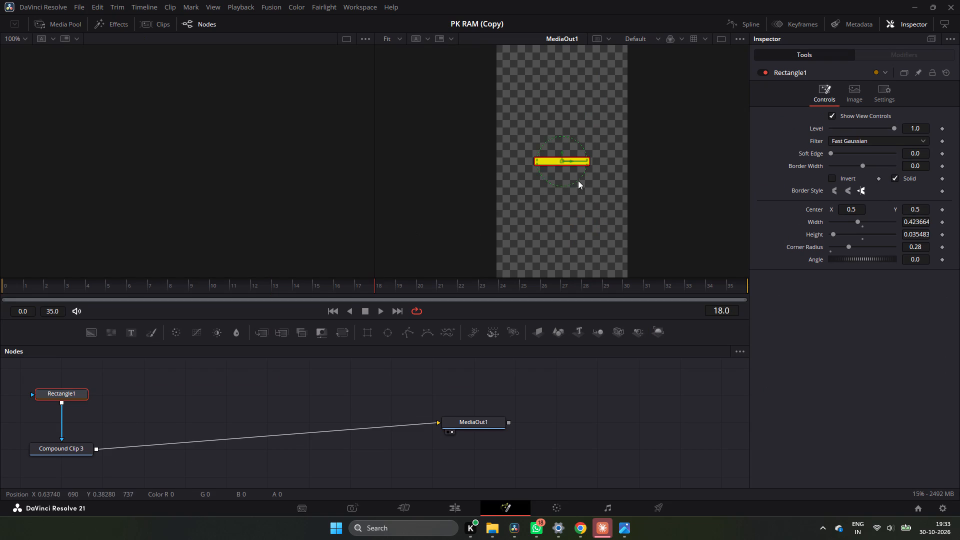
pyautogui.click(560, 162)
pyautogui.click(561, 164)
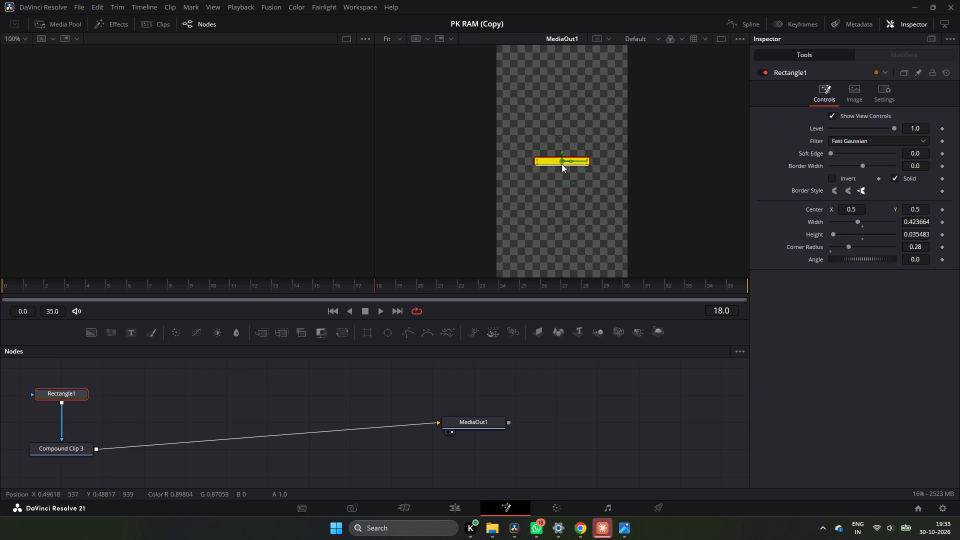
pyautogui.click(587, 162)
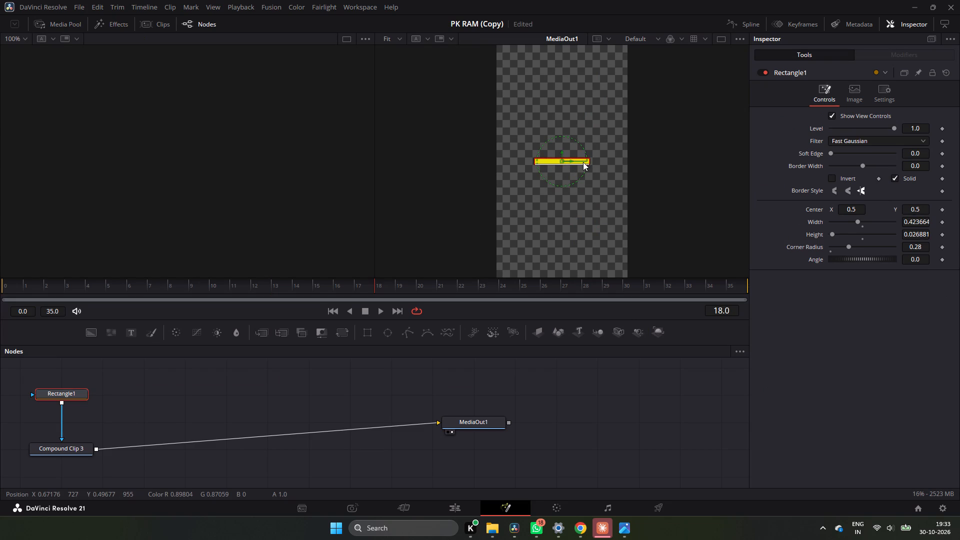
pyautogui.moveTo(588, 162); pyautogui.dragTo(584, 163)
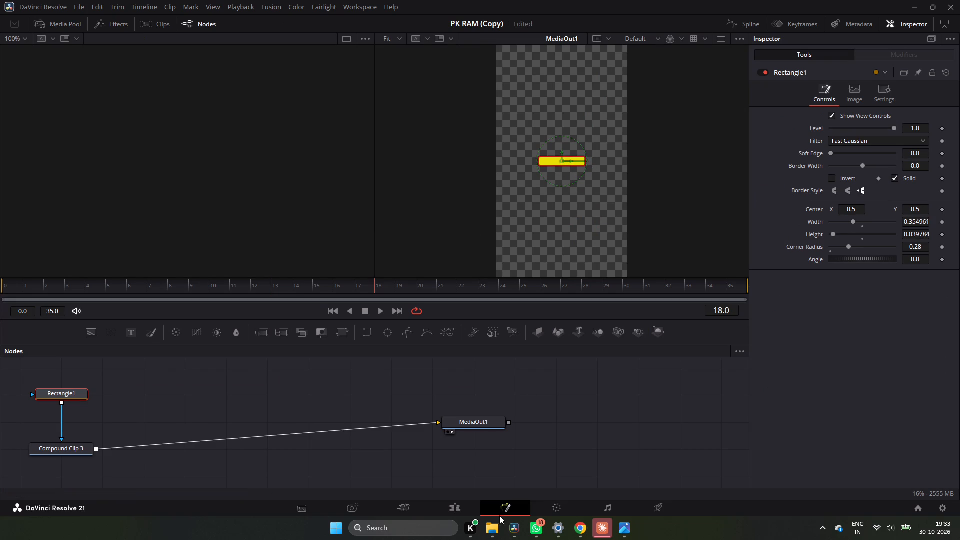
pyautogui.click(438, 509)
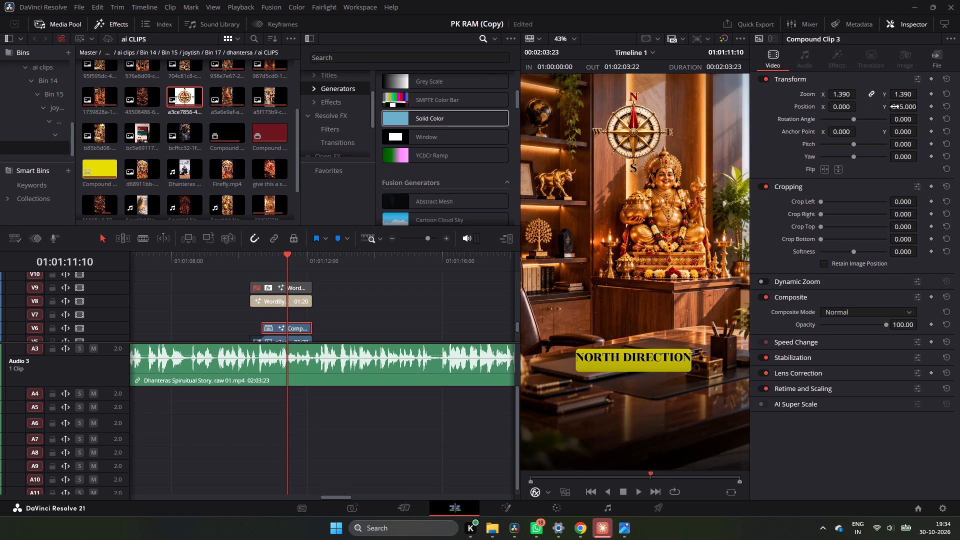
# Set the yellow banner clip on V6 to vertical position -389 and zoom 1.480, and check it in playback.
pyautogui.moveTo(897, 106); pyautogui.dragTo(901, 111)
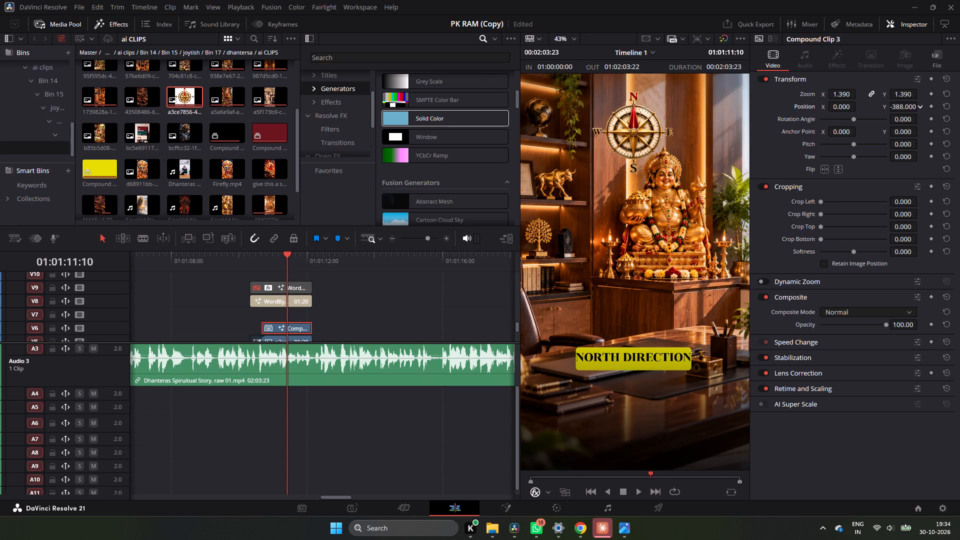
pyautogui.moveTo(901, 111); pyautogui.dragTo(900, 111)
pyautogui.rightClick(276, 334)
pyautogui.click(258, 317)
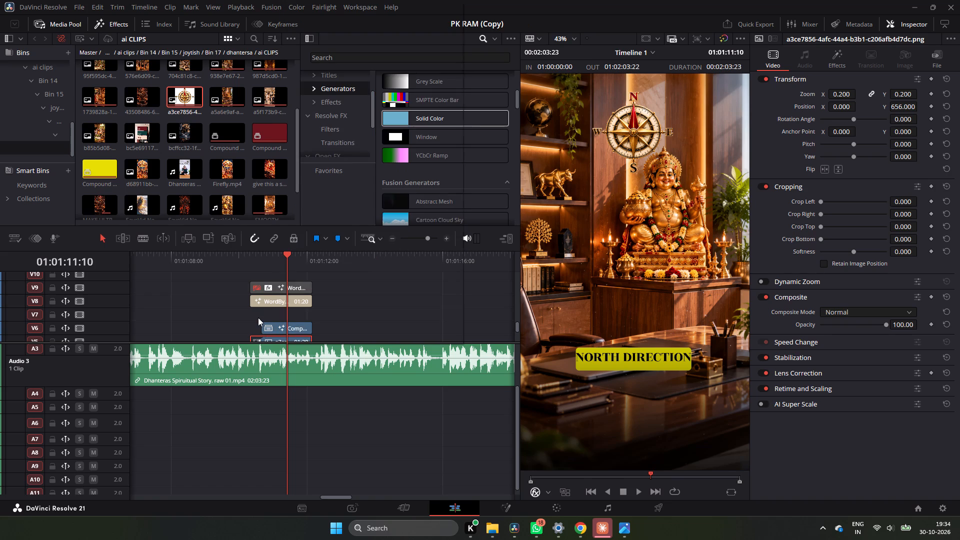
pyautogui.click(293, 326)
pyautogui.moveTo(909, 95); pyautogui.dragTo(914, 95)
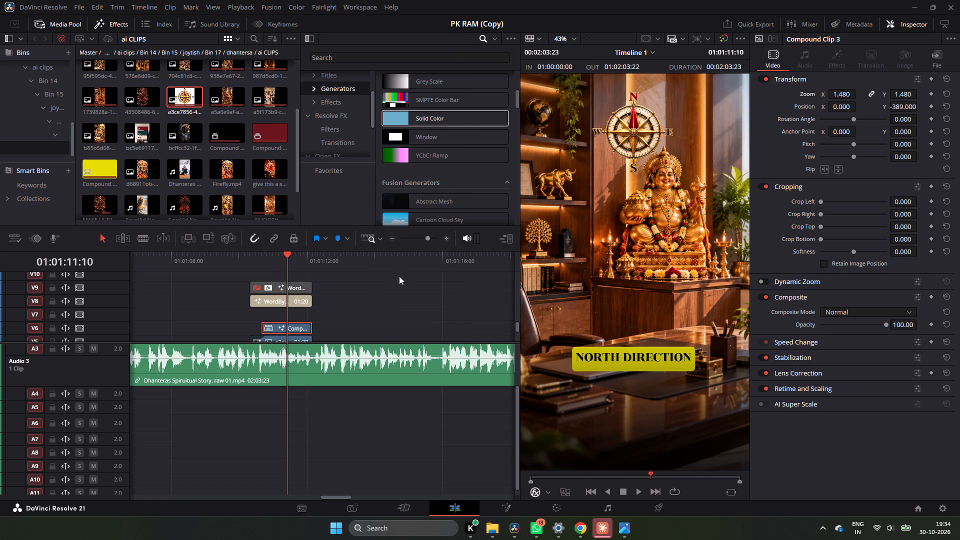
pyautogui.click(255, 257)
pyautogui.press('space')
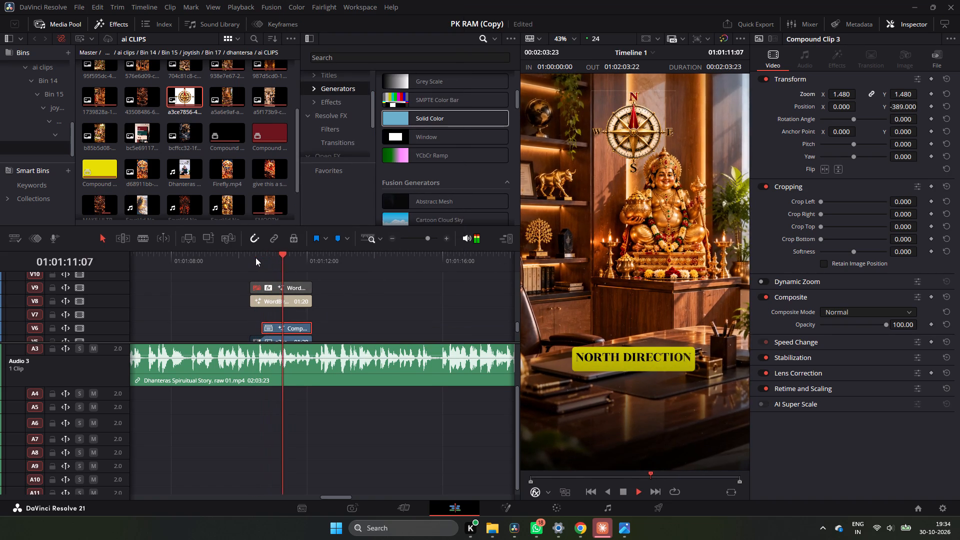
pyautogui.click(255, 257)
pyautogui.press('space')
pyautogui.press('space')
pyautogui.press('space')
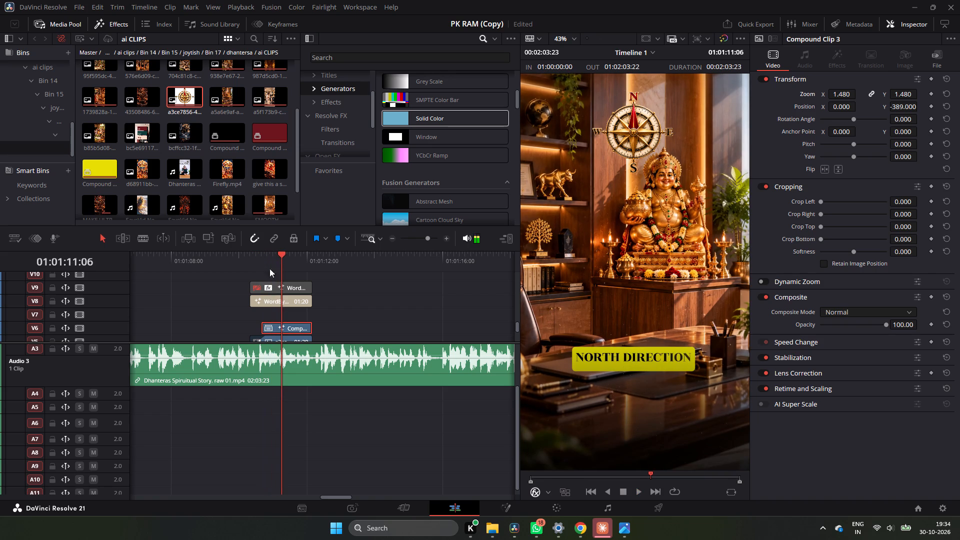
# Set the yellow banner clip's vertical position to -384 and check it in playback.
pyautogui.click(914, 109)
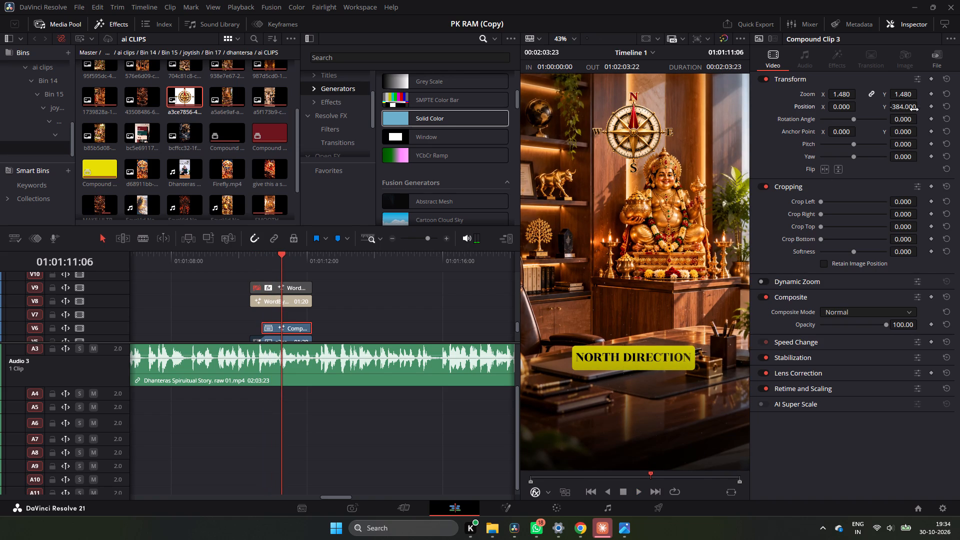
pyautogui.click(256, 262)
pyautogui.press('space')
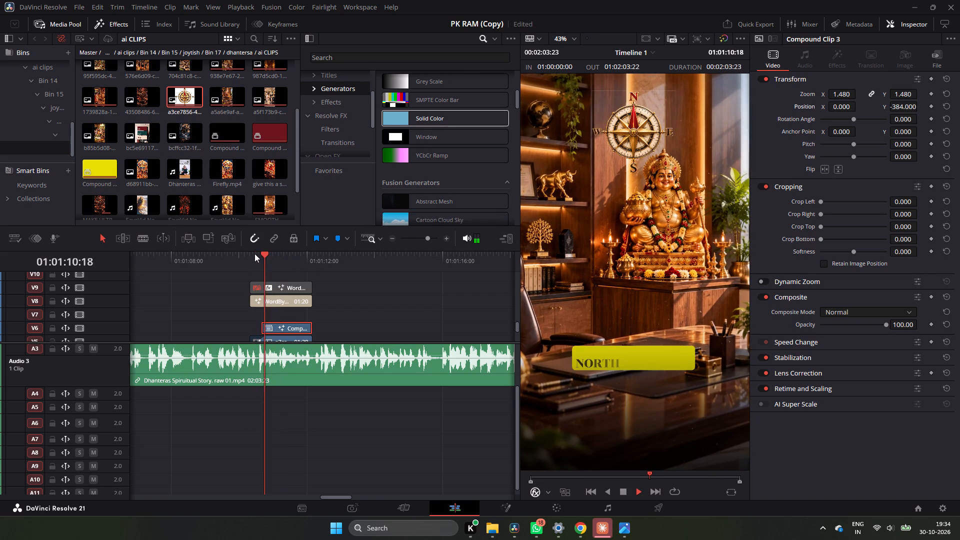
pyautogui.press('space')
# Examine closely how the yellow banner and the NORTH DIRECTION title come in at the start of their clips.
pyautogui.doubleClick(444, 237)
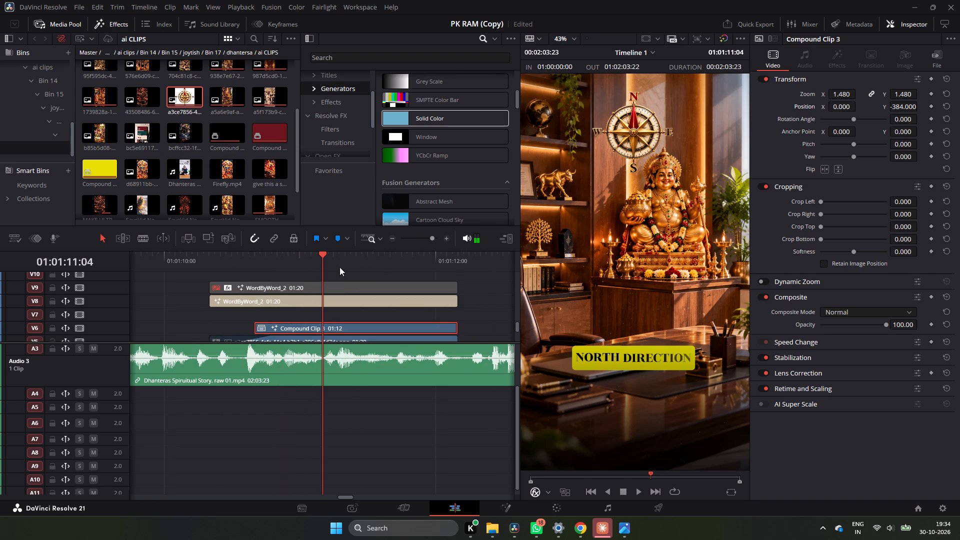
pyautogui.click(263, 266)
pyautogui.press('space')
pyautogui.press('space')
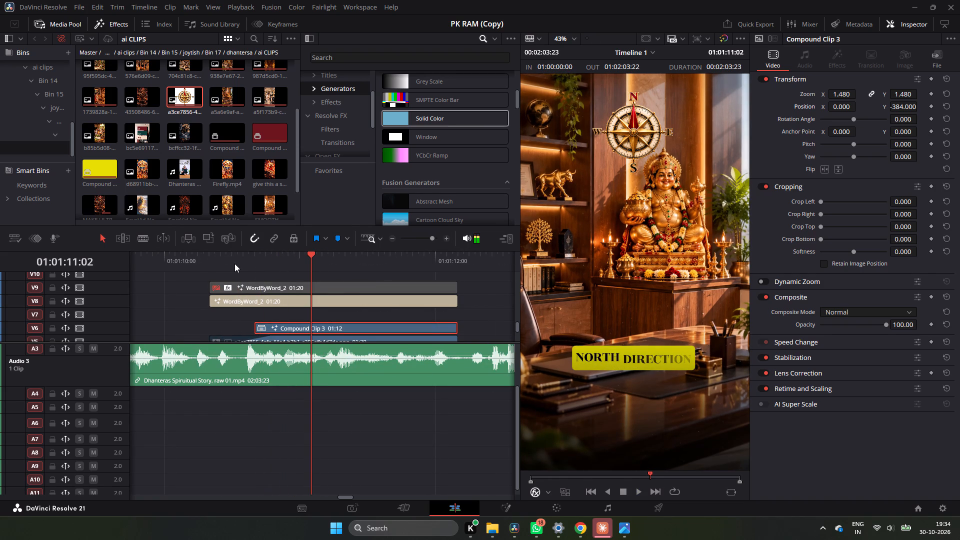
pyautogui.click(234, 263)
pyautogui.press('space')
pyautogui.press('space')
pyautogui.moveTo(244, 265); pyautogui.dragTo(237, 267)
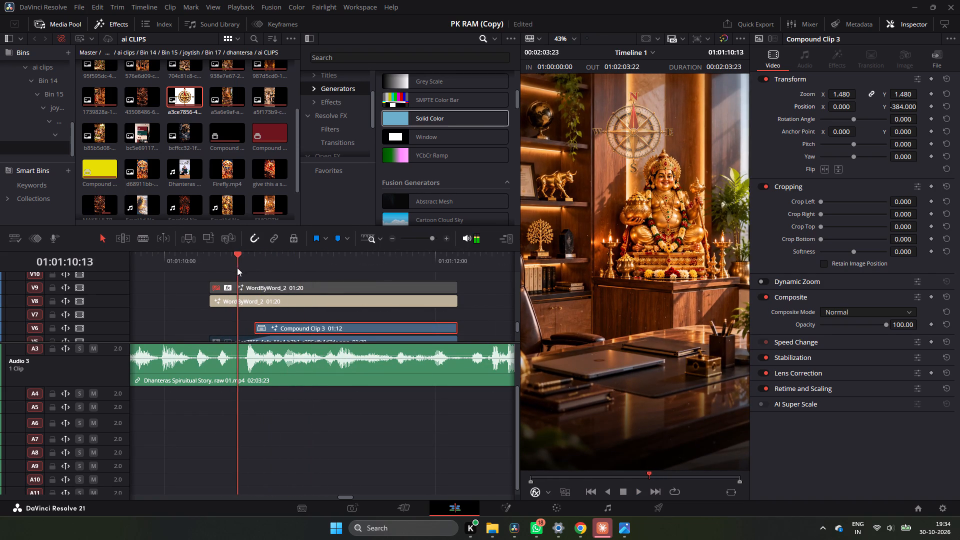
pyautogui.moveTo(237, 267); pyautogui.dragTo(256, 271)
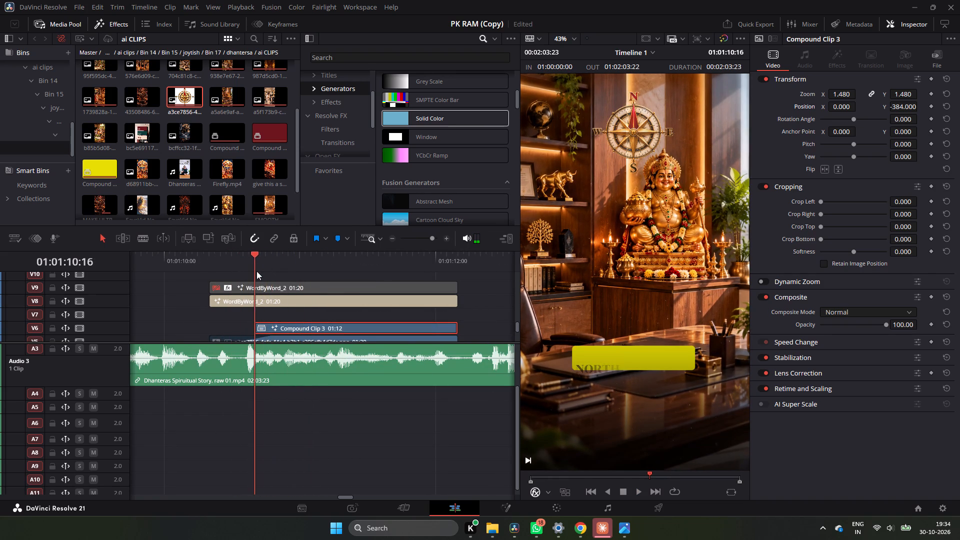
pyautogui.moveTo(256, 271); pyautogui.dragTo(276, 276)
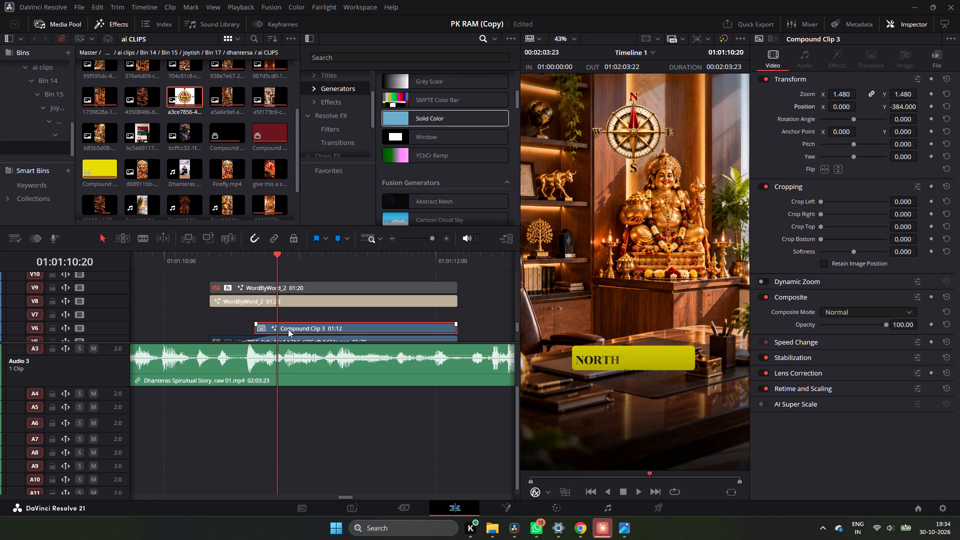
# Paste the copied attributes, including the keyframed Crop Top, onto the yellow banner clip on V6 and review its animation.
pyautogui.hotkey('alt', 'v')
pyautogui.click(566, 448)
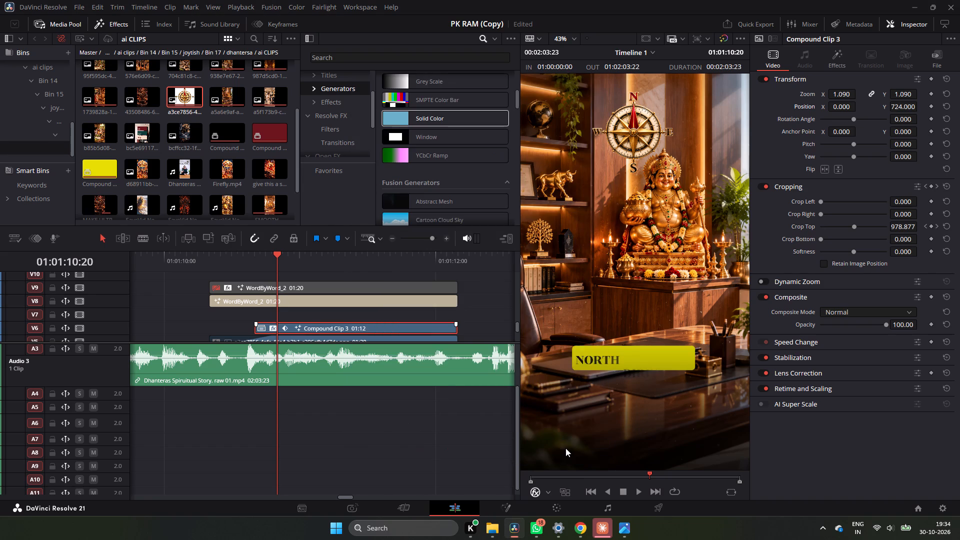
pyautogui.press('space')
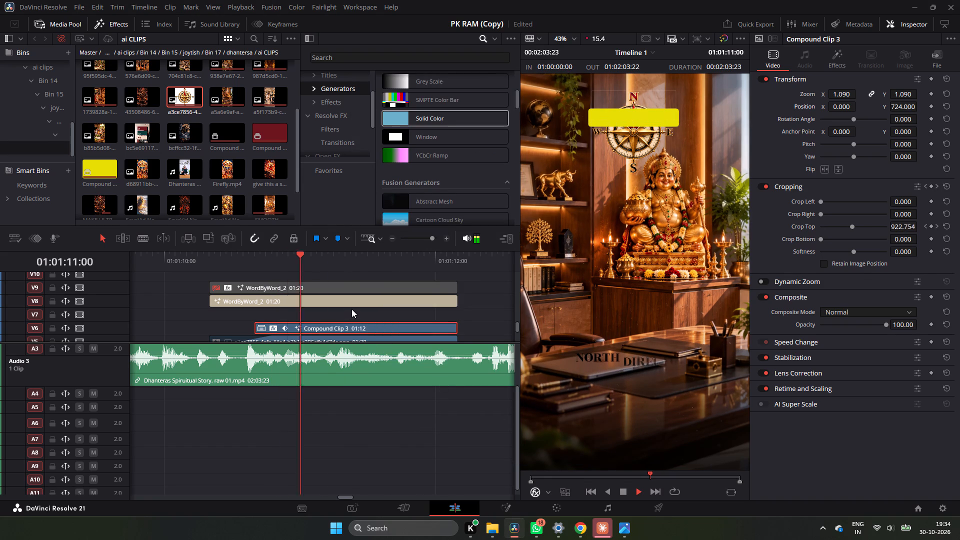
pyautogui.press('space')
pyautogui.press('space')
pyautogui.press('space')
pyautogui.moveTo(260, 276); pyautogui.dragTo(255, 277)
pyautogui.moveTo(272, 261); pyautogui.dragTo(301, 267)
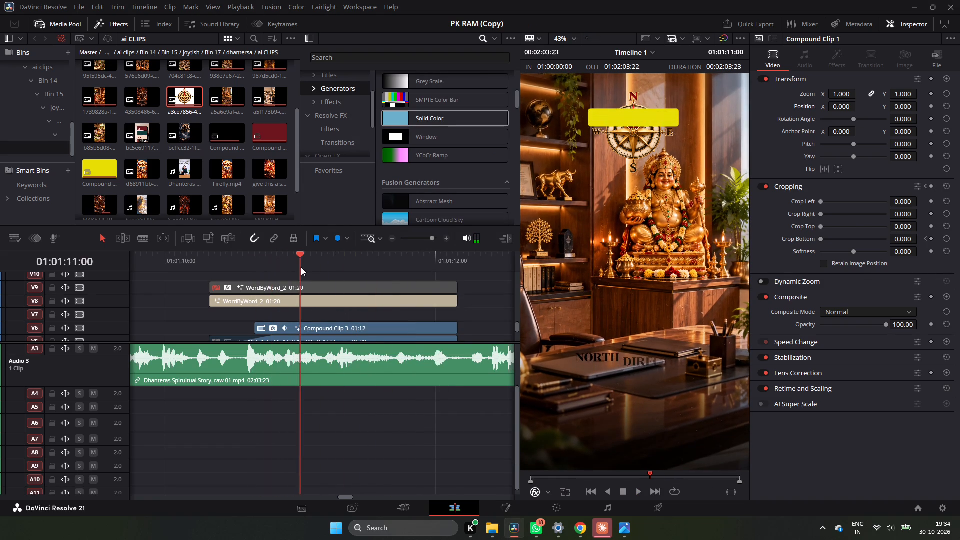
pyautogui.moveTo(301, 267); pyautogui.dragTo(270, 272)
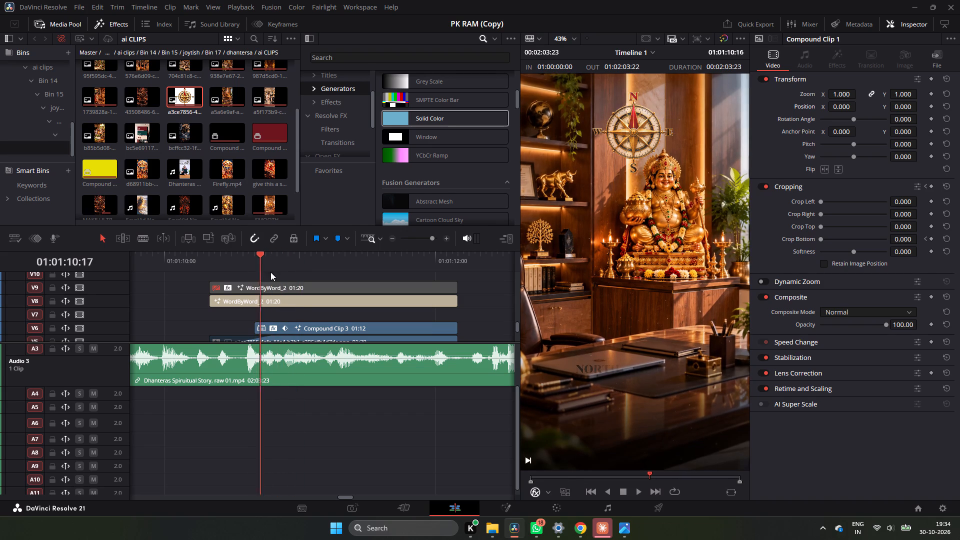
pyautogui.moveTo(270, 272); pyautogui.dragTo(298, 271)
# Set the yellow banner clip to vertical position -383 and zoom 1.510 behind the title, and check it in playback.
pyautogui.click(307, 328)
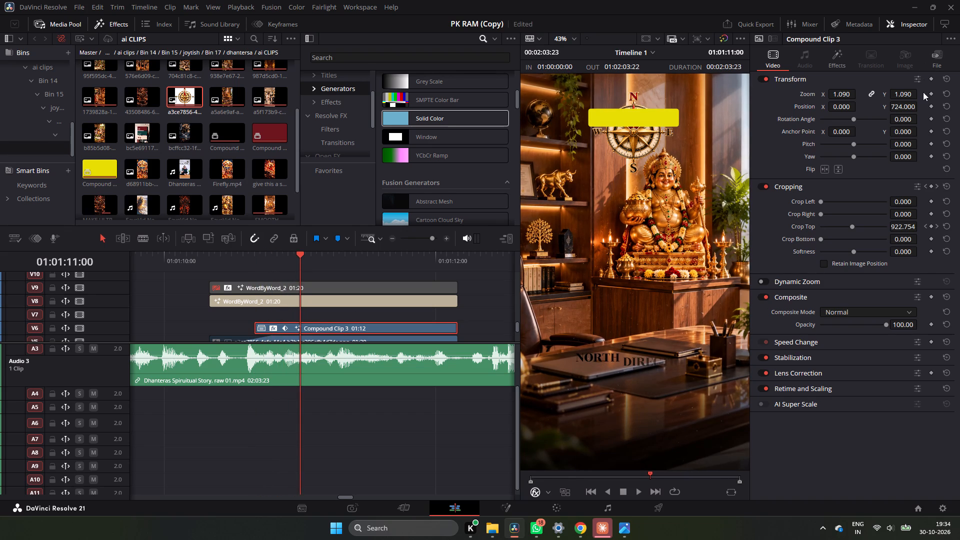
pyautogui.moveTo(904, 105); pyautogui.dragTo(383, 384)
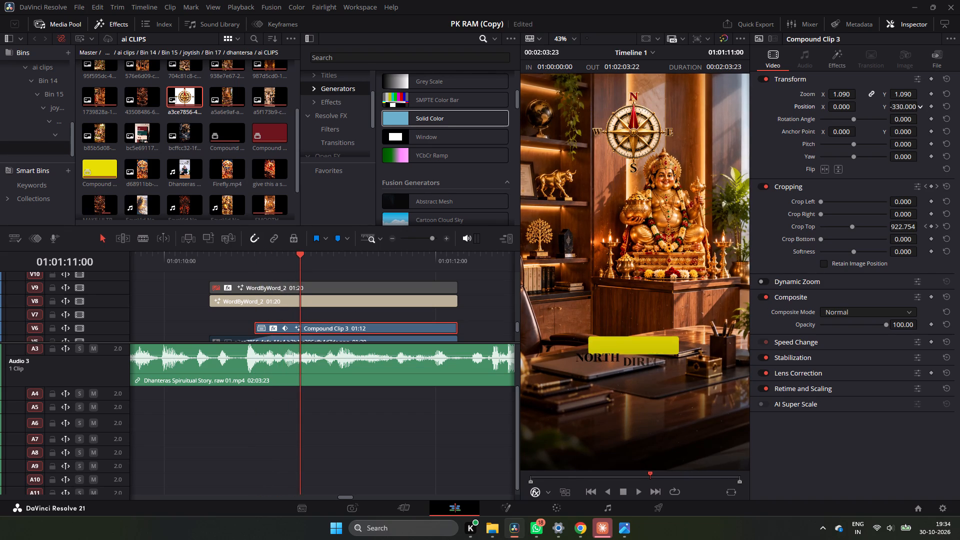
pyautogui.moveTo(383, 384); pyautogui.dragTo(360, 412)
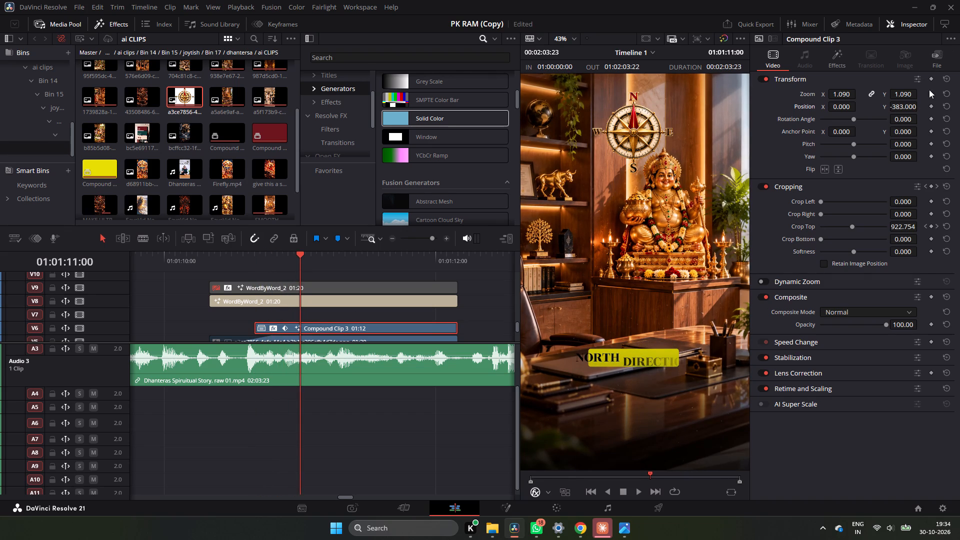
pyautogui.moveTo(912, 93); pyautogui.dragTo(943, 101)
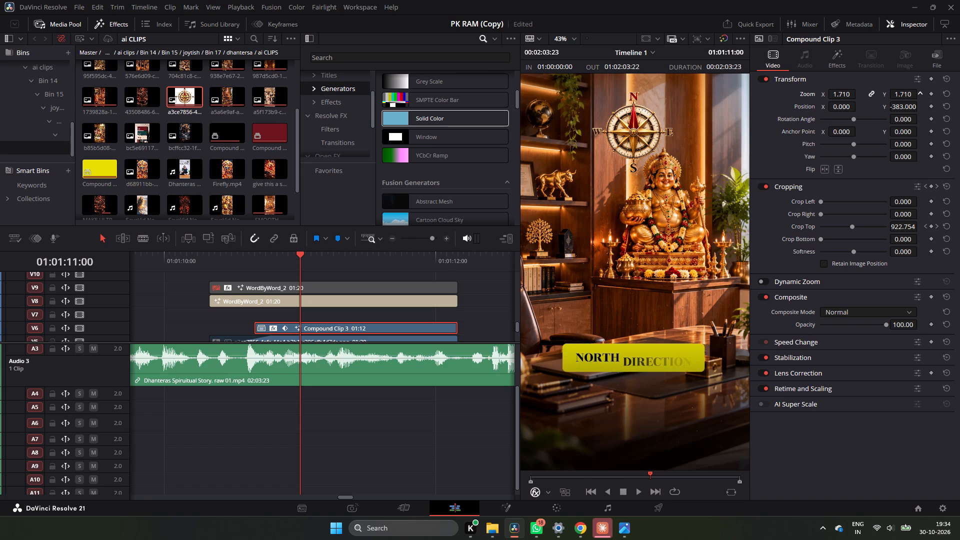
pyautogui.moveTo(943, 101); pyautogui.dragTo(933, 105)
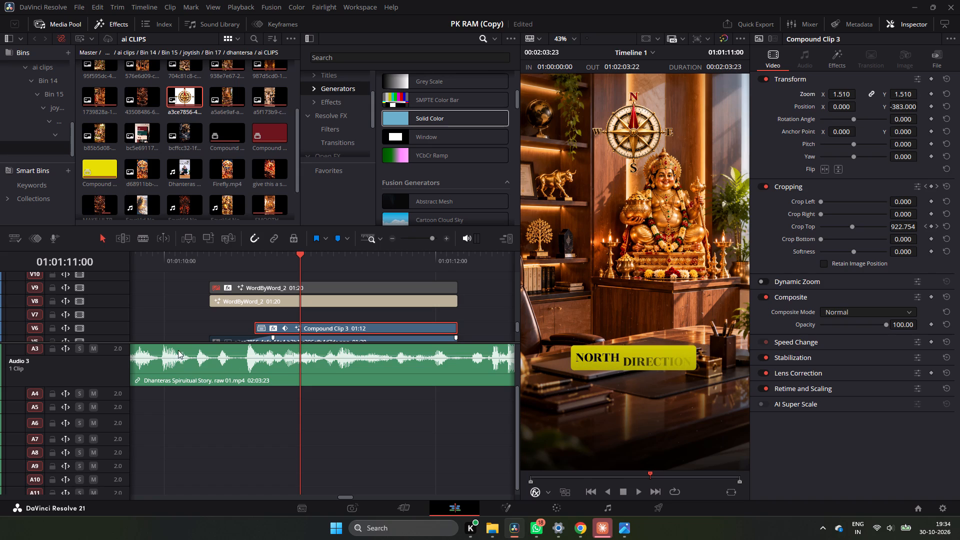
pyautogui.click(232, 265)
pyautogui.press('space')
pyautogui.press('space')
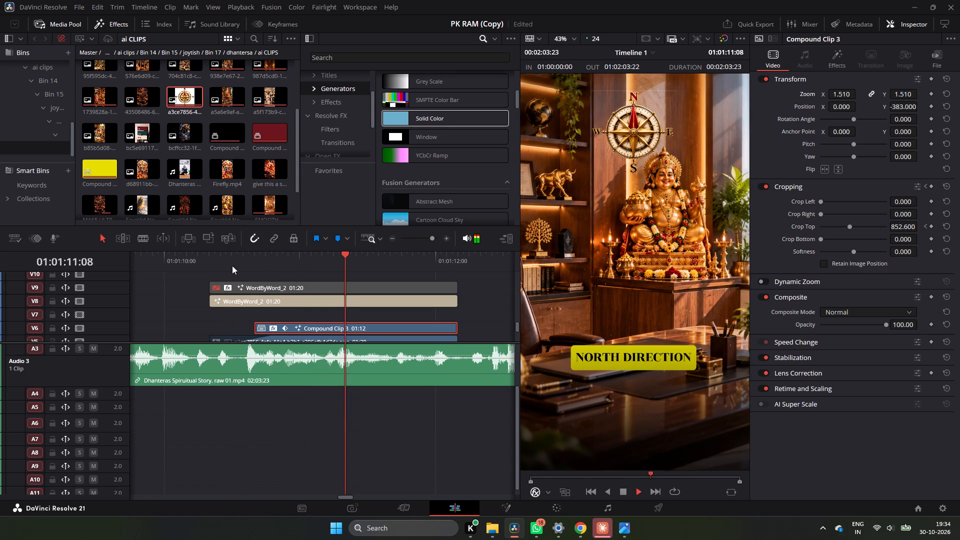
# Move the yellow banner clip on V6 about 4 frames earlier, closer to the start of the NORTH DIRECTION title.
pyautogui.click(214, 263)
pyautogui.click(206, 261)
pyautogui.click(209, 258)
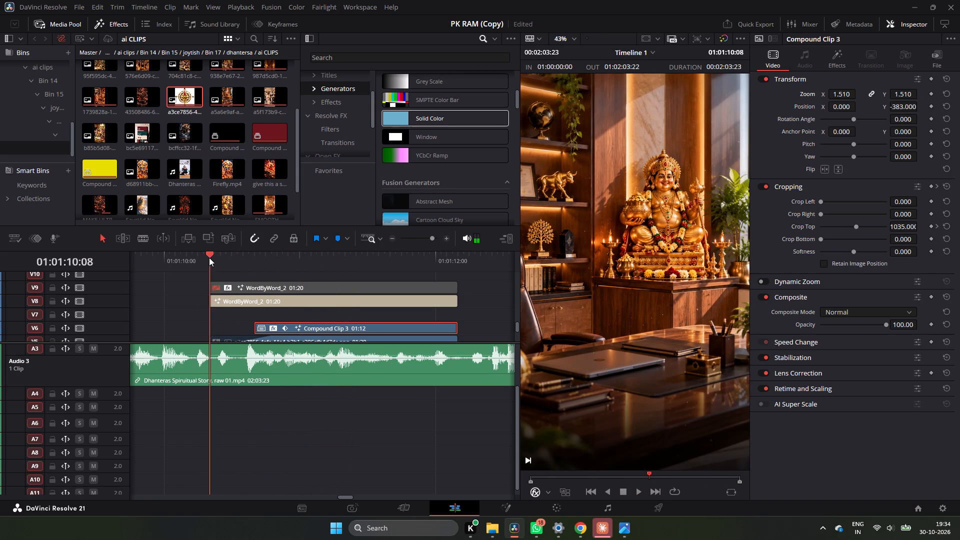
pyautogui.moveTo(296, 328); pyautogui.dragTo(270, 325)
pyautogui.press('space')
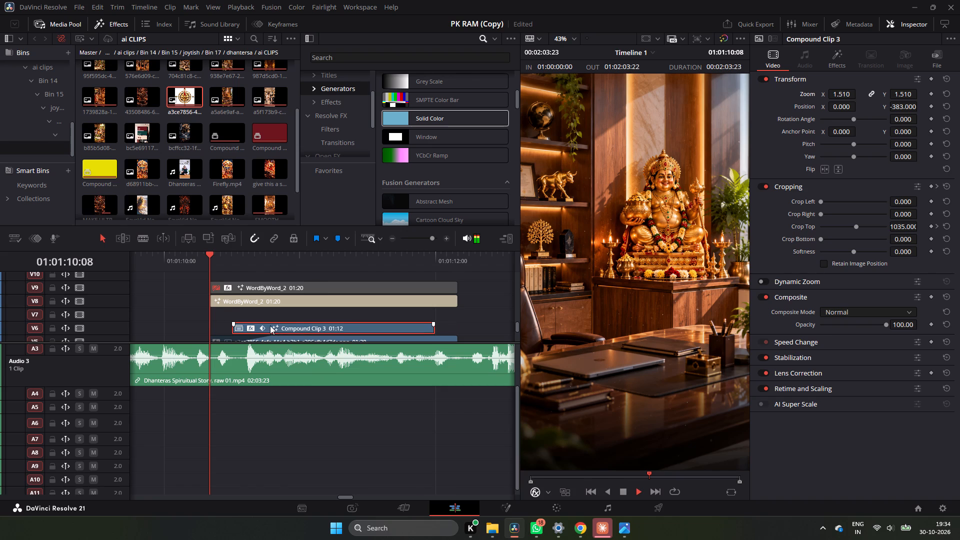
pyautogui.press('space')
# Add a short fade-in of about 3 frames to the yellow banner clip and check it in playback.
pyautogui.moveTo(233, 322); pyautogui.dragTo(254, 323)
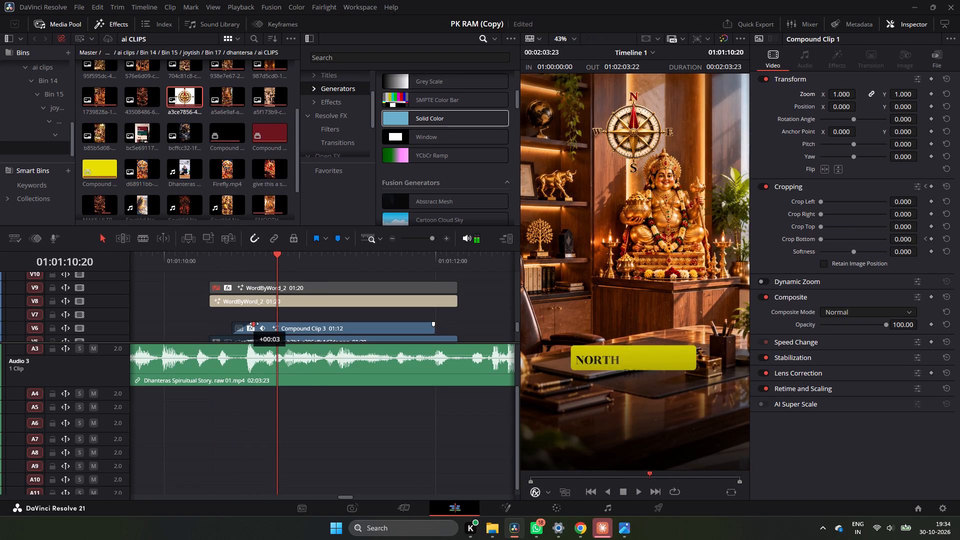
pyautogui.moveTo(254, 323); pyautogui.dragTo(254, 323)
pyautogui.click(203, 254)
pyautogui.press('space')
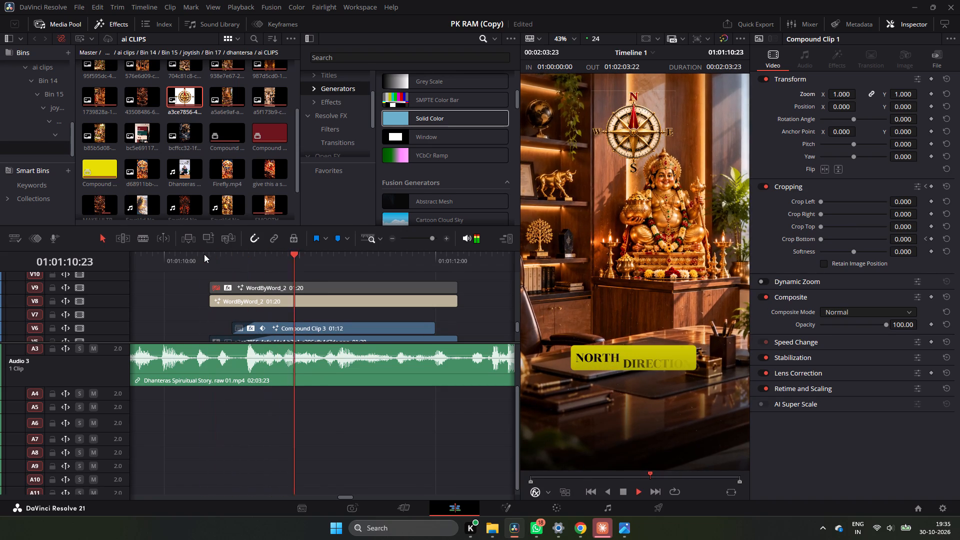
pyautogui.press('space')
pyautogui.press('space')
pyautogui.press('space')
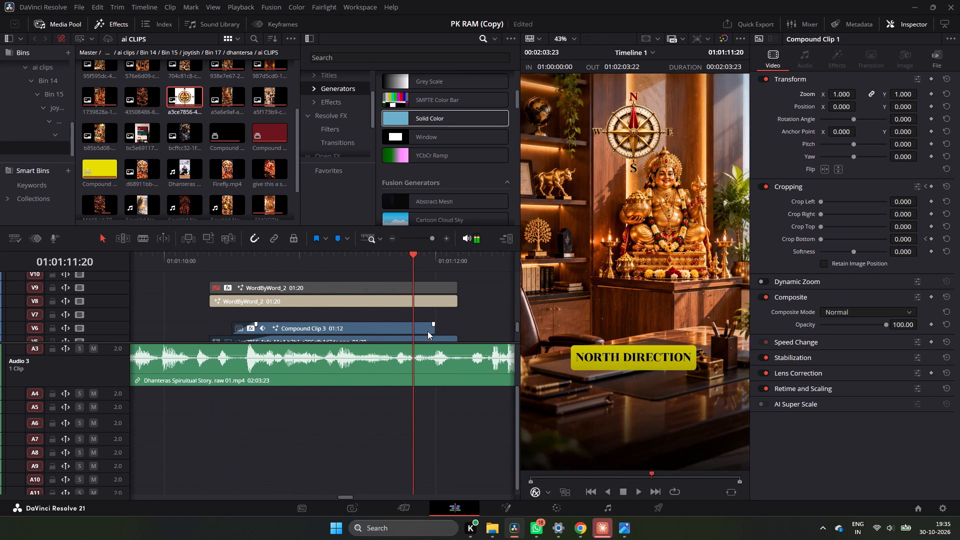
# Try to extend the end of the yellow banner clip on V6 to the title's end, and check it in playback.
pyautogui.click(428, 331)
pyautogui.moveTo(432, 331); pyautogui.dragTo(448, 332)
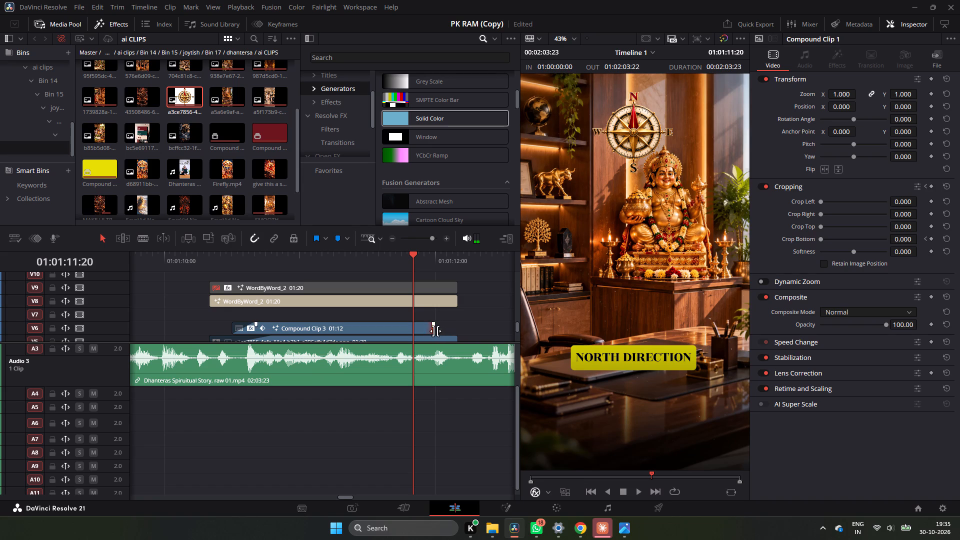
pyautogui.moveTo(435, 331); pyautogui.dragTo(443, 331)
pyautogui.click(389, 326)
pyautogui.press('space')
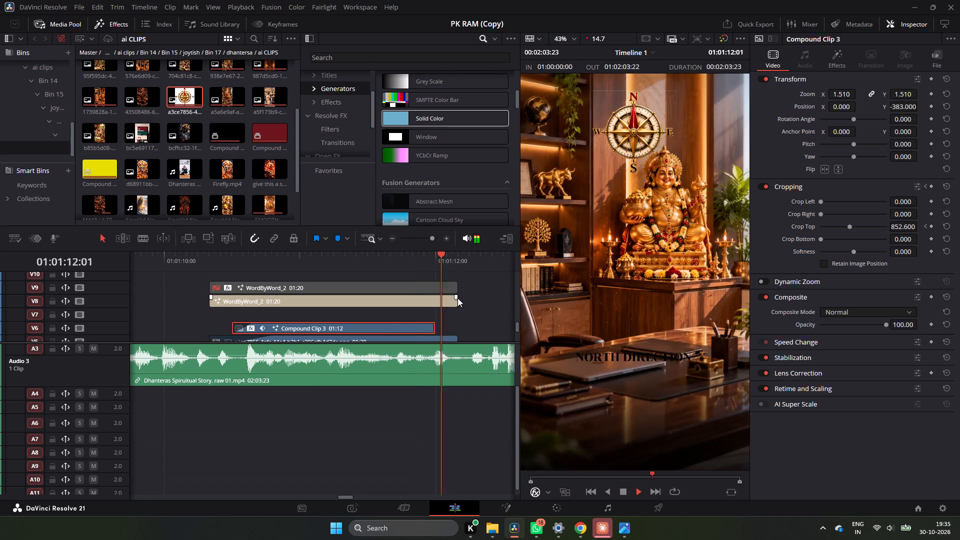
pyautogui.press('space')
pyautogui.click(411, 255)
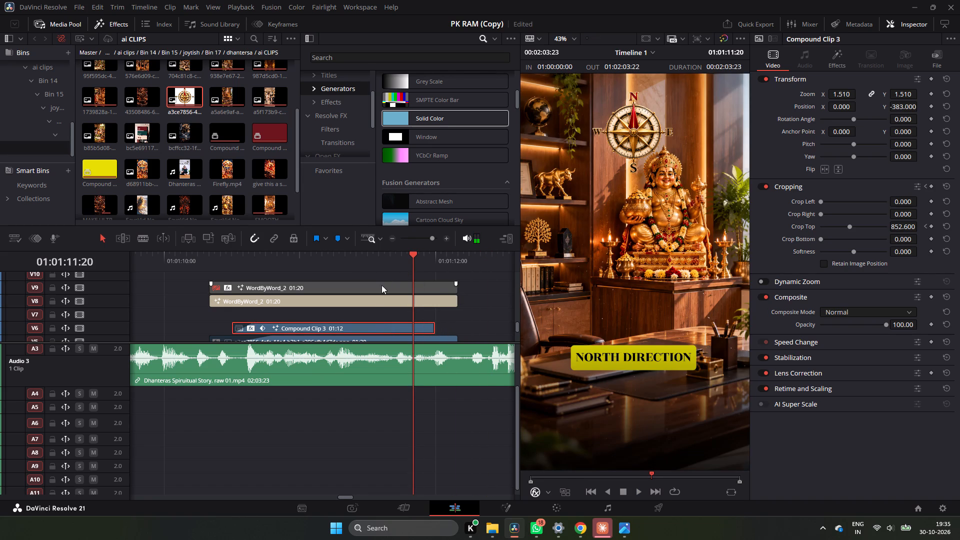
# Duplicate the yellow banner clip directly after itself on V6, remove the copy's fade-in, shorten it to near the title's end and check playback.
pyautogui.click(393, 240)
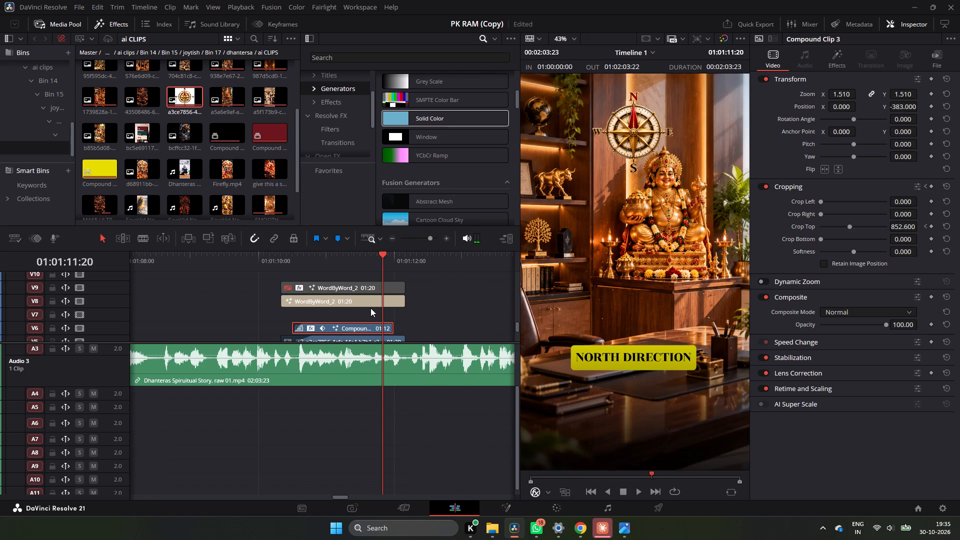
pyautogui.keyDown('alt'); pyautogui.moveTo(359, 329); pyautogui.dragTo(447, 318); pyautogui.keyUp('alt')
pyautogui.moveTo(386, 318); pyautogui.dragTo(411, 319)
pyautogui.moveTo(445, 318); pyautogui.dragTo(433, 326)
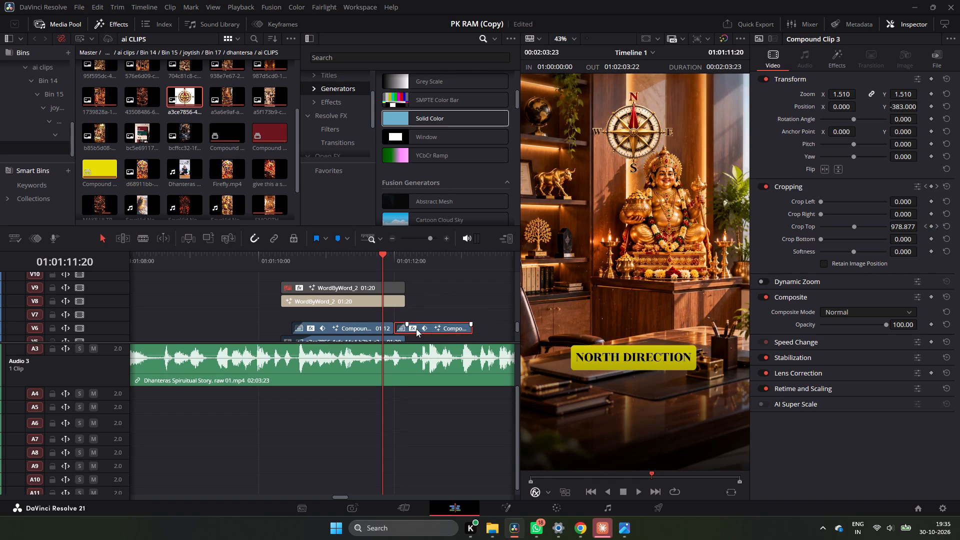
pyautogui.moveTo(405, 323); pyautogui.dragTo(380, 324)
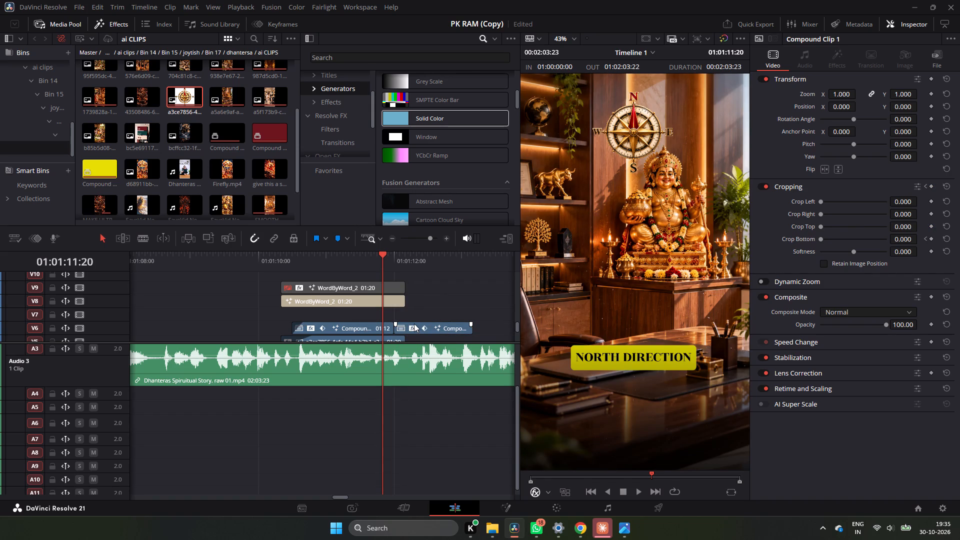
pyautogui.moveTo(473, 333); pyautogui.dragTo(403, 334)
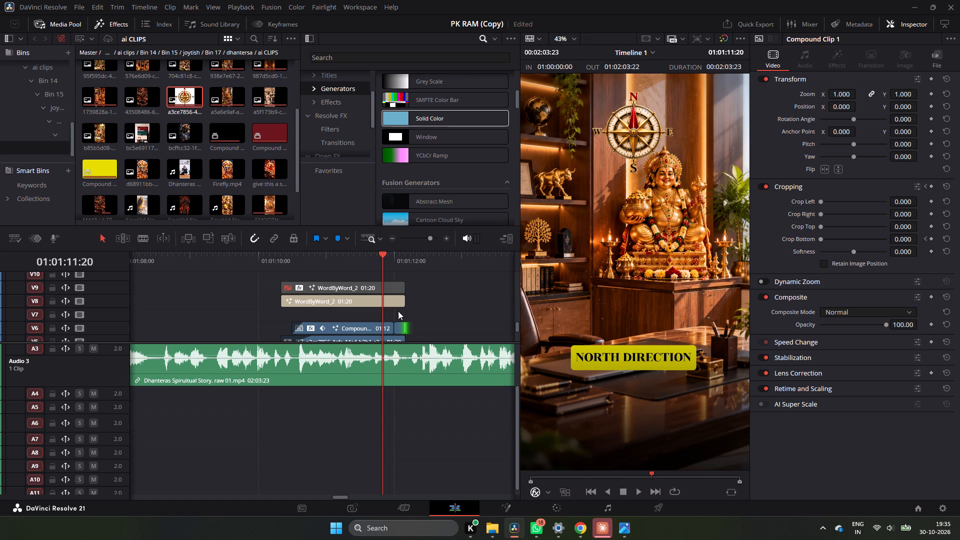
pyautogui.click(394, 265)
pyautogui.press('space')
pyautogui.press('space')
pyautogui.click(384, 265)
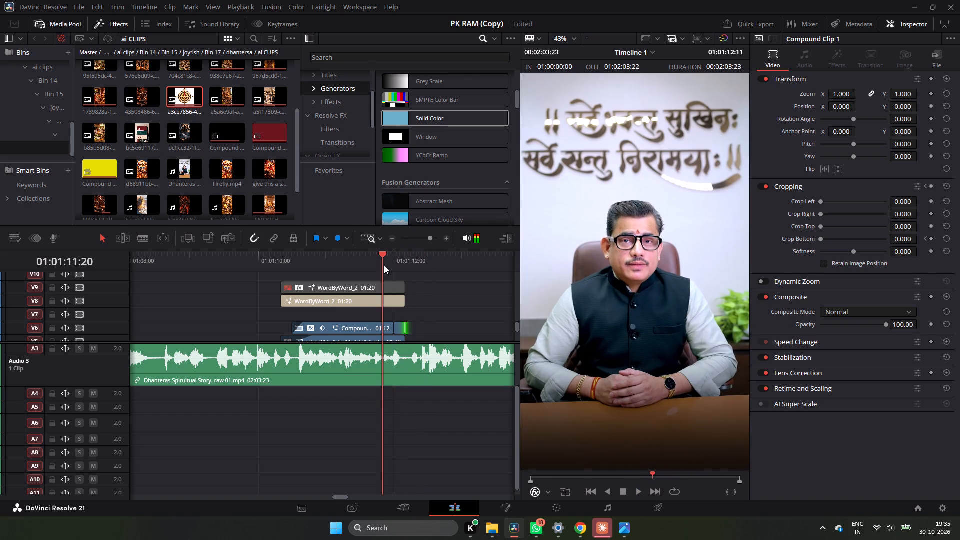
pyautogui.press('space')
pyautogui.press('space')
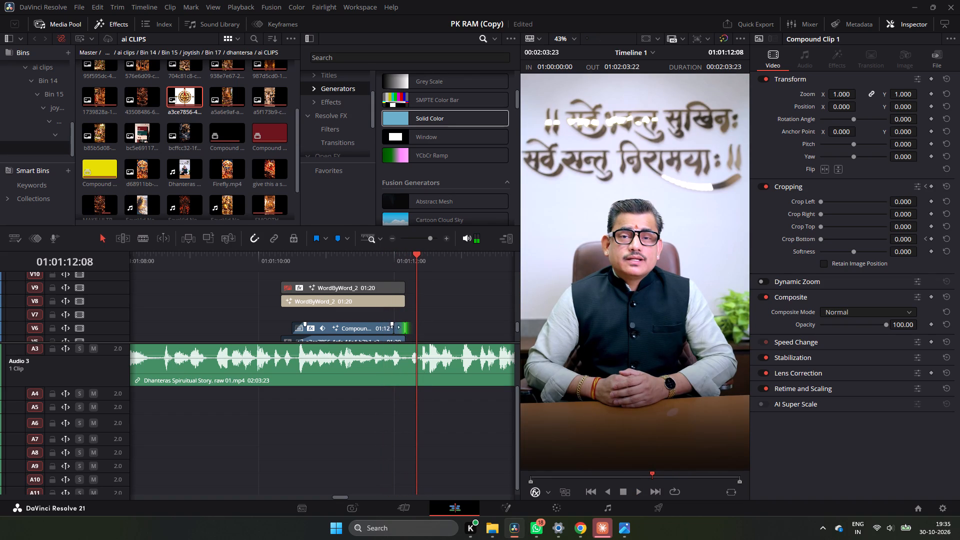
# Trim the start of the duplicated banner clip past its crop animation and place the remaining piece directly against the first banner clip on V6.
pyautogui.click(395, 327)
pyautogui.click(401, 328)
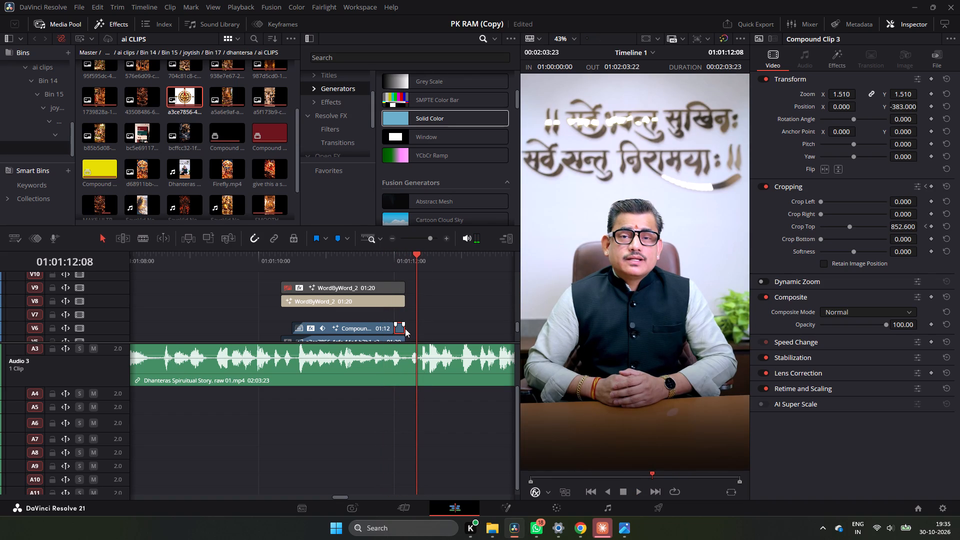
pyautogui.click(404, 328)
pyautogui.moveTo(401, 328); pyautogui.dragTo(417, 325)
pyautogui.click(415, 329)
pyautogui.moveTo(417, 257); pyautogui.dragTo(396, 259)
pyautogui.click(443, 238)
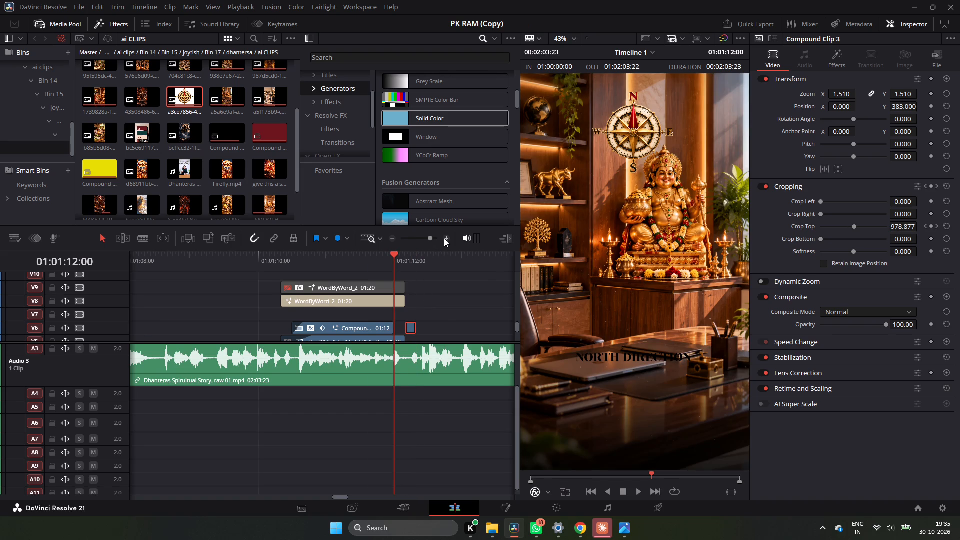
pyautogui.moveTo(414, 330); pyautogui.dragTo(460, 330)
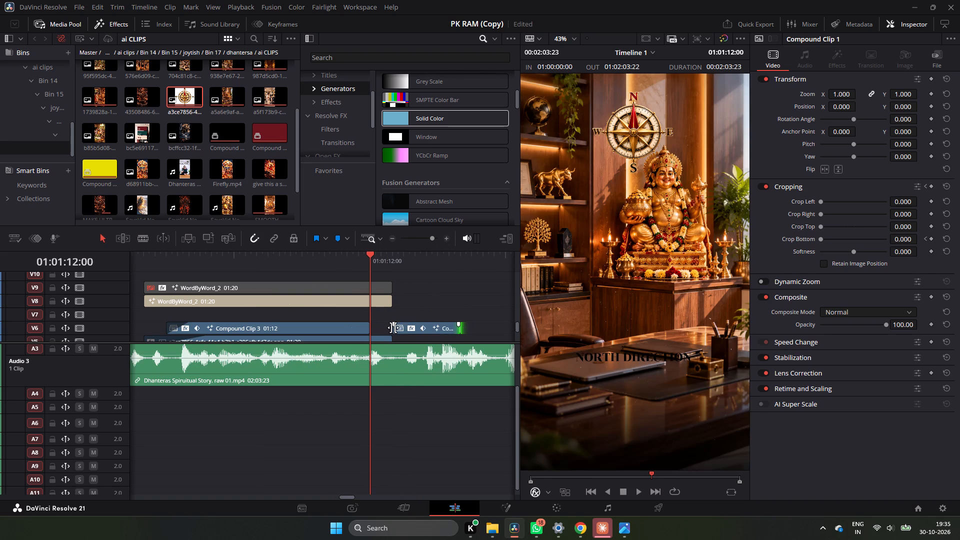
pyautogui.moveTo(393, 327); pyautogui.dragTo(436, 330)
pyautogui.moveTo(439, 330); pyautogui.dragTo(394, 331)
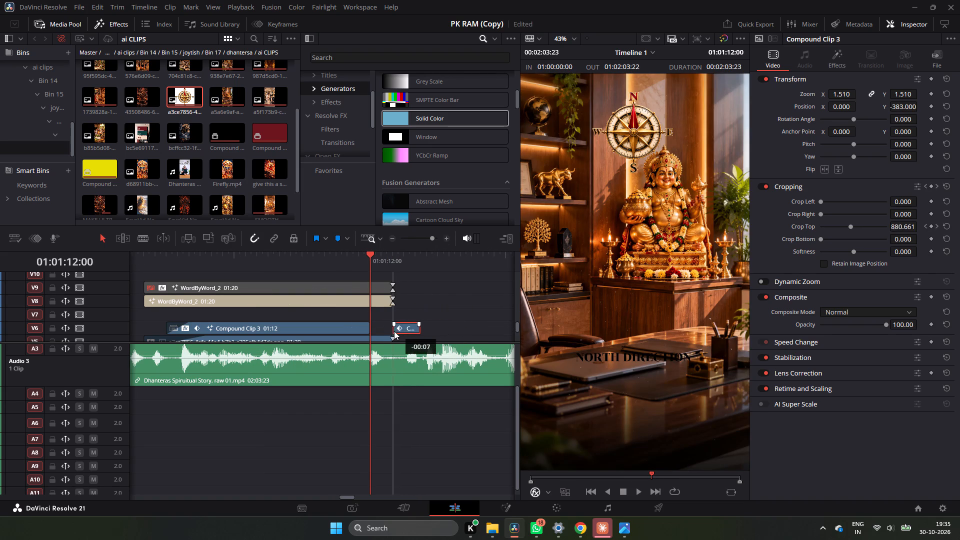
pyautogui.moveTo(394, 331); pyautogui.dragTo(374, 331)
# Play back the join between the two yellow banner clips to check how the banner holds until the title ends.
pyautogui.click(357, 261)
pyautogui.press('space')
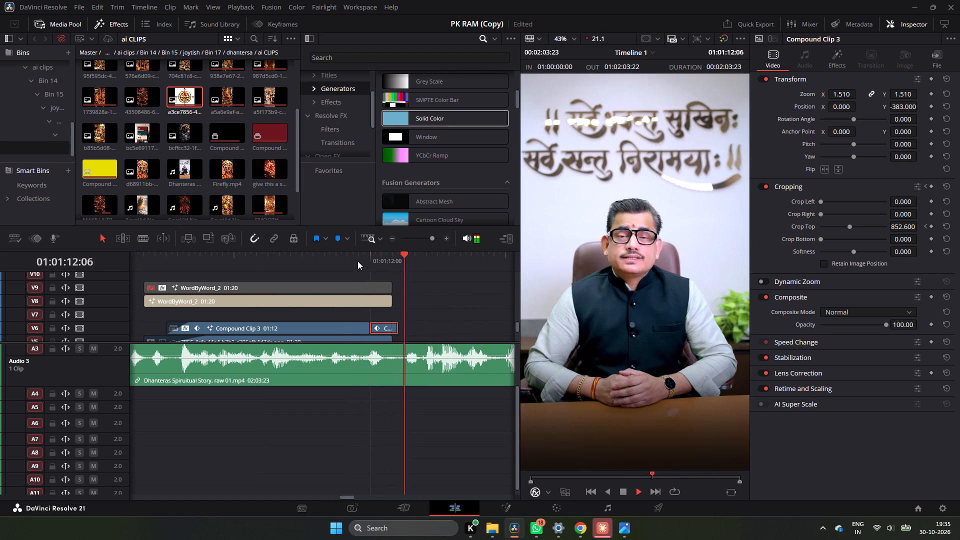
pyautogui.press('space')
pyautogui.click(342, 261)
pyautogui.press('space')
pyautogui.press('space')
pyautogui.click(336, 261)
pyautogui.press('space')
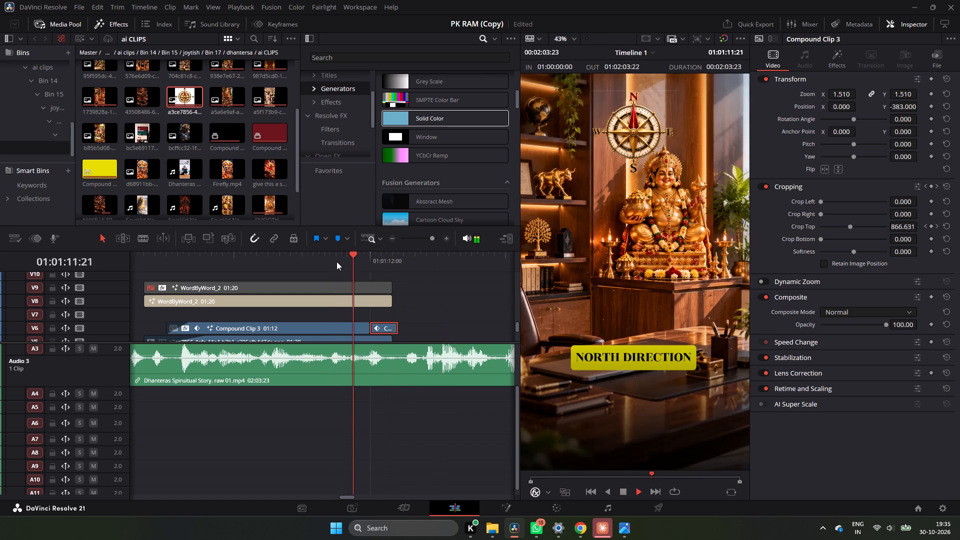
pyautogui.press('space')
pyautogui.press('space')
pyautogui.press('space')
# Trim the end of the second yellow banner clip by about one frame to match the title's end, and check it in playback.
pyautogui.moveTo(398, 331); pyautogui.dragTo(390, 331)
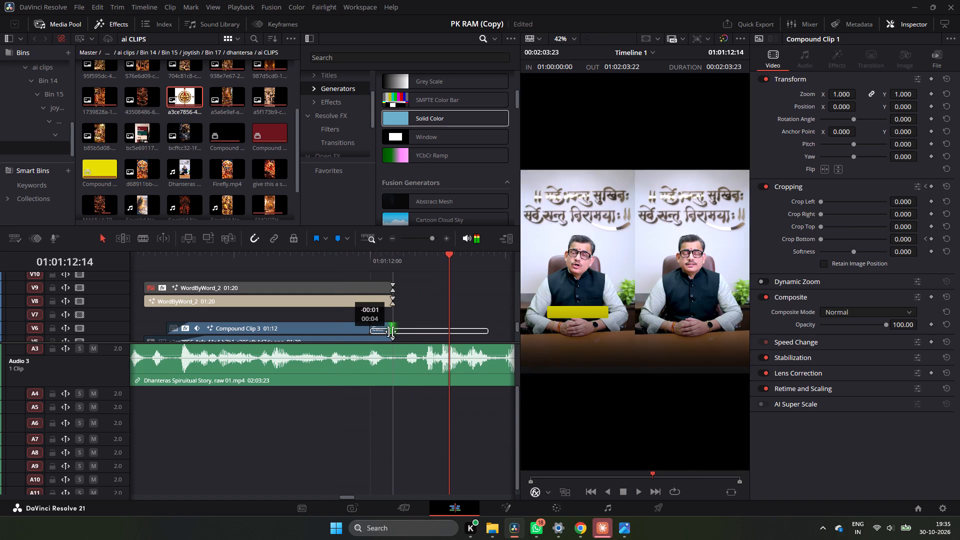
pyautogui.moveTo(390, 331); pyautogui.dragTo(390, 331)
pyautogui.click(338, 263)
pyautogui.press('space')
pyautogui.press('space')
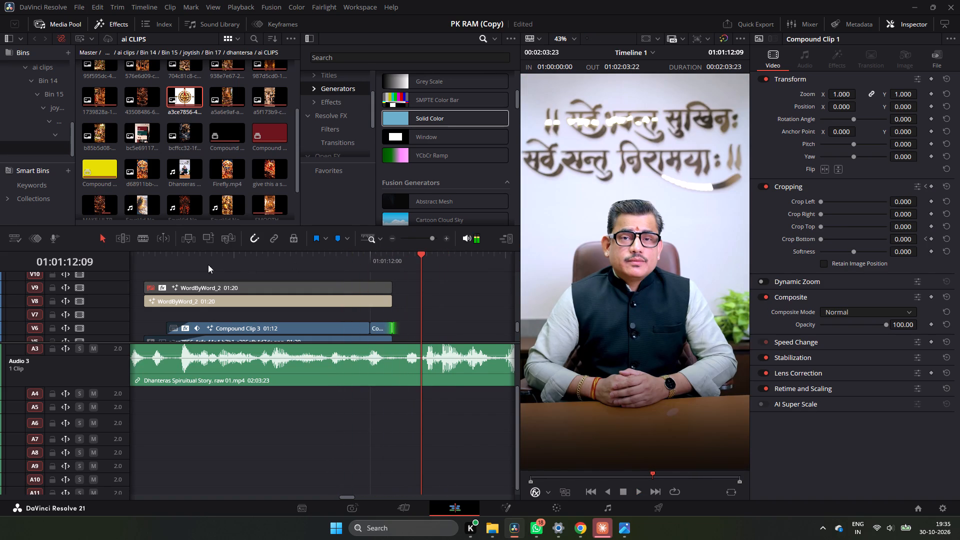
pyautogui.click(153, 256)
pyautogui.click(140, 253)
pyautogui.press('space')
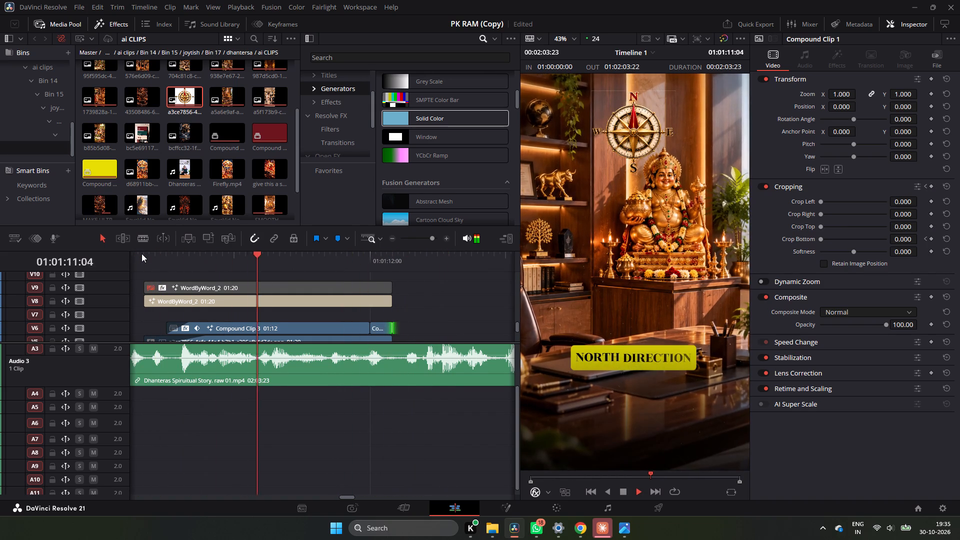
pyautogui.click(141, 253)
pyautogui.press('space')
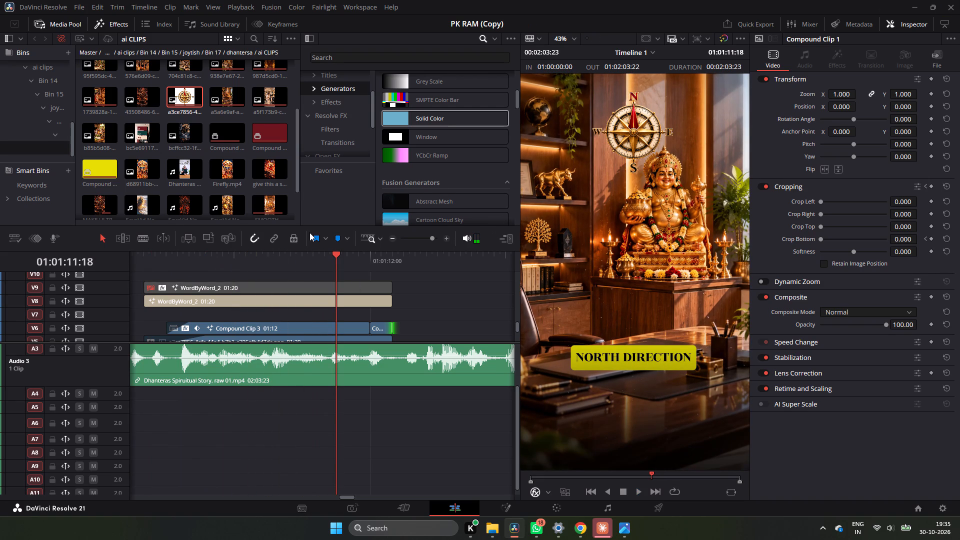
# Play back the shot with the compass and the NORTH DIRECTION title to review the timing of its animated elements.
pyautogui.click(387, 236)
pyautogui.doubleClick(389, 237)
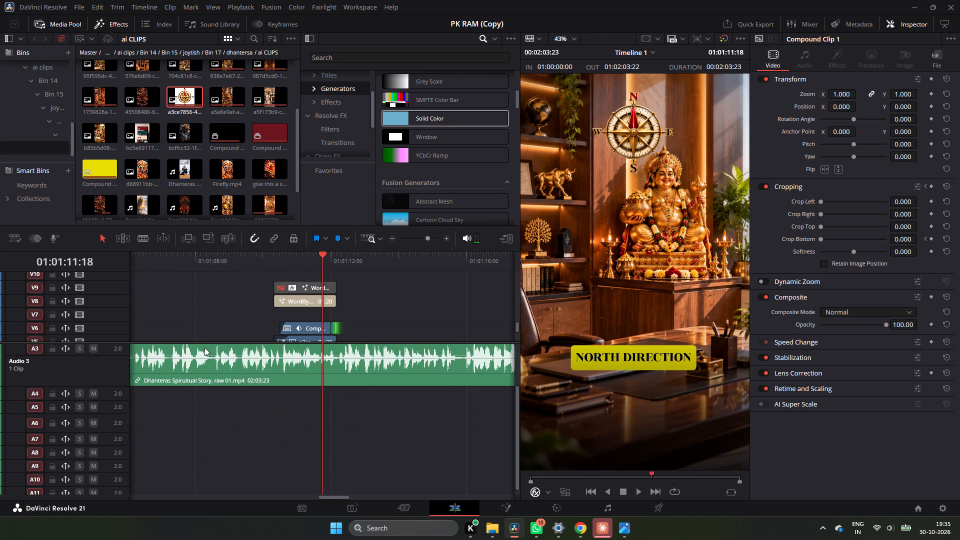
pyautogui.click(268, 262)
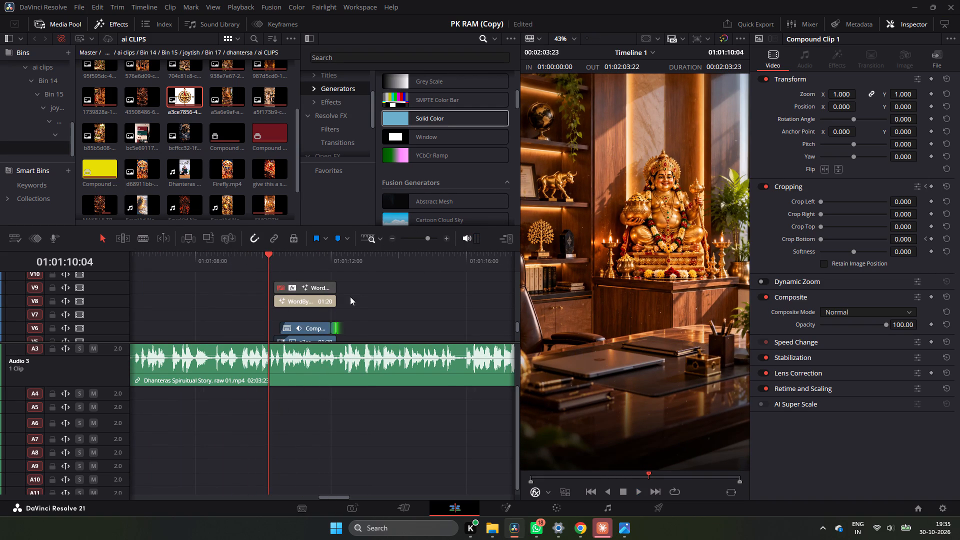
pyautogui.scroll(-1, 349, 296)
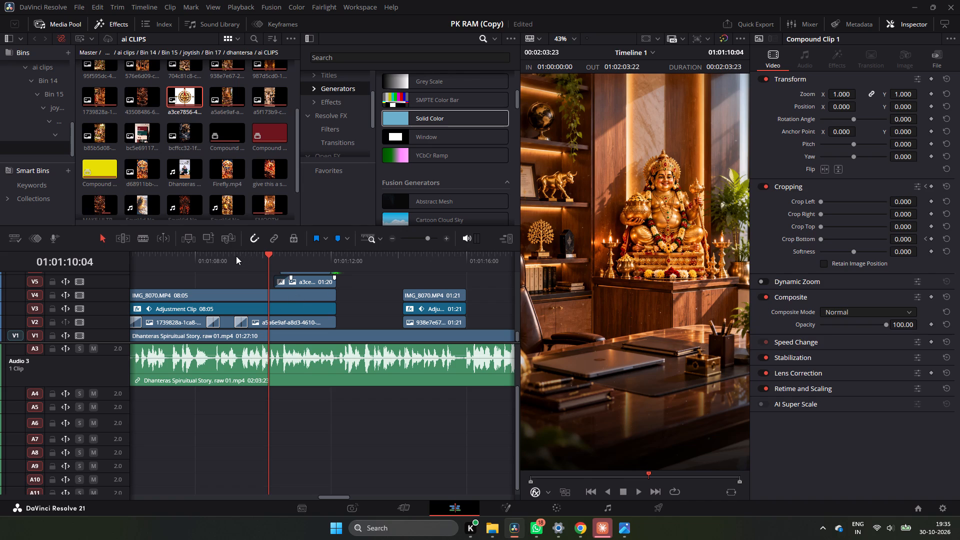
pyautogui.click(236, 256)
pyautogui.press('space')
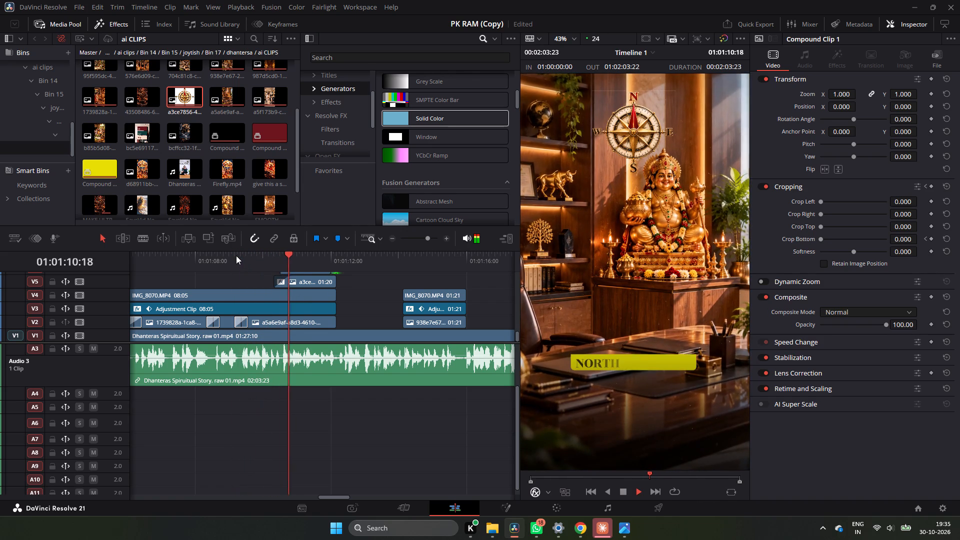
pyautogui.press('space')
pyautogui.click(273, 262)
pyautogui.press('space')
pyautogui.press('space')
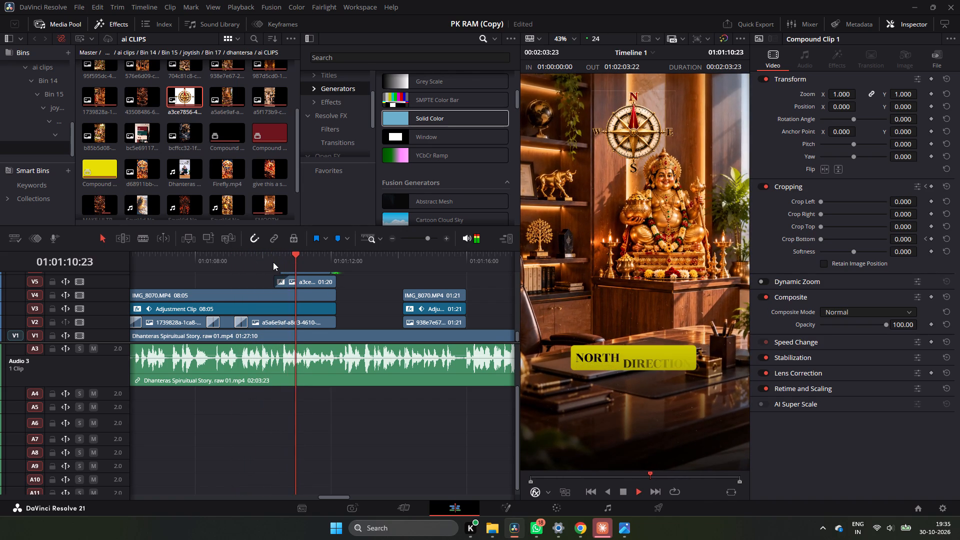
pyautogui.scroll(1, 315, 283)
pyautogui.scroll(-1, 315, 283)
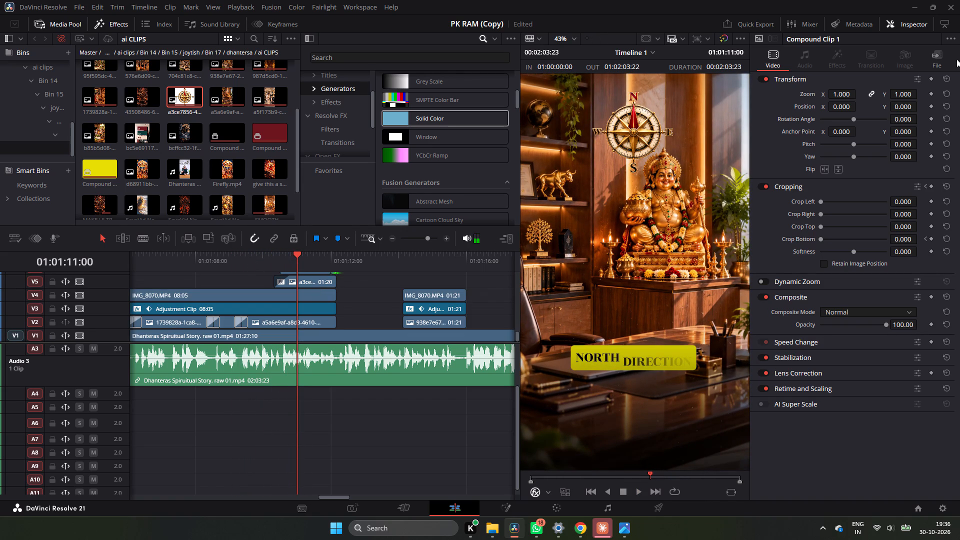
pyautogui.press('space')
pyautogui.press('space')
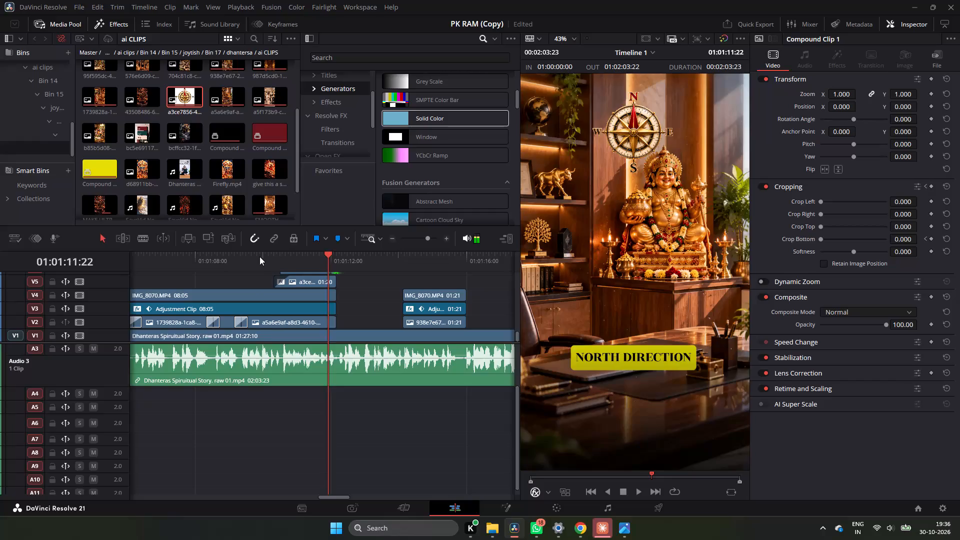
pyautogui.click(259, 256)
pyautogui.press('space')
pyautogui.press('space')
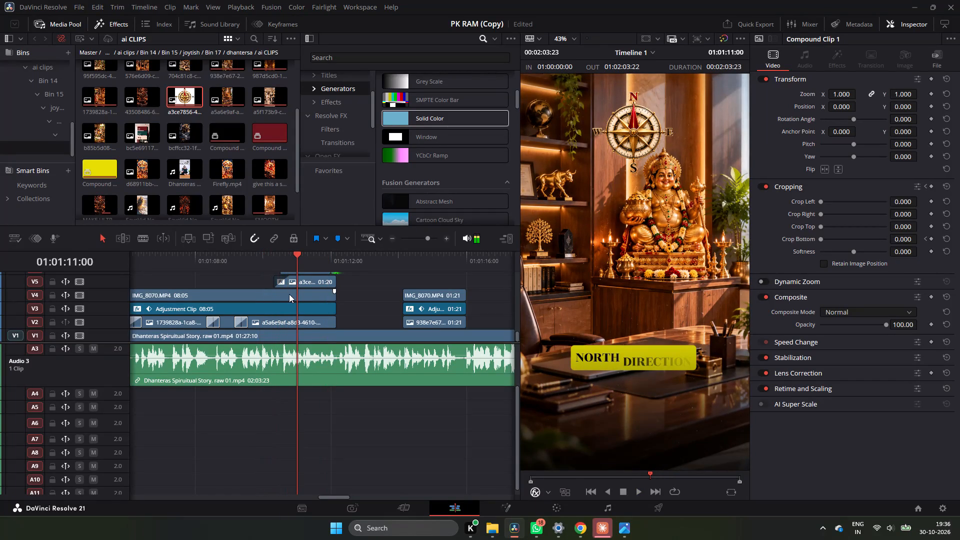
# Lower the compass image on V5 to vertical position 188.
pyautogui.scroll(1, 288, 296)
pyautogui.scroll(-1, 288, 296)
pyautogui.scroll(1, 315, 301)
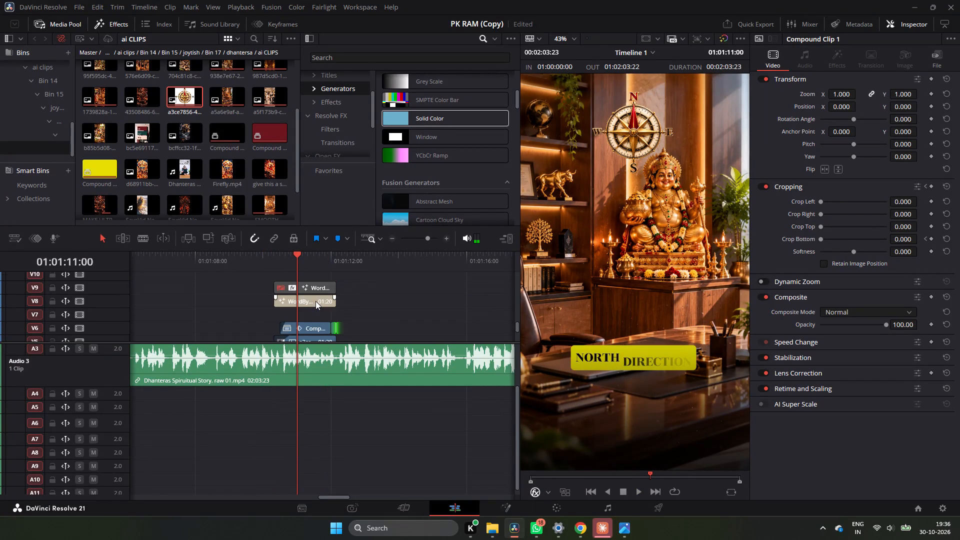
pyautogui.scroll(-1, 315, 301)
pyautogui.click(312, 287)
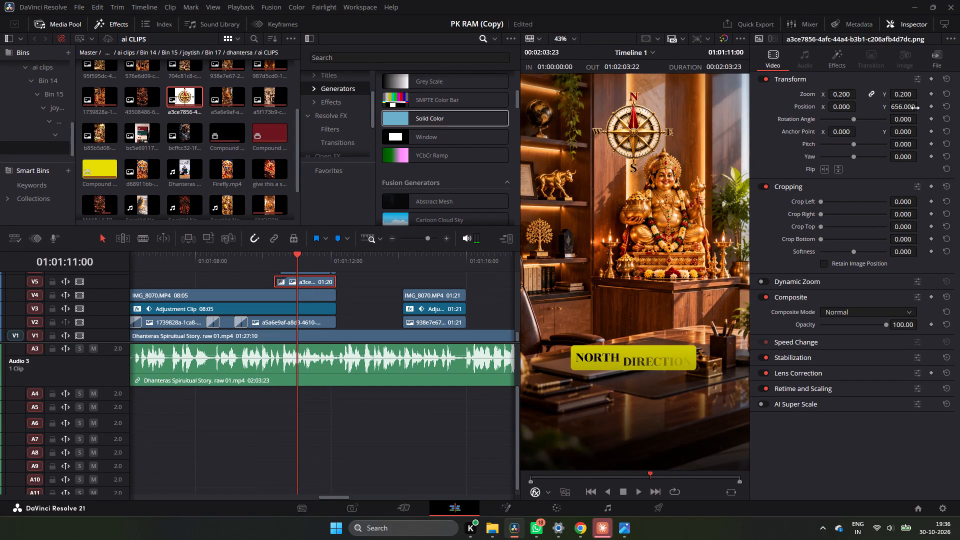
pyautogui.moveTo(912, 106); pyautogui.dragTo(682, 234)
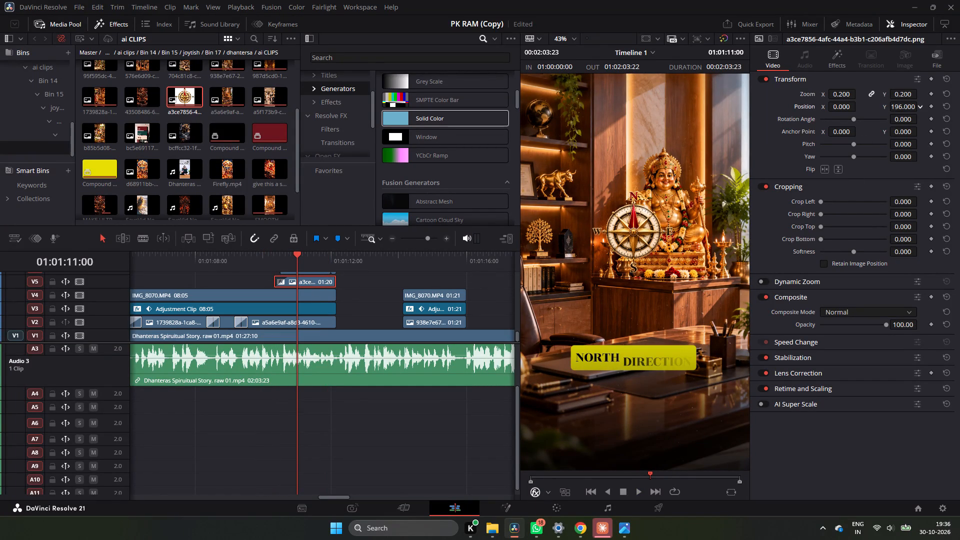
pyautogui.moveTo(682, 234); pyautogui.dragTo(678, 240)
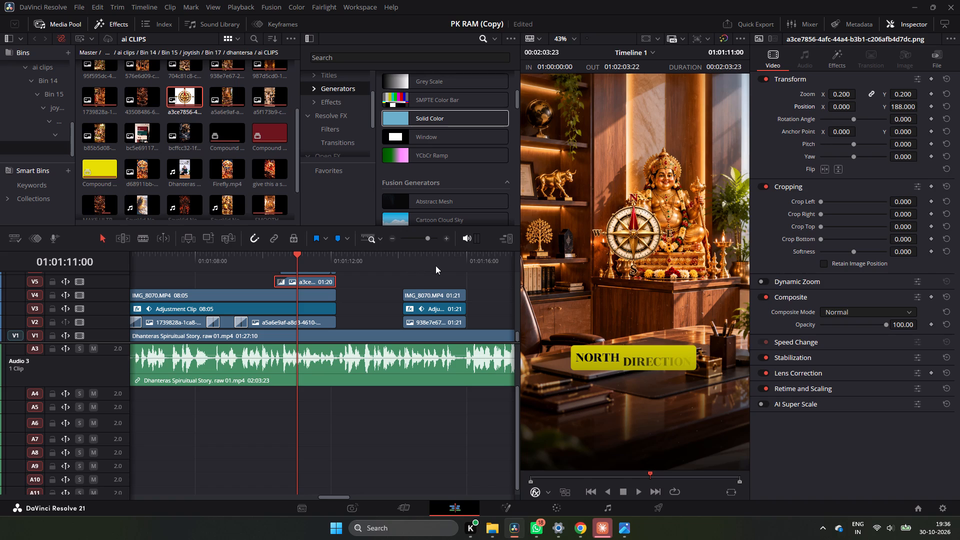
# Enable the disabled NORTH DIRECTION title clip on V9.
pyautogui.scroll(4, 397, 267)
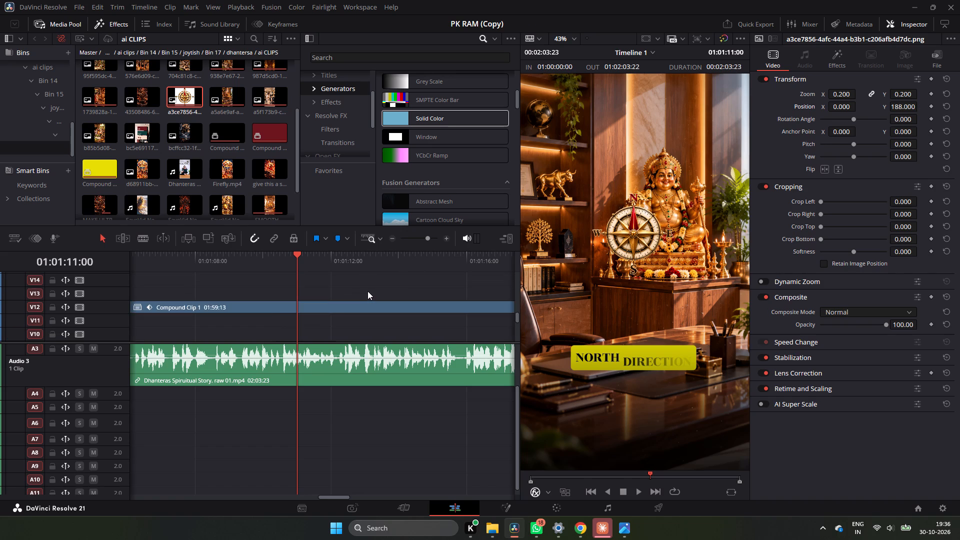
pyautogui.scroll(-1, 366, 291)
pyautogui.click(311, 286)
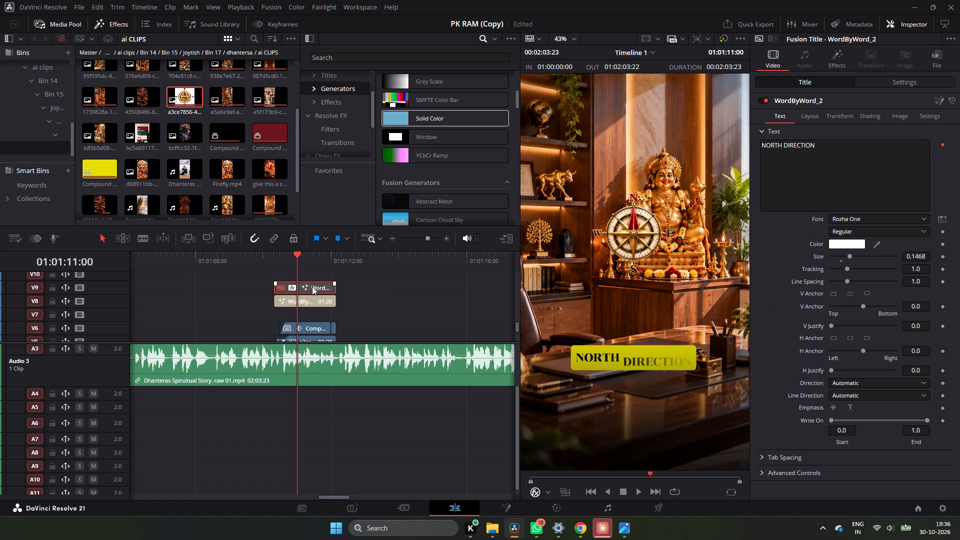
pyautogui.press('d')
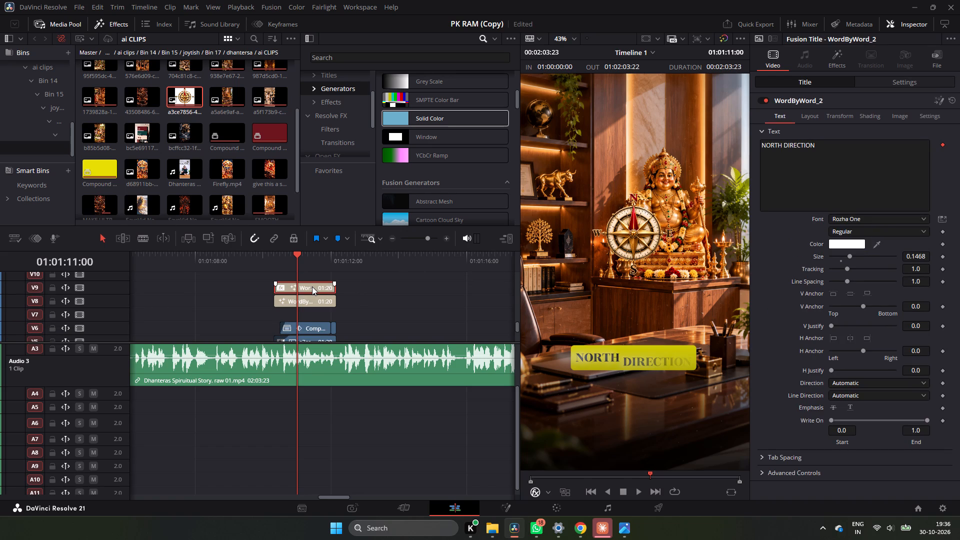
# Disable the NORTH DIRECTION title clip on V9.
pyautogui.write('DD')
pyautogui.press('d')
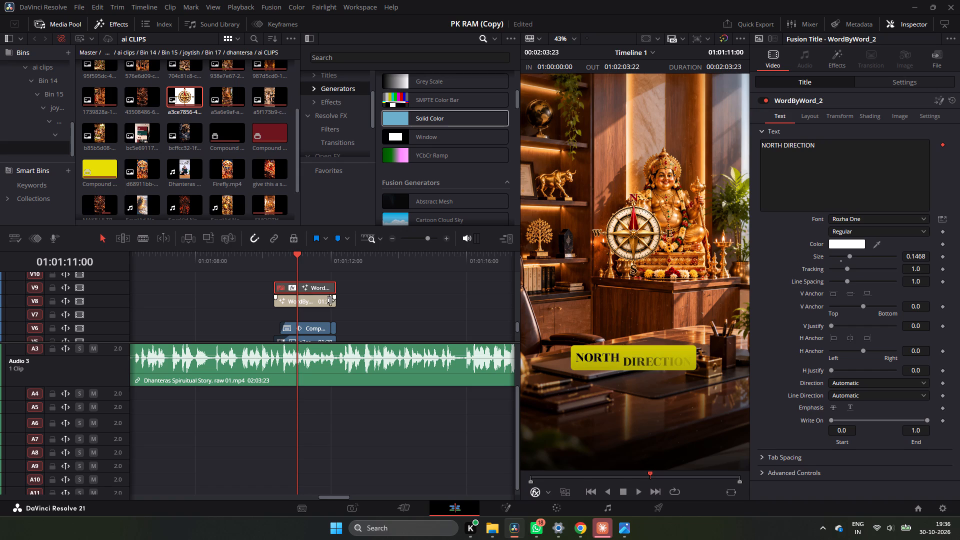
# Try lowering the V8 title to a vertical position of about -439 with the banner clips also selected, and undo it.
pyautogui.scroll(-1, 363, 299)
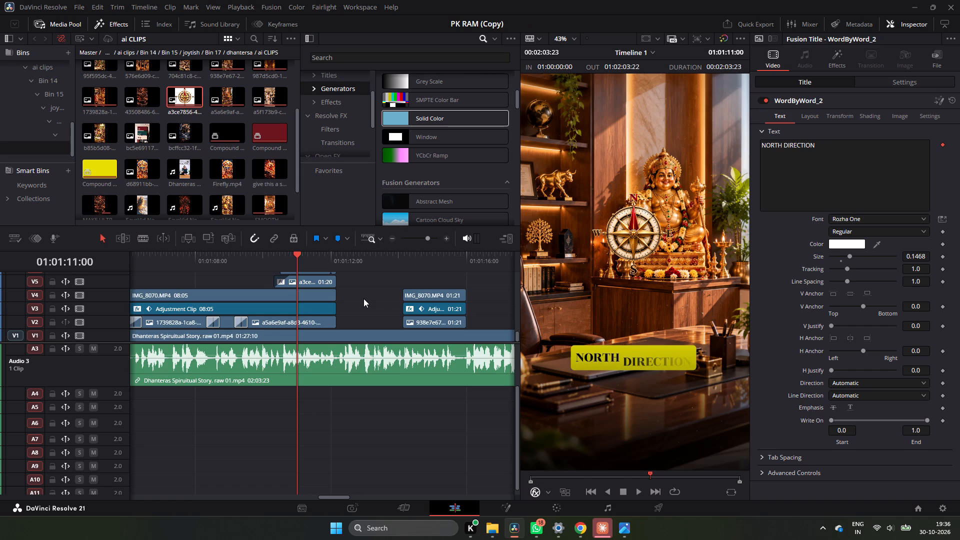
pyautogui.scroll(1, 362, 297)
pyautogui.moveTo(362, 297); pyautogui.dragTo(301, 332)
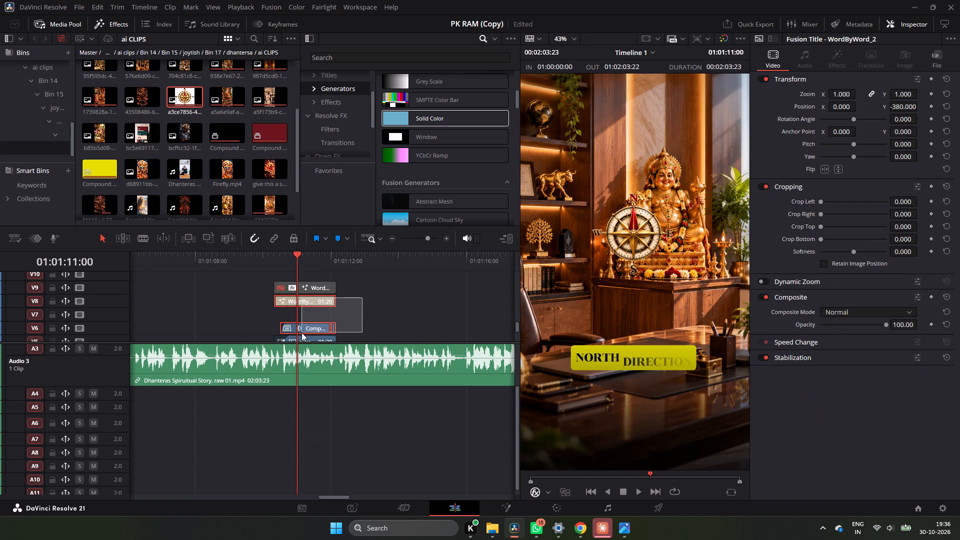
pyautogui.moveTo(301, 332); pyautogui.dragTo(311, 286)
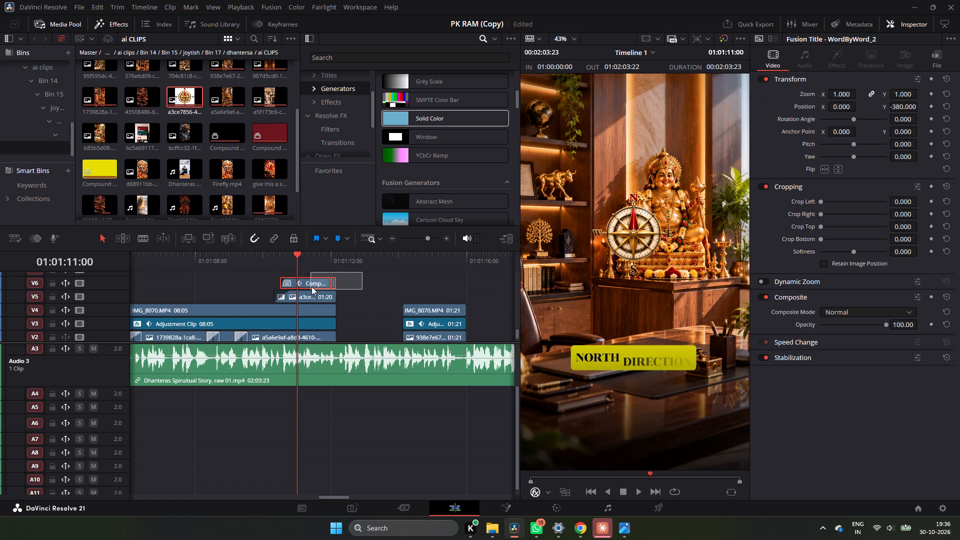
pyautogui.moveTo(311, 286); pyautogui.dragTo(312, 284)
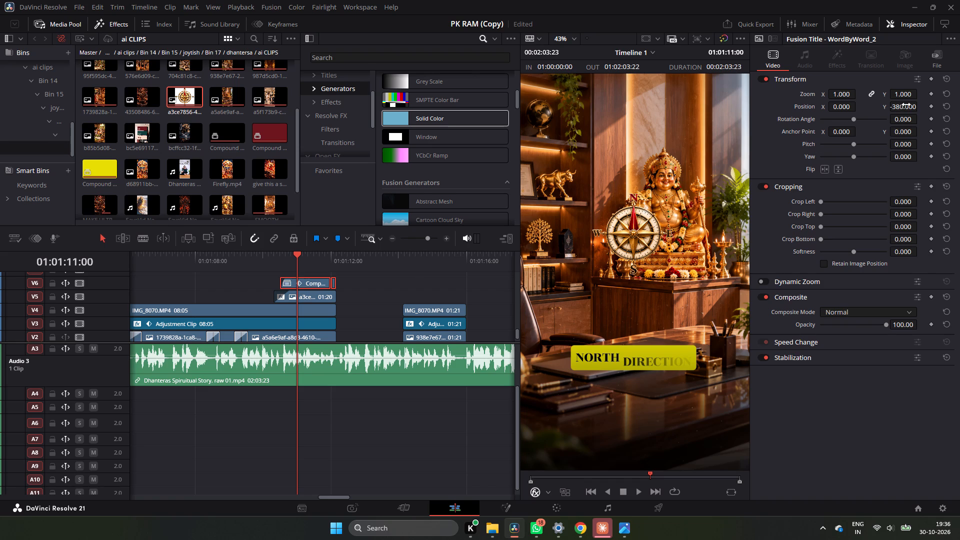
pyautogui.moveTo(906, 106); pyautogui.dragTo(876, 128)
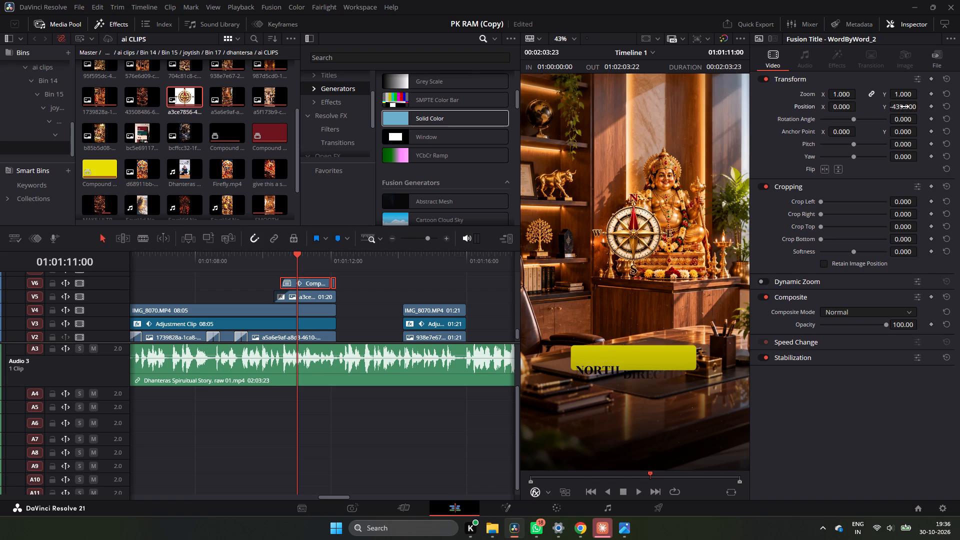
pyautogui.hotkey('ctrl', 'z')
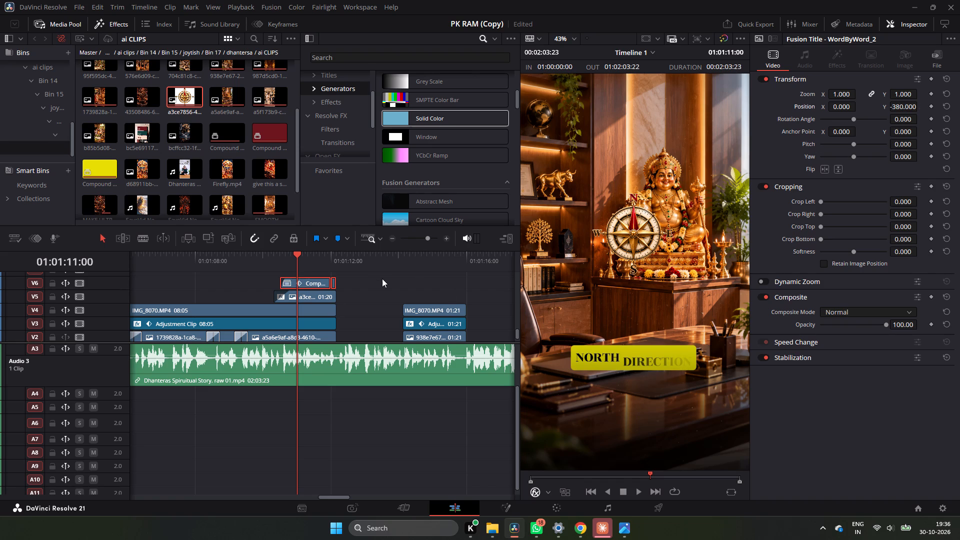
# Raise the NORTH DIRECTION title on V8 to vertical position -173.
pyautogui.scroll(1, 381, 280)
pyautogui.scroll(-2, 379, 285)
pyautogui.scroll(2, 379, 286)
pyautogui.scroll(-1, 378, 287)
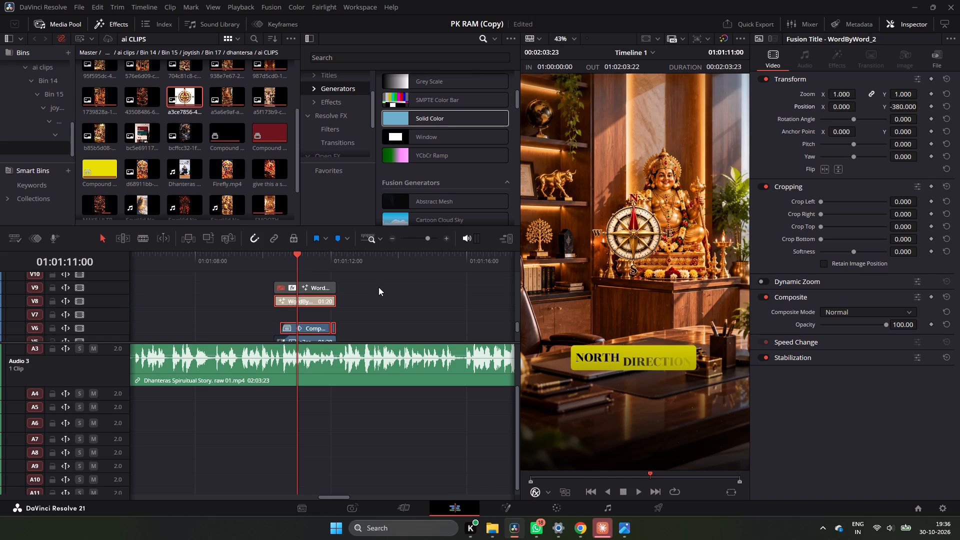
pyautogui.click(365, 304)
pyautogui.click(313, 298)
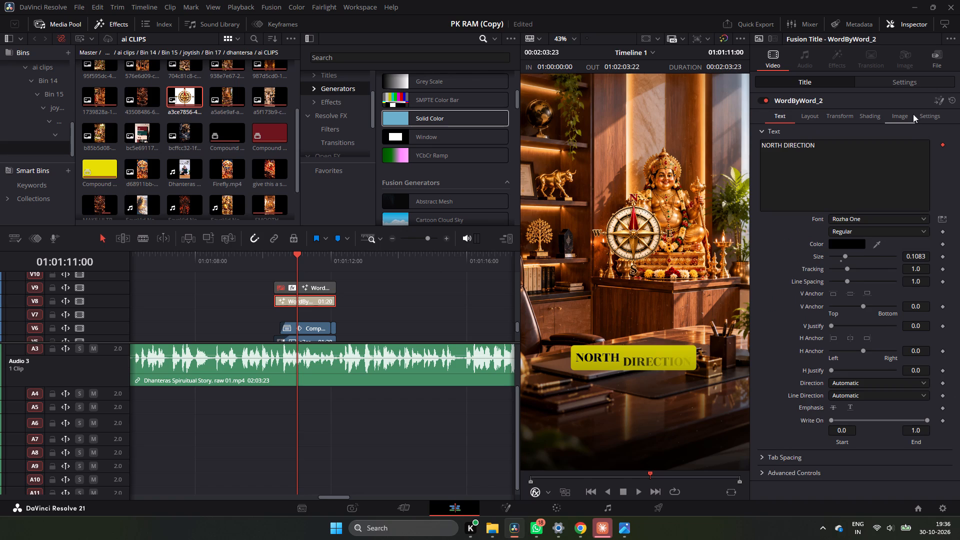
pyautogui.click(900, 77)
pyautogui.moveTo(908, 129); pyautogui.dragTo(575, 286)
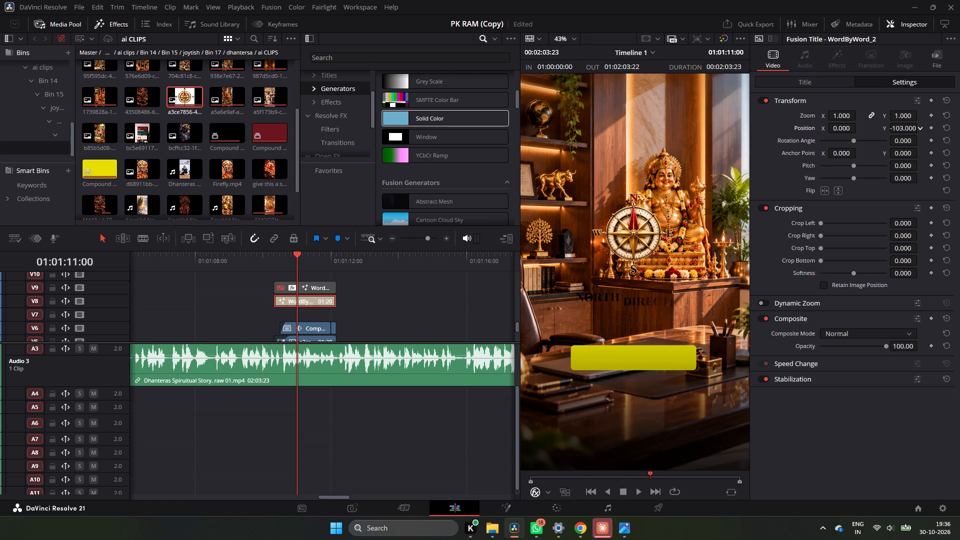
pyautogui.moveTo(575, 286); pyautogui.dragTo(542, 289)
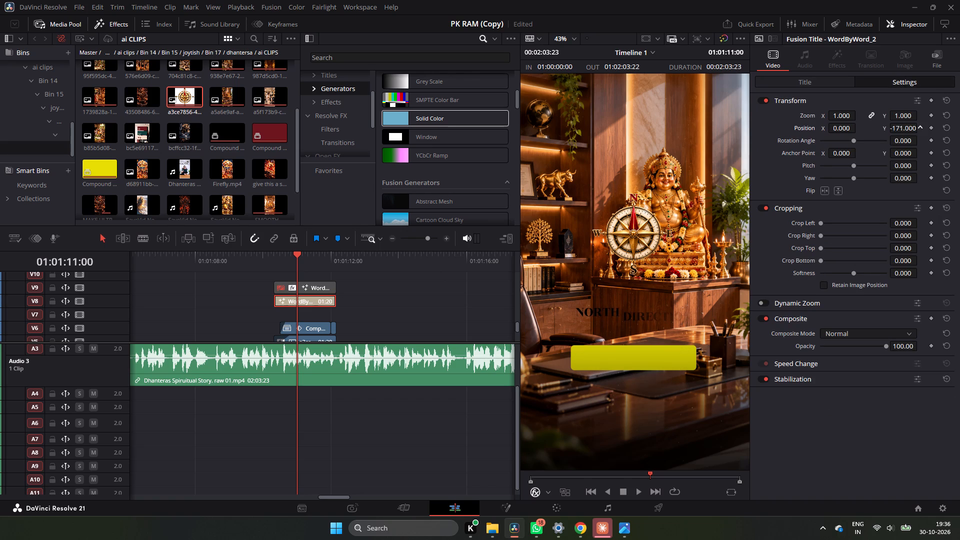
pyautogui.moveTo(542, 289); pyautogui.dragTo(541, 289)
# Raise both yellow banner clips on V6 to vertical position -177 so they sit behind the title, checking the alignment in playback.
pyautogui.moveTo(370, 315); pyautogui.dragTo(333, 322)
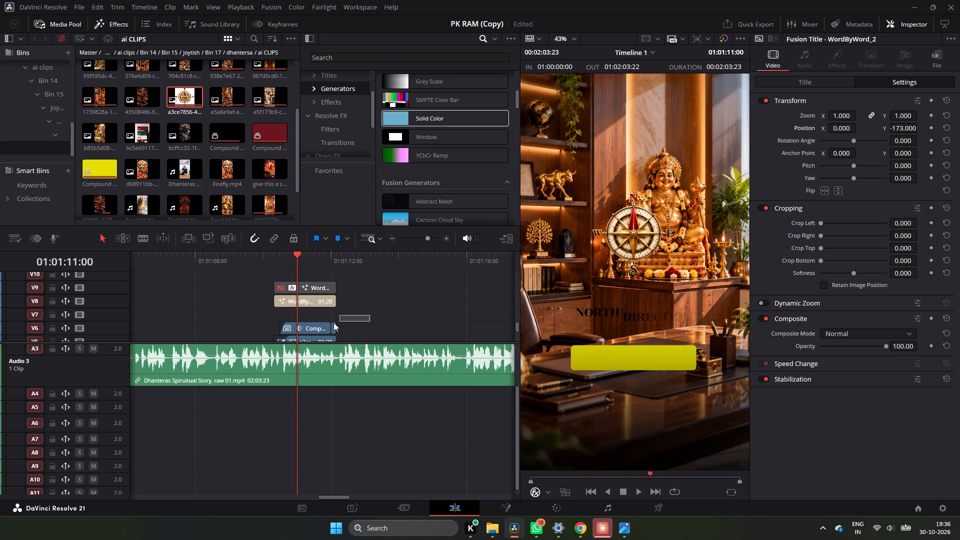
pyautogui.moveTo(333, 322); pyautogui.dragTo(304, 327)
pyautogui.moveTo(903, 108); pyautogui.dragTo(531, 278)
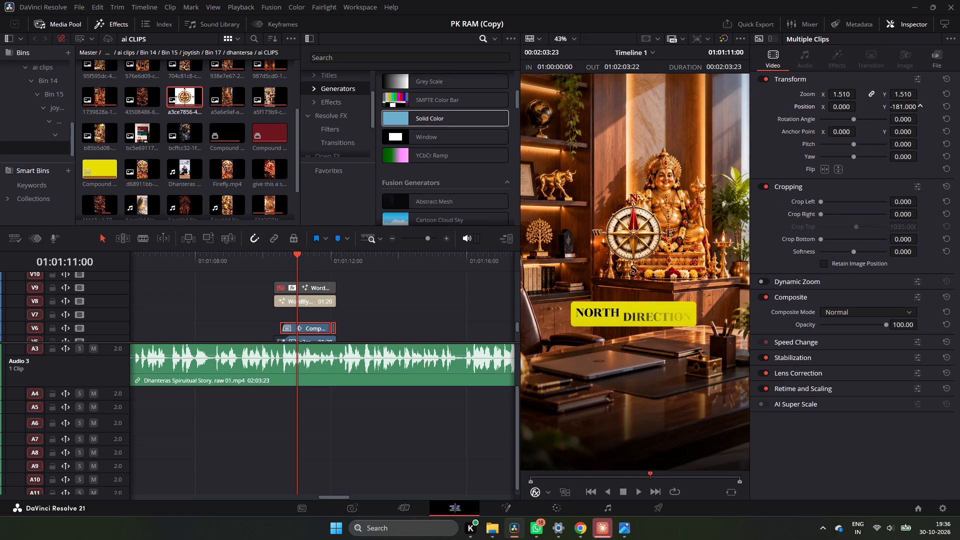
pyautogui.moveTo(531, 278); pyautogui.dragTo(527, 283)
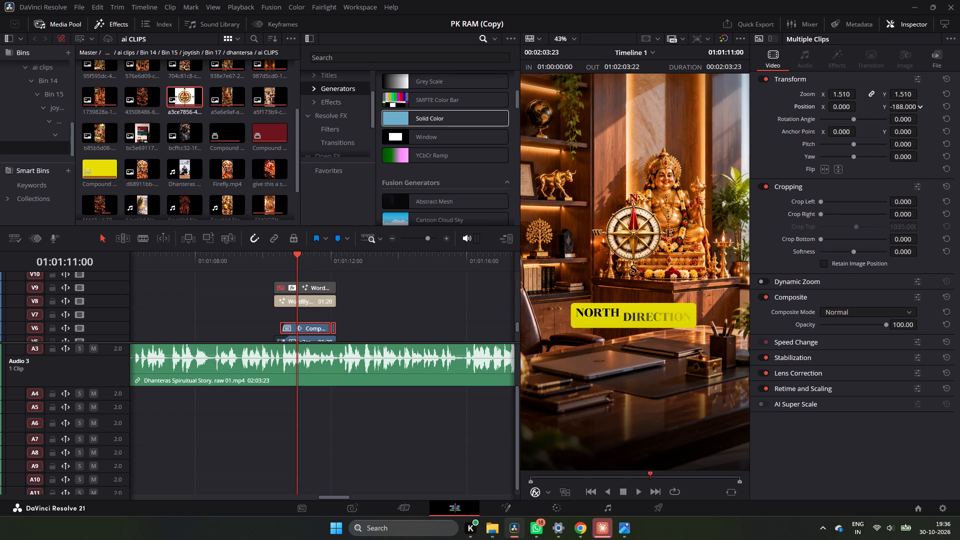
pyautogui.moveTo(527, 283); pyautogui.dragTo(528, 281)
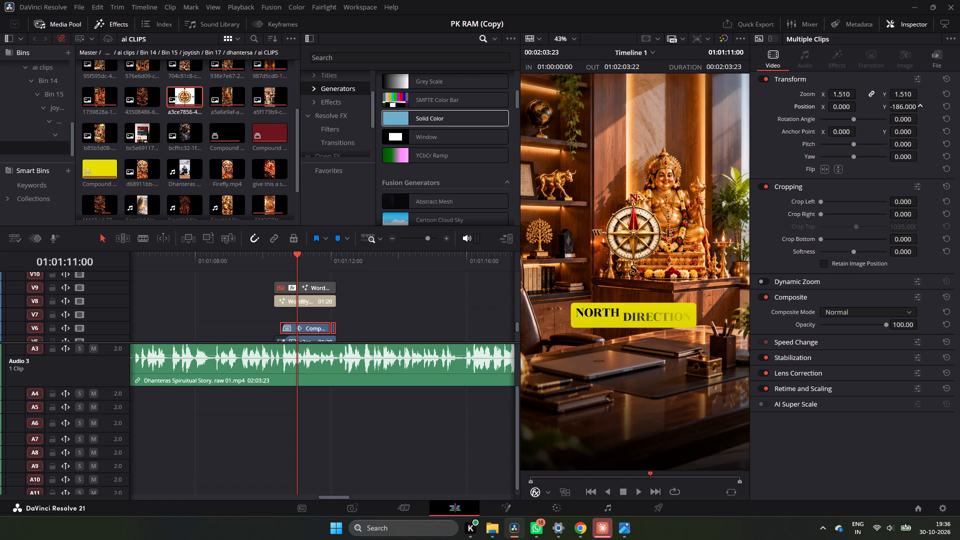
pyautogui.moveTo(528, 281); pyautogui.dragTo(529, 281)
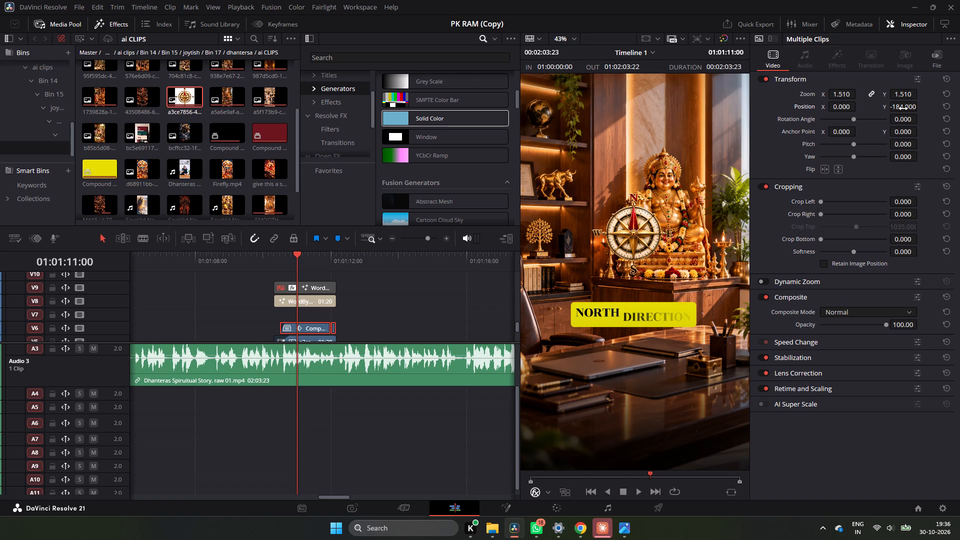
pyautogui.click(276, 256)
pyautogui.press('space')
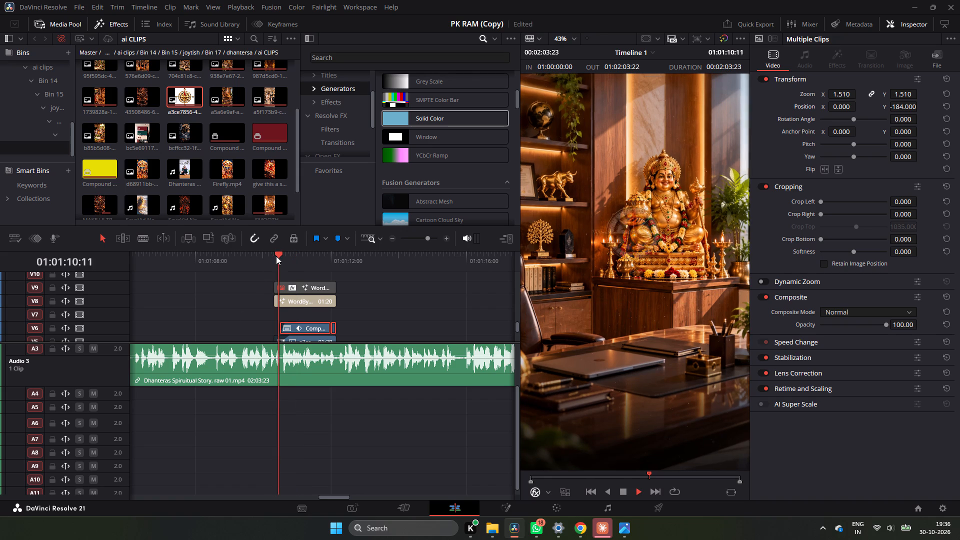
pyautogui.press('space')
pyautogui.click(276, 256)
pyautogui.press('space')
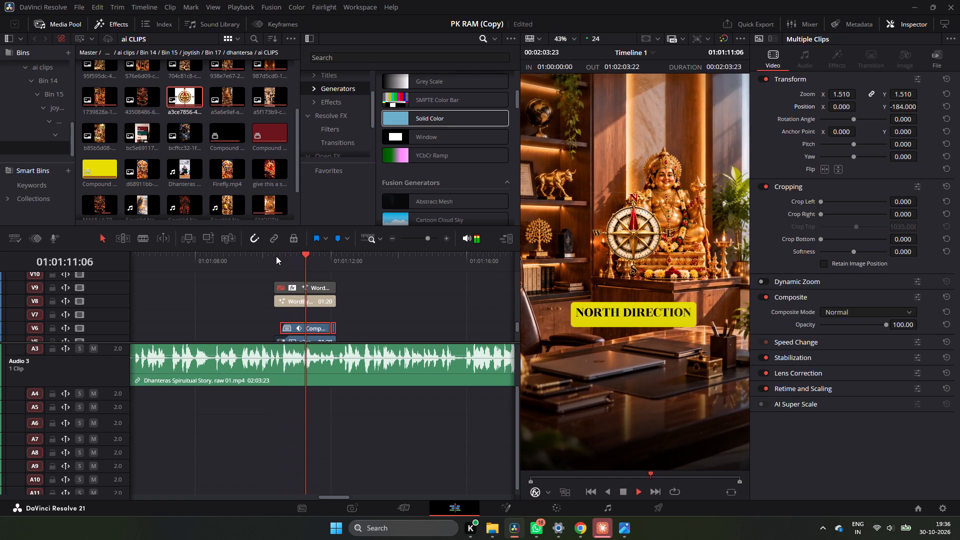
pyautogui.press('space')
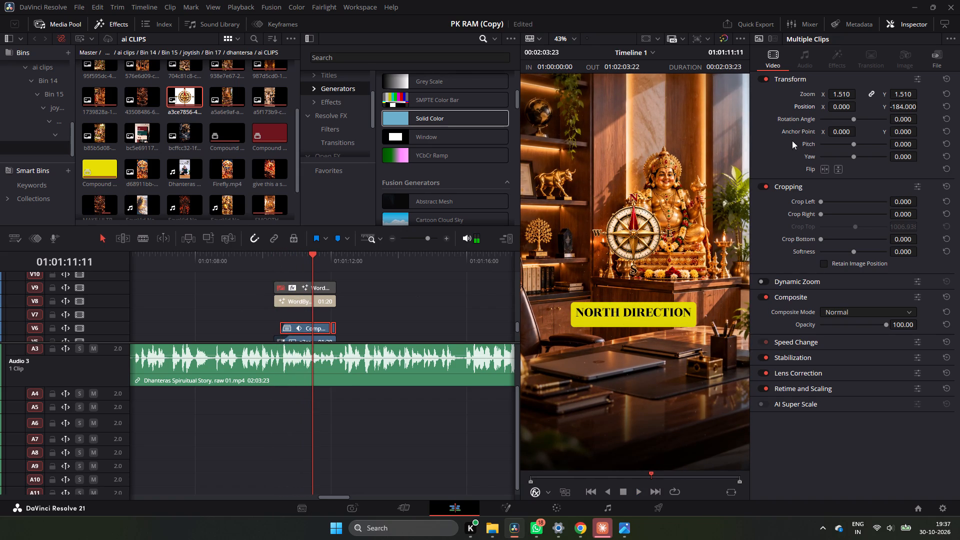
pyautogui.click(905, 109)
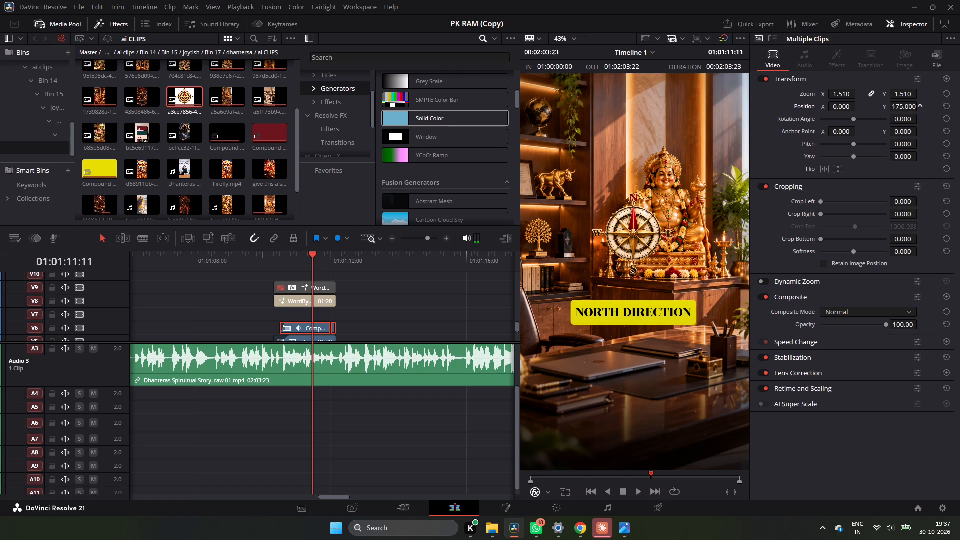
# Play back the compass shot to review the raised title and banner together.
pyautogui.click(276, 262)
pyautogui.press('space')
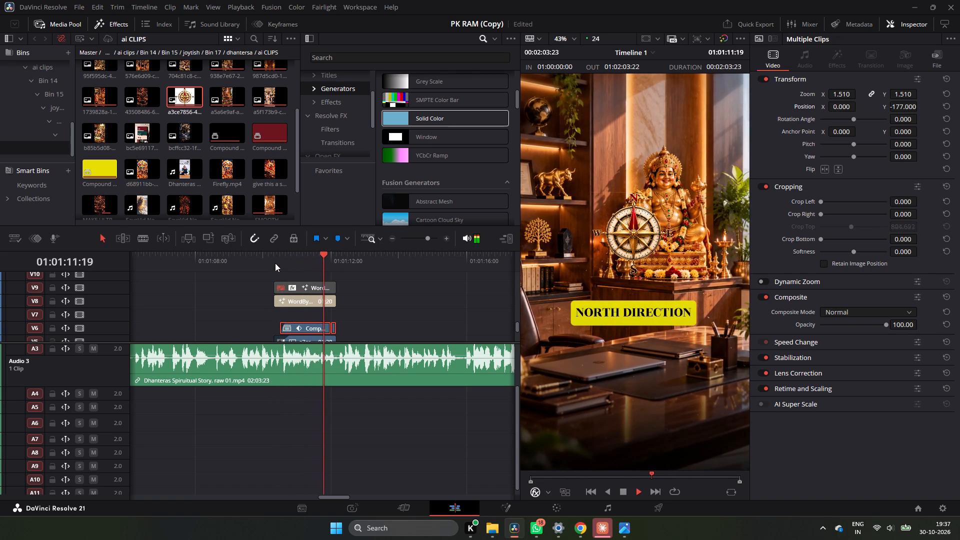
pyautogui.press('space')
pyautogui.write('PP')
pyautogui.scroll(-3, 288, 270)
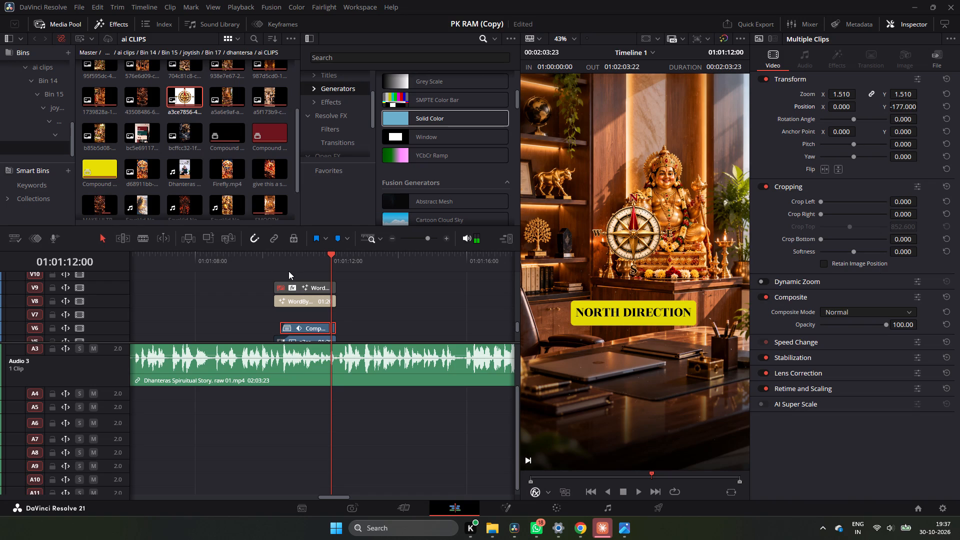
pyautogui.scroll(-2, 286, 275)
pyautogui.click(265, 254)
pyautogui.press('space')
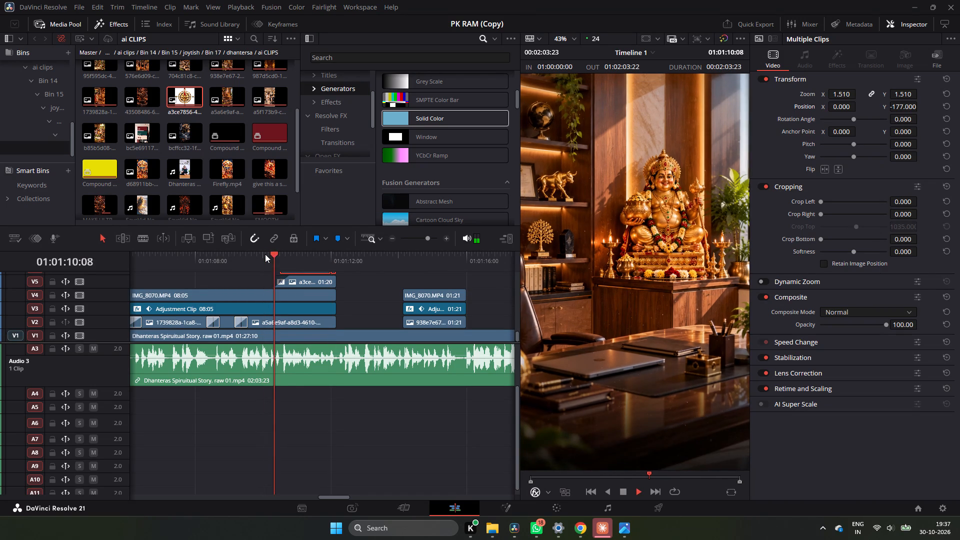
pyautogui.press('space')
pyautogui.scroll(1, 298, 297)
pyautogui.scroll(-1, 299, 297)
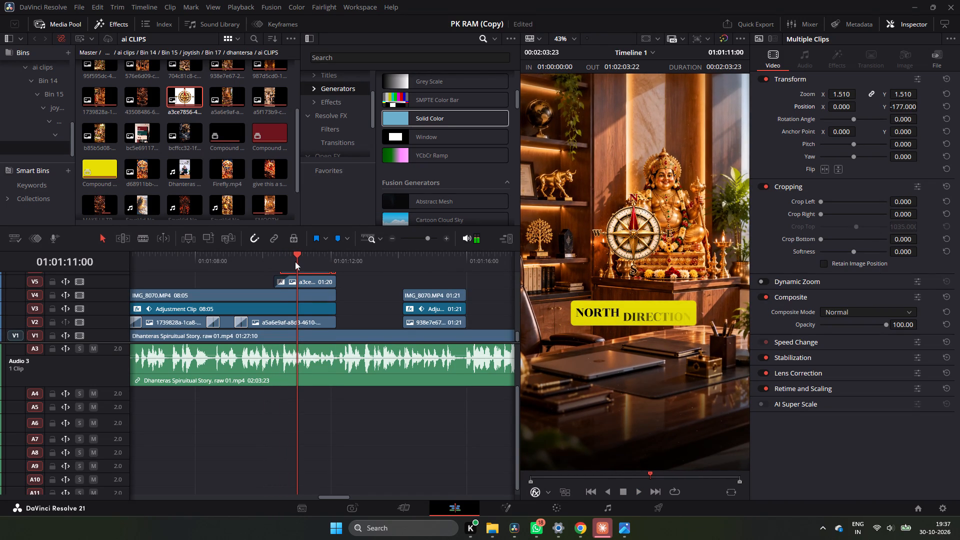
# Split the idol image clip on V2 at 01:01:10:08, where the compass and title clips begin.
pyautogui.moveTo(295, 260); pyautogui.dragTo(273, 263)
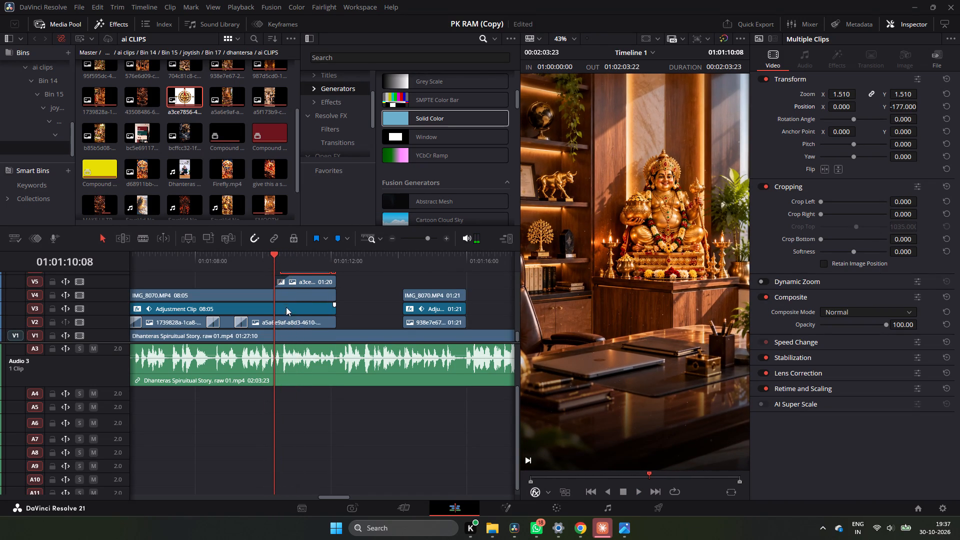
pyautogui.click(287, 322)
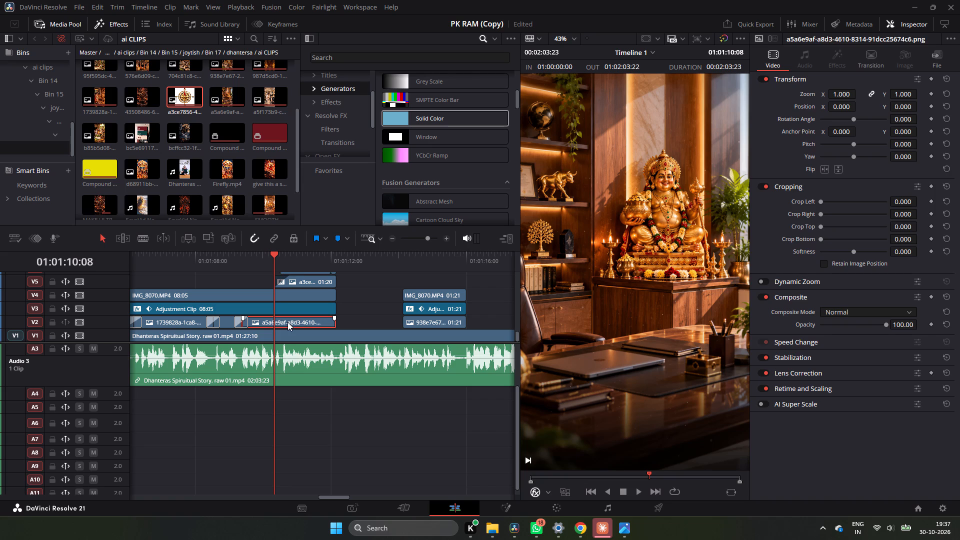
pyautogui.hotkey('ctrl', 'b')
# Browse the generators and Fusion effects for an effect to put on the idol image clip behind the compass.
pyautogui.click(290, 321)
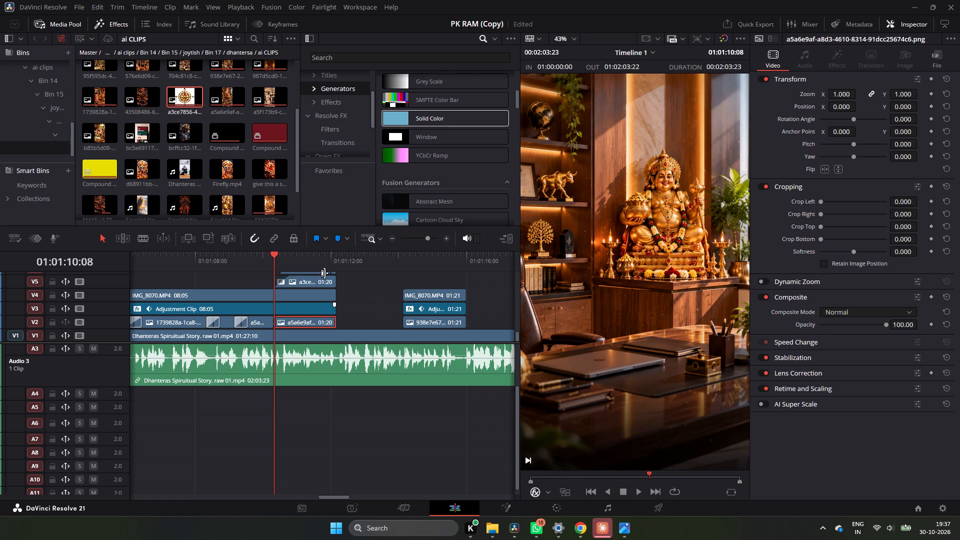
pyautogui.scroll(5, 346, 101)
pyautogui.scroll(-1, 346, 103)
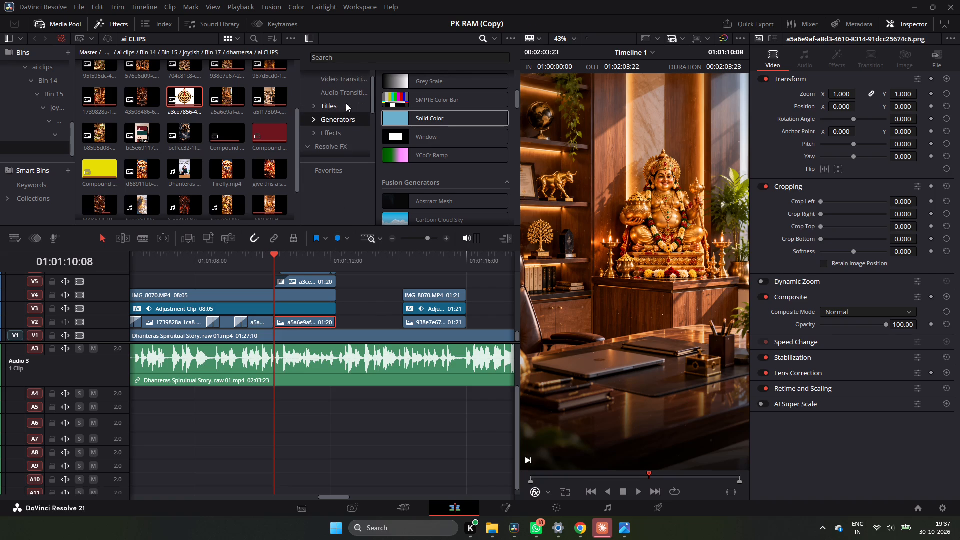
pyautogui.scroll(8, 435, 97)
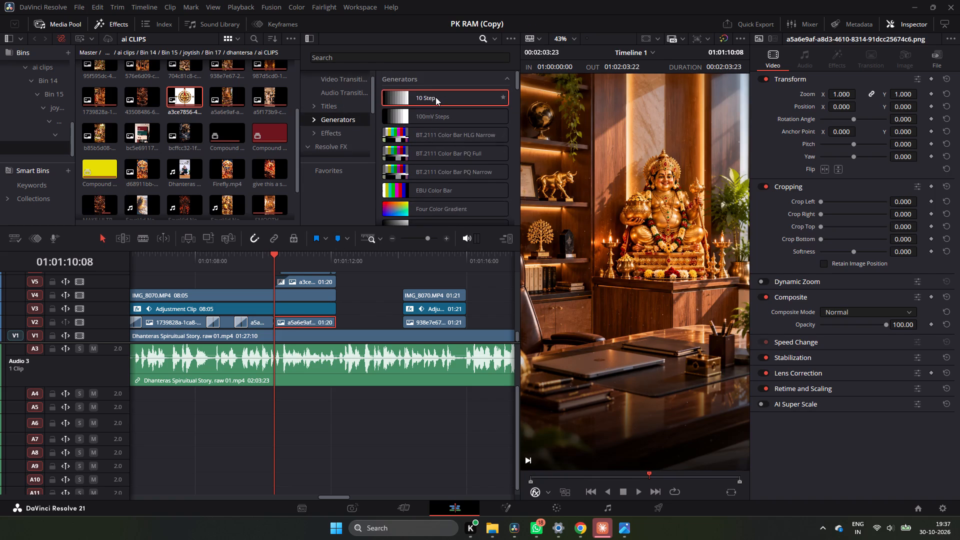
pyautogui.scroll(-7, 435, 97)
pyautogui.scroll(4, 433, 103)
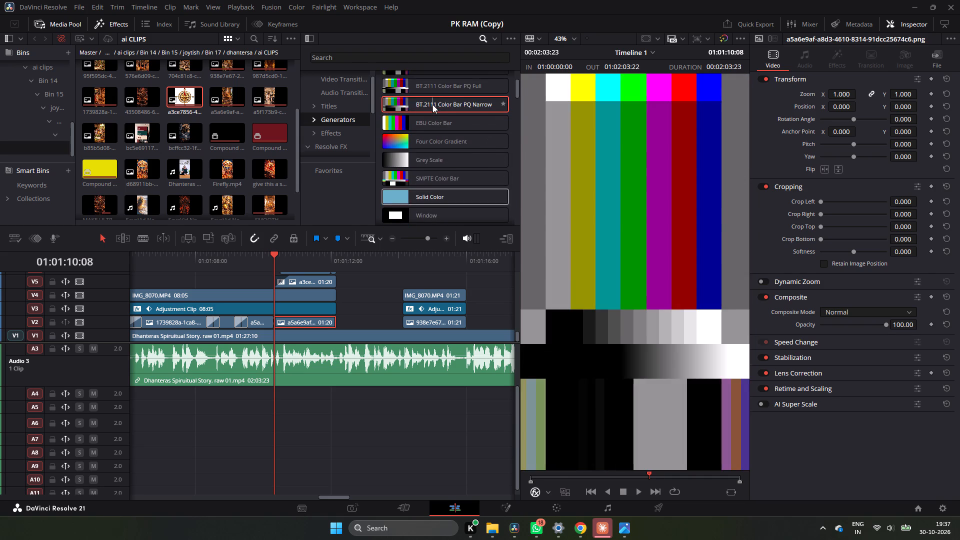
pyautogui.scroll(5, 432, 104)
pyautogui.scroll(1, 356, 102)
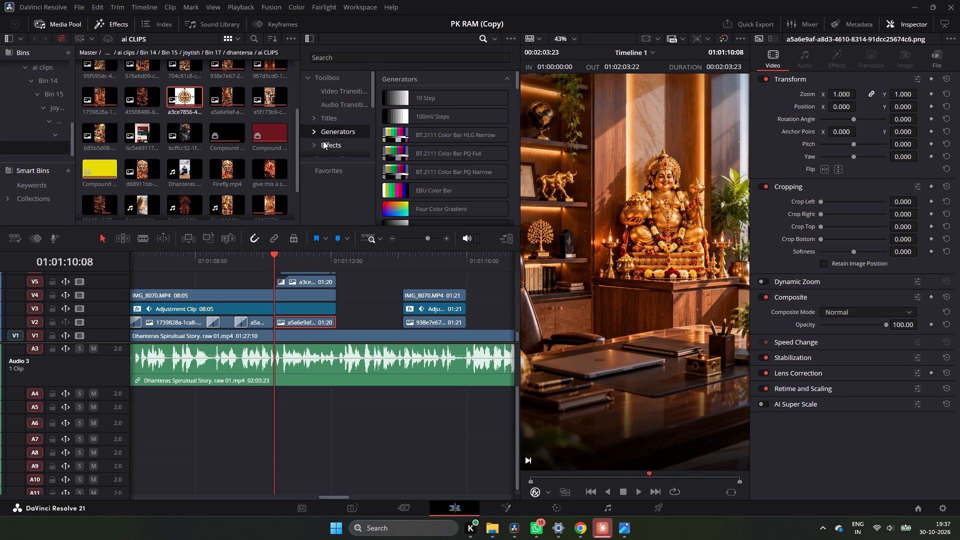
pyautogui.scroll(-1, 323, 141)
pyautogui.click(329, 134)
pyautogui.scroll(-2, 431, 189)
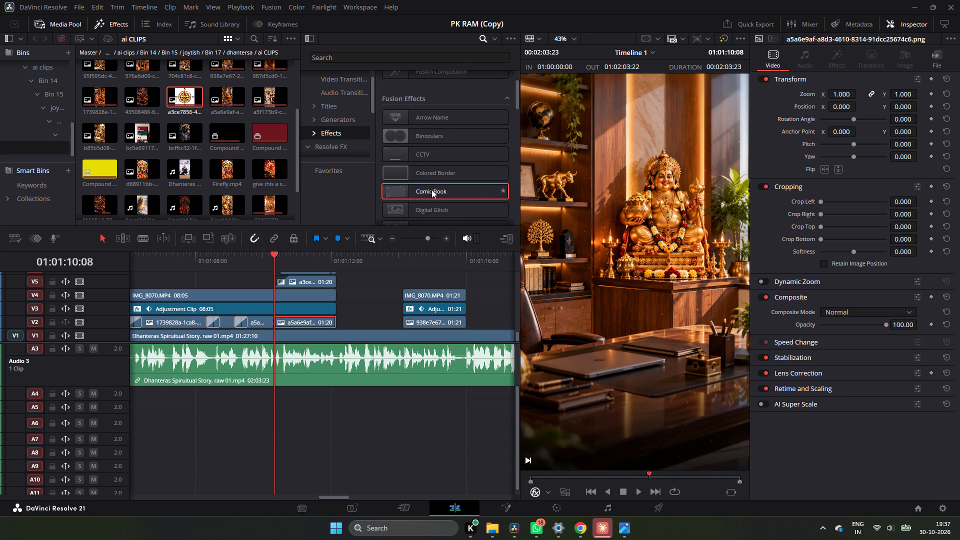
pyautogui.scroll(-3, 431, 189)
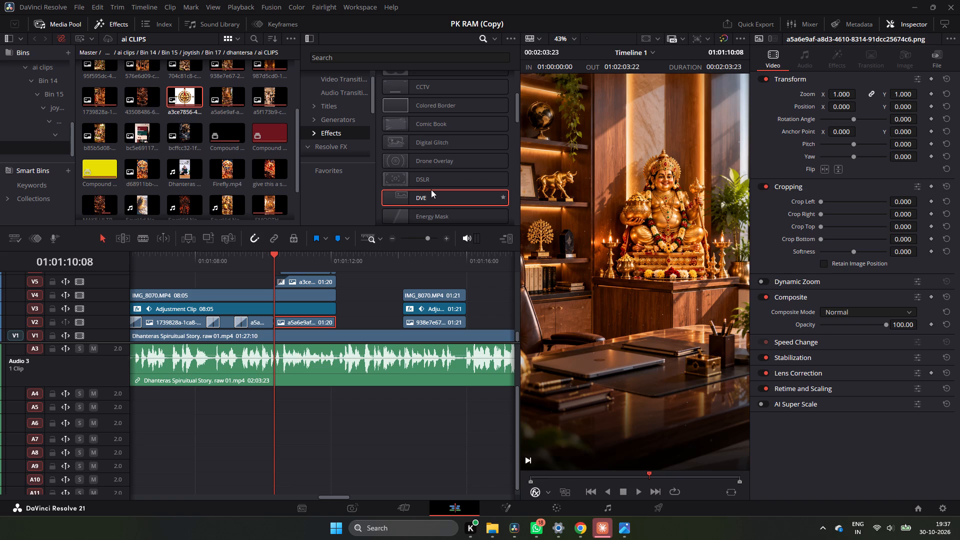
pyautogui.scroll(-9, 431, 189)
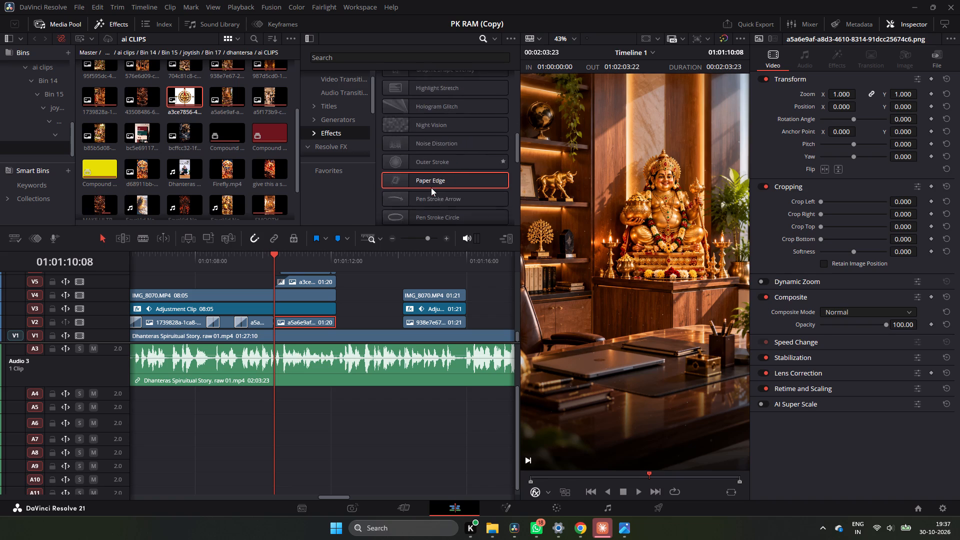
pyautogui.scroll(-8, 431, 187)
pyautogui.scroll(2, 431, 179)
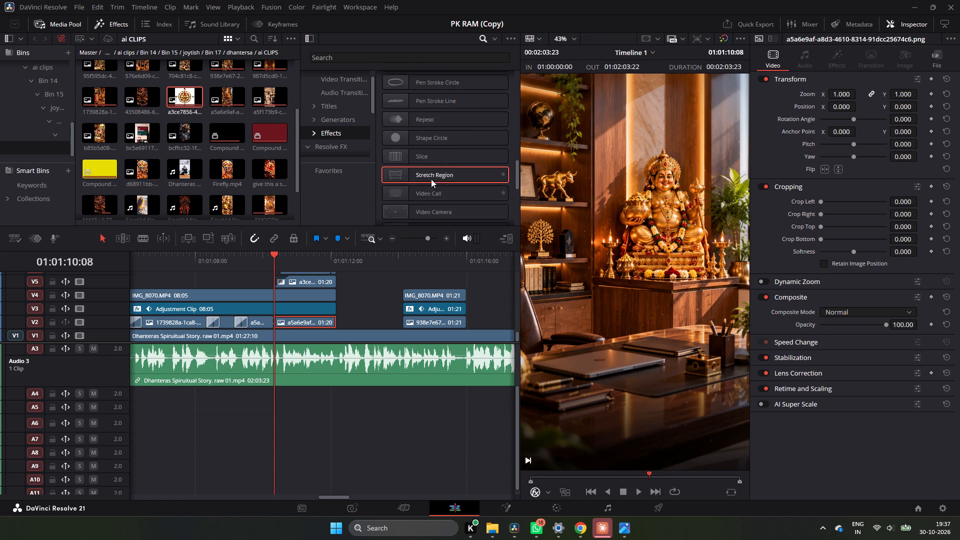
pyautogui.scroll(13, 431, 179)
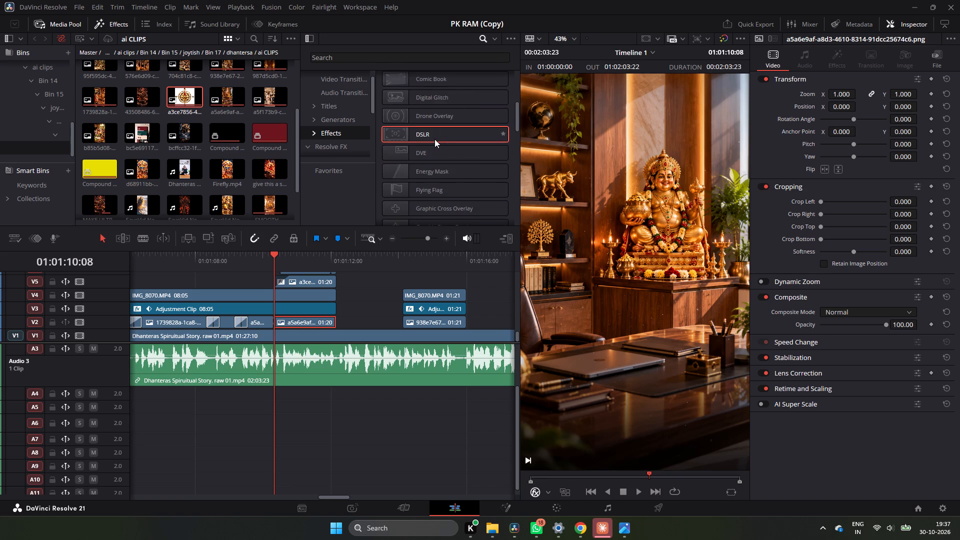
pyautogui.scroll(11, 434, 139)
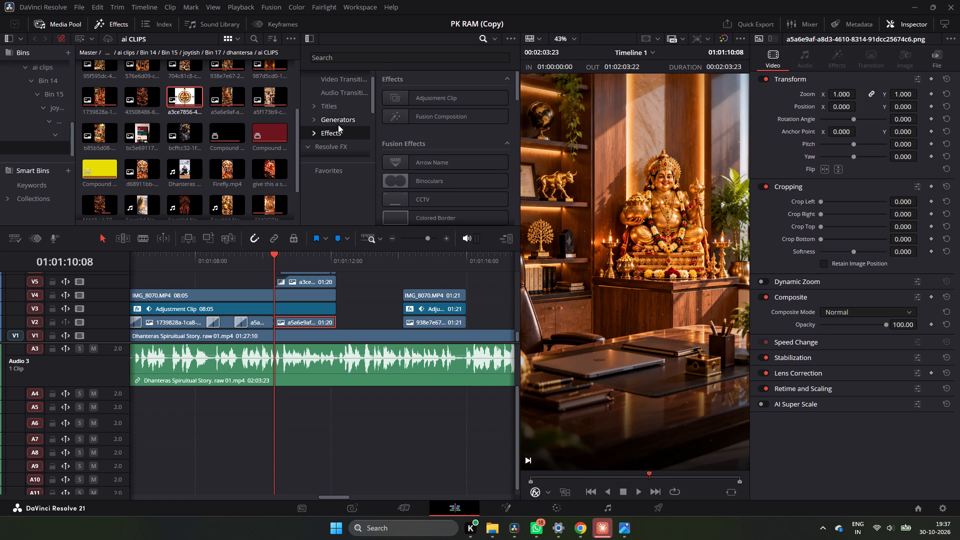
pyautogui.click(338, 123)
pyautogui.click(340, 128)
pyautogui.scroll(-1, 363, 133)
pyautogui.scroll(2, 353, 121)
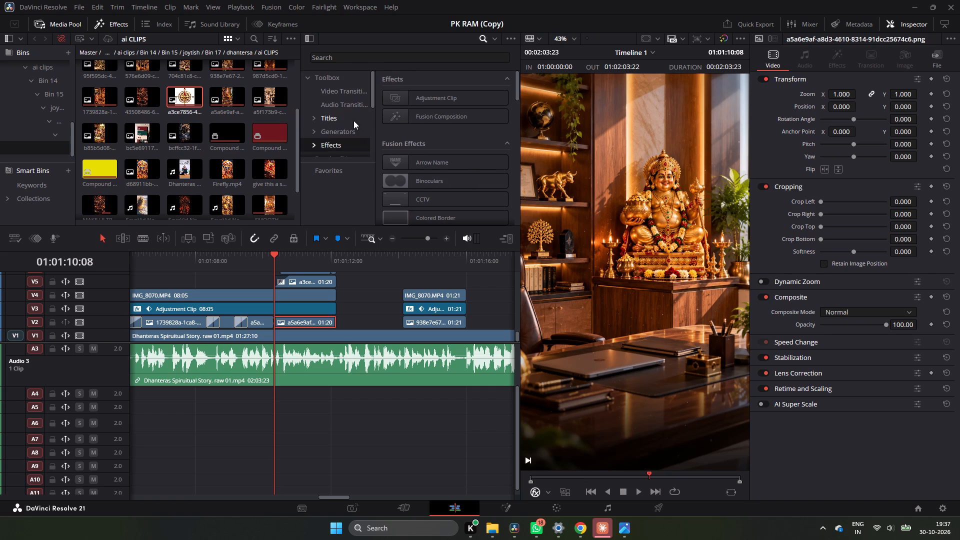
pyautogui.click(347, 110)
pyautogui.click(348, 123)
pyautogui.click(355, 140)
pyautogui.scroll(-1, 348, 151)
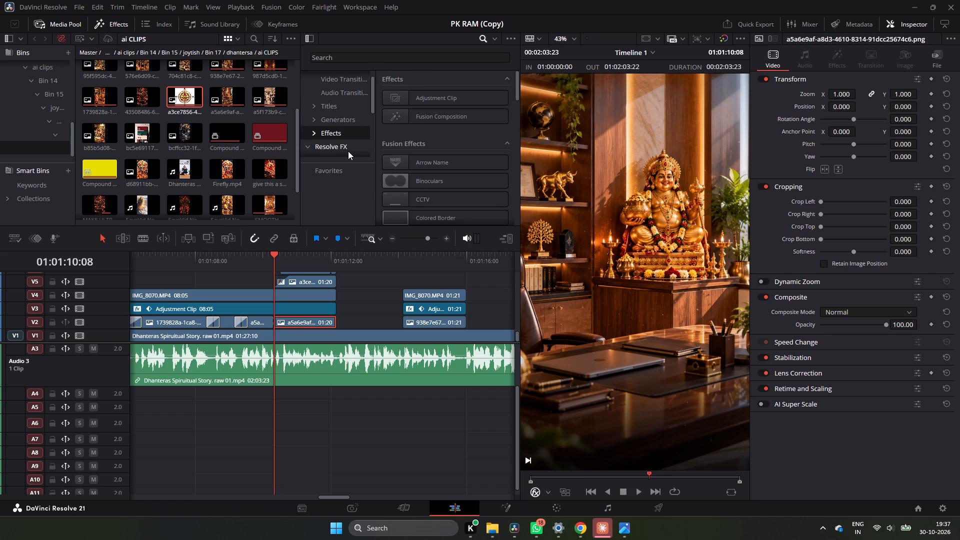
# Apply the Resolve FX Gaussian Blur to the second part of the split idol image clip on V2.
pyautogui.click(348, 137)
pyautogui.click(337, 148)
pyautogui.scroll(-3, 415, 139)
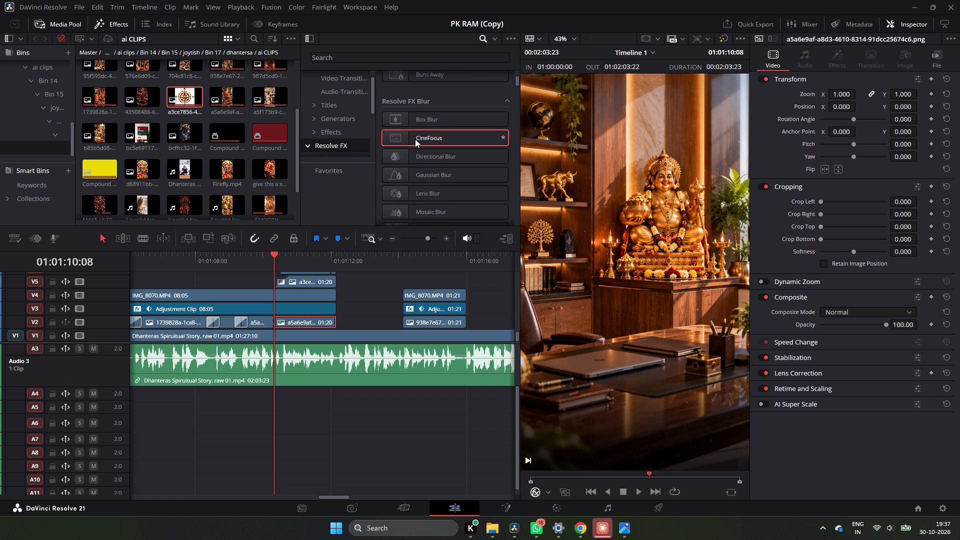
pyautogui.scroll(-1, 419, 175)
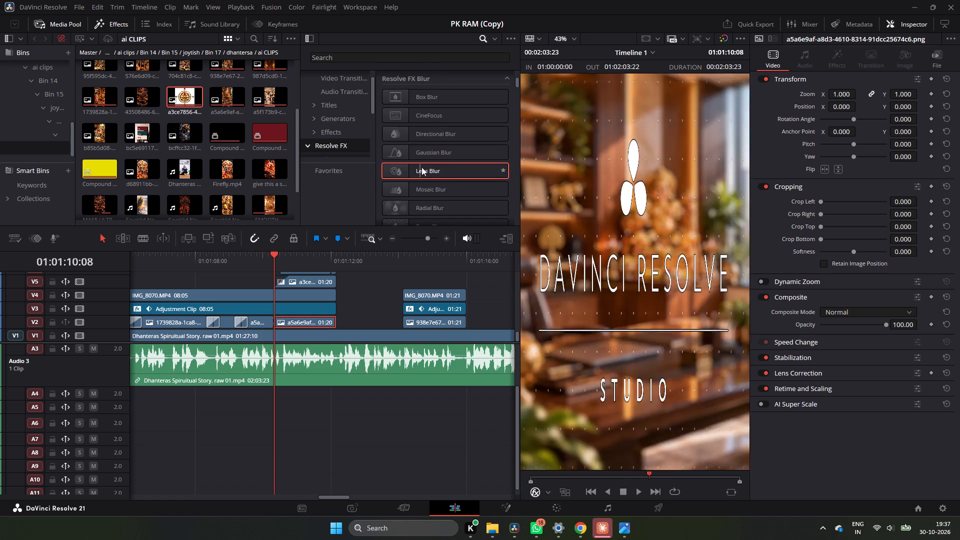
pyautogui.moveTo(423, 156); pyautogui.dragTo(310, 298)
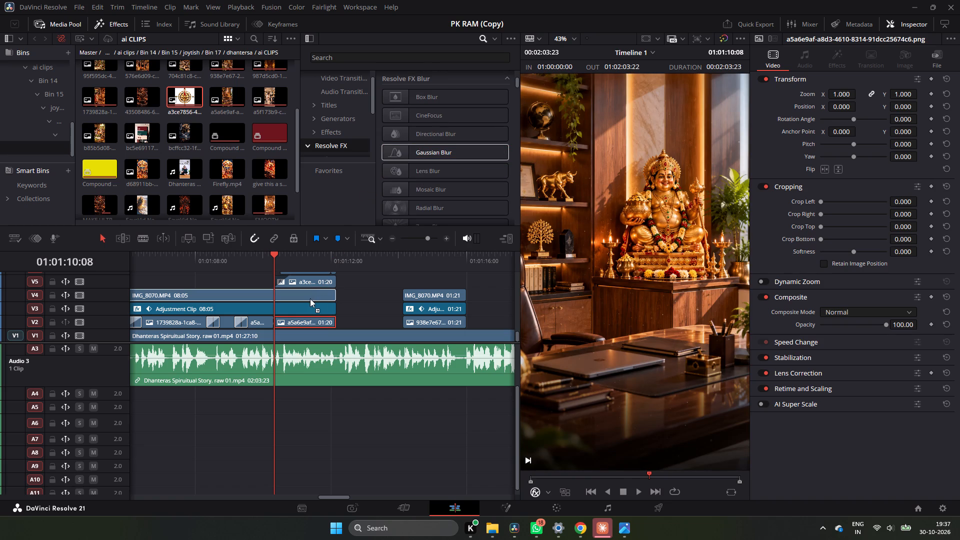
pyautogui.moveTo(310, 298); pyautogui.dragTo(305, 318)
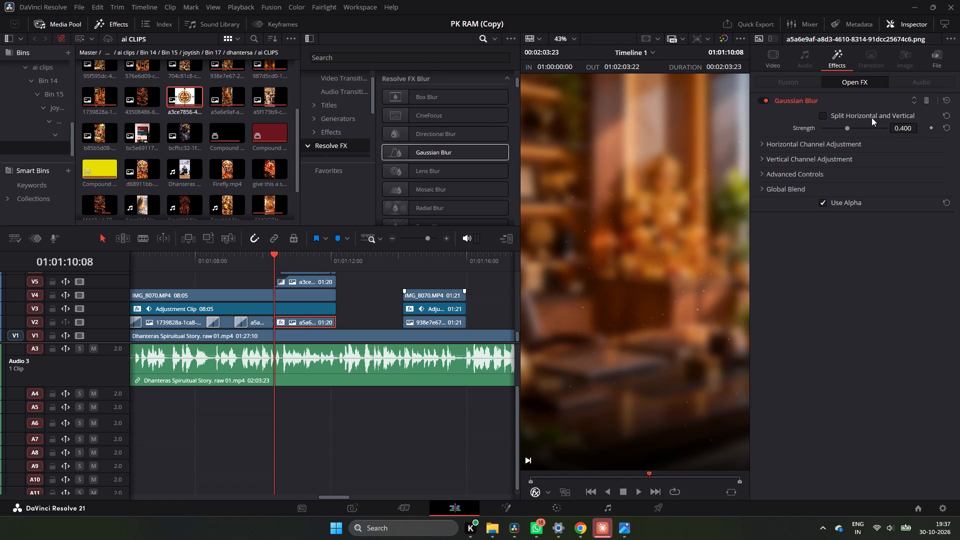
# Set the Gaussian Blur strength to 0.230, checking the blurred background behind the compass and title in playback.
pyautogui.moveTo(903, 130); pyautogui.dragTo(819, 147)
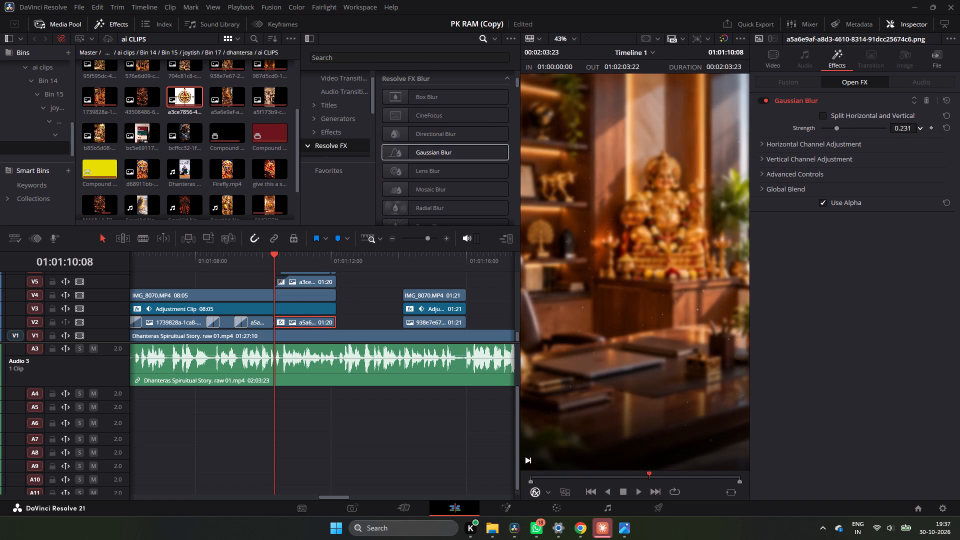
pyautogui.moveTo(819, 147); pyautogui.dragTo(818, 147)
pyautogui.press('space')
pyautogui.press('space')
pyautogui.press('space')
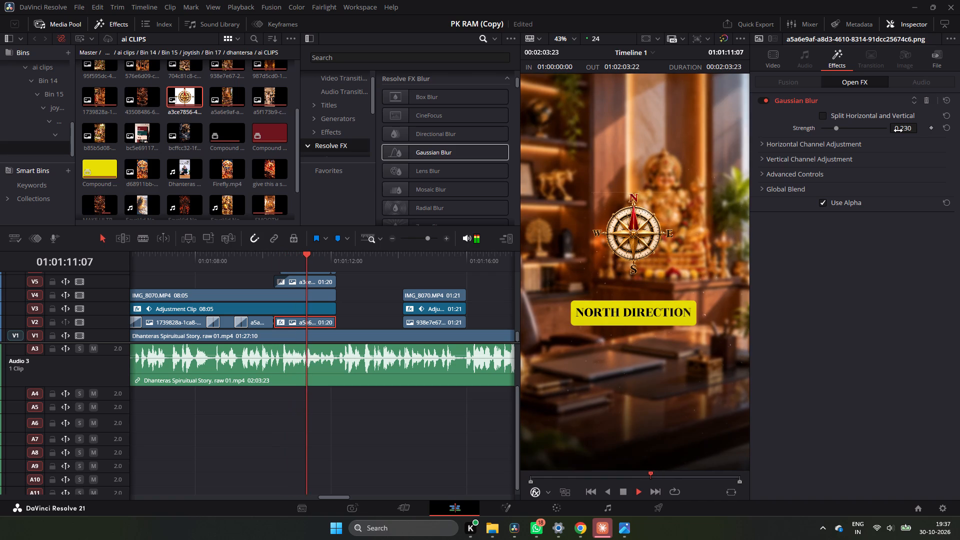
pyautogui.press('space')
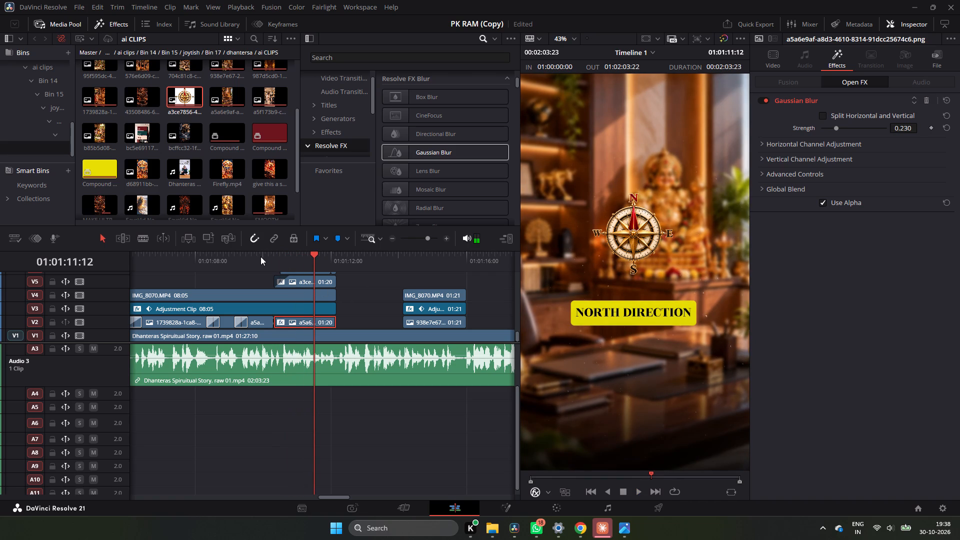
pyautogui.click(261, 257)
pyautogui.press('space')
pyautogui.press('space')
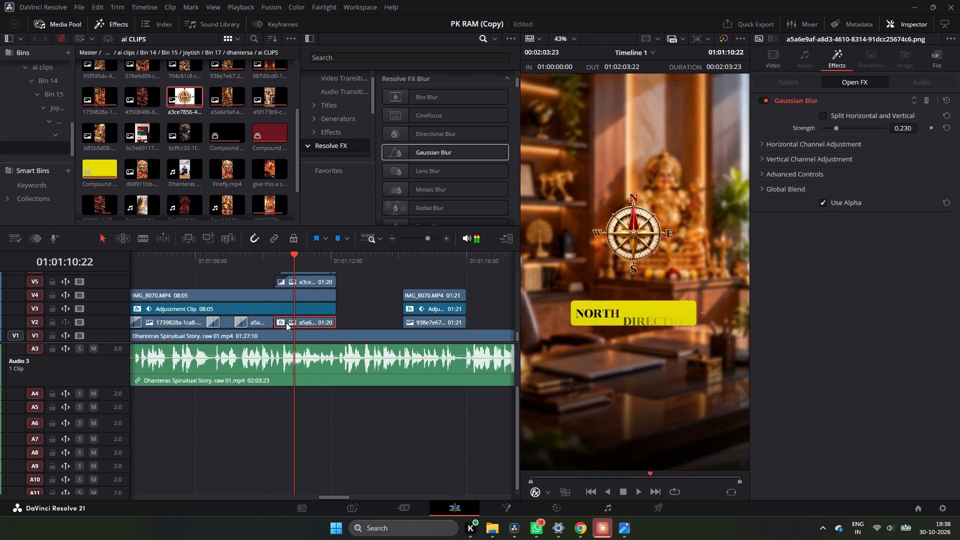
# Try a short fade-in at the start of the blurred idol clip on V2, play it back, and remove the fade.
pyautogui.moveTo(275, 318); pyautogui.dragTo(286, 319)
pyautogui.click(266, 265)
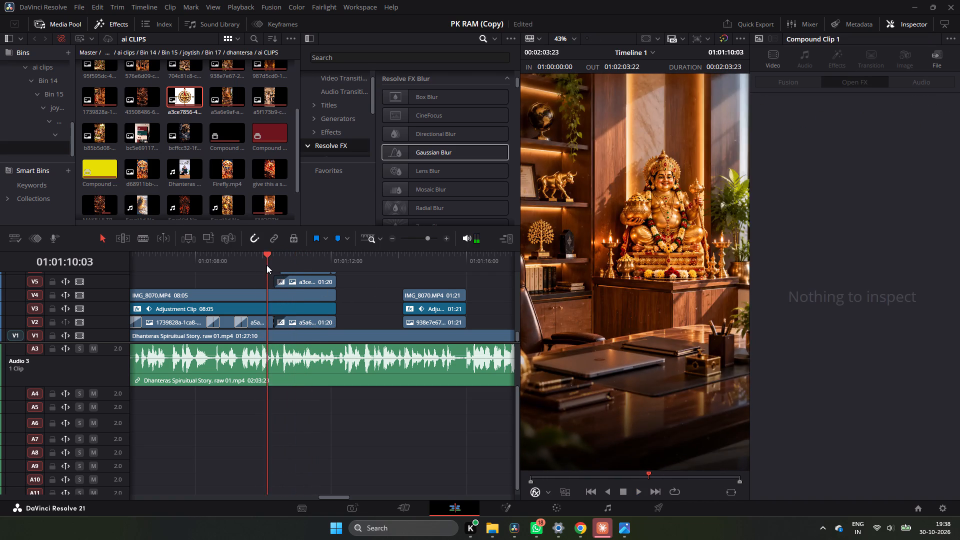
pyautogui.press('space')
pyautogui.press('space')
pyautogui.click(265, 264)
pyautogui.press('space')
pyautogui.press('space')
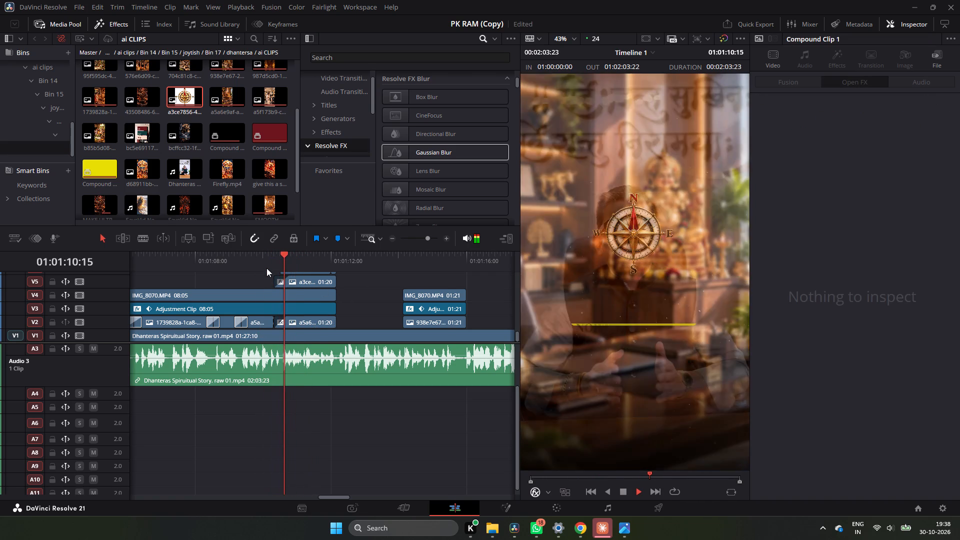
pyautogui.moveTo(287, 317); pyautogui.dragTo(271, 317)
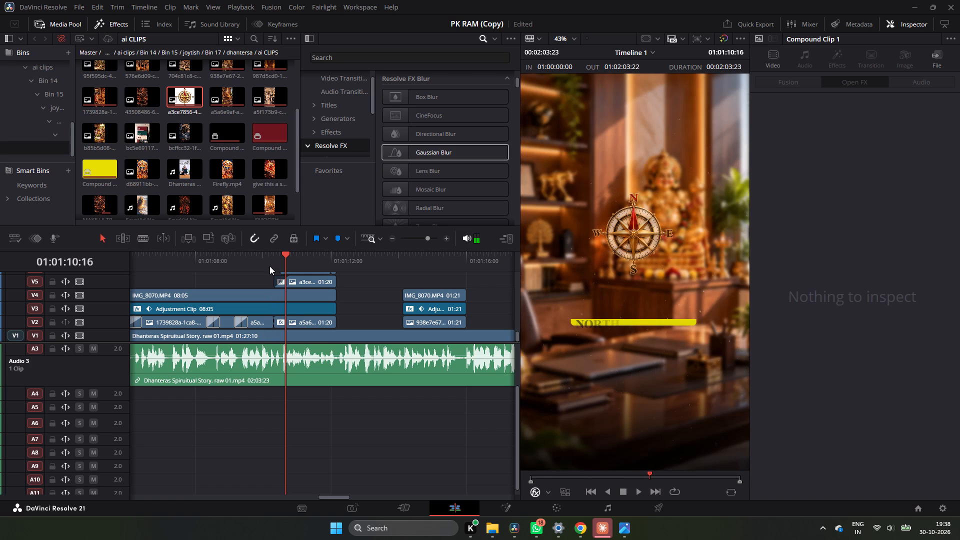
# Play back the cut from the sharp to the blurred idol image several times to review the compass and title entrance.
pyautogui.click(269, 266)
pyautogui.press('space')
pyautogui.press('space')
pyautogui.click(262, 265)
pyautogui.press('space')
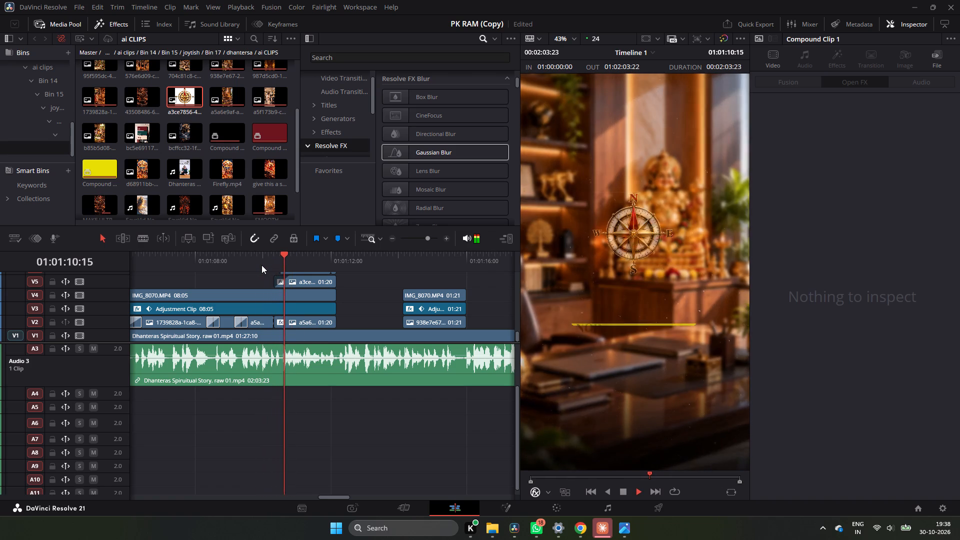
pyautogui.press('space')
pyautogui.click(261, 265)
pyautogui.press('space')
pyautogui.press('space')
pyautogui.click(261, 265)
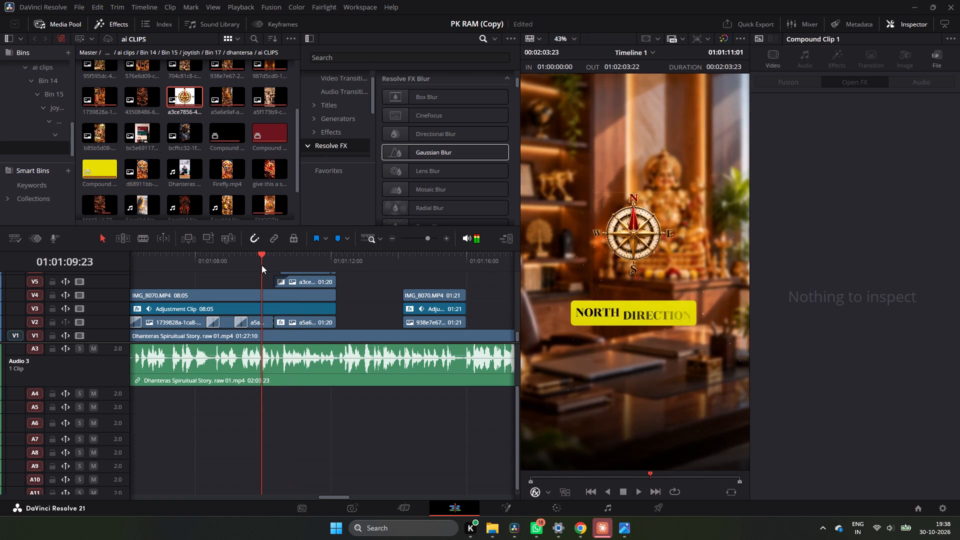
pyautogui.press('space')
pyautogui.press('space')
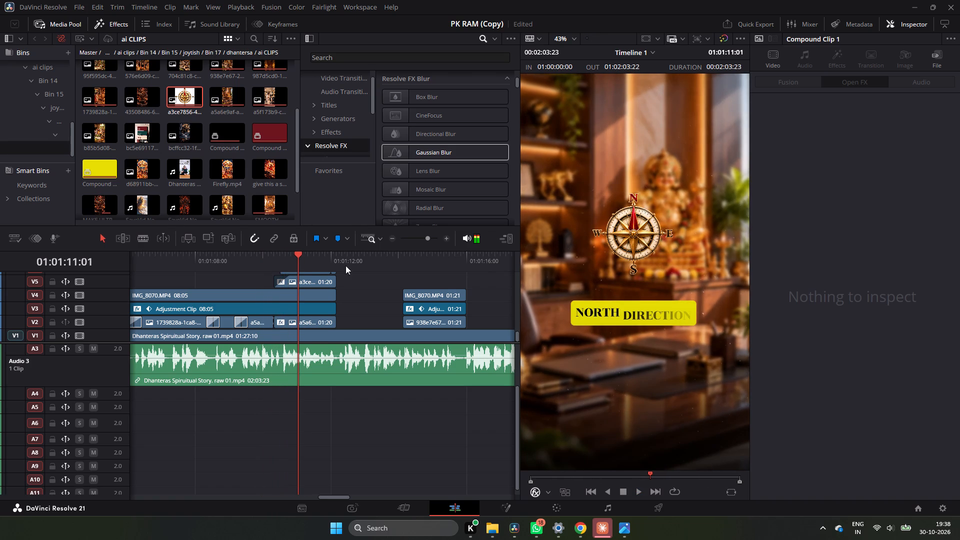
# Play back the compass and NORTH DIRECTION title shot full screen to review it over the blurred background.
pyautogui.doubleClick(448, 238)
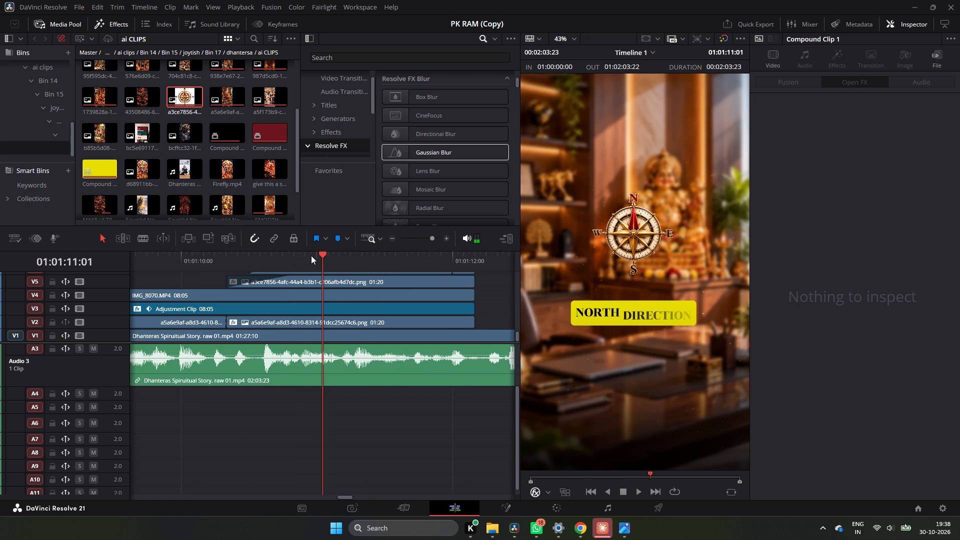
pyautogui.click(170, 257)
pyautogui.press('space')
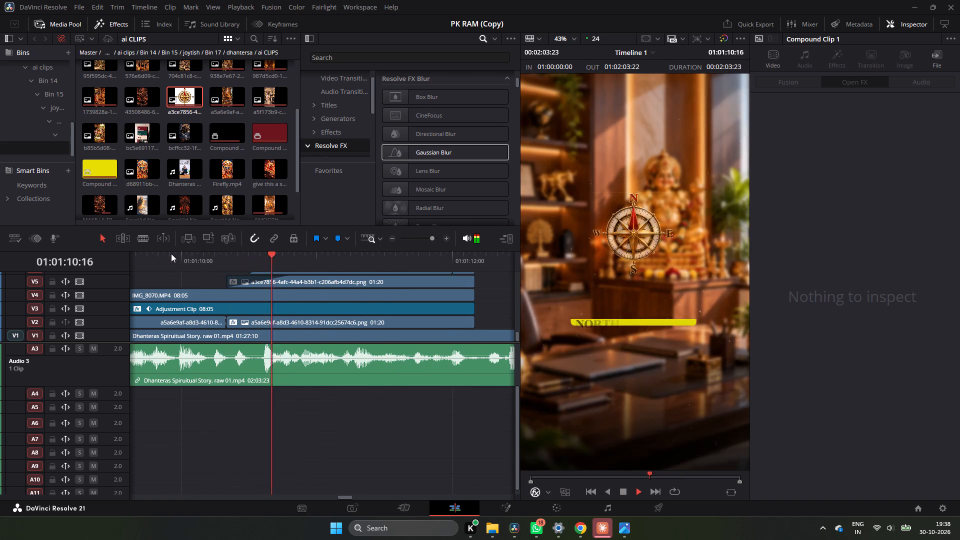
pyautogui.press('space')
pyautogui.write('P')
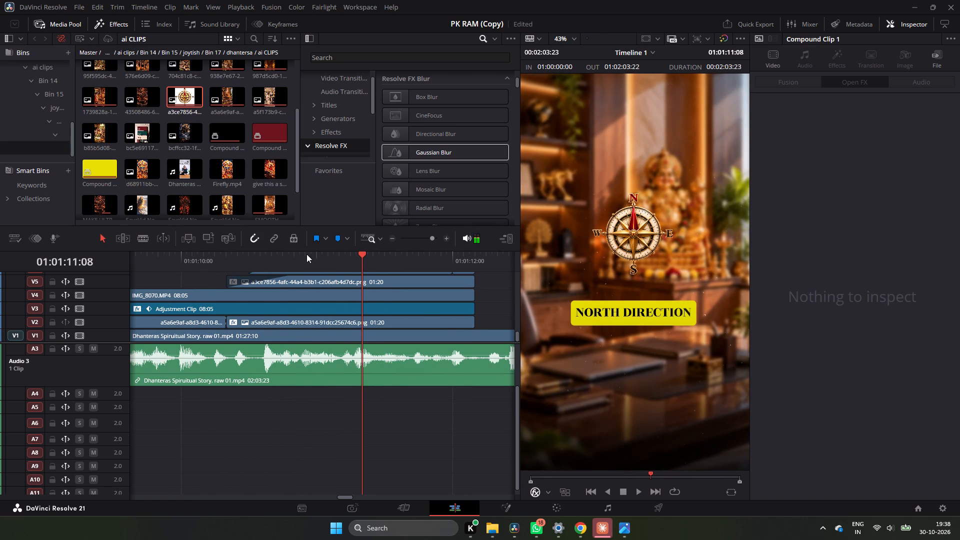
pyautogui.press('space')
pyautogui.press('space')
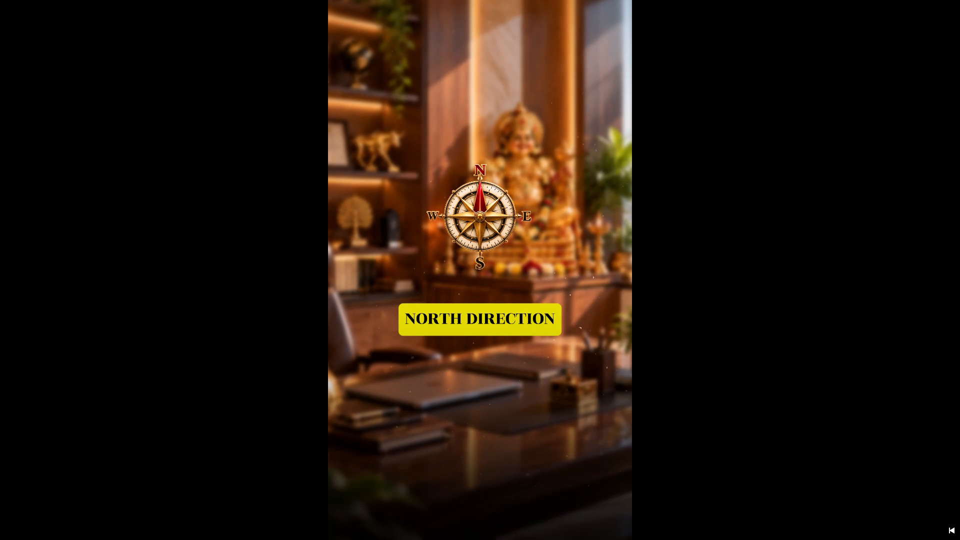
pyautogui.press('space')
pyautogui.press('space')
pyautogui.write('P')
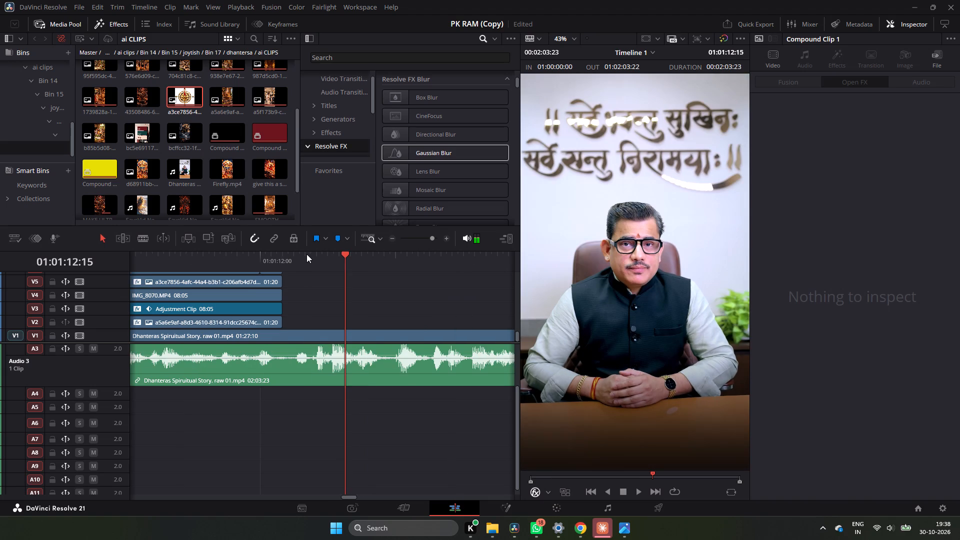
# Replay the sequence full screen from around 01:01:09, before the compass shot, to check how it leads into the blurred scene.
pyautogui.tripleClick(389, 239)
pyautogui.click(265, 259)
pyautogui.press('space')
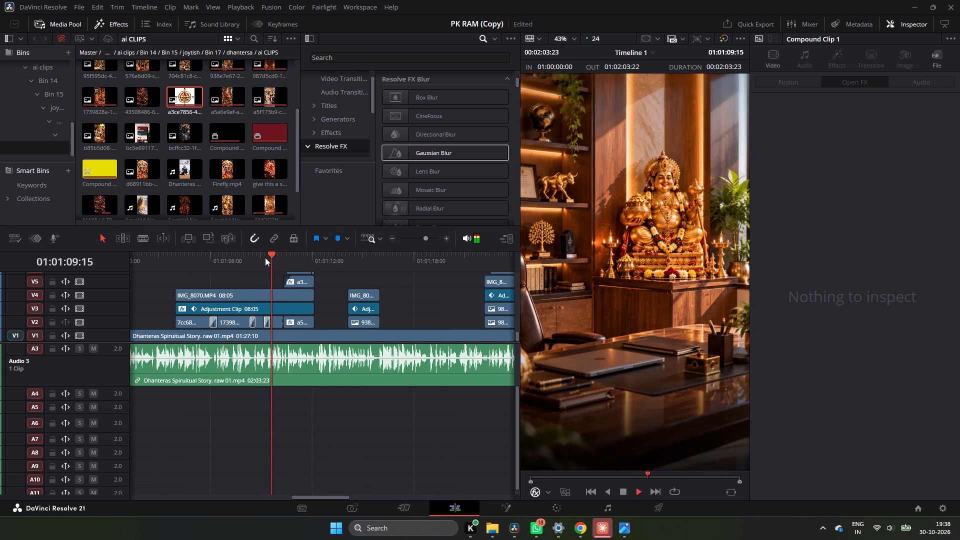
pyautogui.press('space')
pyautogui.write('P')
pyautogui.press('space')
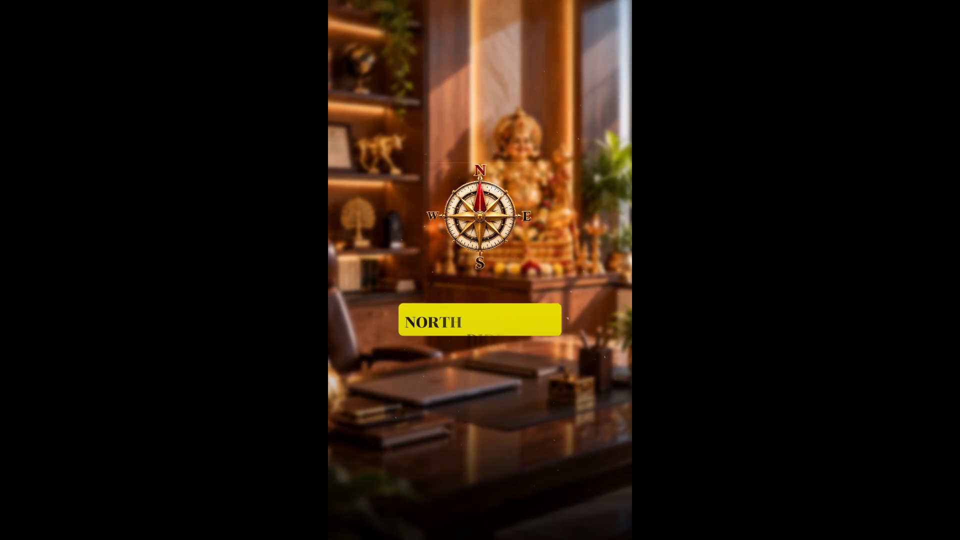
pyautogui.press('space')
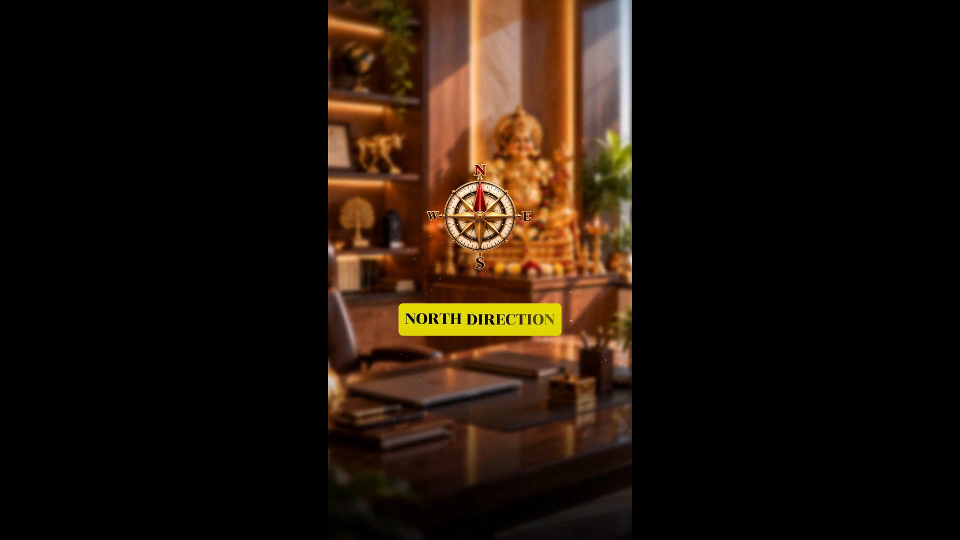
# Play back the compass shot full screen, replaying from the earlier idol scene through to the speaker shot.
pyautogui.press('space')
pyautogui.press('space')
pyautogui.press('space')
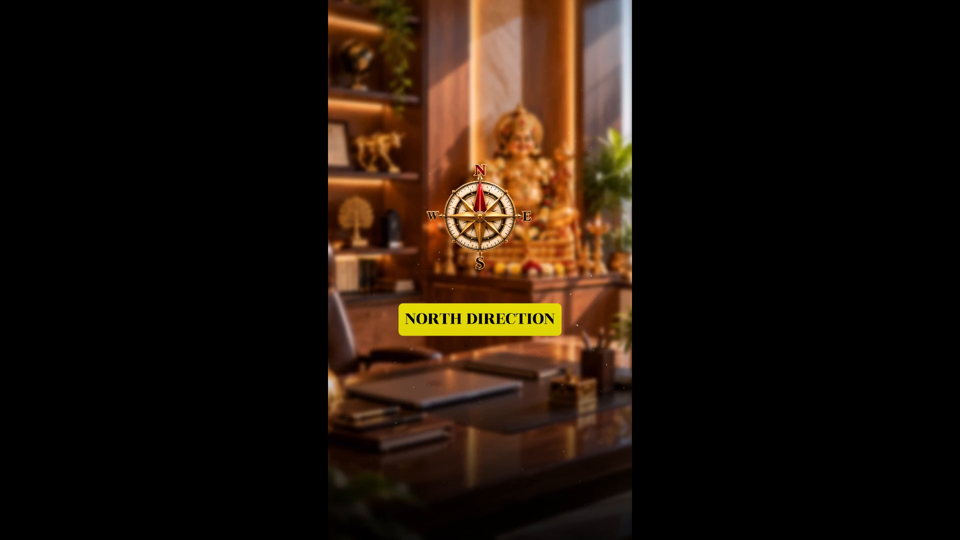
pyautogui.press('space')
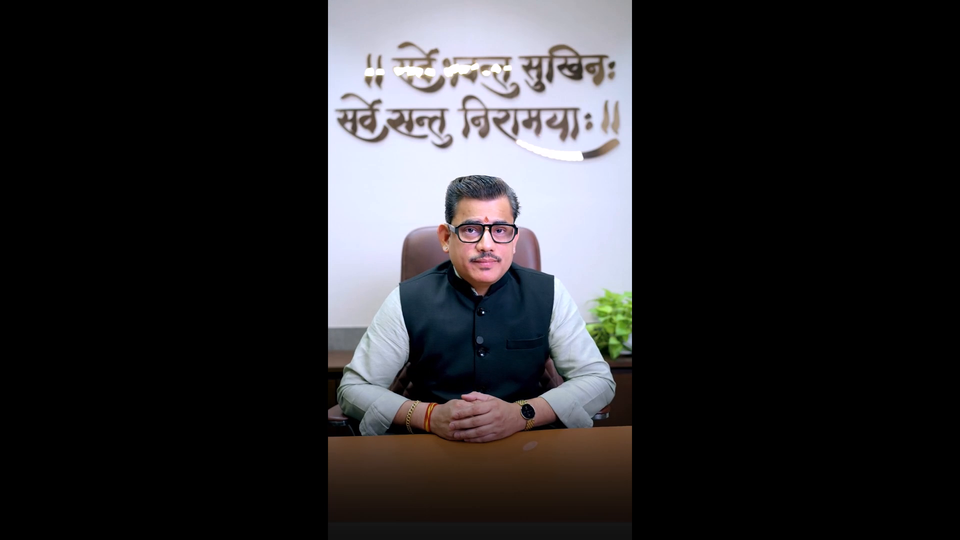
pyautogui.press('p')
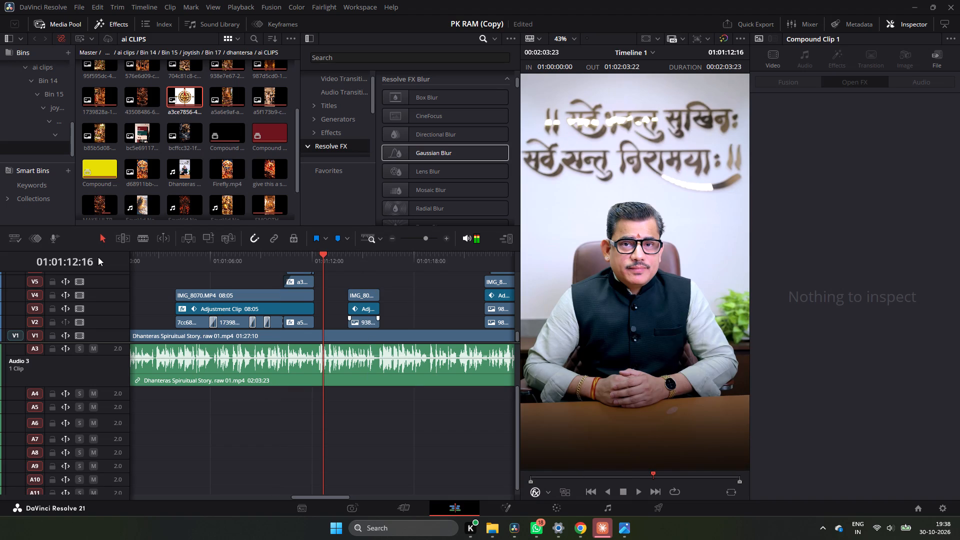
pyautogui.click(259, 271)
pyautogui.write('P')
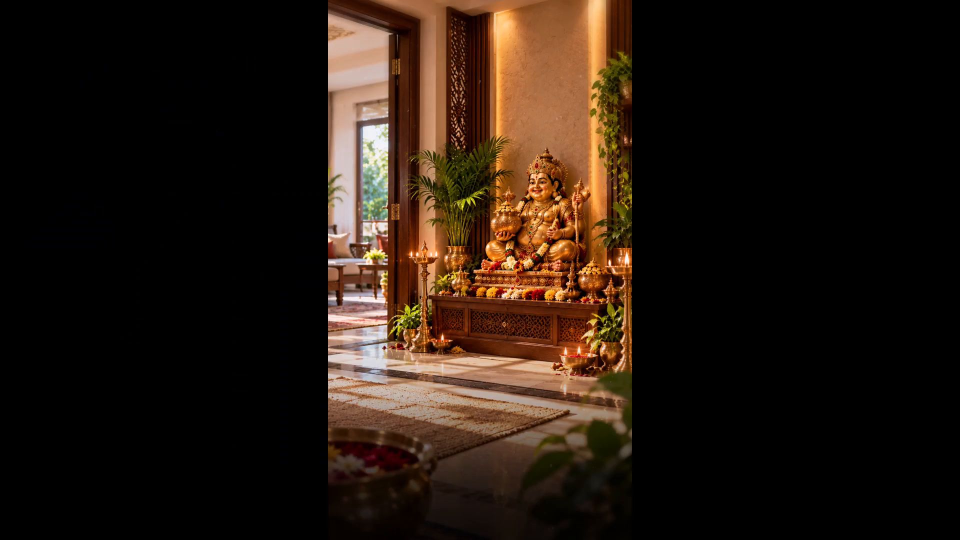
pyautogui.press('space')
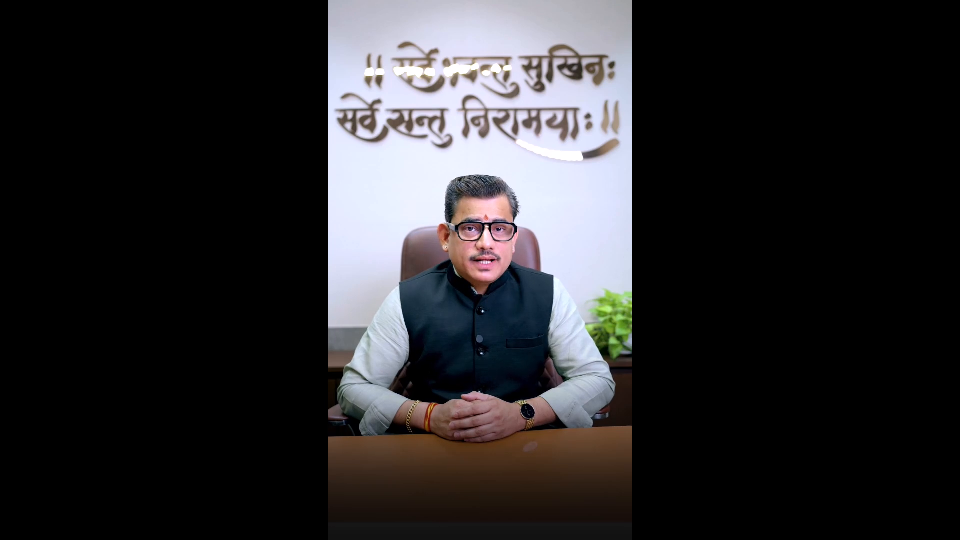
pyautogui.press('space')
pyautogui.press('p')
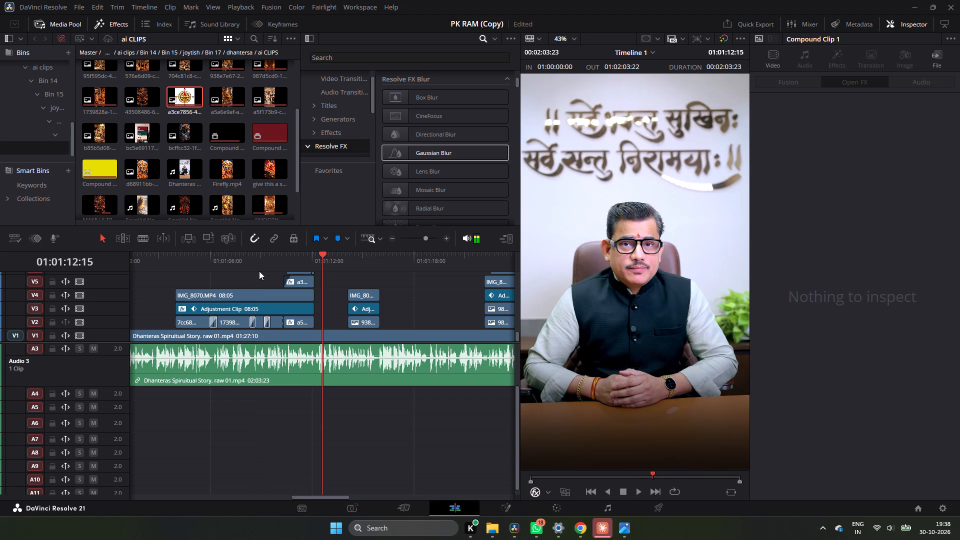
# Step back and forth full screen through the compass and NORTH DIRECTION shot to examine the cut from the sharp to the blurred idol.
pyautogui.click(296, 260)
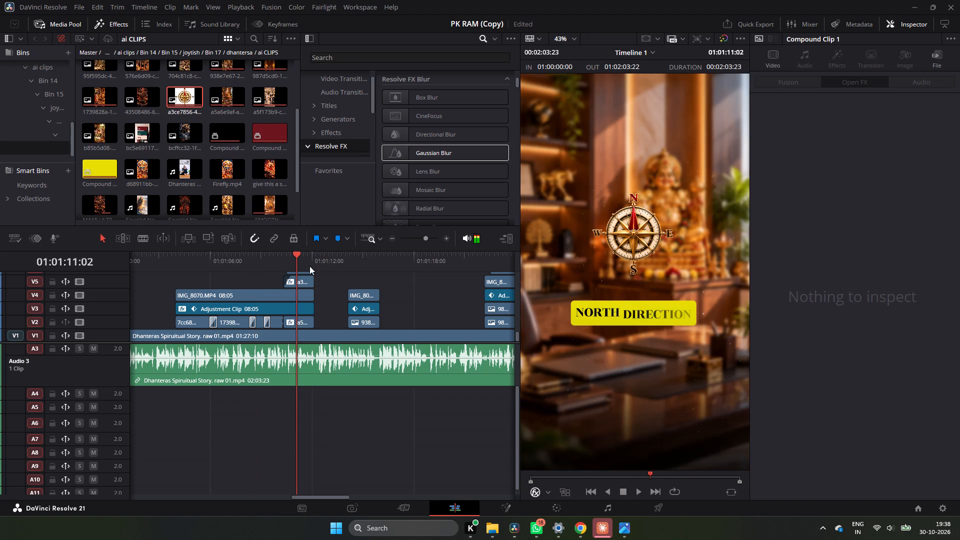
pyautogui.doubleClick(448, 238)
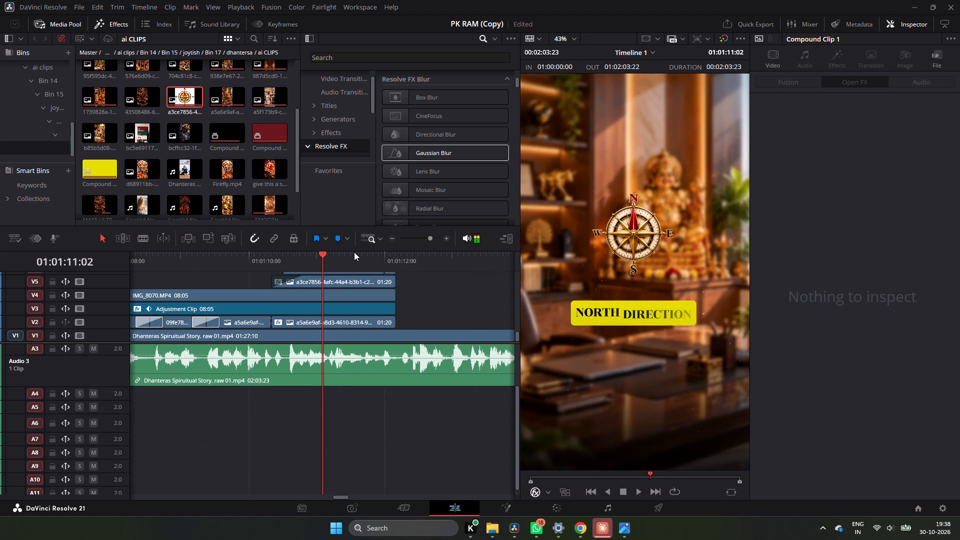
pyautogui.moveTo(342, 253); pyautogui.dragTo(394, 261)
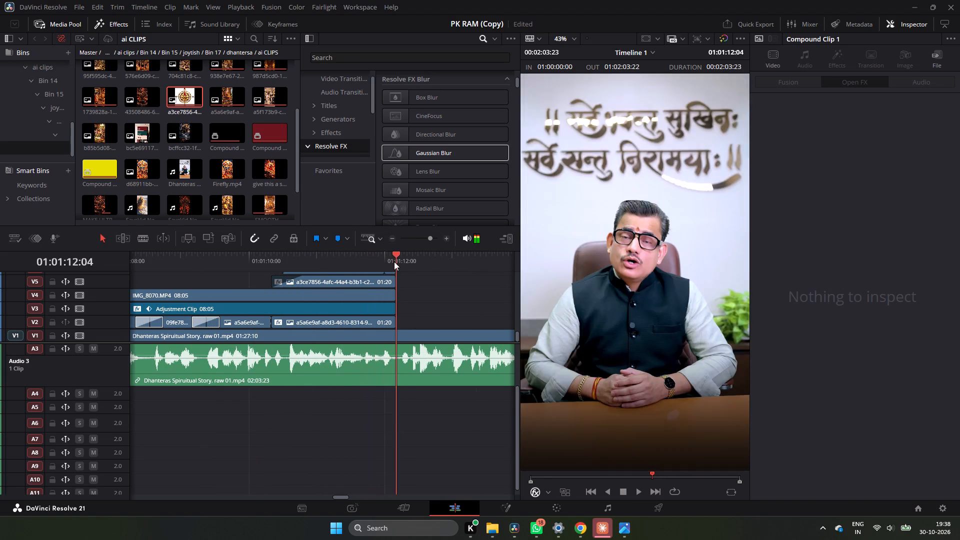
pyautogui.moveTo(394, 261); pyautogui.dragTo(369, 262)
pyautogui.press('p')
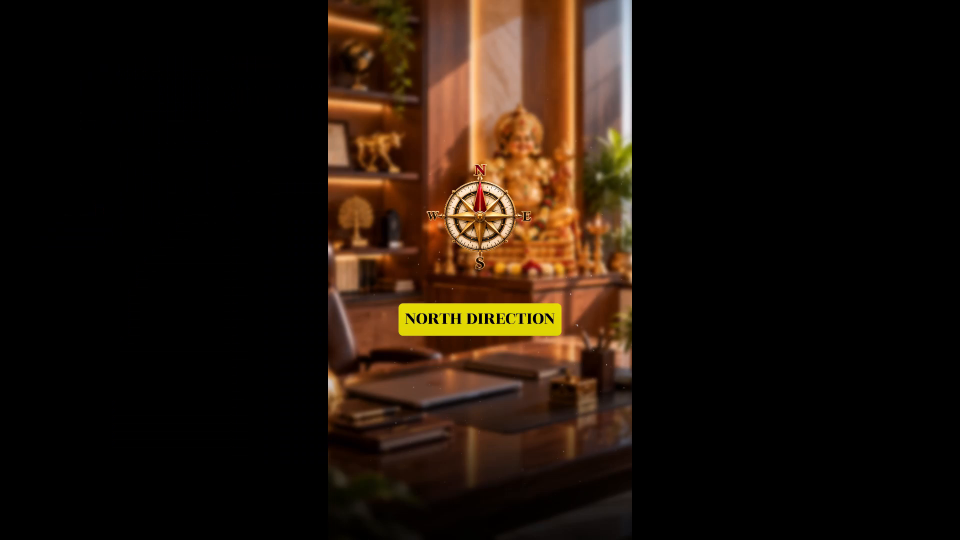
pyautogui.press('Left')
pyautogui.press('Left')
pyautogui.press('Left')
pyautogui.press('Left')
pyautogui.press('Left')
pyautogui.press('Left')
pyautogui.press('Left')
pyautogui.press('Left')
pyautogui.press('Left')
pyautogui.press('Left')
pyautogui.press('Left')
pyautogui.press('Left')
pyautogui.press('Left')
pyautogui.press('Left')
pyautogui.press('Left')
pyautogui.press('Left')
pyautogui.press('Left')
pyautogui.press('Left')
pyautogui.press('Left')
pyautogui.press('Left')
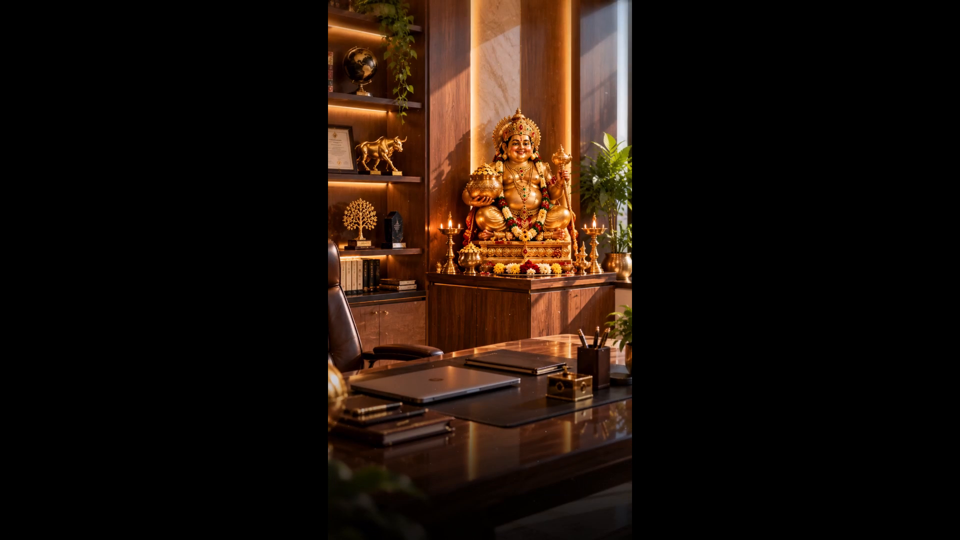
pyautogui.press('Right')
pyautogui.press('Right')
pyautogui.press('Right')
pyautogui.press('Right')
pyautogui.press('Right')
pyautogui.press('Right')
pyautogui.press('Right')
pyautogui.press('Right')
pyautogui.press('Right')
pyautogui.press('Right')
pyautogui.press('Right')
pyautogui.press('Right')
pyautogui.press('Right')
pyautogui.press('Right')
pyautogui.press('Right')
pyautogui.press('Right')
pyautogui.press('Right')
pyautogui.press('Right')
pyautogui.press('Right')
pyautogui.press('Right')
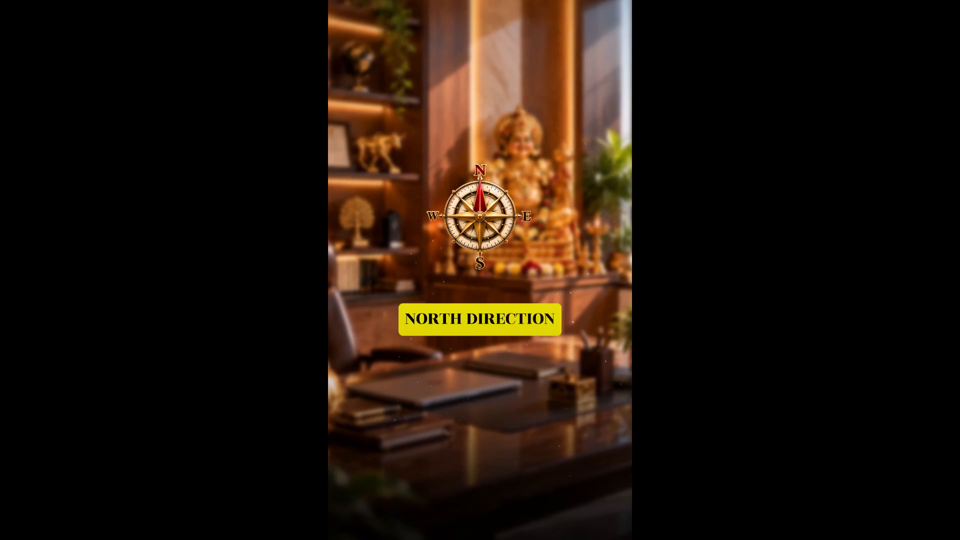
pyautogui.press('p')
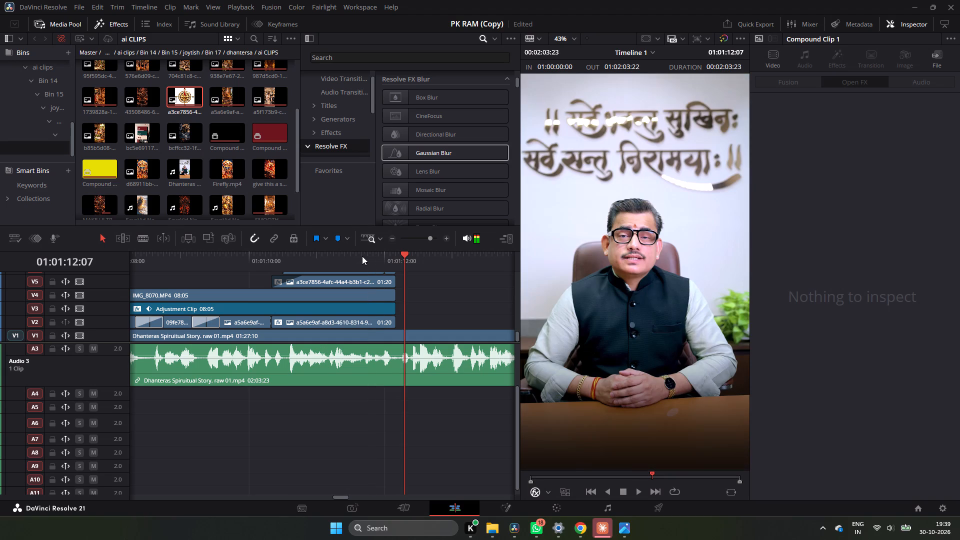
# Replay the moment around 01:01:10 where the sharp idol image cuts to the blurred one and the compass enters.
pyautogui.click(269, 256)
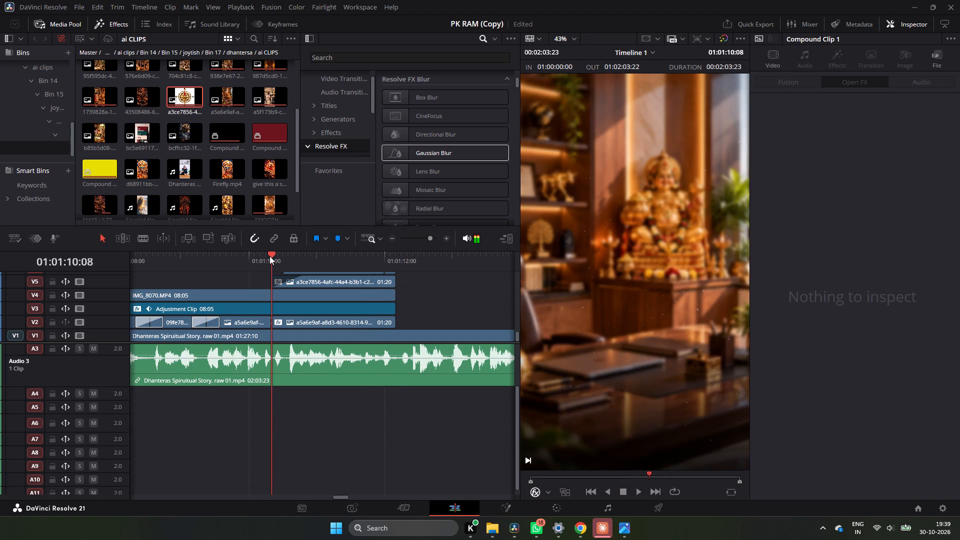
pyautogui.moveTo(269, 256); pyautogui.dragTo(256, 266)
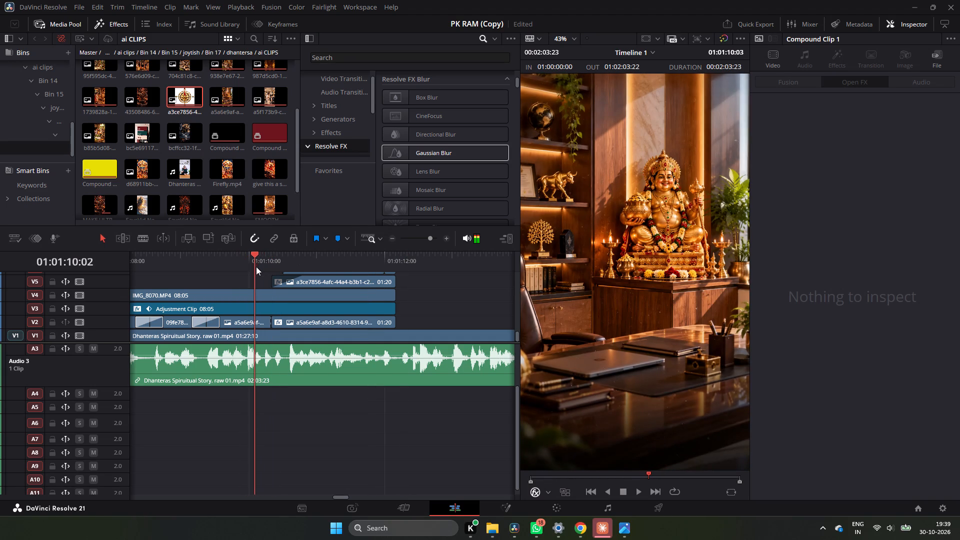
pyautogui.moveTo(256, 266); pyautogui.dragTo(255, 266)
pyautogui.doubleClick(444, 237)
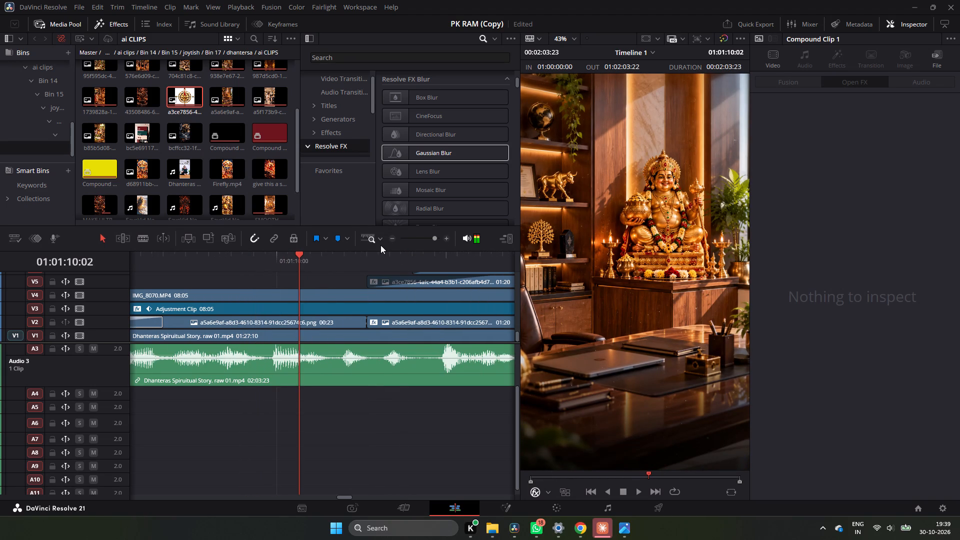
pyautogui.tripleClick(388, 238)
pyautogui.click(303, 253)
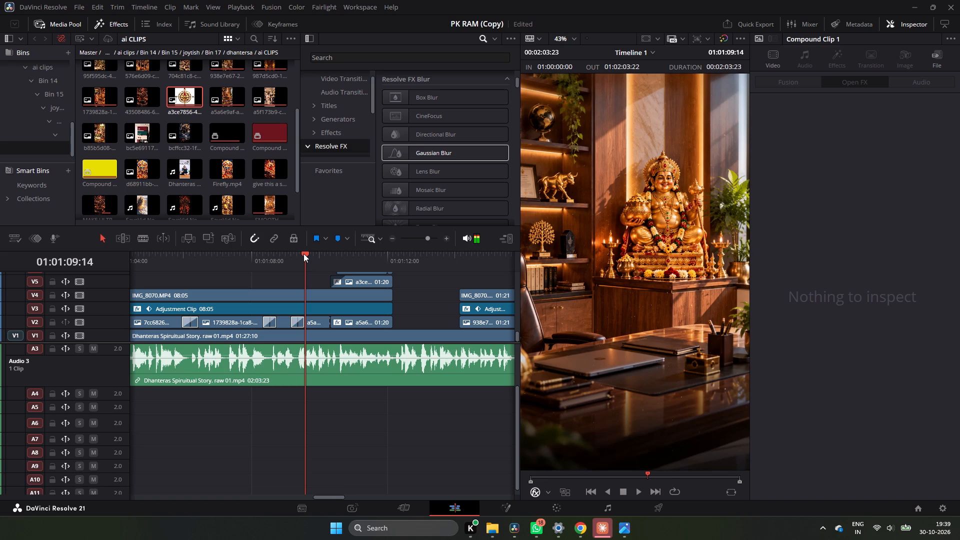
pyautogui.press('space')
pyautogui.press('space')
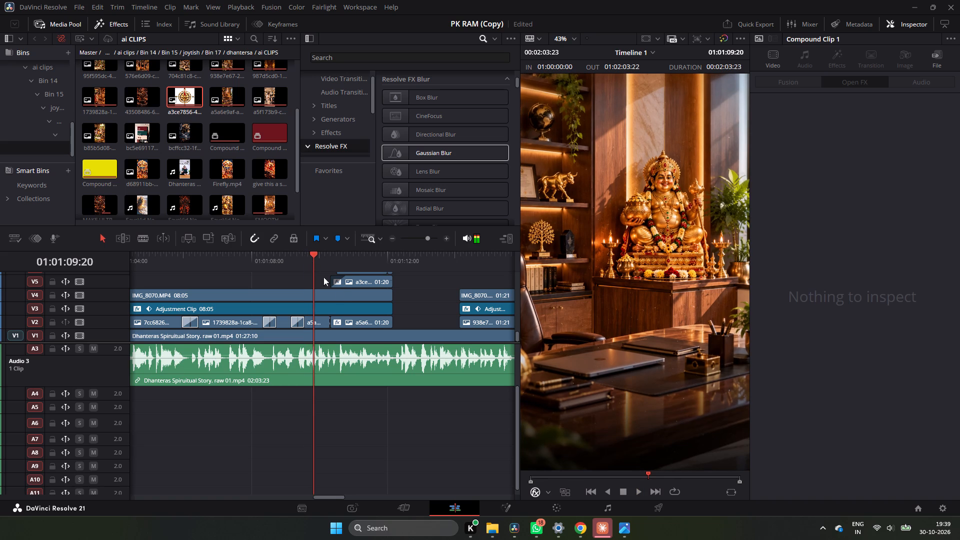
pyautogui.press('space')
pyautogui.press('space')
pyautogui.press('space')
pyautogui.press('space')
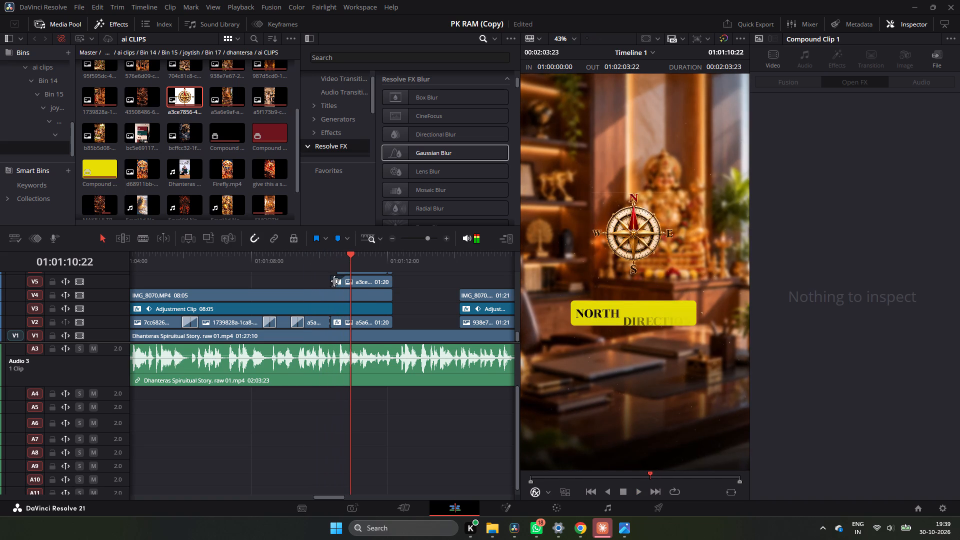
pyautogui.click(325, 264)
pyautogui.press('space')
pyautogui.click(324, 261)
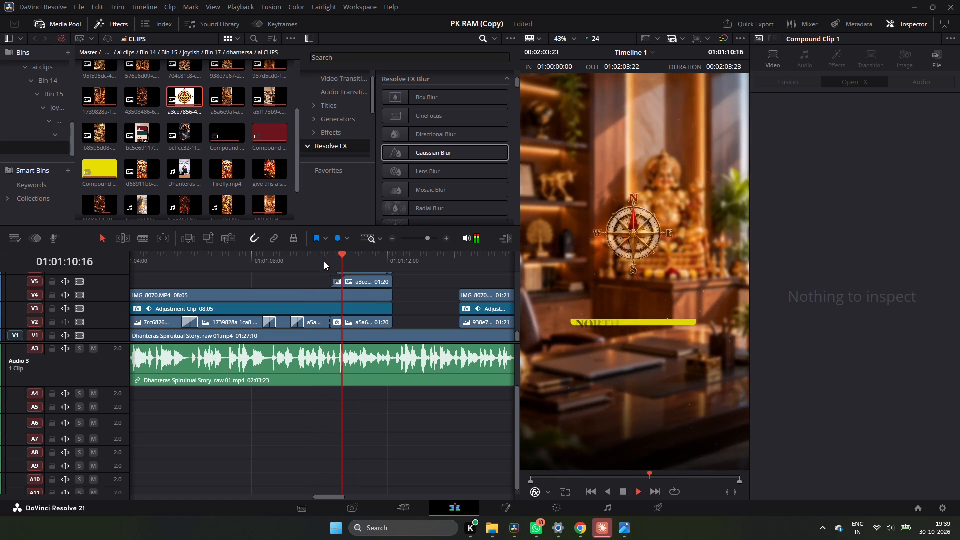
pyautogui.click(324, 261)
pyautogui.press('space')
pyautogui.click(321, 261)
pyautogui.press('space')
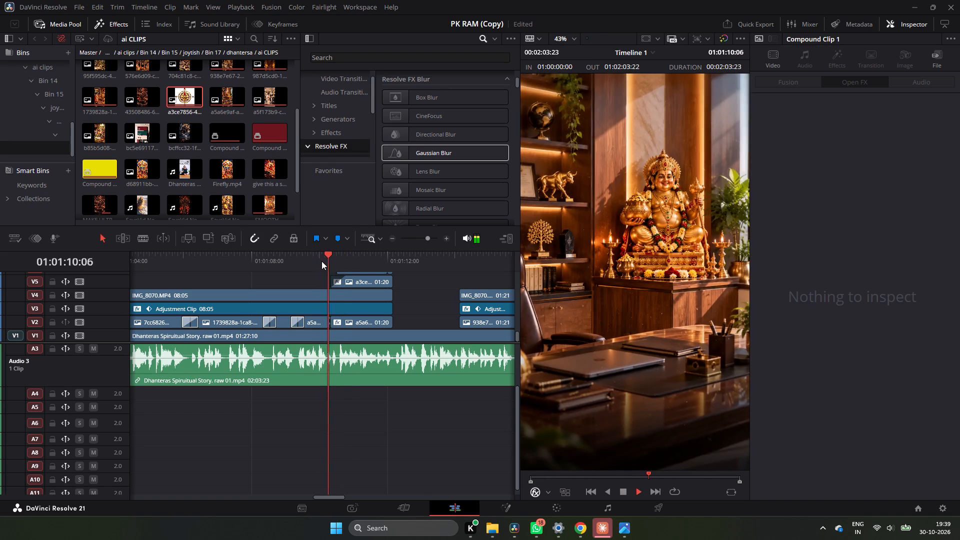
pyautogui.press('space')
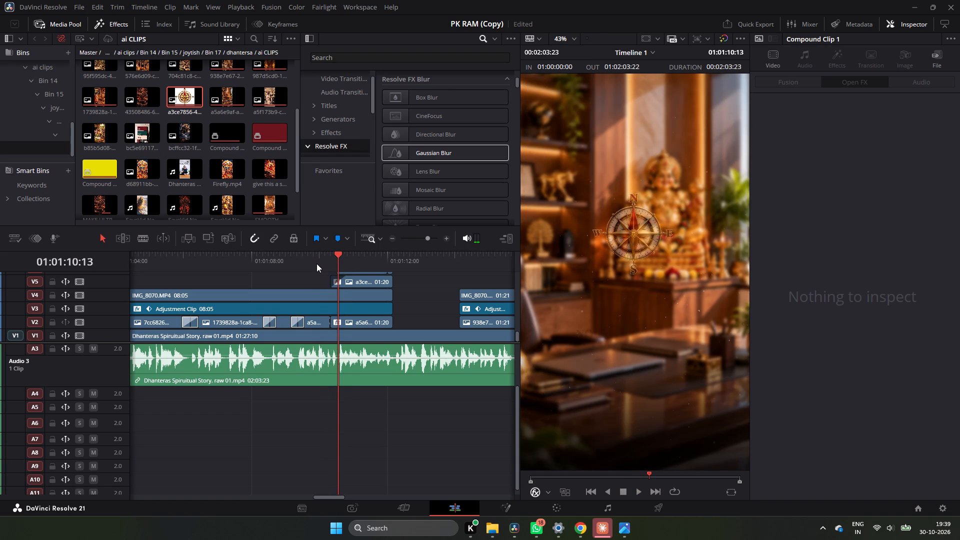
# Move the NORTH DIRECTION titles, yellow banner and compass clips up one video track.
pyautogui.scroll(2, 374, 325)
pyautogui.scroll(-2, 378, 314)
pyautogui.doubleClick(390, 235)
pyautogui.scroll(2, 381, 273)
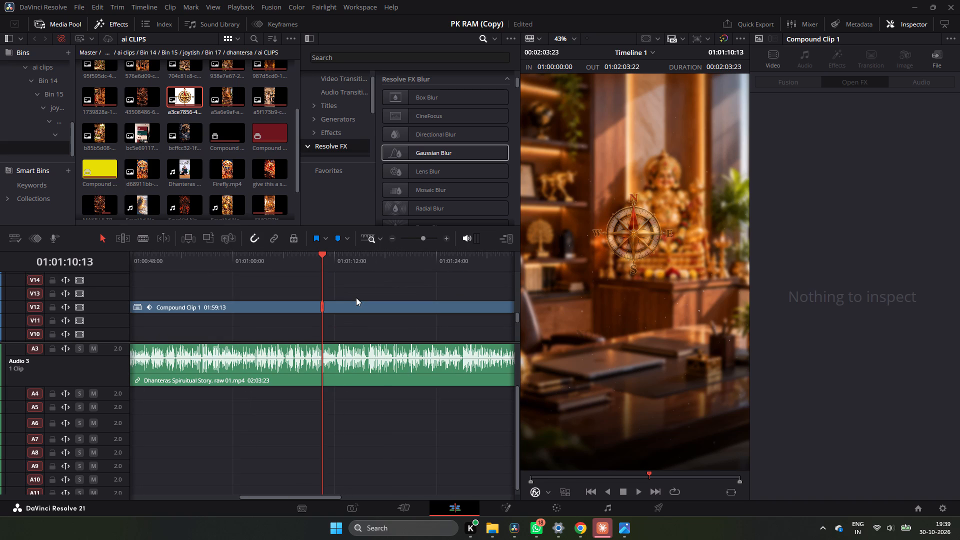
pyautogui.scroll(-1, 356, 297)
pyautogui.moveTo(352, 278); pyautogui.dragTo(322, 337)
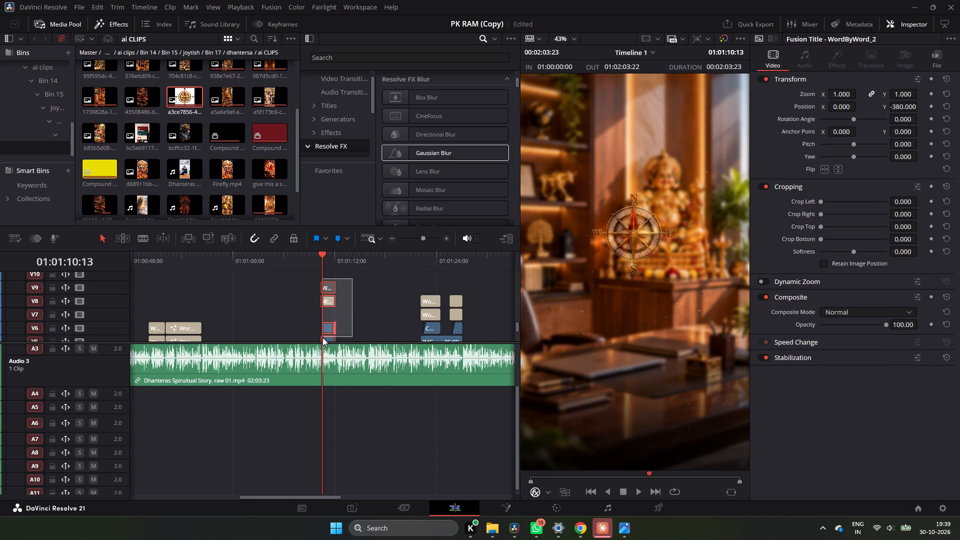
pyautogui.moveTo(322, 337); pyautogui.dragTo(328, 308)
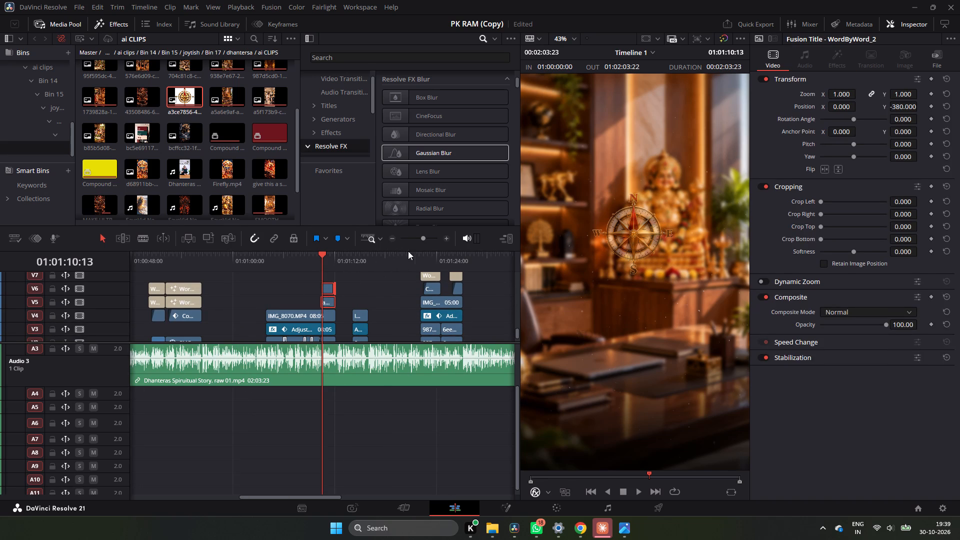
pyautogui.click(458, 238)
pyautogui.doubleClick(447, 237)
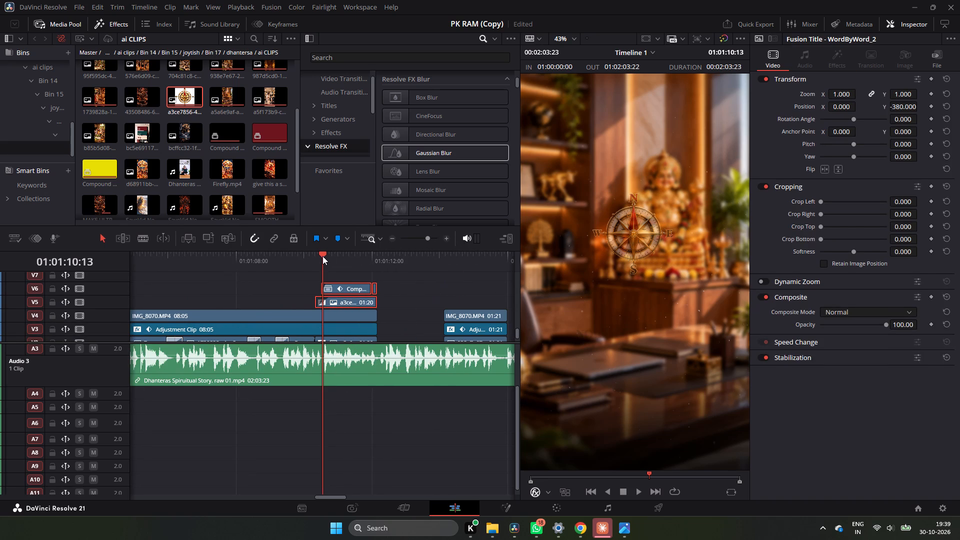
pyautogui.moveTo(322, 256); pyautogui.dragTo(314, 262)
pyautogui.moveTo(340, 282); pyautogui.dragTo(340, 276)
# Move the blurred idol clip from V2 up to the emptied V5 track, keeping its timing.
pyautogui.scroll(-1, 344, 304)
pyautogui.click(343, 321)
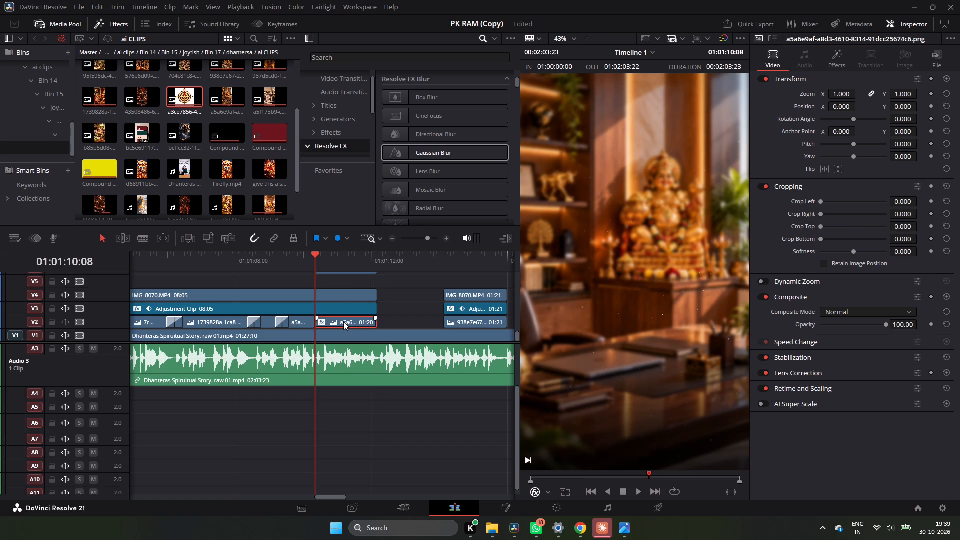
pyautogui.moveTo(343, 321); pyautogui.dragTo(341, 293)
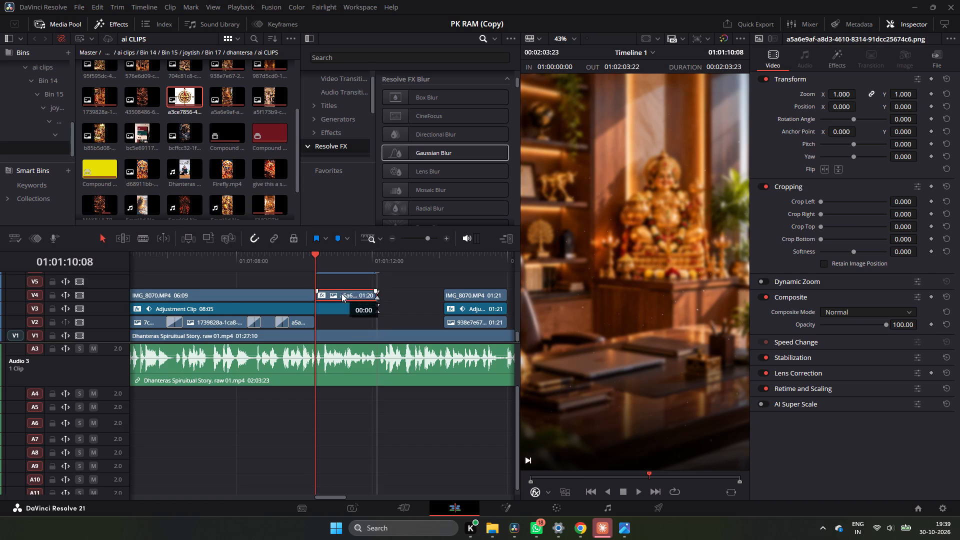
pyautogui.moveTo(341, 293); pyautogui.dragTo(340, 286)
# Extend the sharp idol image on V2 to the end of the adjustment clip, beneath the blurred clip.
pyautogui.moveTo(313, 324); pyautogui.dragTo(318, 325)
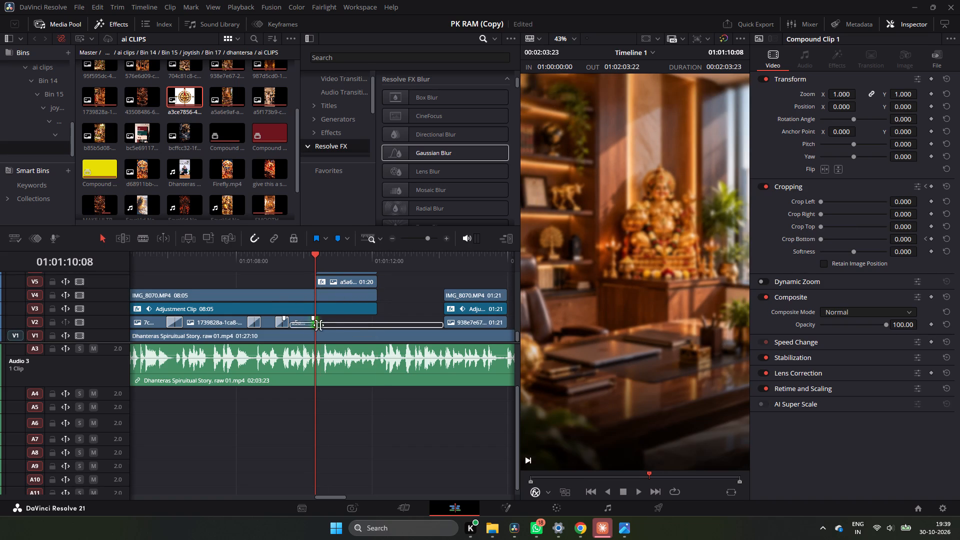
pyautogui.moveTo(318, 325); pyautogui.dragTo(377, 327)
# Extend the blurred idol clip on V5 to start before the compass entrance and end with the shot, lasting 02:06.
pyautogui.scroll(1, 352, 309)
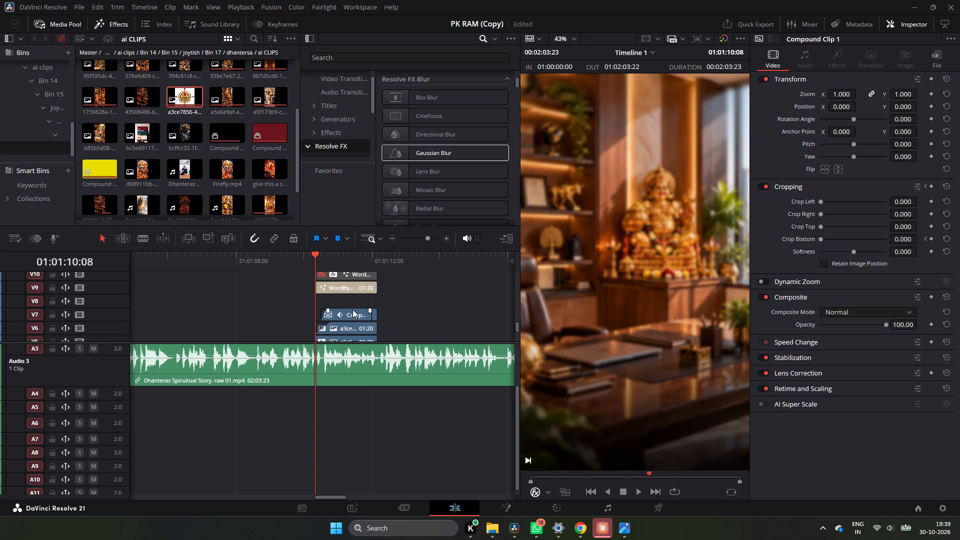
pyautogui.scroll(-1, 352, 309)
pyautogui.moveTo(343, 278); pyautogui.dragTo(334, 278)
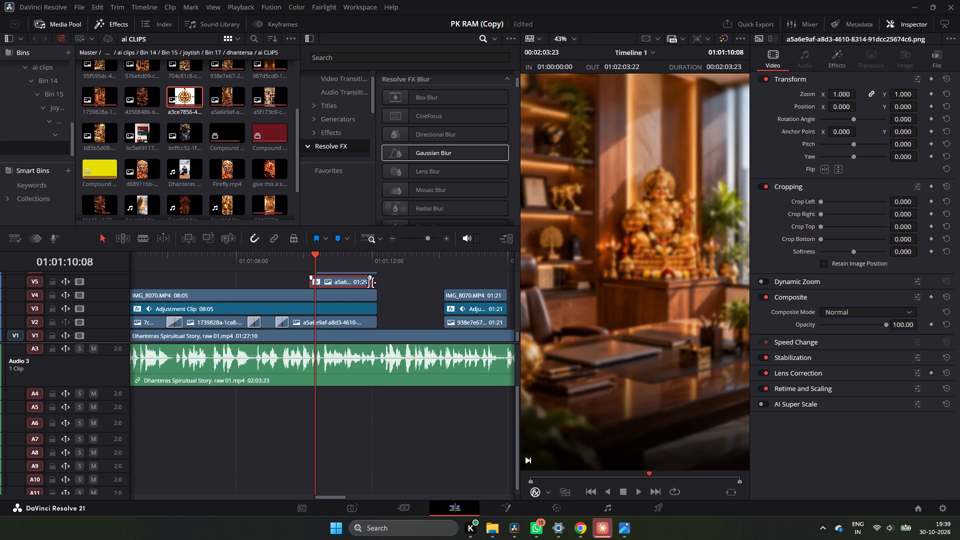
pyautogui.click(371, 282)
pyautogui.moveTo(313, 278); pyautogui.dragTo(331, 281)
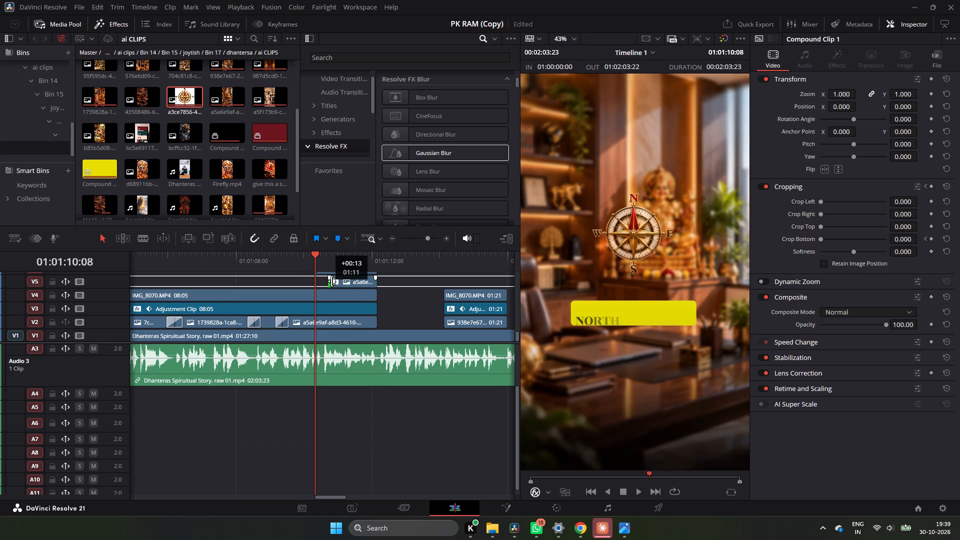
pyautogui.moveTo(331, 281); pyautogui.dragTo(304, 280)
pyautogui.click(300, 278)
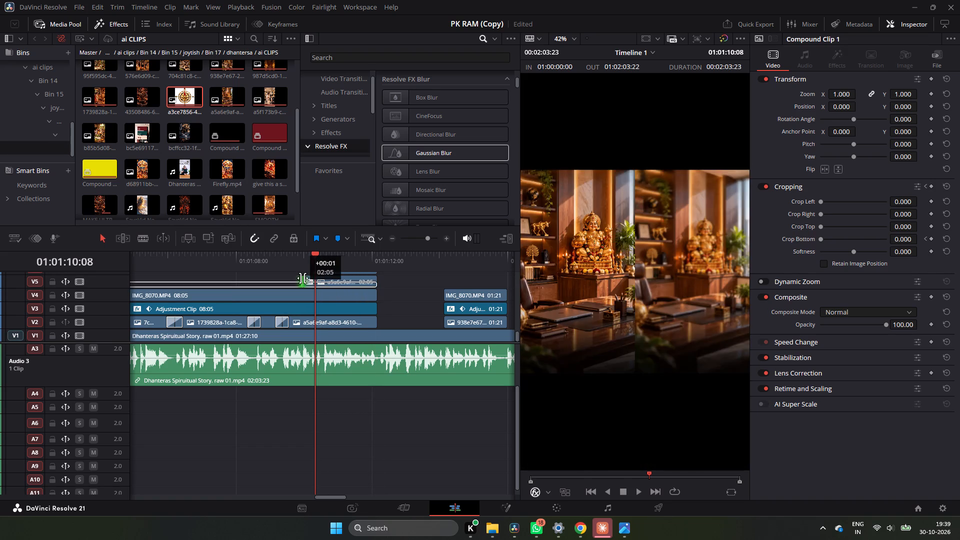
# Add a fade-in at the start of the blurred idol clip on V5 and play back the sharp-to-blurred transition.
pyautogui.moveTo(303, 276); pyautogui.dragTo(321, 278)
pyautogui.moveTo(321, 278); pyautogui.dragTo(328, 279)
pyautogui.click(297, 262)
pyautogui.press('space')
pyautogui.press('space')
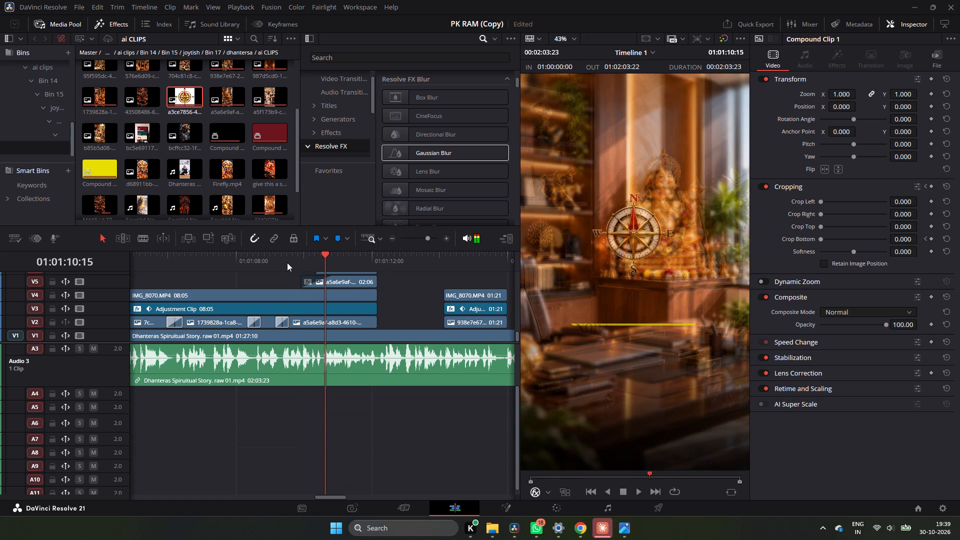
# Trim the start of the blurred idol clip on V5 so the clip lasts 01:20.
pyautogui.click(294, 253)
pyautogui.press('space')
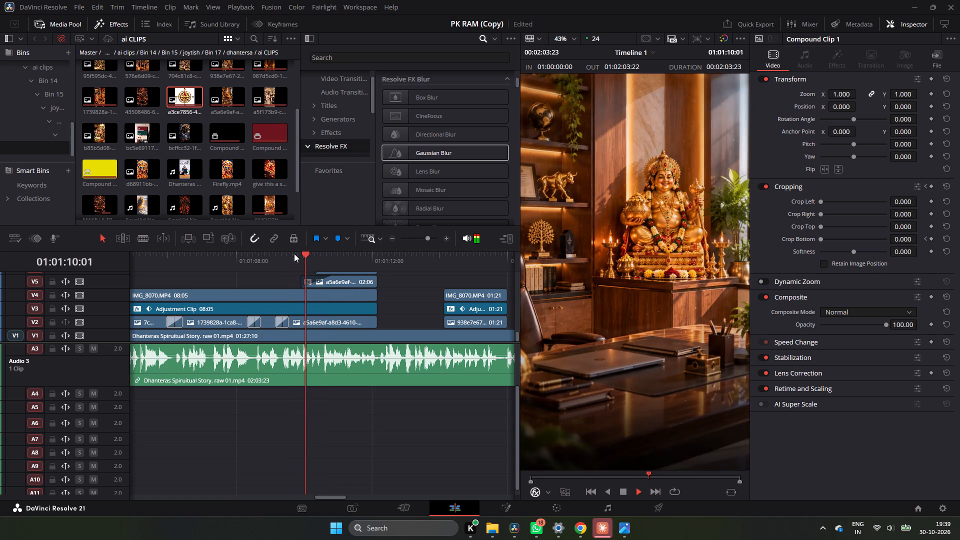
pyautogui.press('space')
pyautogui.doubleClick(449, 237)
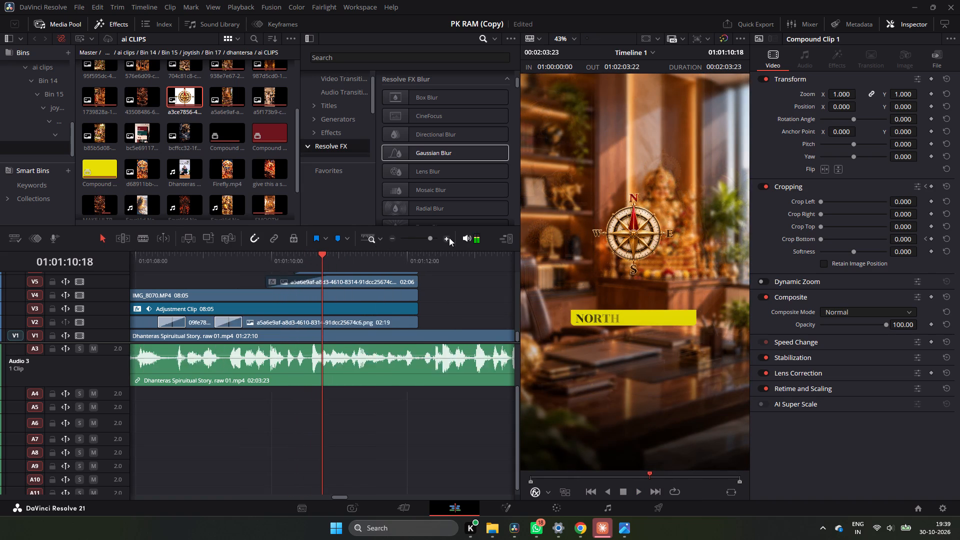
pyautogui.moveTo(211, 281); pyautogui.dragTo(270, 281)
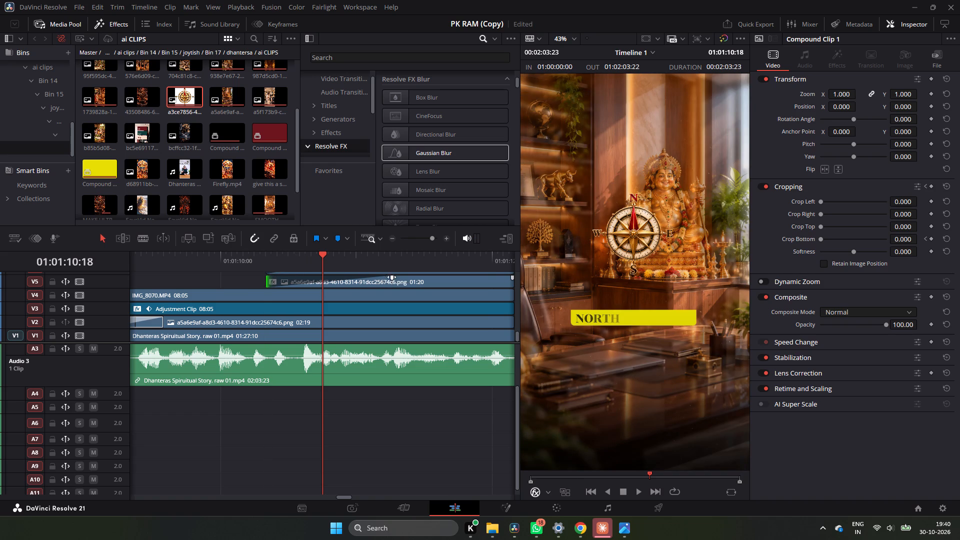
# Shorten the fade-in at the start of the blurred idol clip on V5 and play back the transition.
pyautogui.moveTo(392, 277); pyautogui.dragTo(300, 280)
pyautogui.click(239, 260)
pyautogui.press('space')
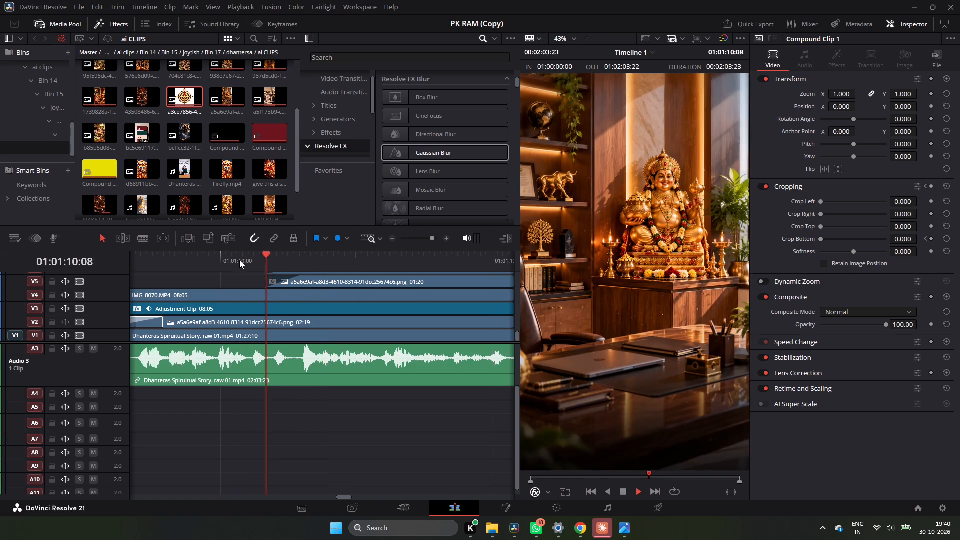
pyautogui.press('space')
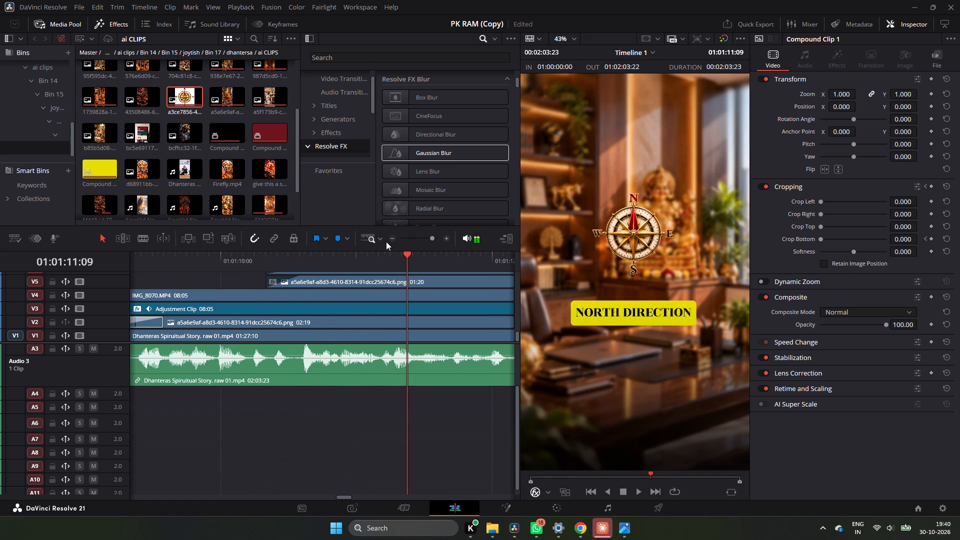
# Duplicate the 08:05 adjustment clip from V3 onto V8 with the same timing, above the yellow banner clip and below the text clips.
pyautogui.doubleClick(391, 239)
pyautogui.scroll(2, 345, 292)
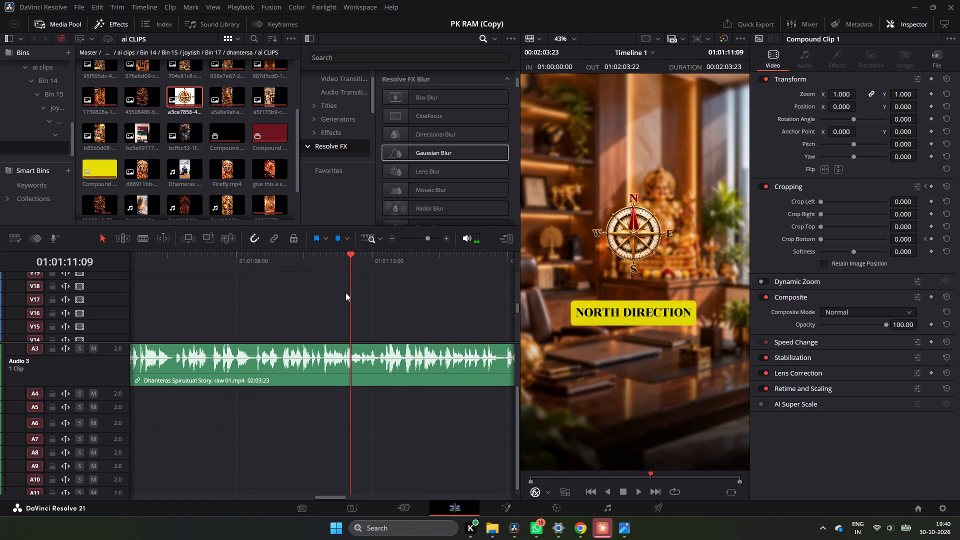
pyautogui.scroll(1, 345, 292)
pyautogui.scroll(-3, 345, 292)
pyautogui.scroll(1, 345, 292)
pyautogui.scroll(-2, 345, 292)
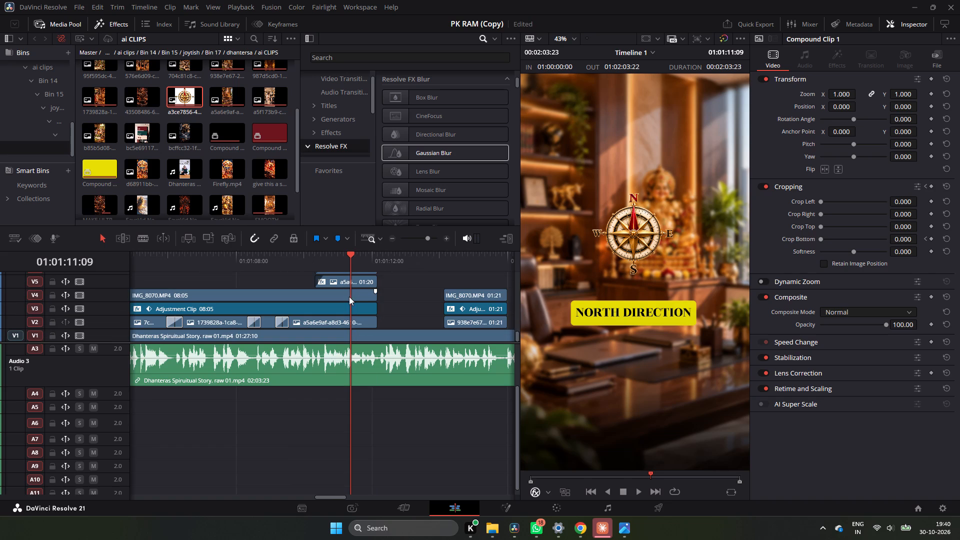
pyautogui.click(334, 308)
pyautogui.doubleClick(394, 237)
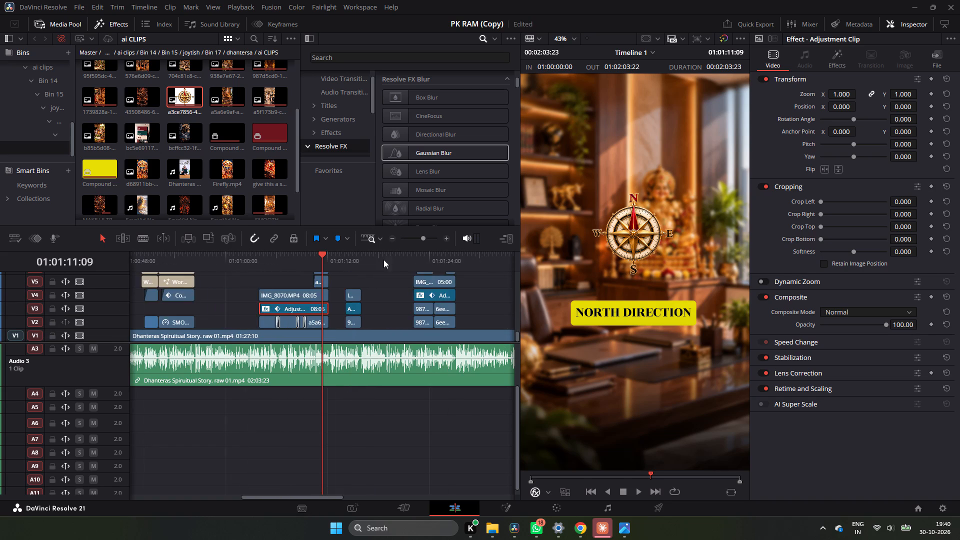
pyautogui.scroll(1, 346, 287)
pyautogui.scroll(-1, 346, 287)
pyautogui.keyDown('alt'); pyautogui.moveTo(312, 307); pyautogui.dragTo(316, 287); pyautogui.keyUp('alt')
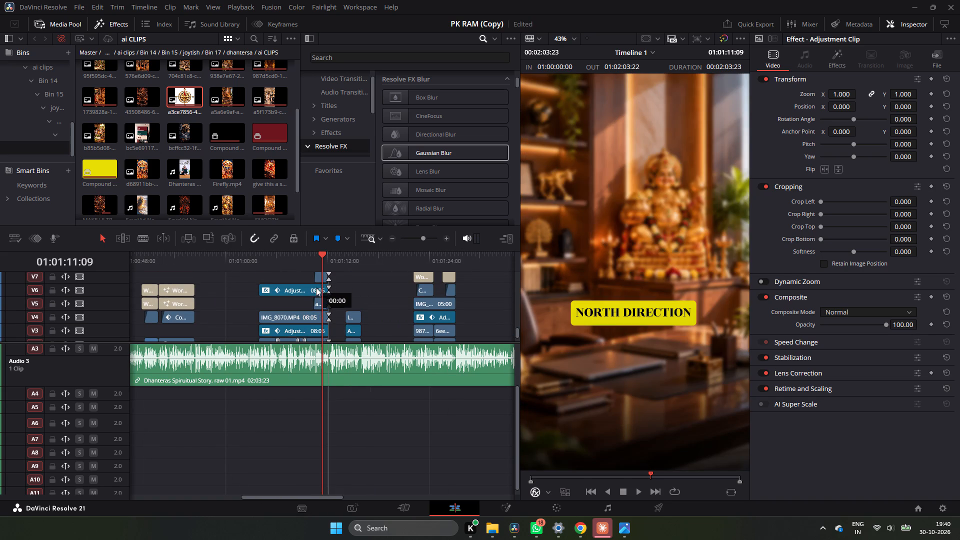
pyautogui.keyDown('alt'); pyautogui.moveTo(316, 287); pyautogui.dragTo(310, 316); pyautogui.keyUp('alt')
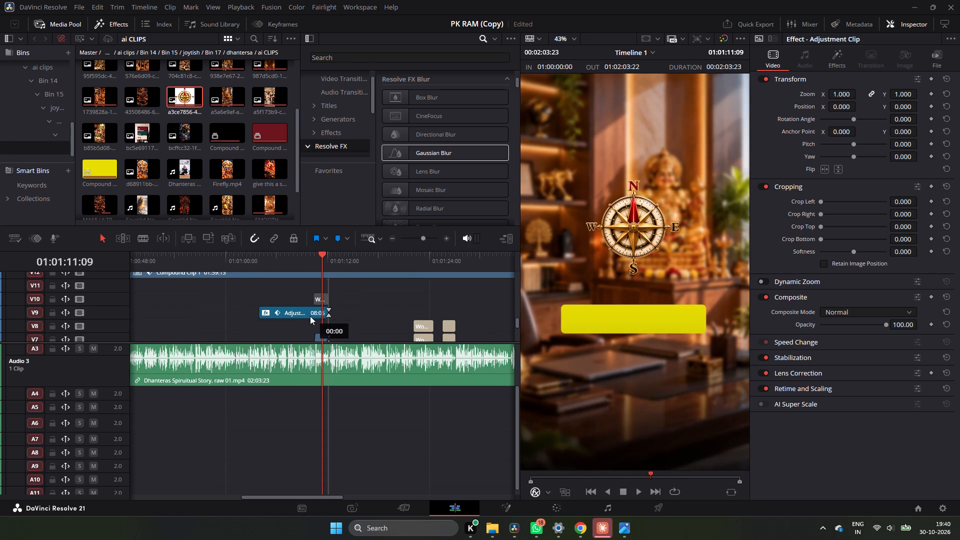
pyautogui.keyDown('alt'); pyautogui.moveTo(310, 316); pyautogui.dragTo(312, 322); pyautogui.keyUp('alt')
# Play the sequence from the start of the duplicated adjustment clip to check its movement on the compass and banner.
pyautogui.scroll(-1, 313, 321)
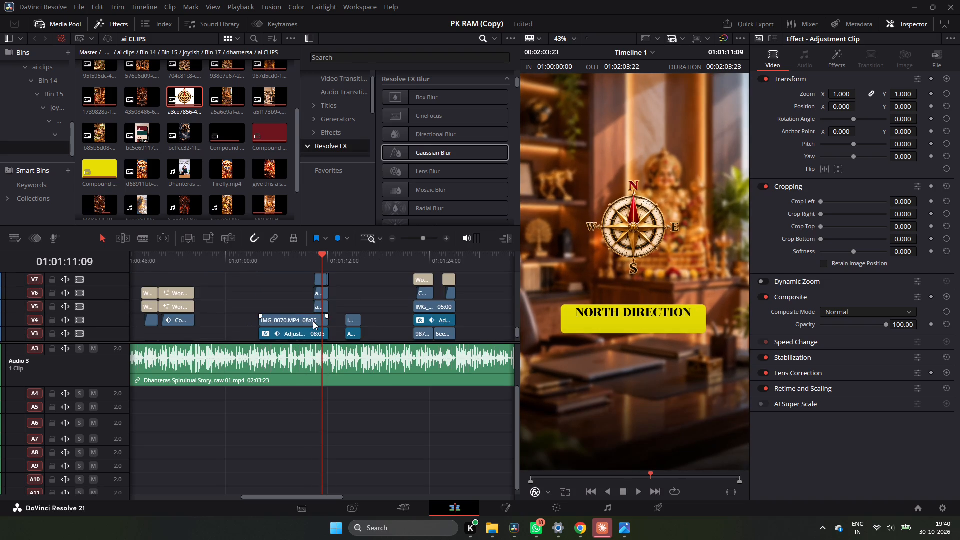
pyautogui.scroll(1, 302, 289)
pyautogui.moveTo(320, 247); pyautogui.dragTo(319, 252)
pyautogui.moveTo(320, 254); pyautogui.dragTo(259, 271)
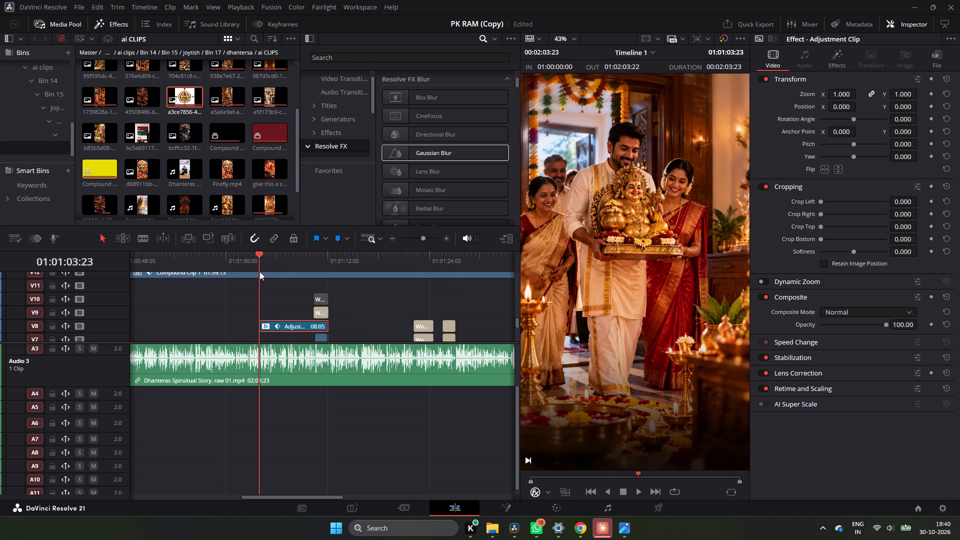
pyautogui.moveTo(259, 271); pyautogui.dragTo(259, 271)
pyautogui.scroll(-1, 263, 275)
pyautogui.press('space')
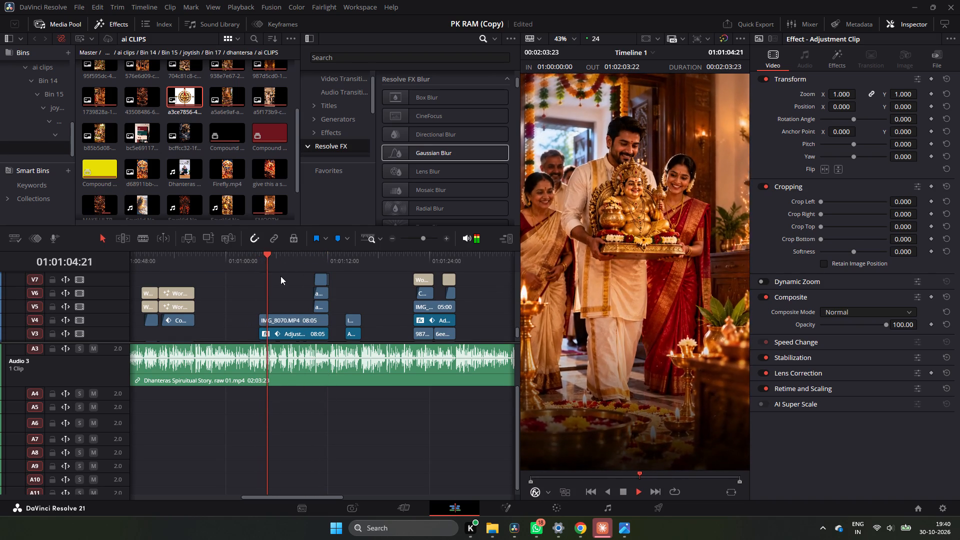
pyautogui.click(444, 240)
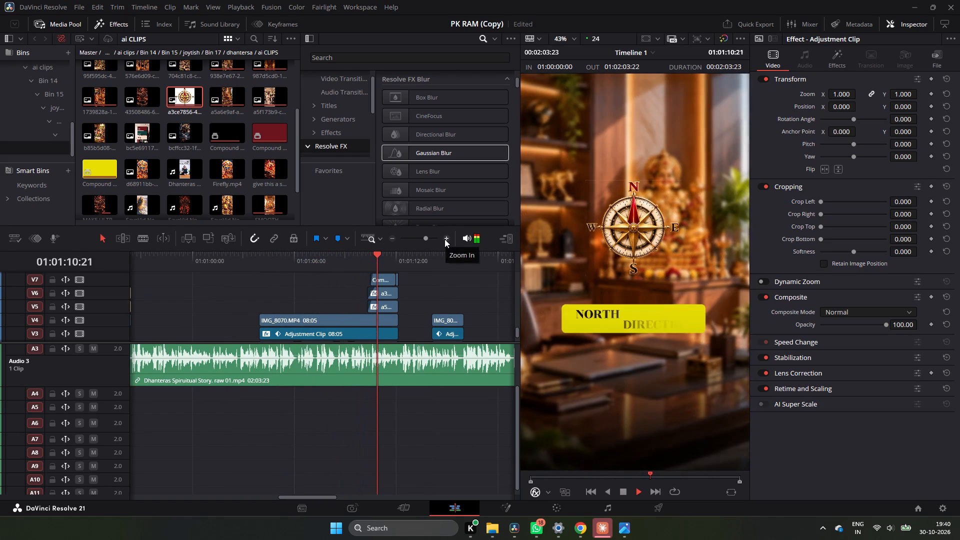
pyautogui.press('space')
pyautogui.press('space')
# Replay the idol's sharp-to-blurred transition and the compass and NORTH DIRECTION entrance several times to examine the motion.
pyautogui.click(359, 260)
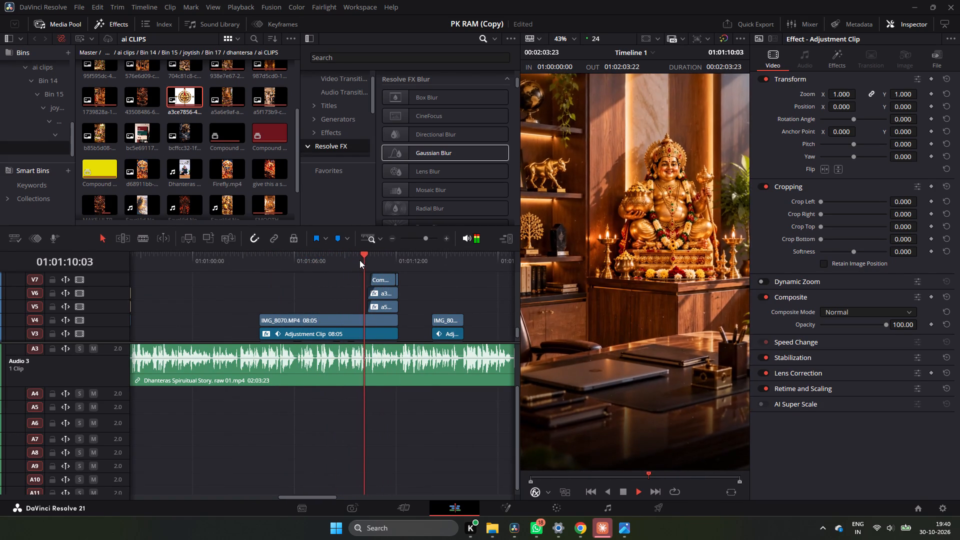
pyautogui.press('space')
pyautogui.press('space')
pyautogui.press('space')
pyautogui.click(359, 260)
pyautogui.press('space')
pyautogui.press('space')
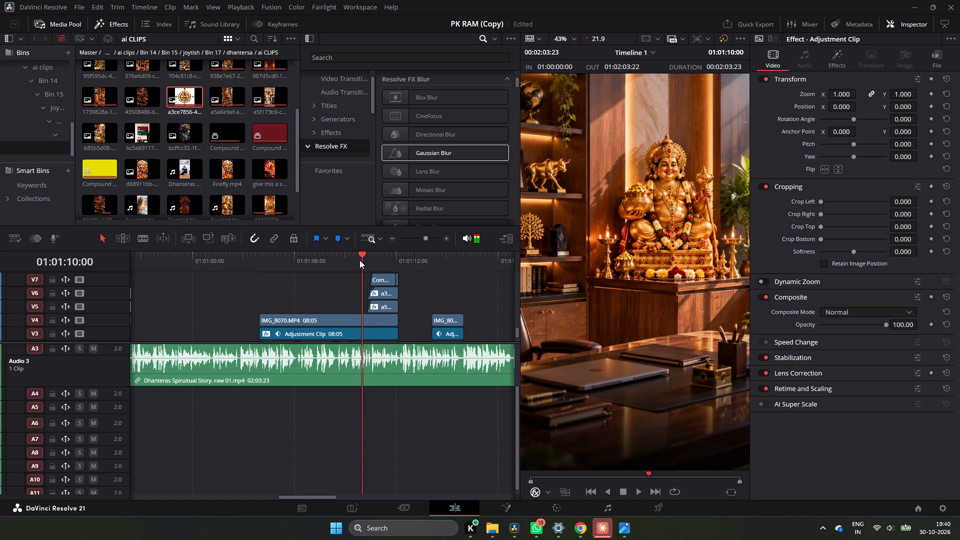
pyautogui.press('space')
pyautogui.press('space')
pyautogui.press('space')
pyautogui.press('space')
pyautogui.click(359, 260)
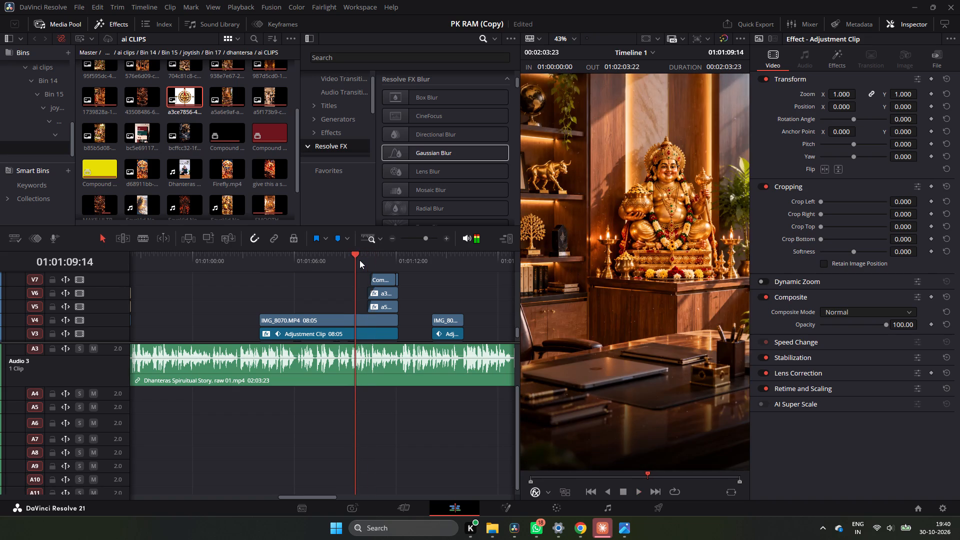
pyautogui.press('space')
pyautogui.press('space')
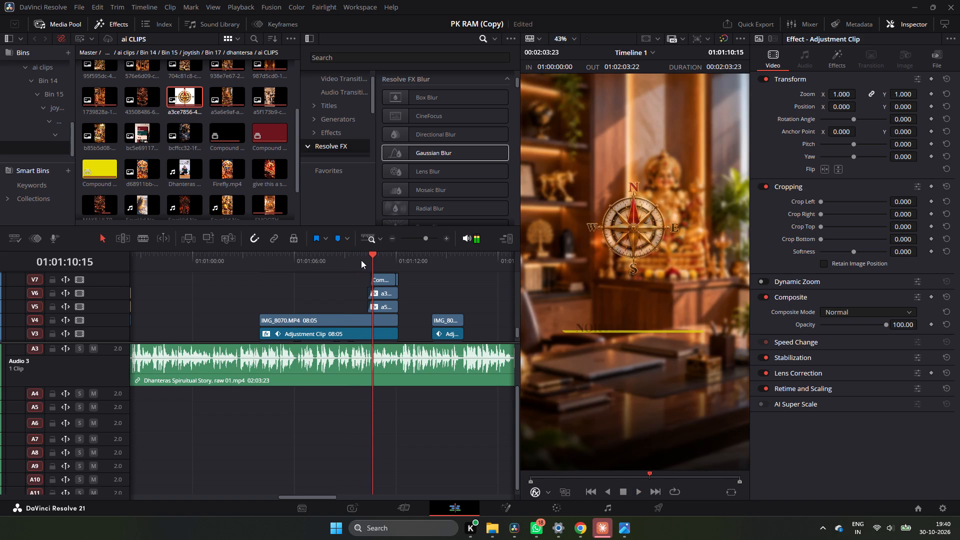
pyautogui.click(364, 260)
pyautogui.press('space')
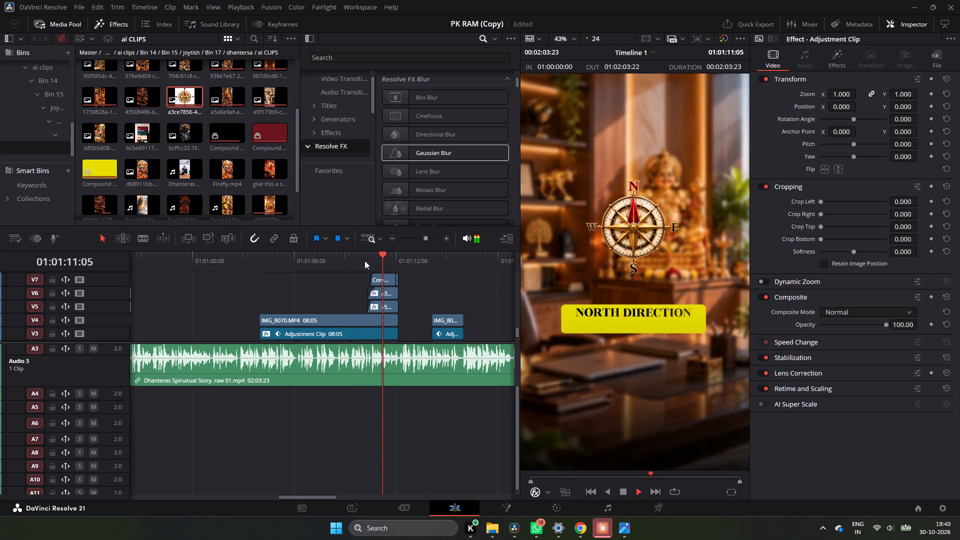
pyautogui.press('space')
pyautogui.click(362, 260)
pyautogui.press('space')
pyautogui.press('space')
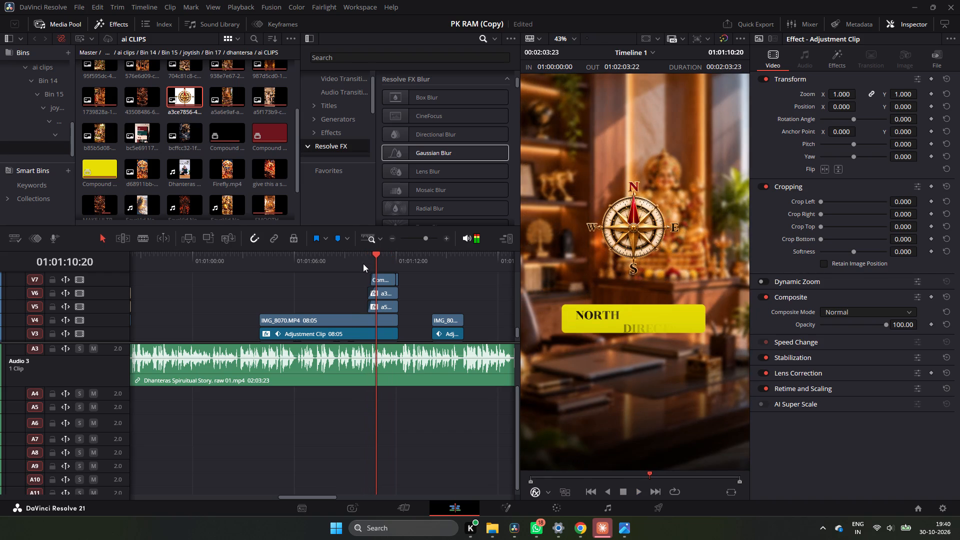
pyautogui.scroll(-3, 363, 263)
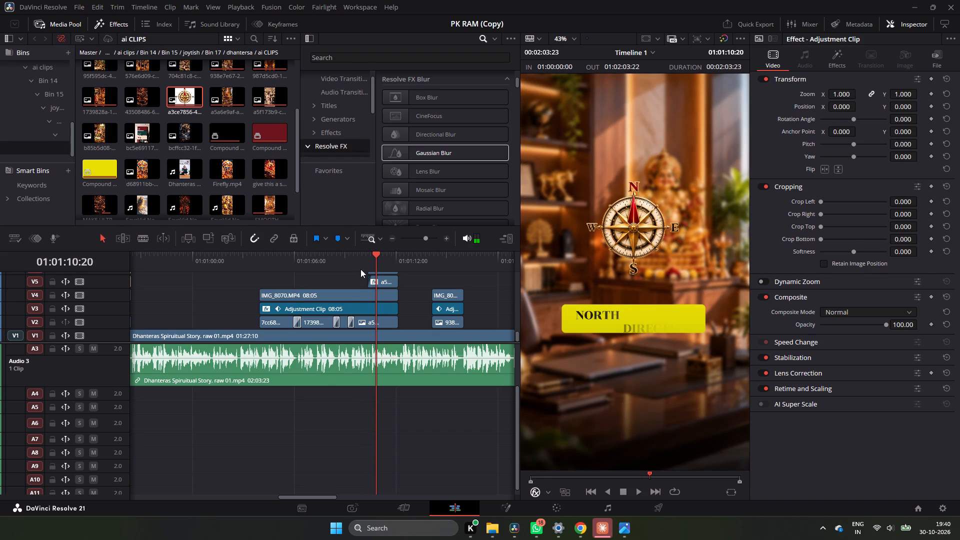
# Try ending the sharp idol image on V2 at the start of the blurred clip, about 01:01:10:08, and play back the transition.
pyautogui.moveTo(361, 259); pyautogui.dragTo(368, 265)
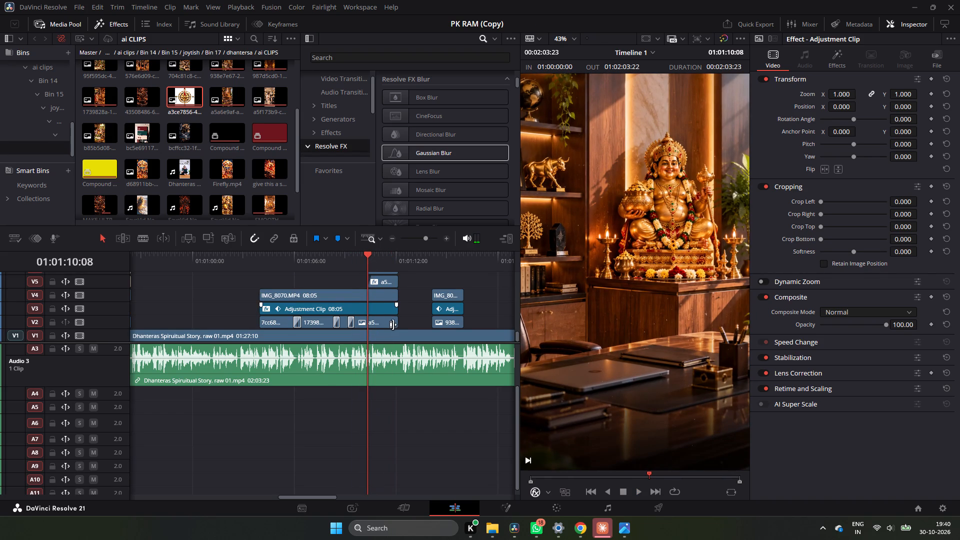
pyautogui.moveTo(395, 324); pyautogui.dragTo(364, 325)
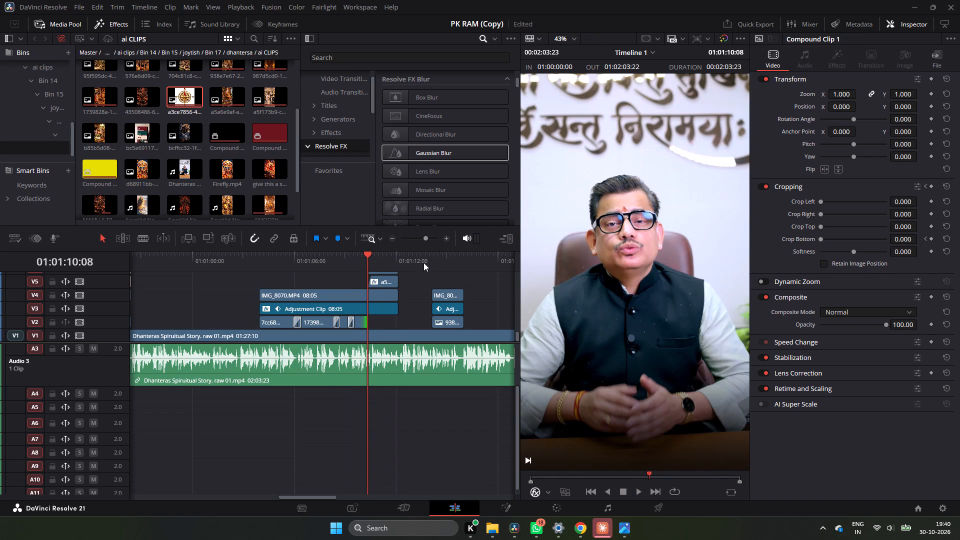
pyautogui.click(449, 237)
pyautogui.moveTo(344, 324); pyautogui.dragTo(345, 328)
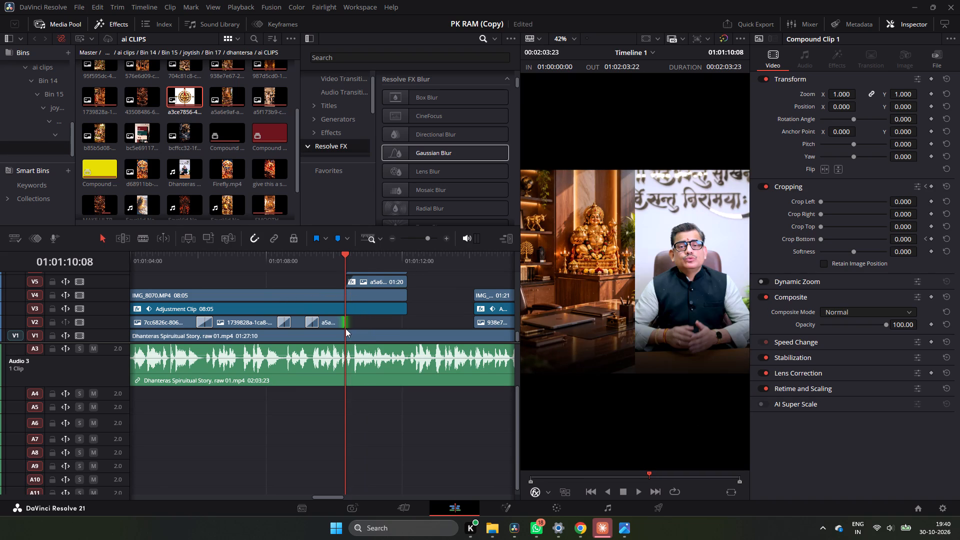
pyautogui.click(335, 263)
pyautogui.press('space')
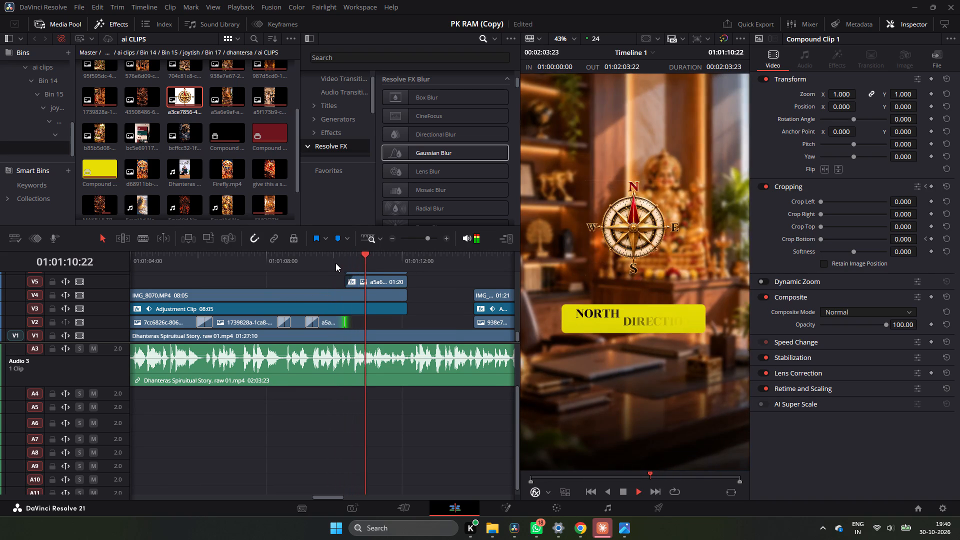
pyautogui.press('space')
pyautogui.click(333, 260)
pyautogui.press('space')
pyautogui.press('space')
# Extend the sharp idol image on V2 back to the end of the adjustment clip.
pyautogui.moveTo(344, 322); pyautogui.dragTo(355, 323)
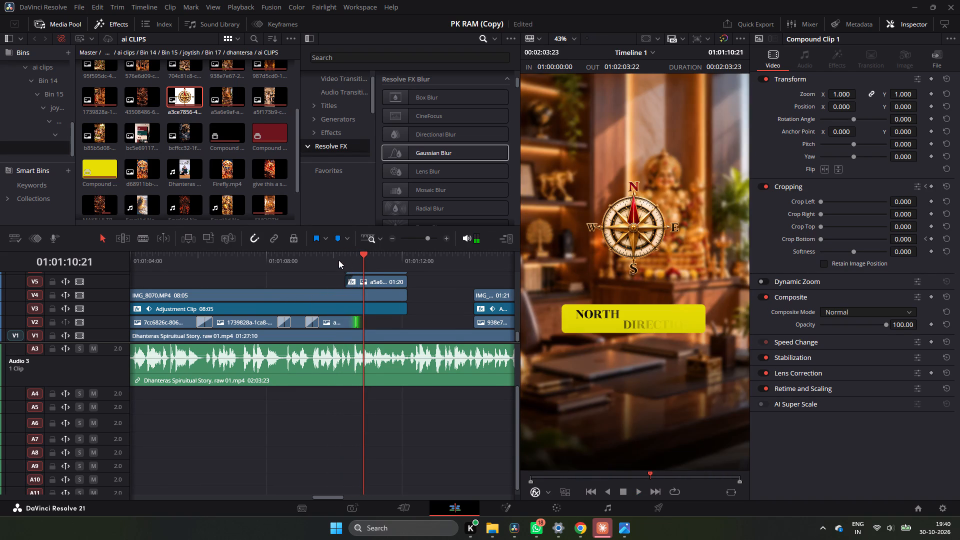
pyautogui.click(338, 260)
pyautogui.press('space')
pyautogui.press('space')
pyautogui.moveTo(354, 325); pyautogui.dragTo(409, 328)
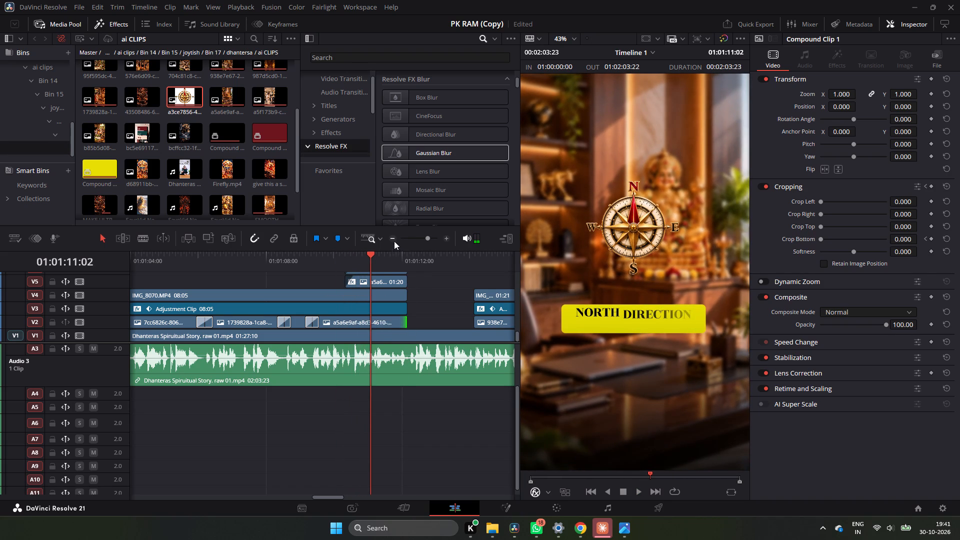
# Play through the section from the idol shots to the falling-money and wooden-door shots and beyond to review the edit.
pyautogui.tripleClick(389, 237)
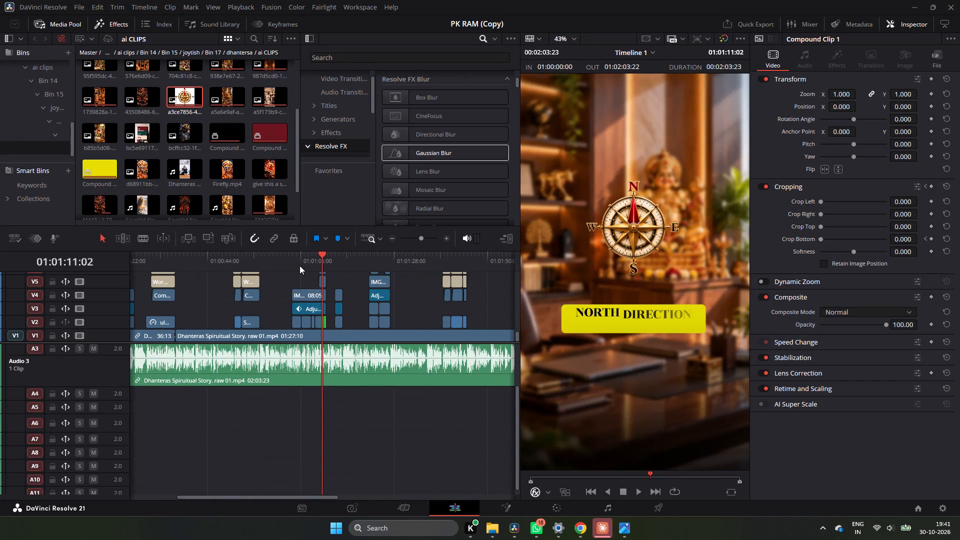
pyautogui.click(299, 265)
pyautogui.press('space')
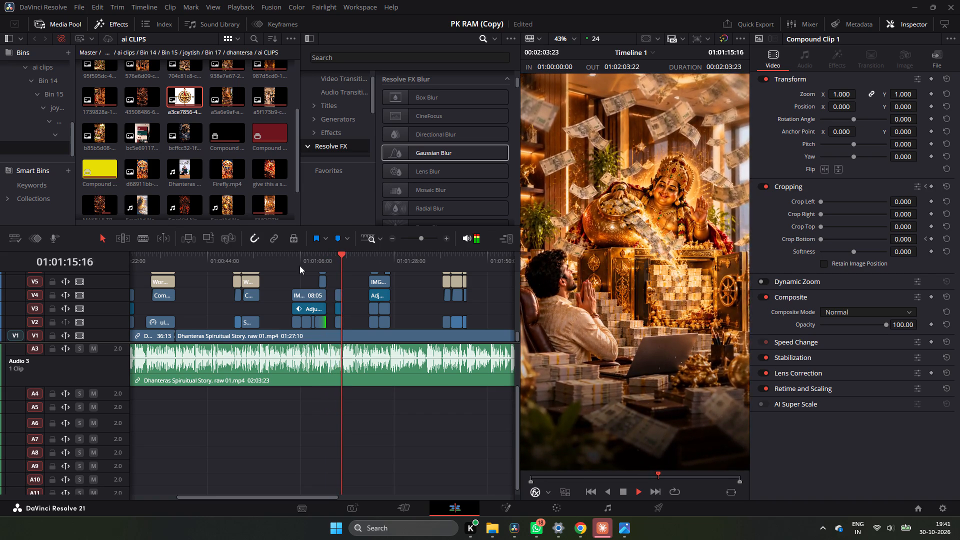
pyautogui.press('space')
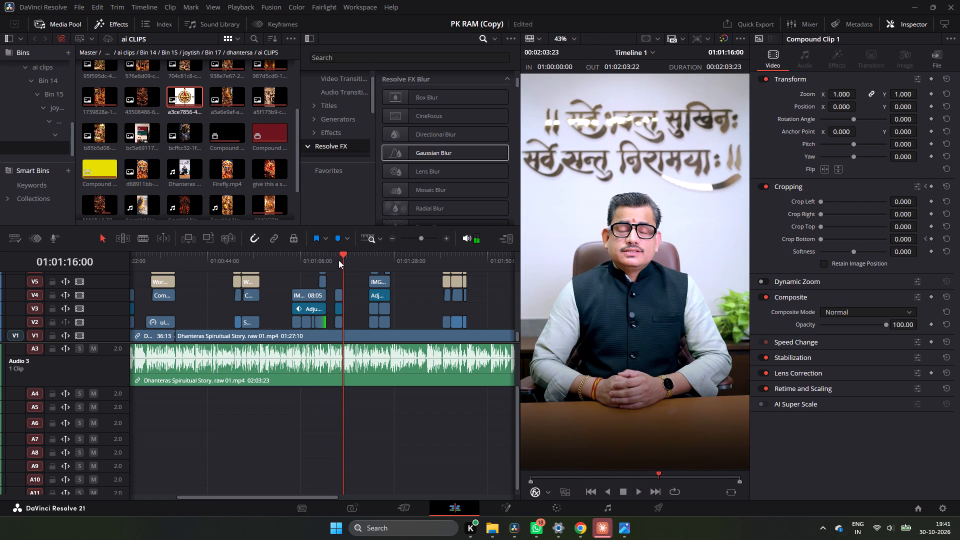
pyautogui.click(335, 258)
pyautogui.press('space')
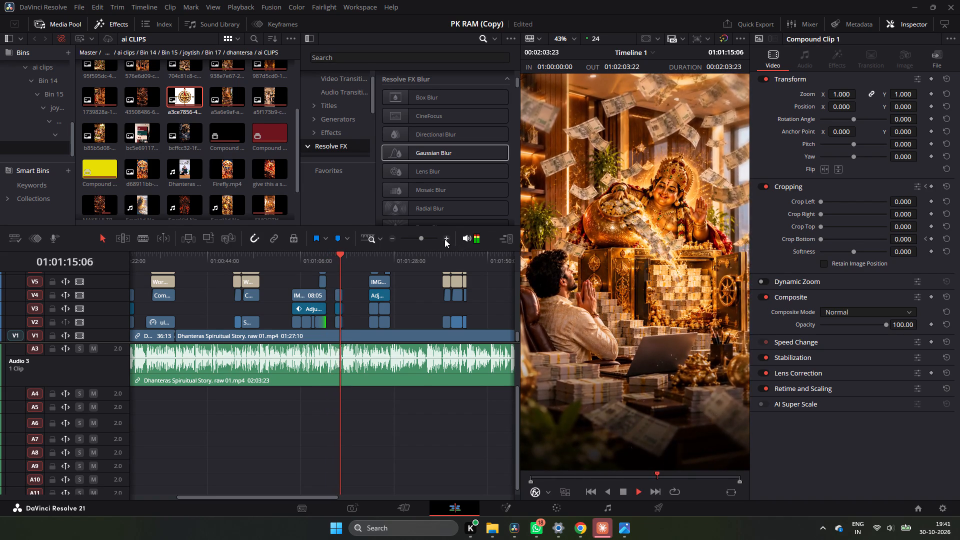
pyautogui.doubleClick(444, 239)
pyautogui.press('space')
pyautogui.click(430, 258)
pyautogui.press('space')
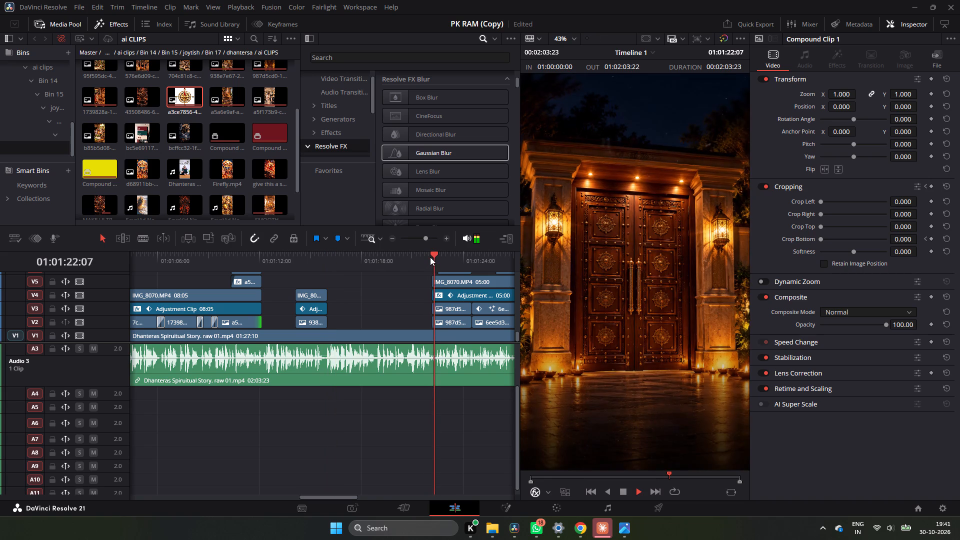
pyautogui.press('space')
pyautogui.click(315, 262)
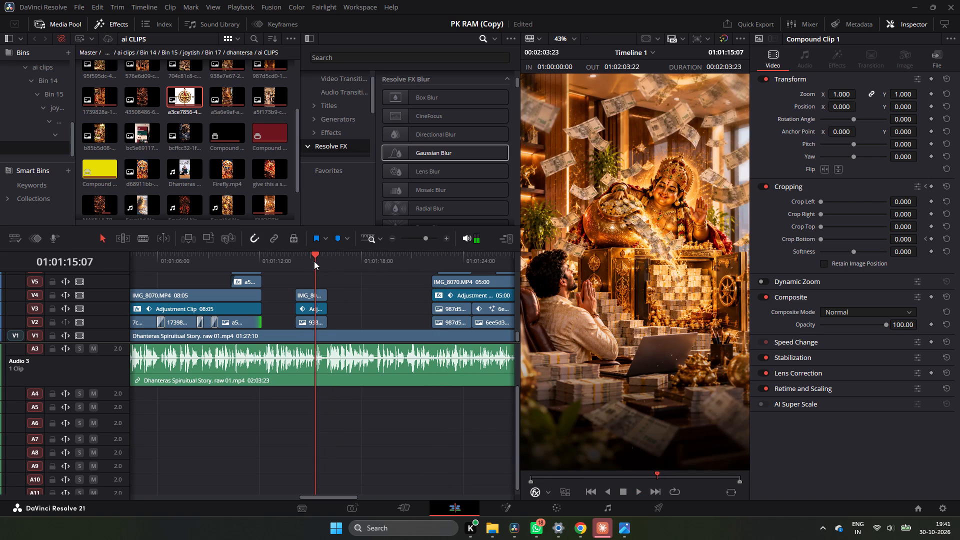
pyautogui.press('space')
pyautogui.click(424, 259)
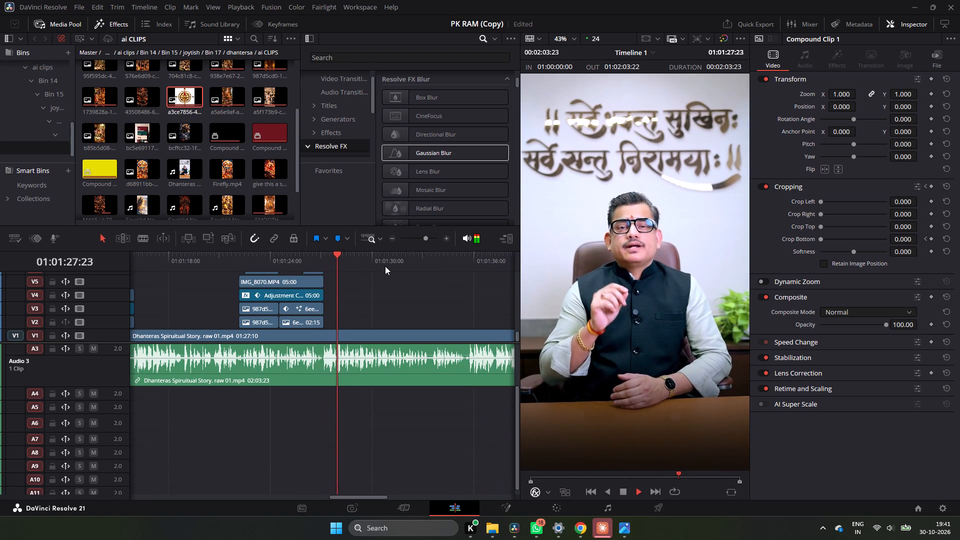
# Play on past the wooden-door shots through the भगवान कुबेर title shot and back to the speaker to review the edit.
pyautogui.click(389, 236)
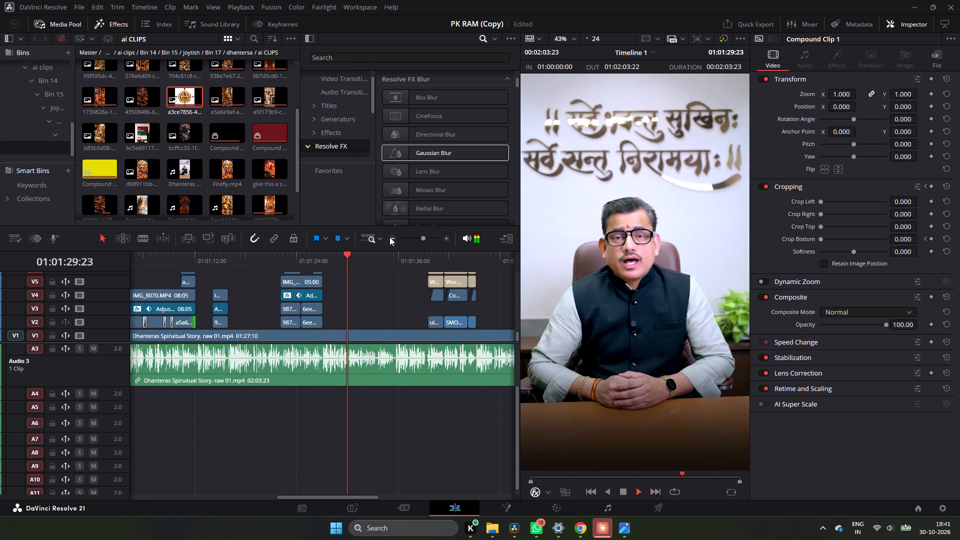
pyautogui.click(389, 237)
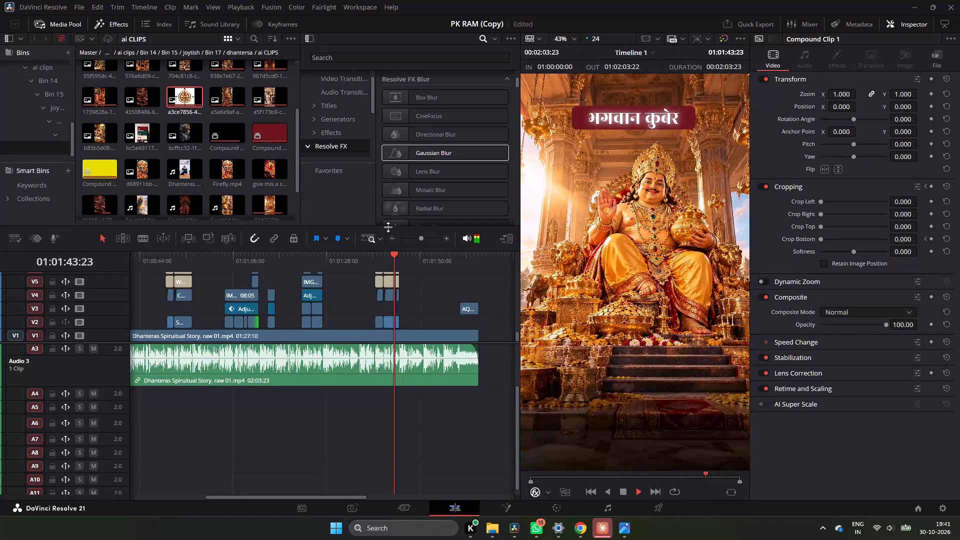
pyautogui.press('space')
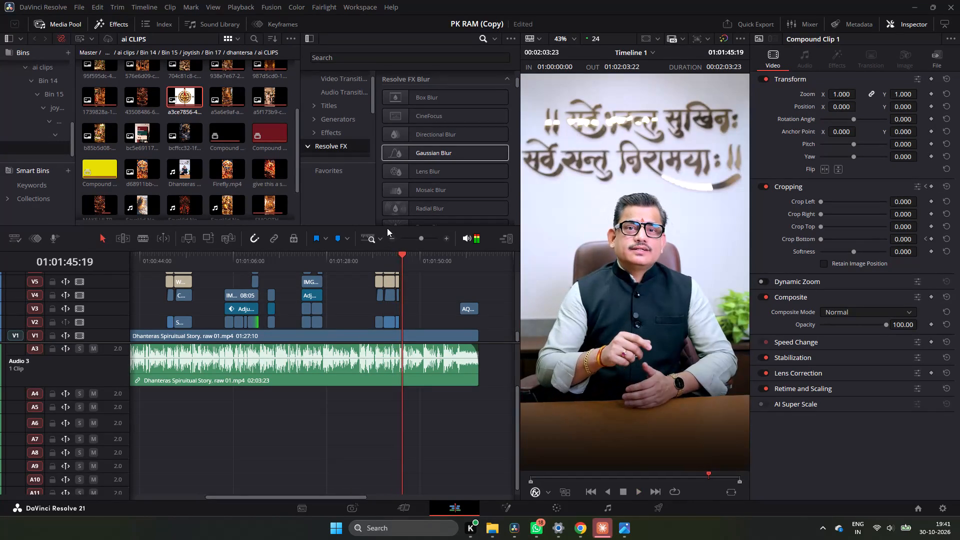
pyautogui.press('space')
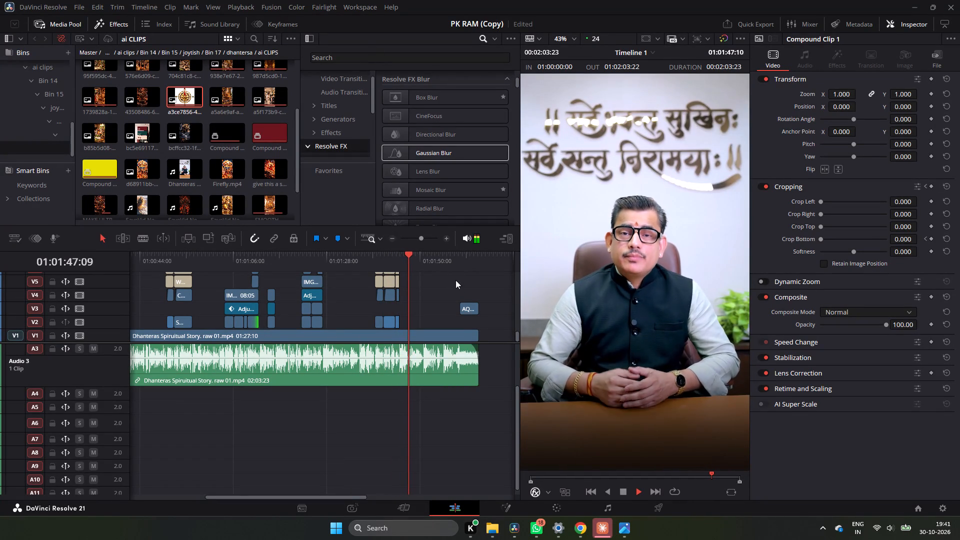
pyautogui.press('space')
# Play the video from its beginning, examining the shopping shot and the भगवान धनवंतरी title over the speaker.
pyautogui.doubleClick(394, 237)
pyautogui.moveTo(244, 255); pyautogui.dragTo(91, 254)
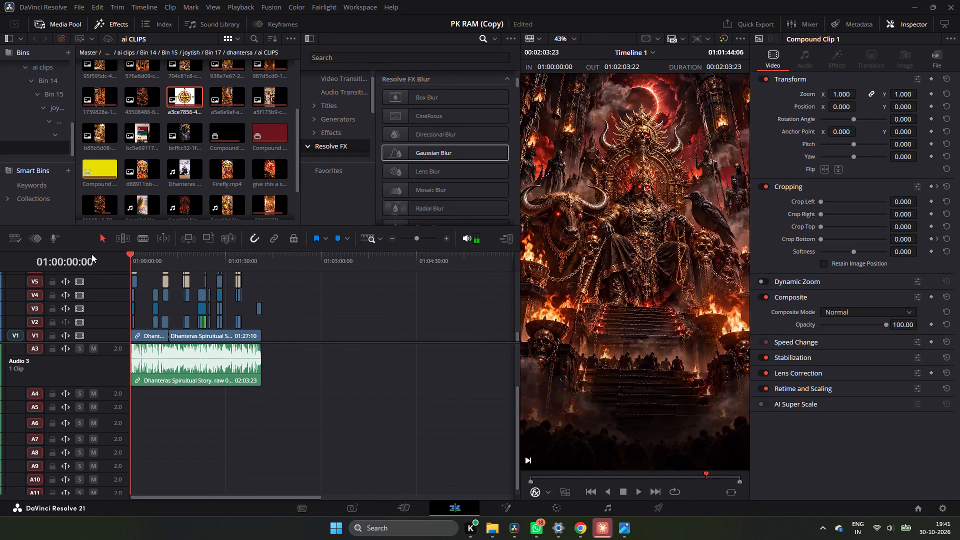
pyautogui.moveTo(91, 254); pyautogui.dragTo(90, 253)
pyautogui.press('space')
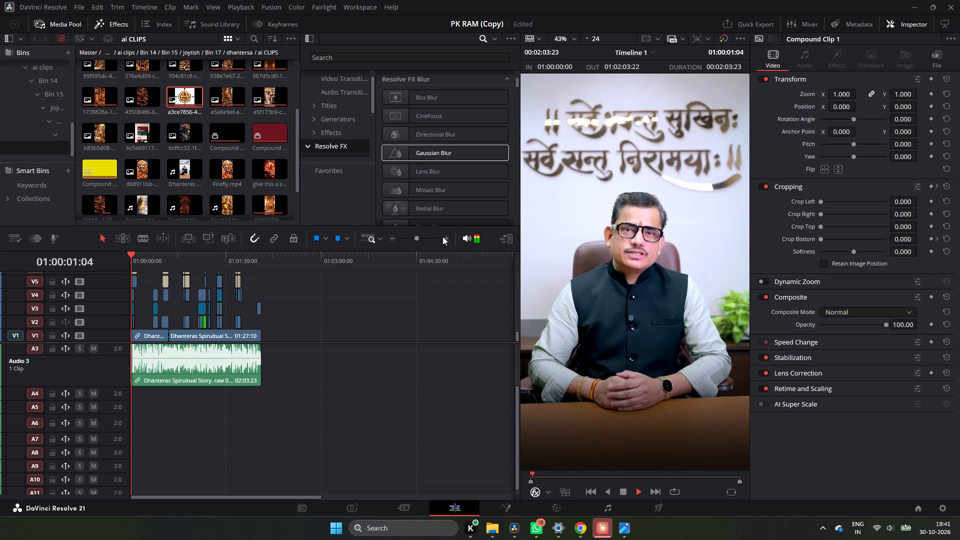
pyautogui.click(442, 236)
pyautogui.click(442, 236)
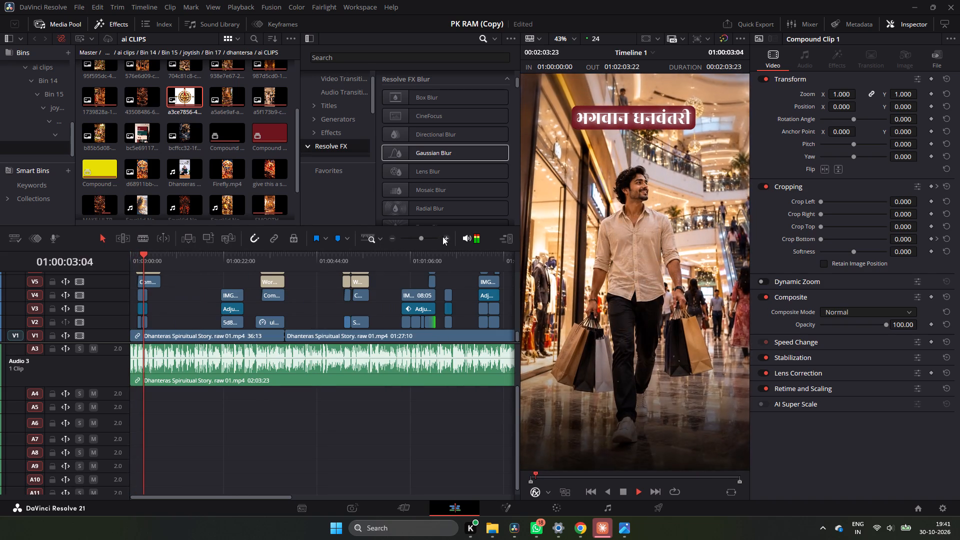
pyautogui.press('space')
pyautogui.scroll(1, 187, 289)
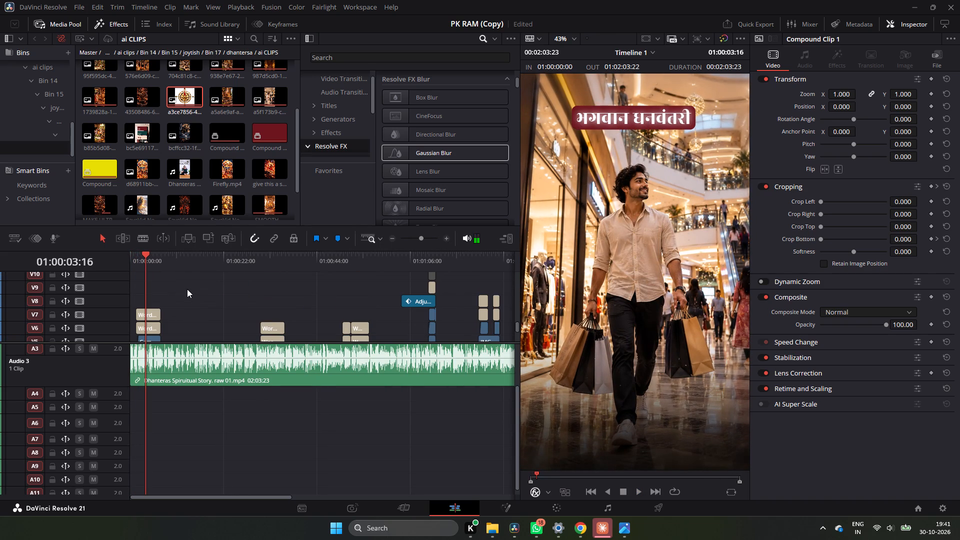
pyautogui.press('space')
pyautogui.press('space')
pyautogui.press('space')
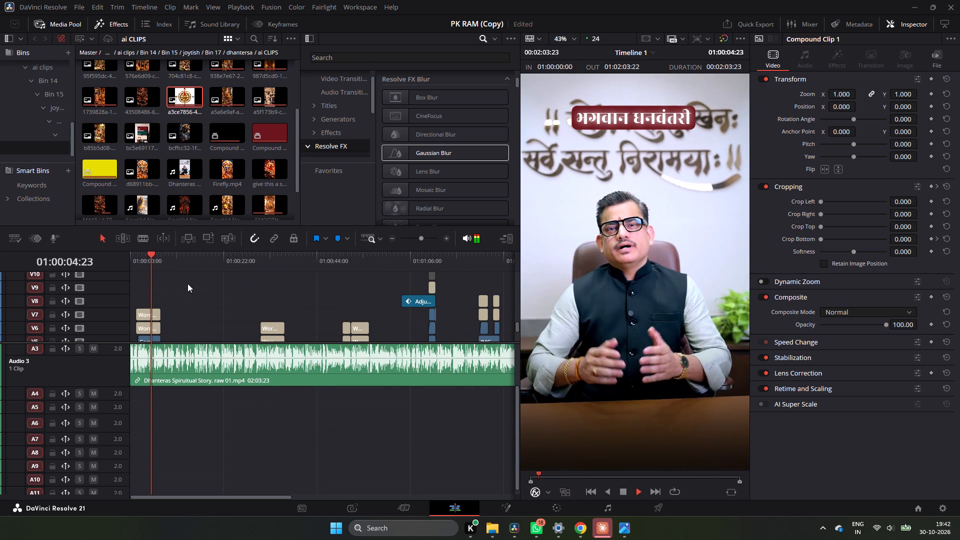
pyautogui.press('space')
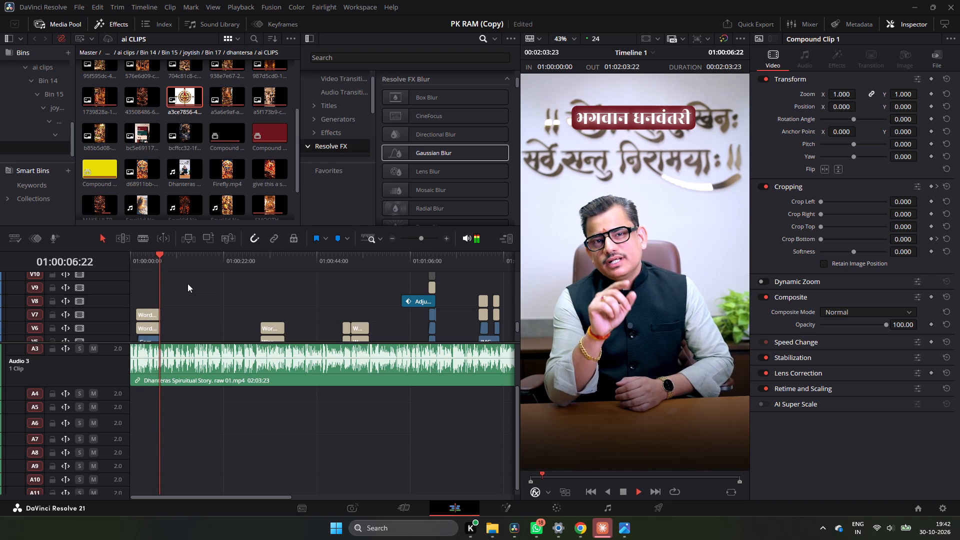
# Disable the opening भगवान धनवंतरी title's text and compound clips on V5 to V7 and check playback from there.
pyautogui.scroll(-1, 187, 292)
pyautogui.scroll(2, 187, 292)
pyautogui.scroll(-1, 187, 292)
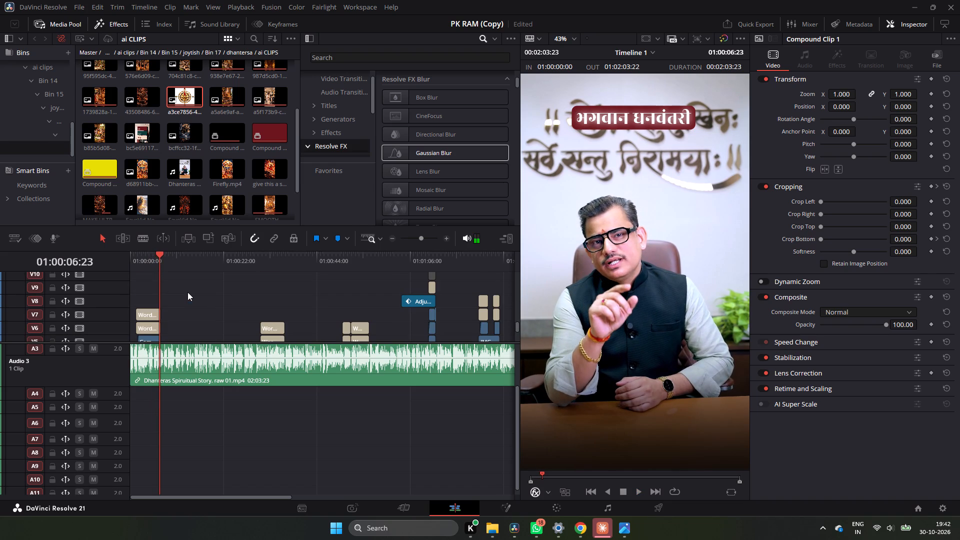
pyautogui.moveTo(184, 300); pyautogui.dragTo(147, 307)
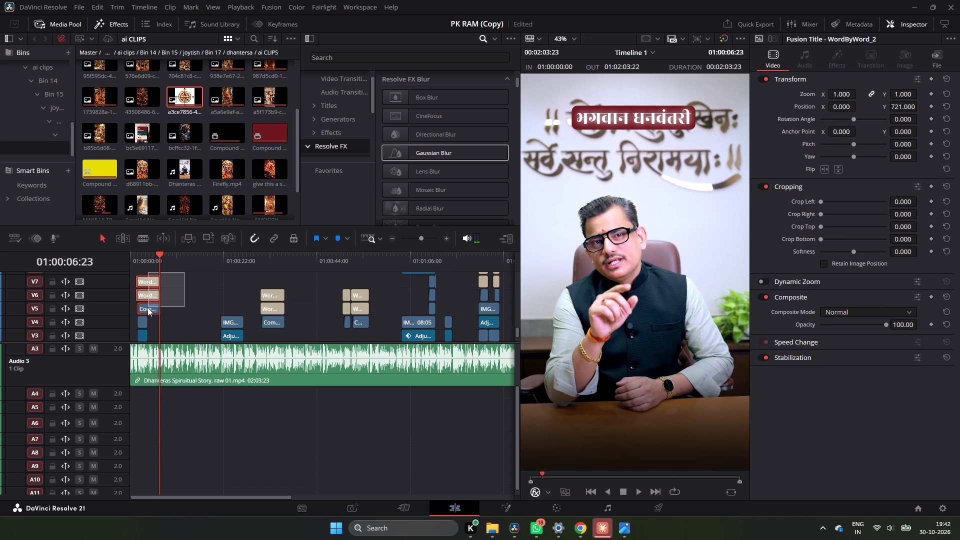
pyautogui.moveTo(147, 307); pyautogui.dragTo(147, 308)
pyautogui.press('d')
pyautogui.click(140, 264)
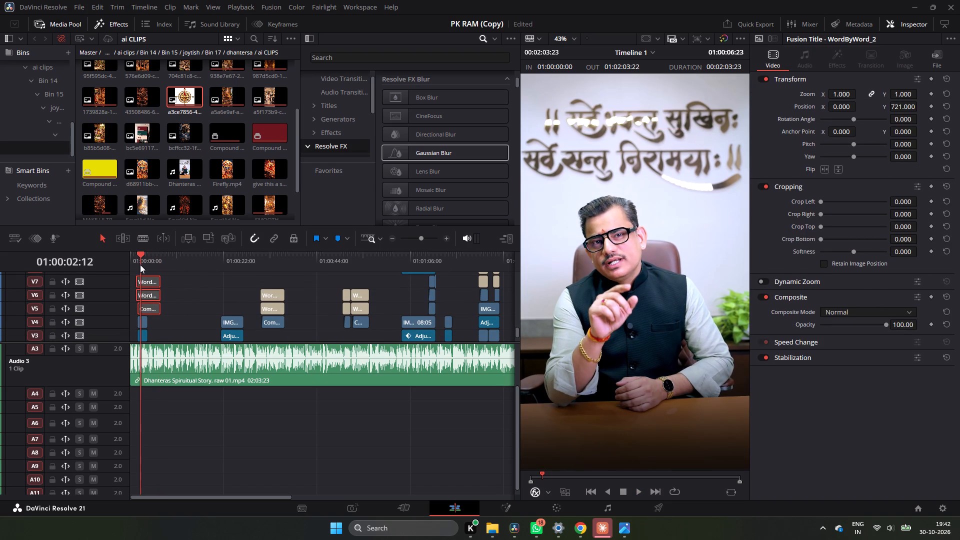
pyautogui.press('space')
pyautogui.press('space')
# Spot-check playback of the November 2026 calendar, the underwater भगवान धनवंतरी shot and the भगवान कुबेर shot.
pyautogui.click(219, 268)
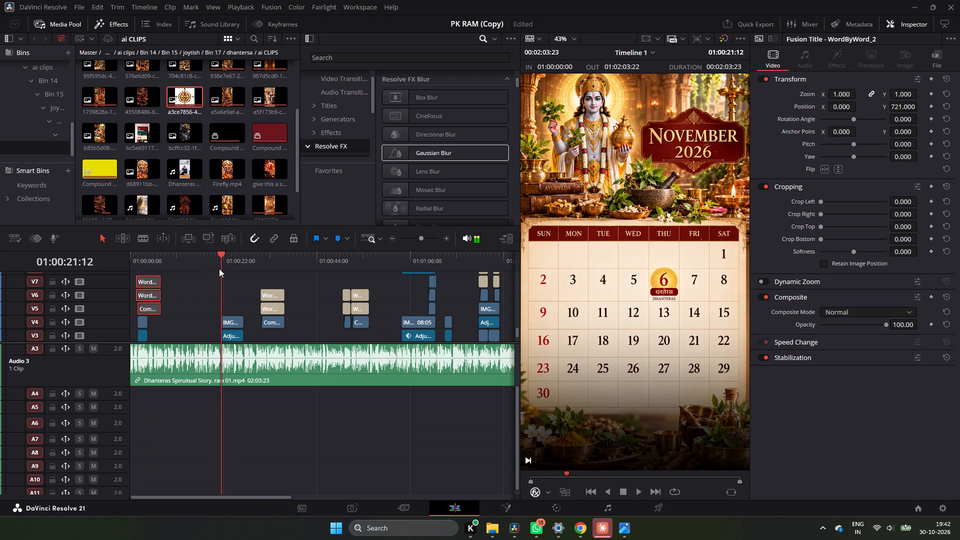
pyautogui.press('space')
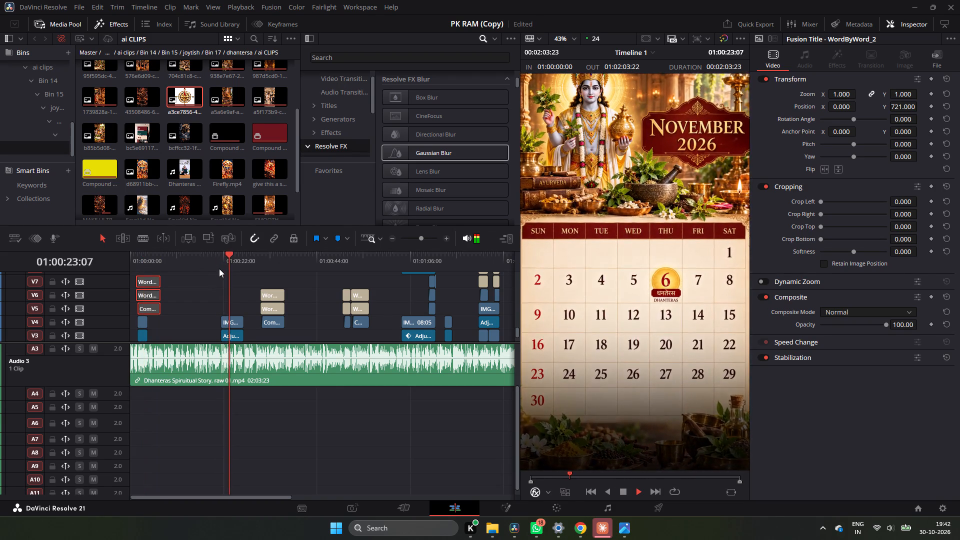
pyautogui.press('space')
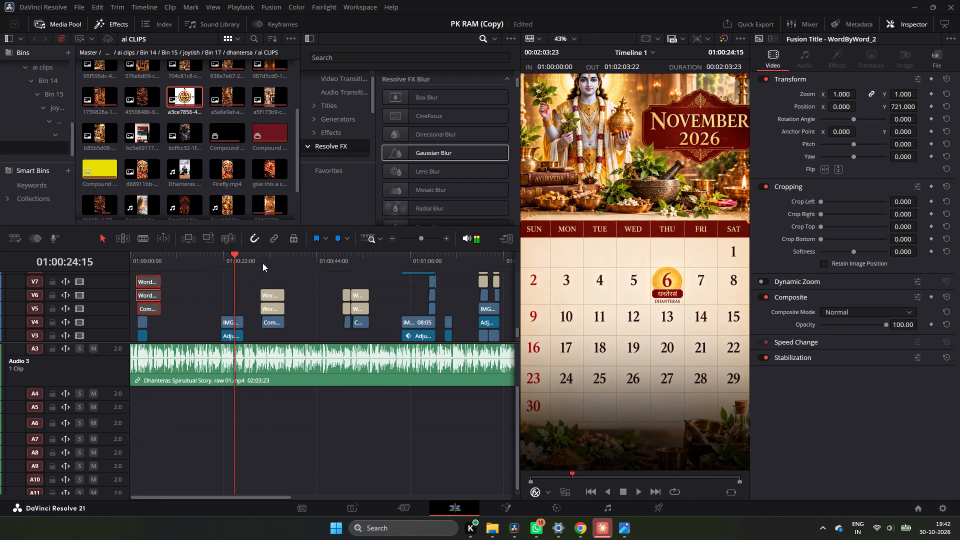
pyautogui.click(262, 263)
pyautogui.press('space')
pyautogui.press('space')
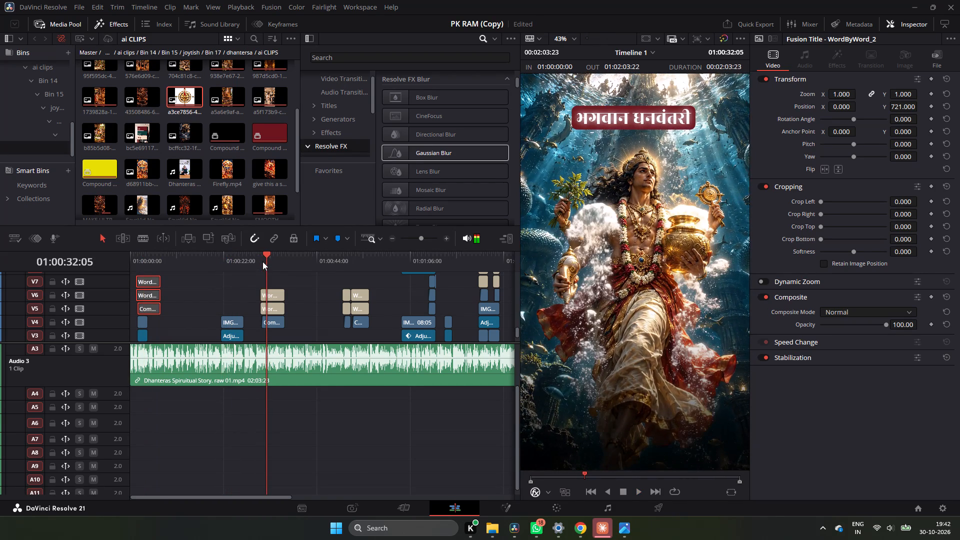
pyautogui.press('space')
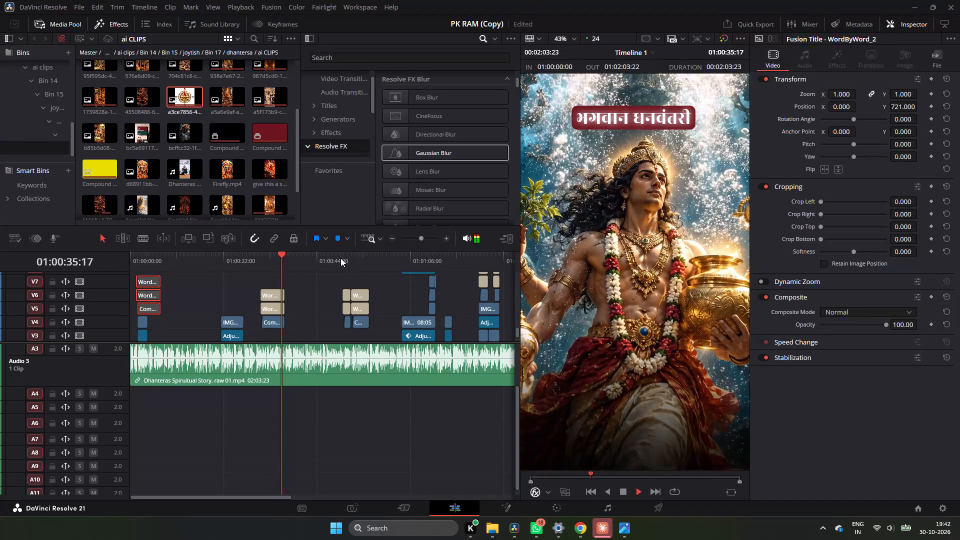
pyautogui.press('space')
pyautogui.click(340, 258)
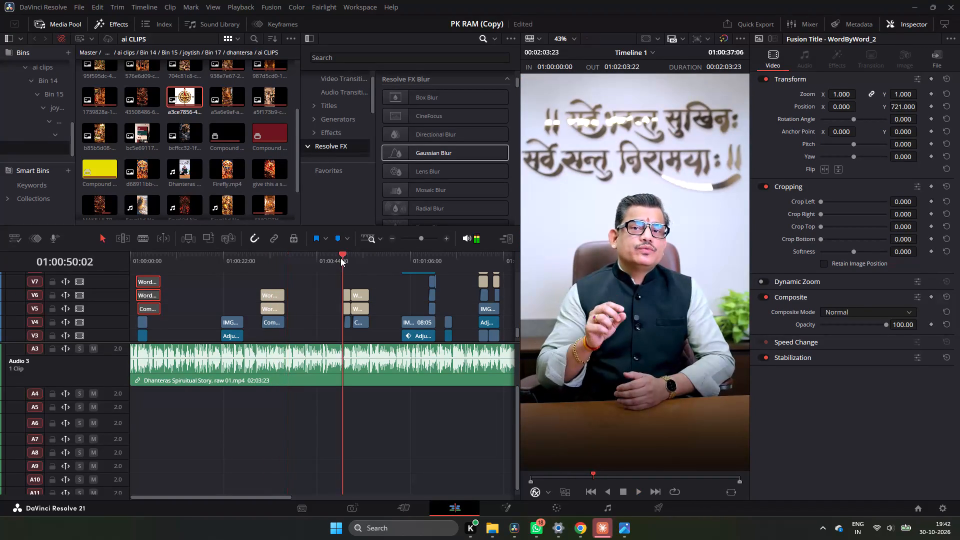
pyautogui.press('space')
pyautogui.press('space')
pyautogui.press('space')
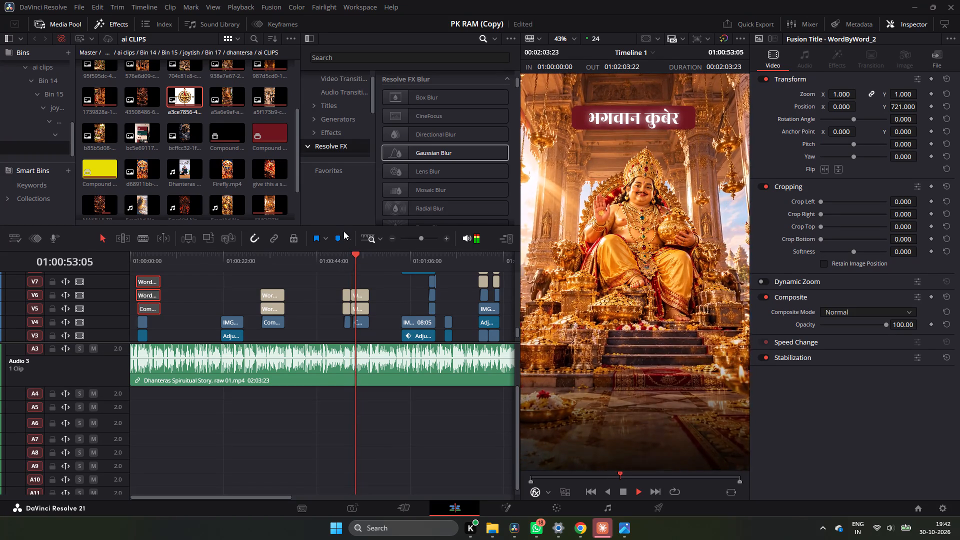
pyautogui.press('space')
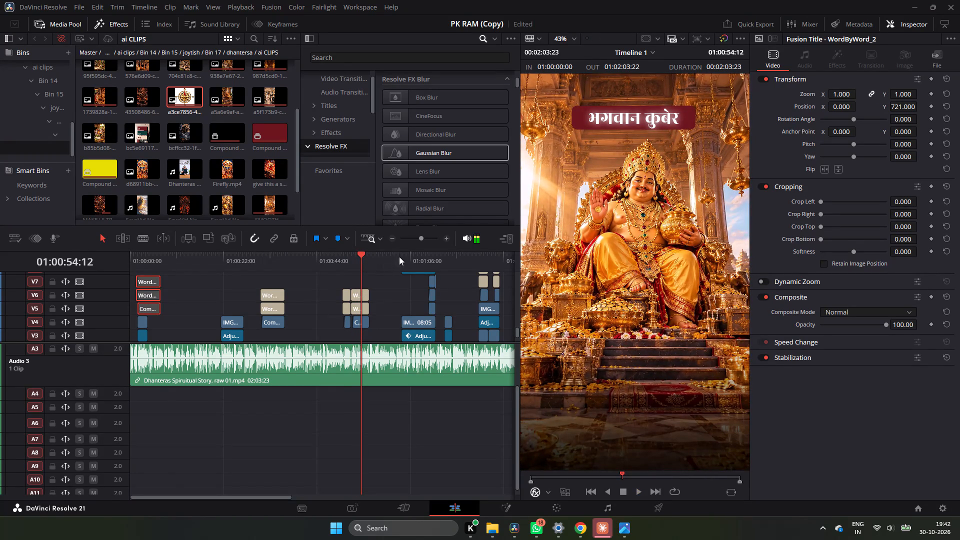
# Examine the whole timeline at its end, looking over the stacked video tracks and the closing logo frame.
pyautogui.doubleClick(394, 236)
pyautogui.click(259, 258)
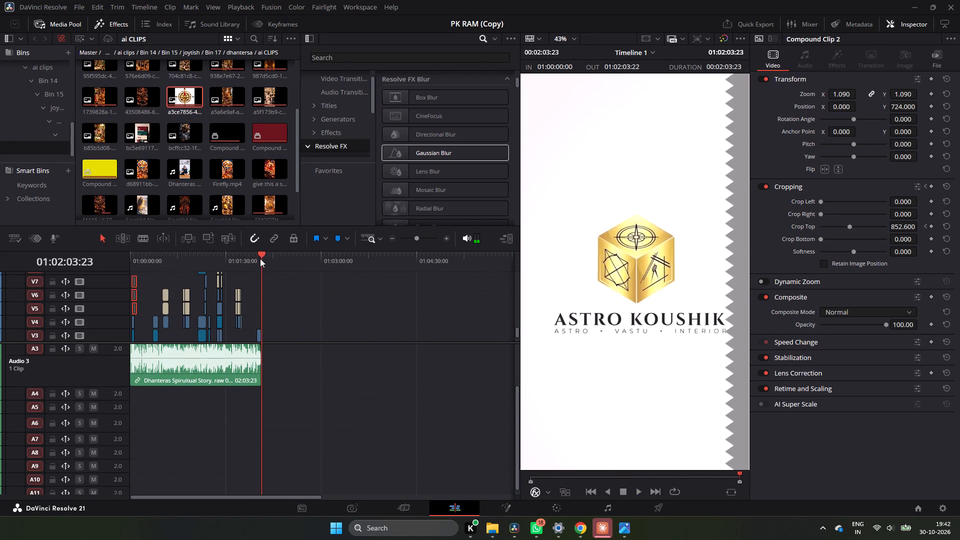
pyautogui.scroll(-2, 280, 293)
pyautogui.scroll(1, 280, 293)
pyautogui.scroll(-1, 280, 293)
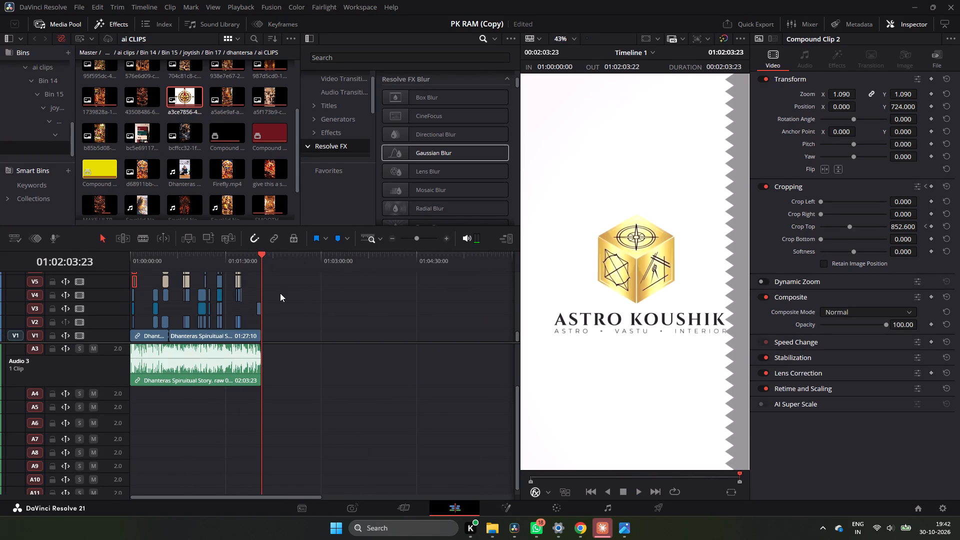
pyautogui.scroll(1, 280, 293)
pyautogui.scroll(-1, 280, 293)
pyautogui.scroll(2, 280, 293)
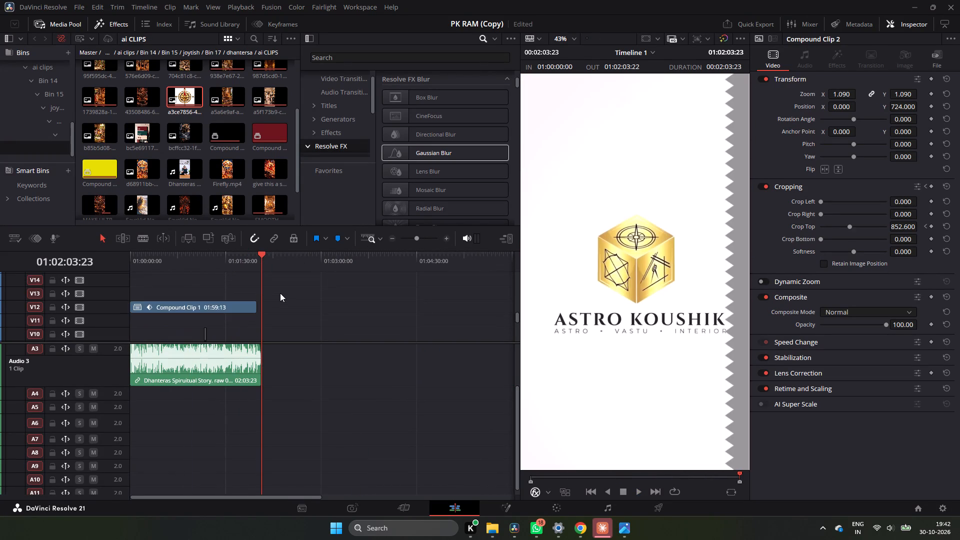
pyautogui.scroll(2, 280, 293)
pyautogui.scroll(-4, 280, 293)
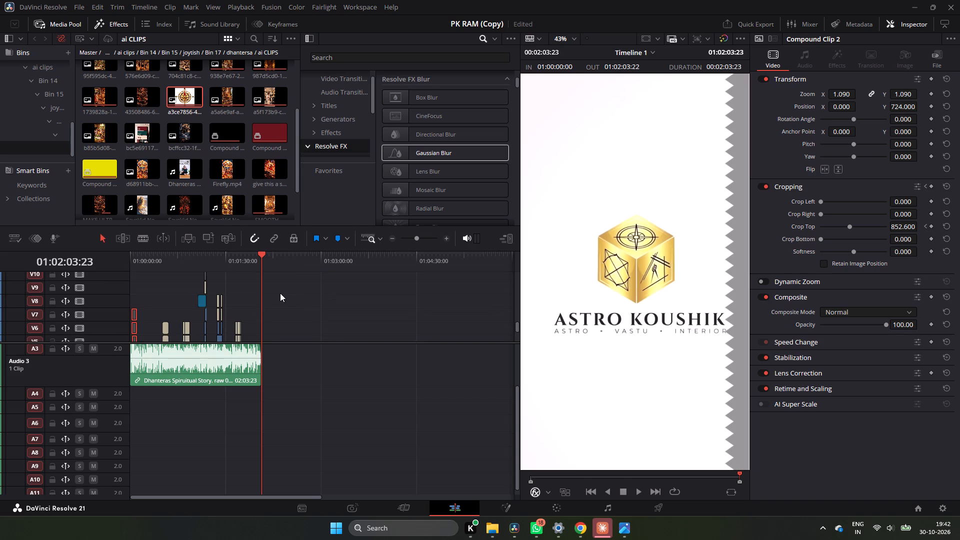
pyautogui.scroll(-1, 280, 293)
pyautogui.scroll(2, 280, 293)
pyautogui.scroll(-4, 280, 293)
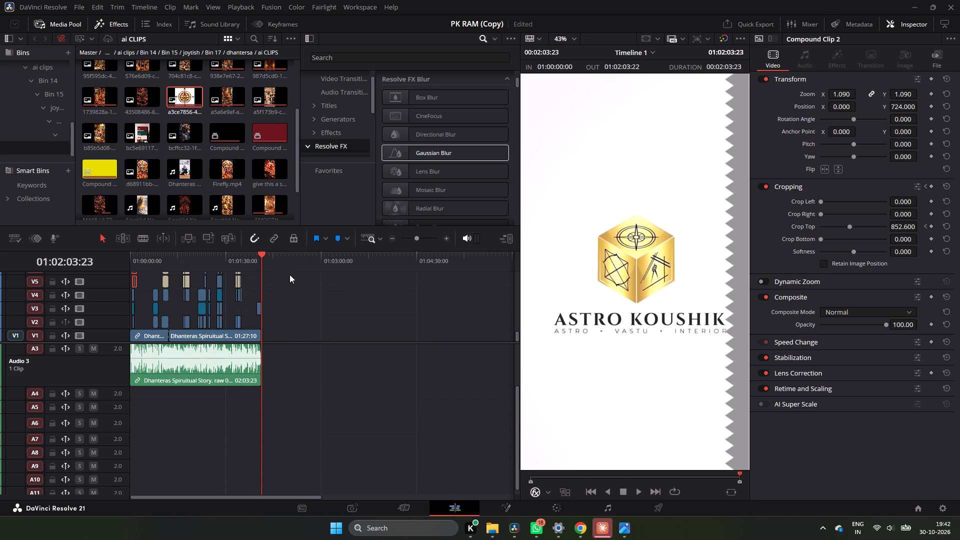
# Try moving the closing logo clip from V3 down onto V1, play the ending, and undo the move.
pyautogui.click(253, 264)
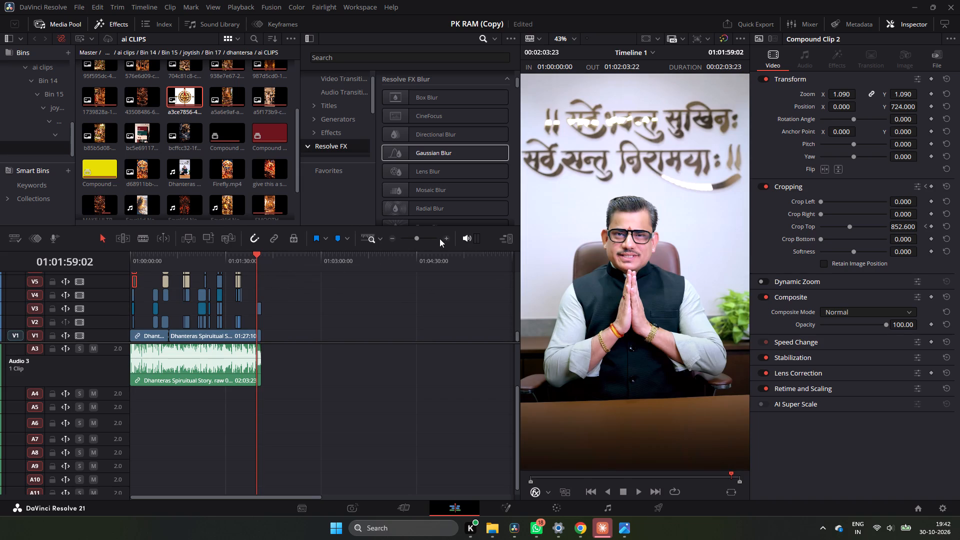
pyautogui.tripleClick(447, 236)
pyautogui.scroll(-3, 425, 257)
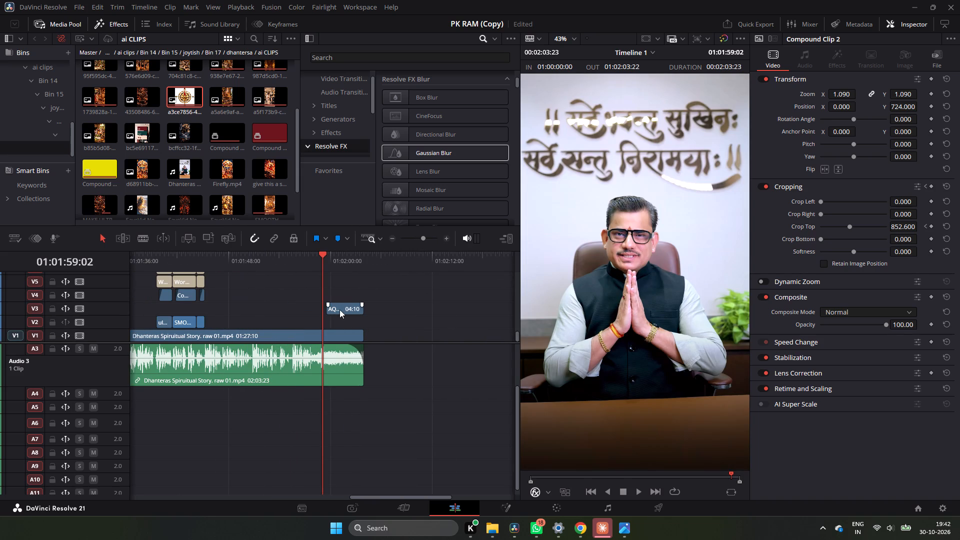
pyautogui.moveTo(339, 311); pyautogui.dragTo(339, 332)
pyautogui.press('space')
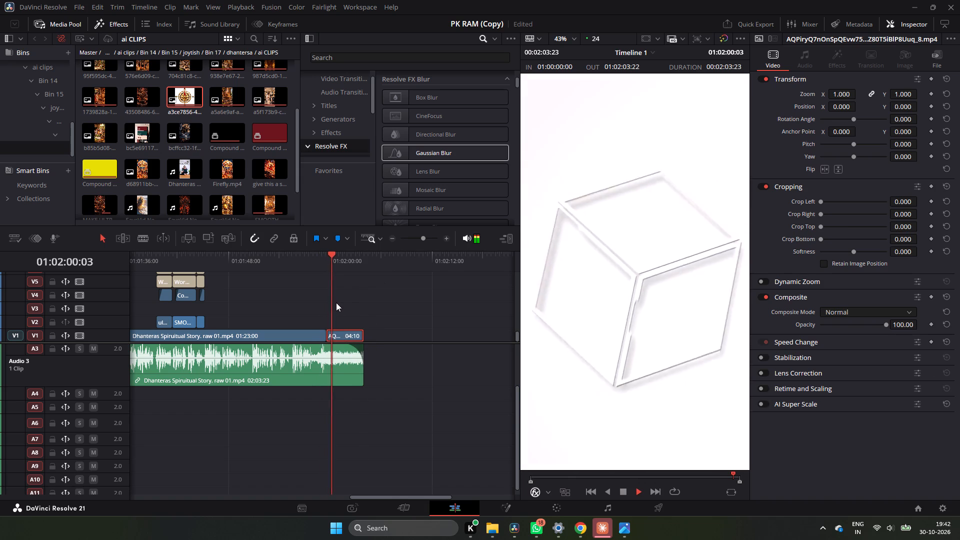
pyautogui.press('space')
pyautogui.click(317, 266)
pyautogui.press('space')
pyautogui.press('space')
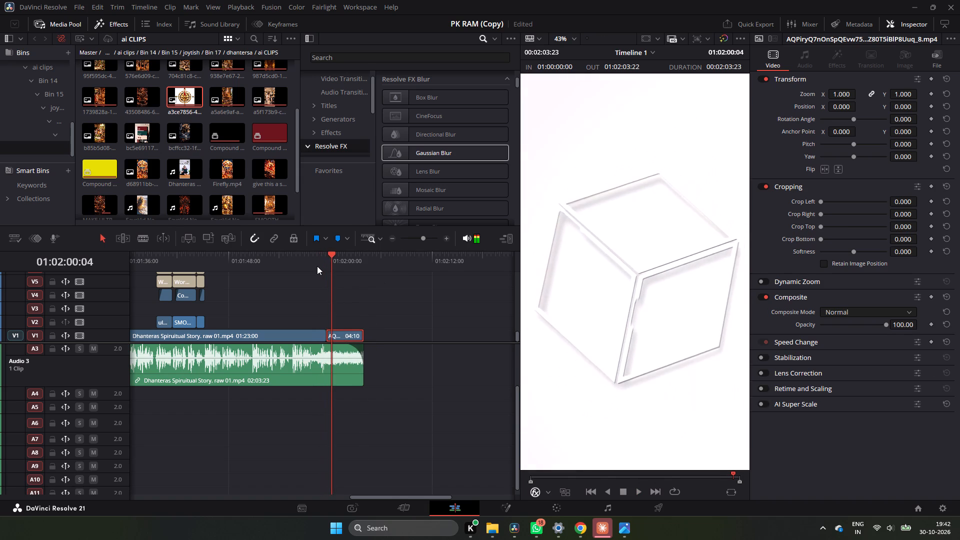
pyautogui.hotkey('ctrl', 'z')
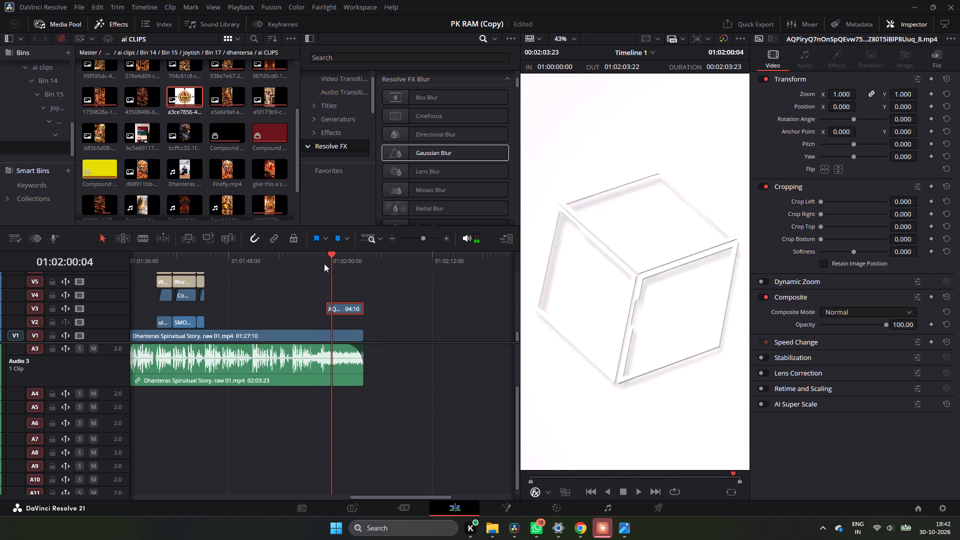
# Go back from the ending to the idol shots around 01:01:08 and check playback of their dissolves.
pyautogui.moveTo(337, 254); pyautogui.dragTo(173, 273)
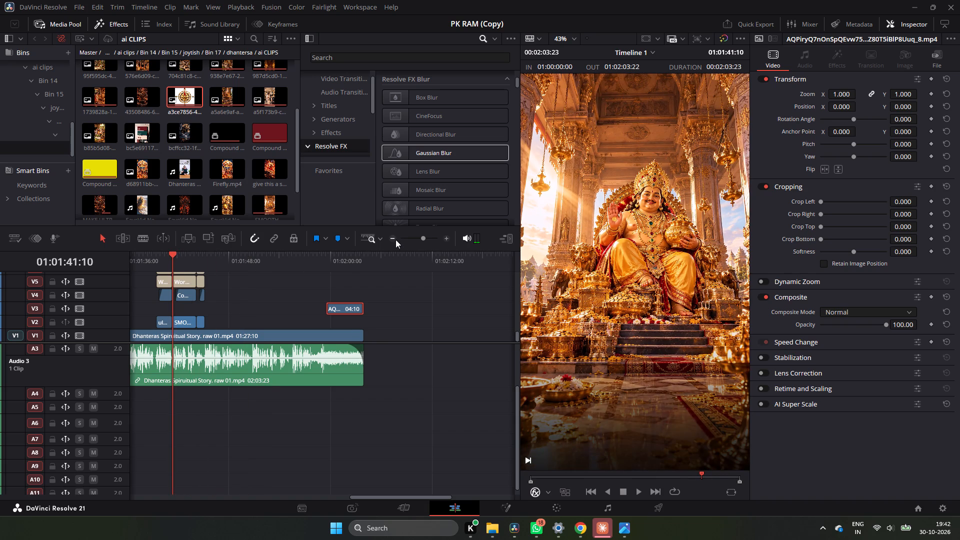
pyautogui.doubleClick(395, 239)
pyautogui.moveTo(258, 258); pyautogui.dragTo(199, 266)
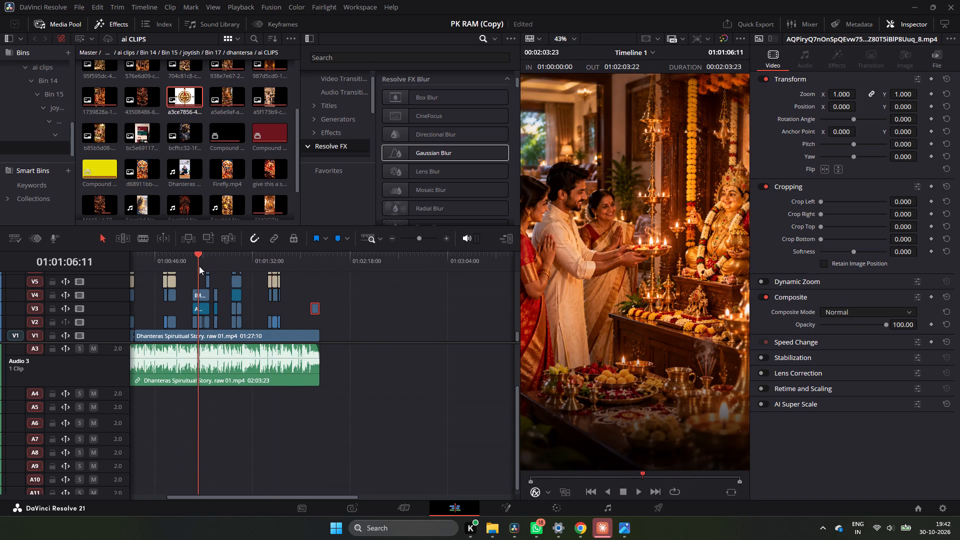
pyautogui.moveTo(199, 266); pyautogui.dragTo(202, 266)
pyautogui.doubleClick(441, 237)
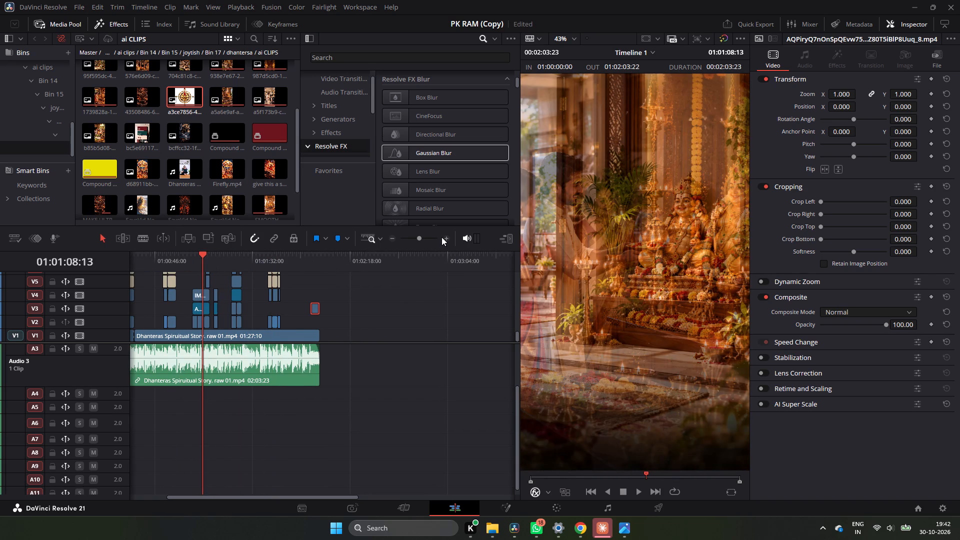
pyautogui.tripleClick(444, 237)
pyautogui.press('space')
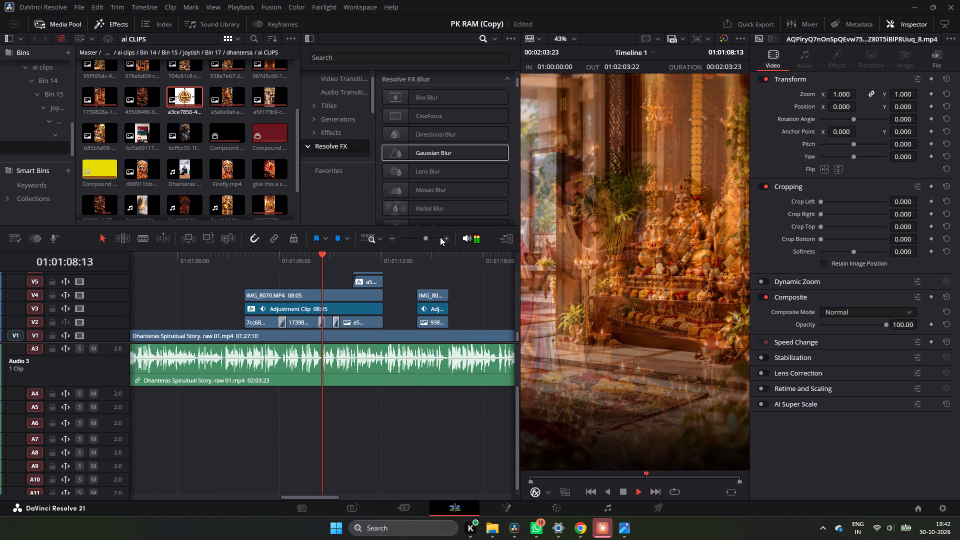
pyautogui.press('space')
pyautogui.press('space')
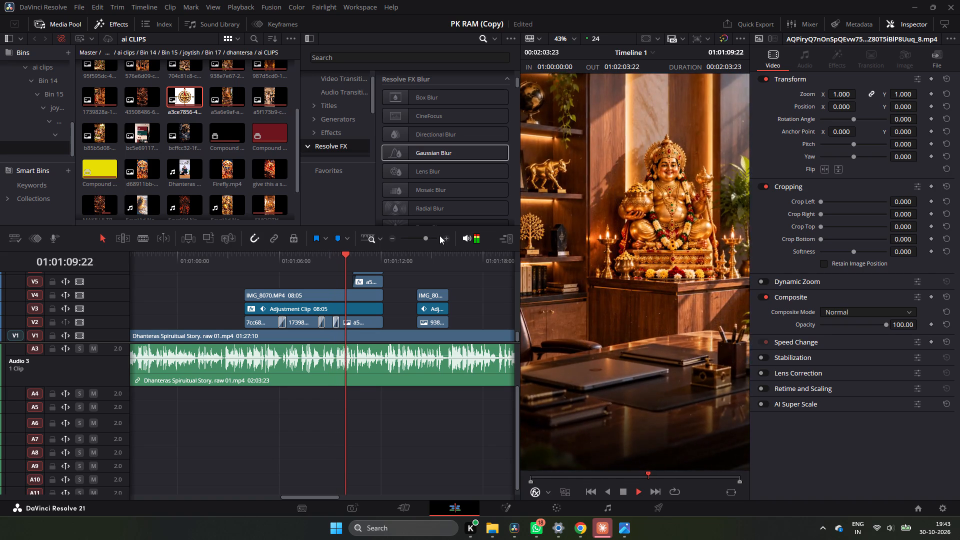
pyautogui.press('space')
# Replay the change from the desk idol shot into the NORTH DIRECTION compass overlay, around 01:01:09 to 01:01:10.
pyautogui.moveTo(356, 263); pyautogui.dragTo(342, 263)
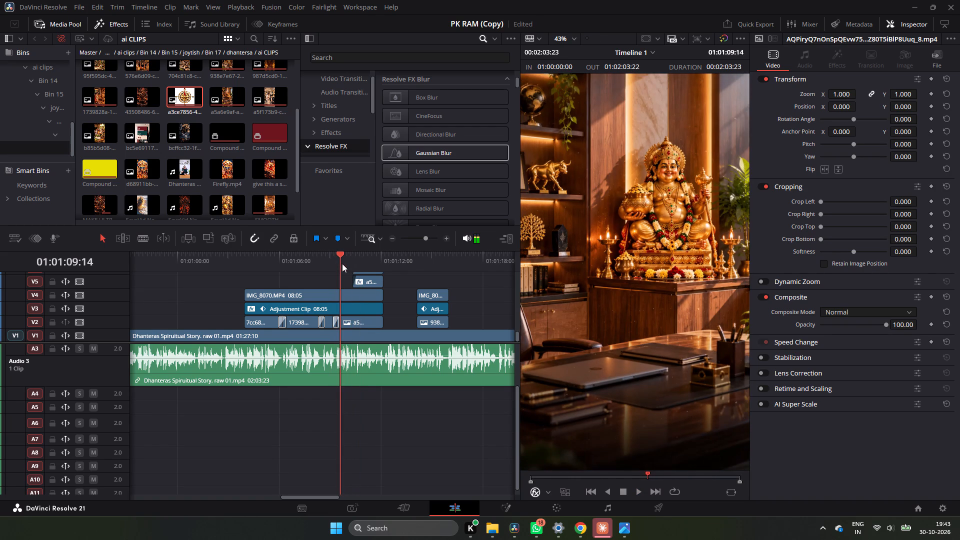
pyautogui.moveTo(342, 263); pyautogui.dragTo(341, 263)
pyautogui.press('space')
pyautogui.press('space')
pyautogui.press('space')
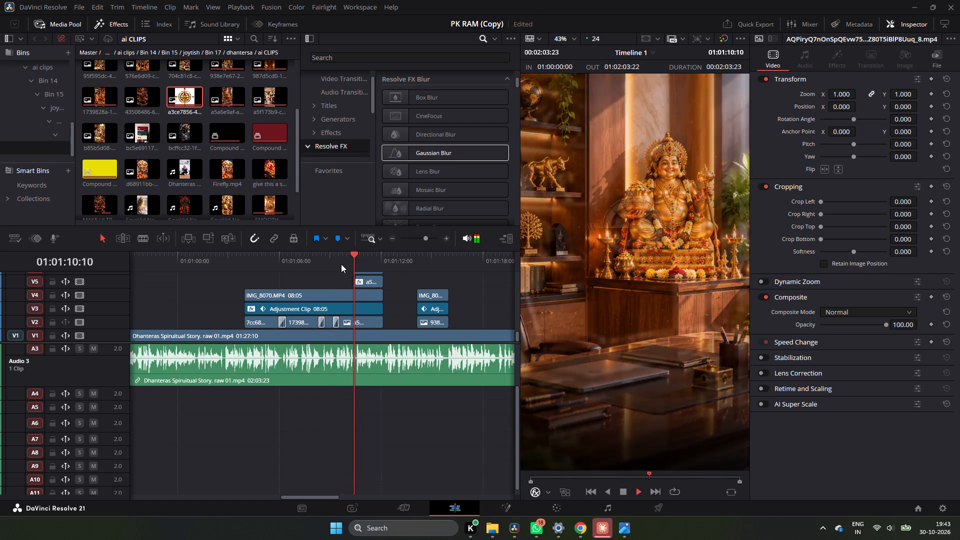
pyautogui.press('space')
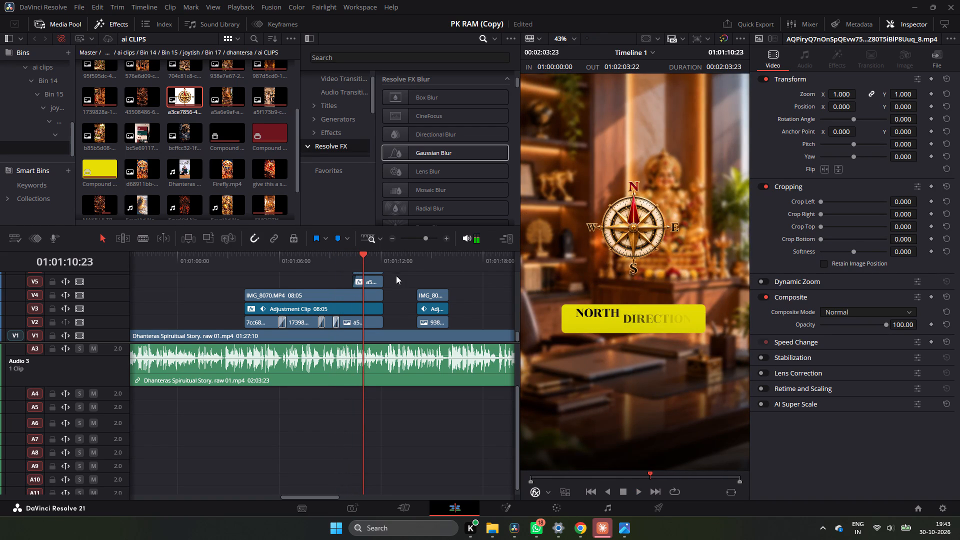
pyautogui.click(351, 263)
pyautogui.click(347, 262)
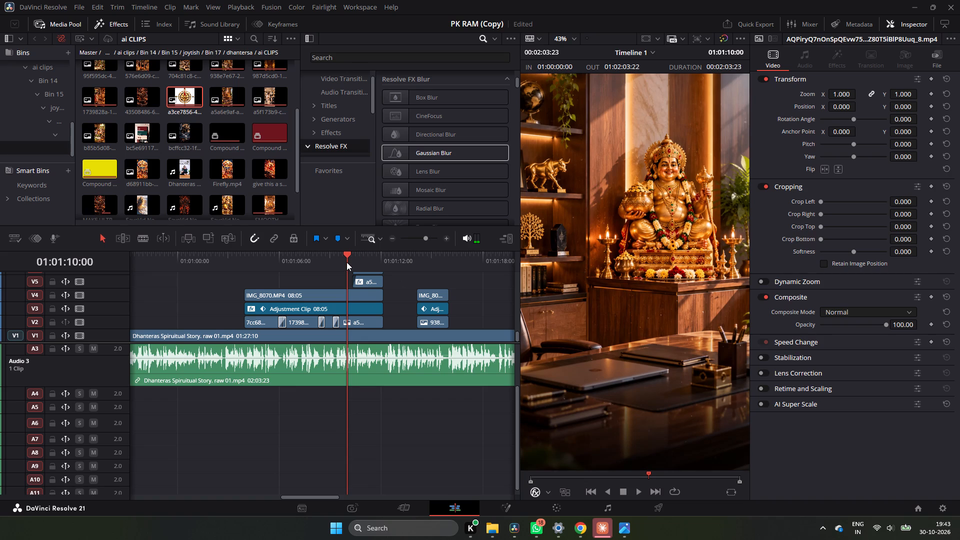
pyautogui.press('space')
pyautogui.press('space')
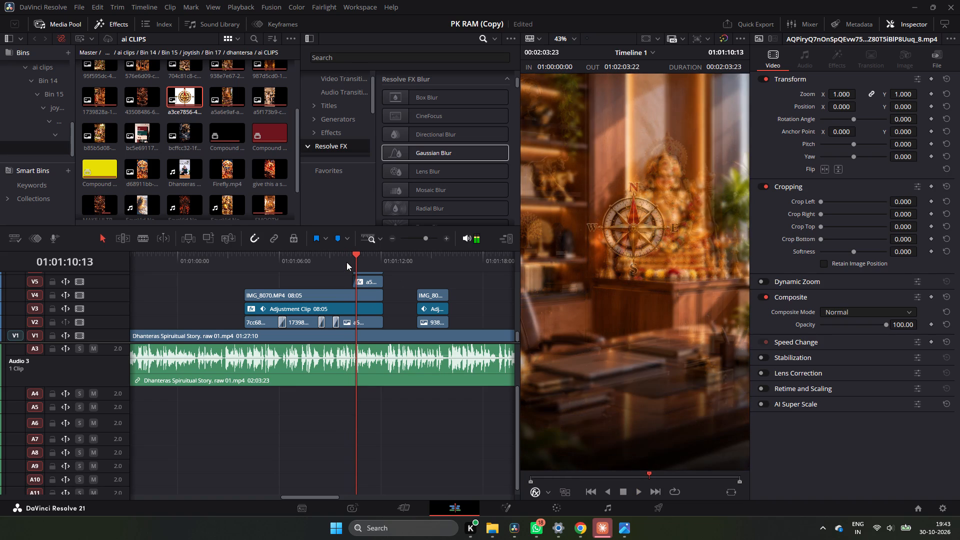
# Keyframe the V5 idol clip's Gaussian Blur strength from 0.000 at 01:01:10:08 to 0.264 at 01:01:11:09.
pyautogui.click(374, 283)
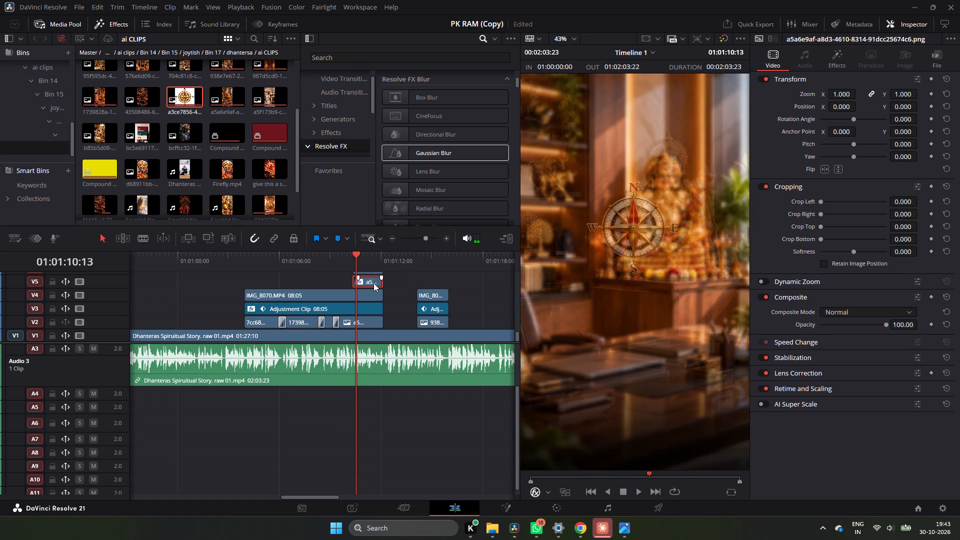
pyautogui.click(354, 265)
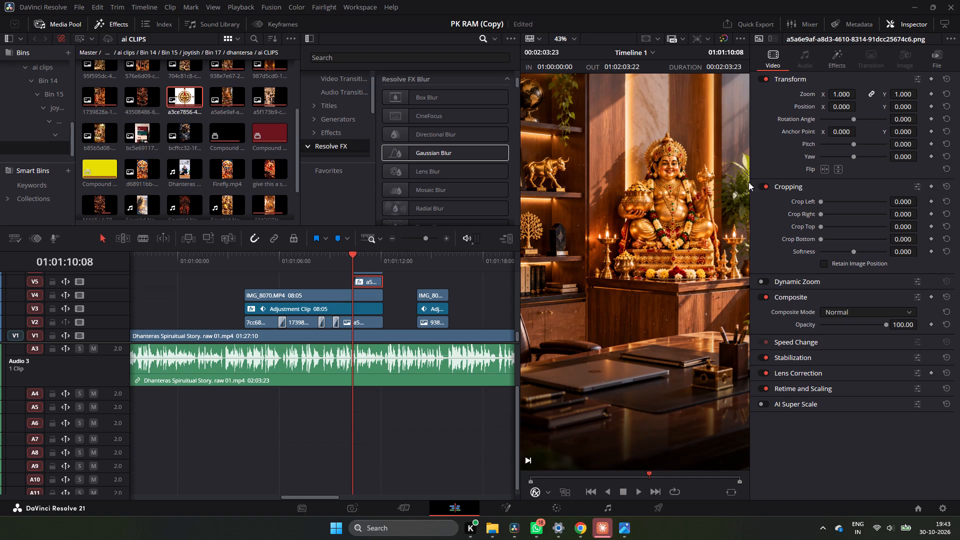
pyautogui.click(834, 57)
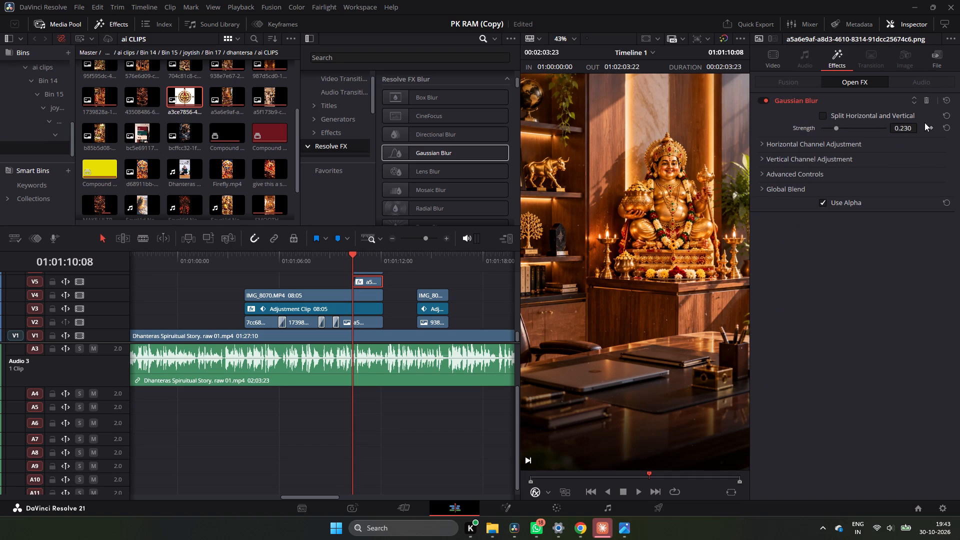
pyautogui.click(929, 128)
pyautogui.moveTo(836, 128); pyautogui.dragTo(767, 127)
pyautogui.click(370, 258)
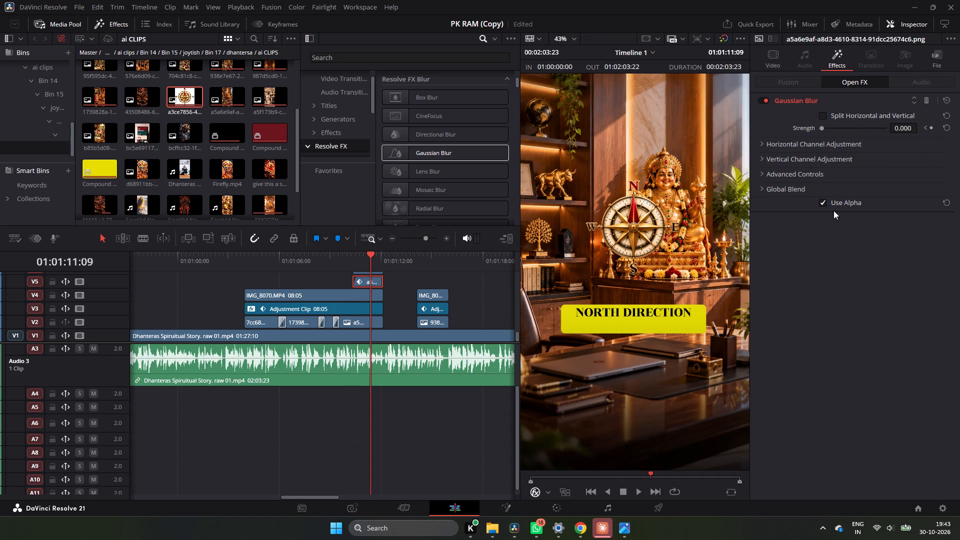
pyautogui.click(846, 129)
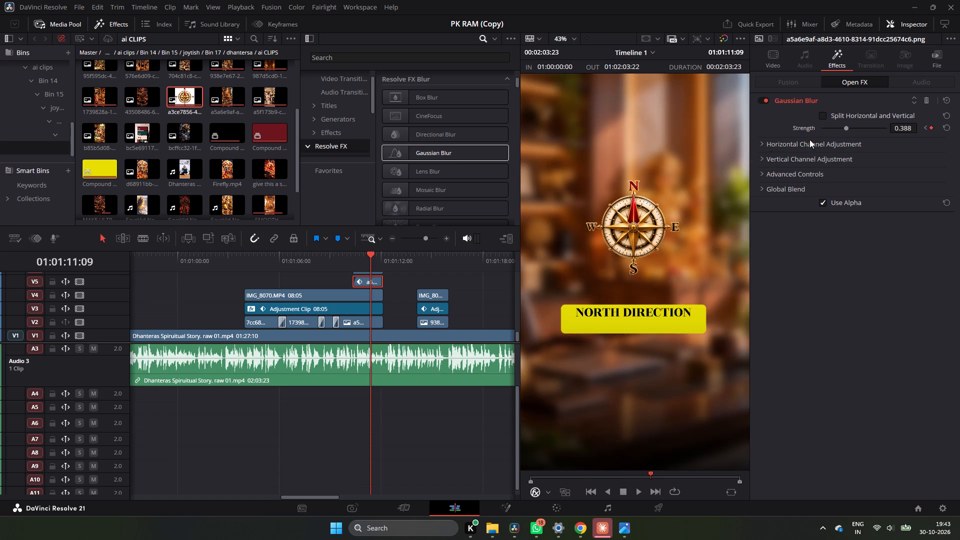
pyautogui.click(838, 130)
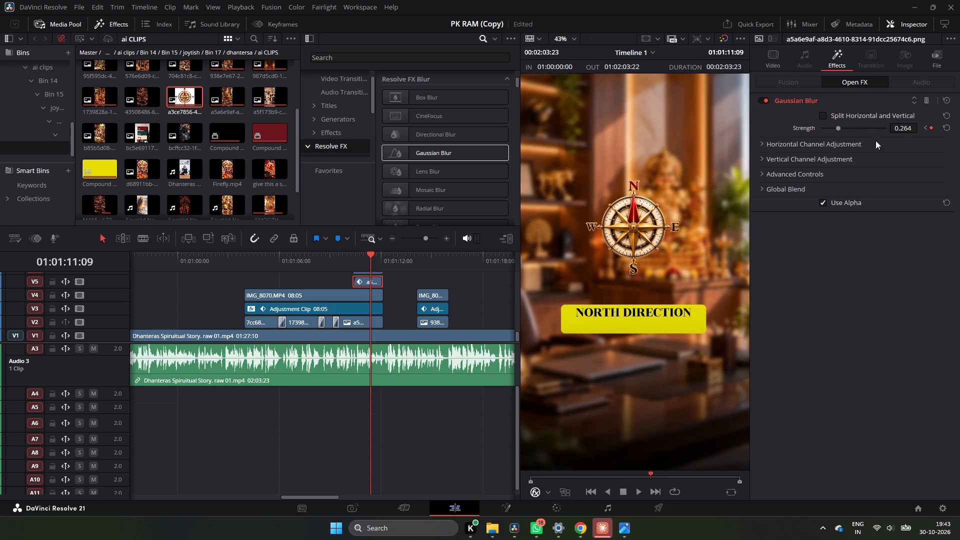
# Play the compass section from 01:01:10:08 to check how the idol background blurs in.
pyautogui.click(352, 259)
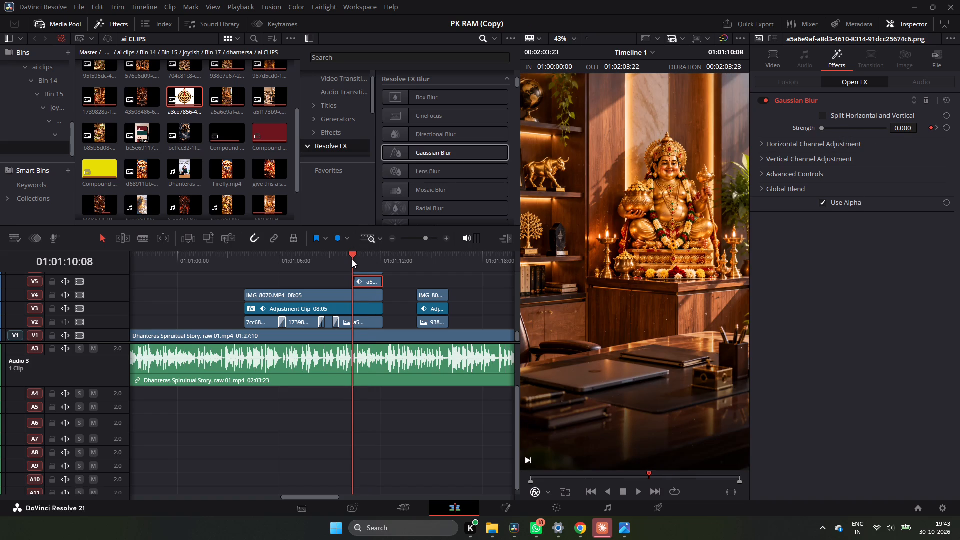
pyautogui.press('space')
pyautogui.press('space')
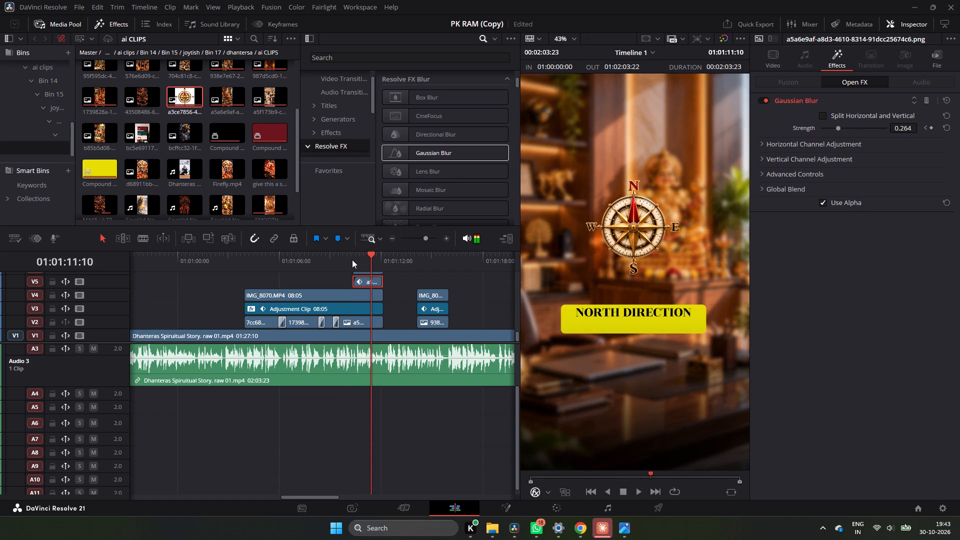
pyautogui.click(352, 259)
pyautogui.press('space')
pyautogui.press('space')
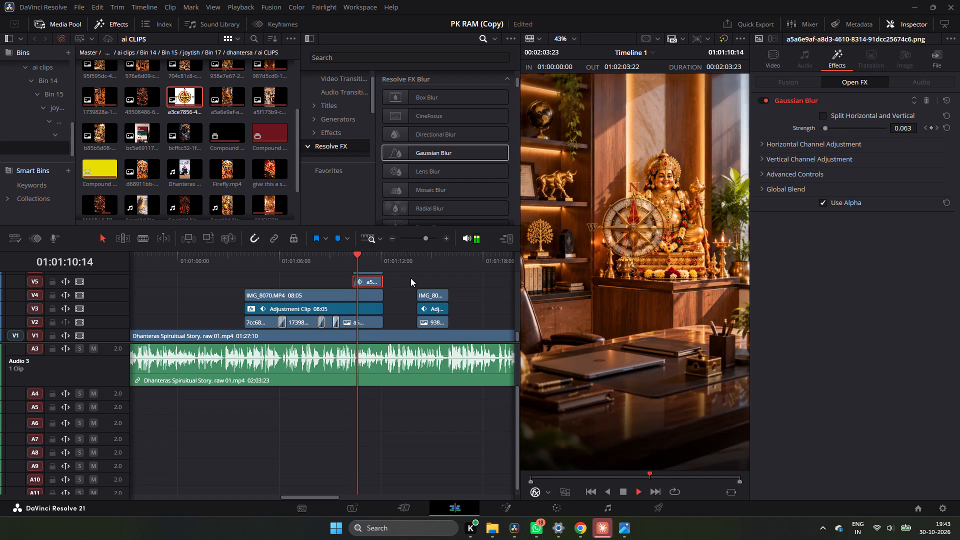
pyautogui.press('space')
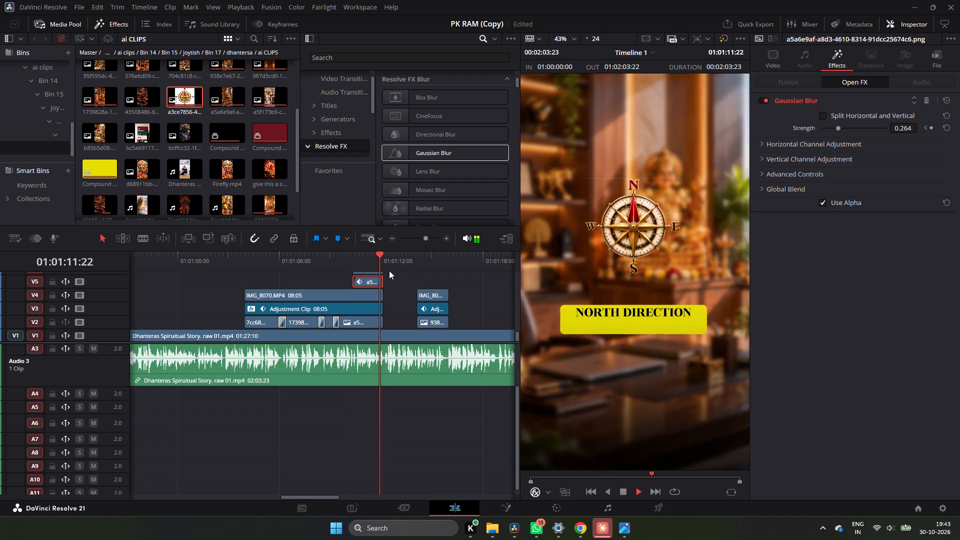
pyautogui.press('space')
# Disable the blurred idol clip on V5 and check playback from 01:01:09:09 into the compass overlay.
pyautogui.click(336, 269)
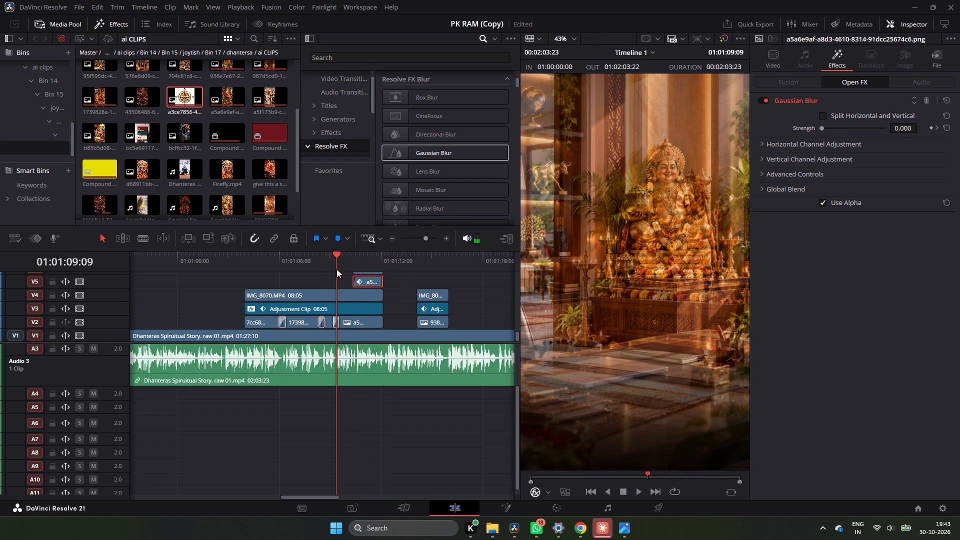
pyautogui.press('d')
pyautogui.press('space')
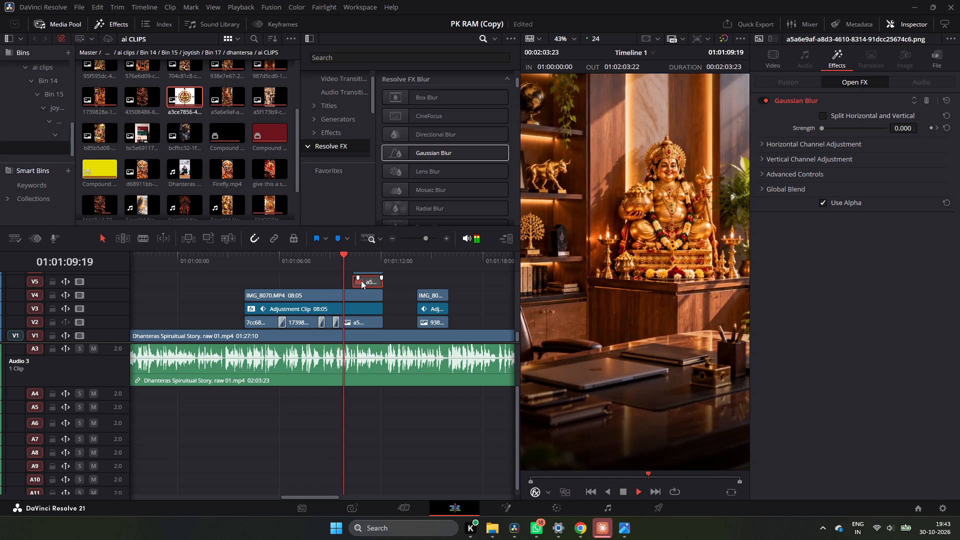
pyautogui.press('space')
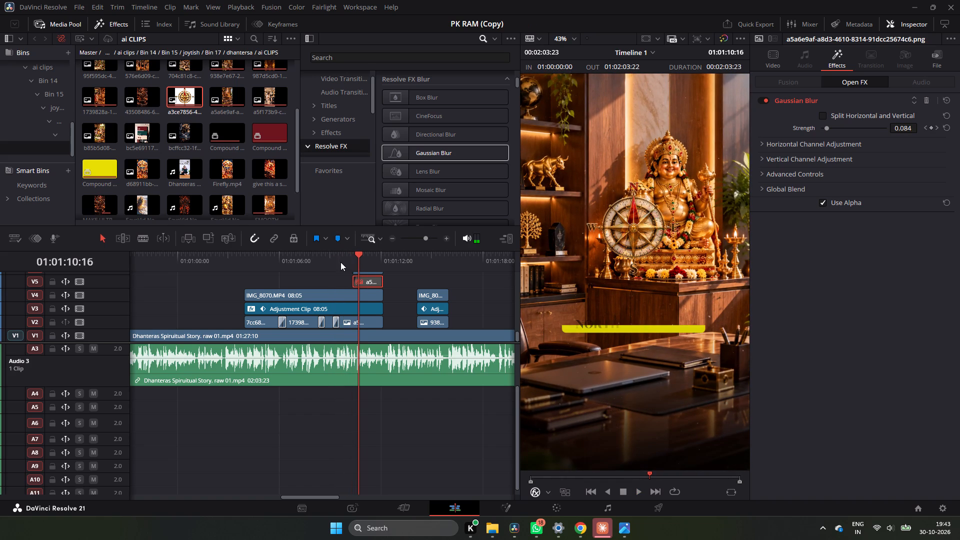
# Apply the Gaussian Blur effect to the desk idol image clip on V2 beneath the compass overlay.
pyautogui.click(361, 317)
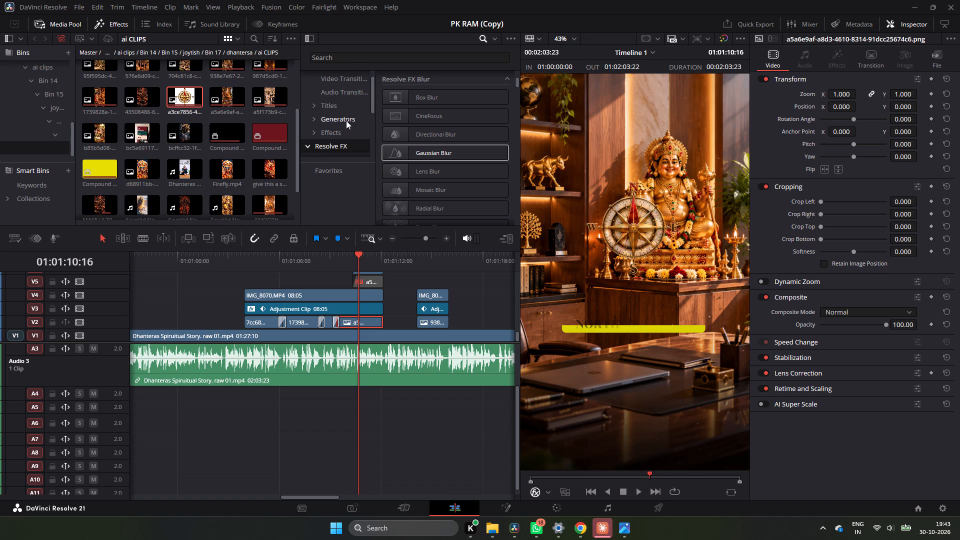
pyautogui.scroll(3, 345, 120)
pyautogui.click(343, 140)
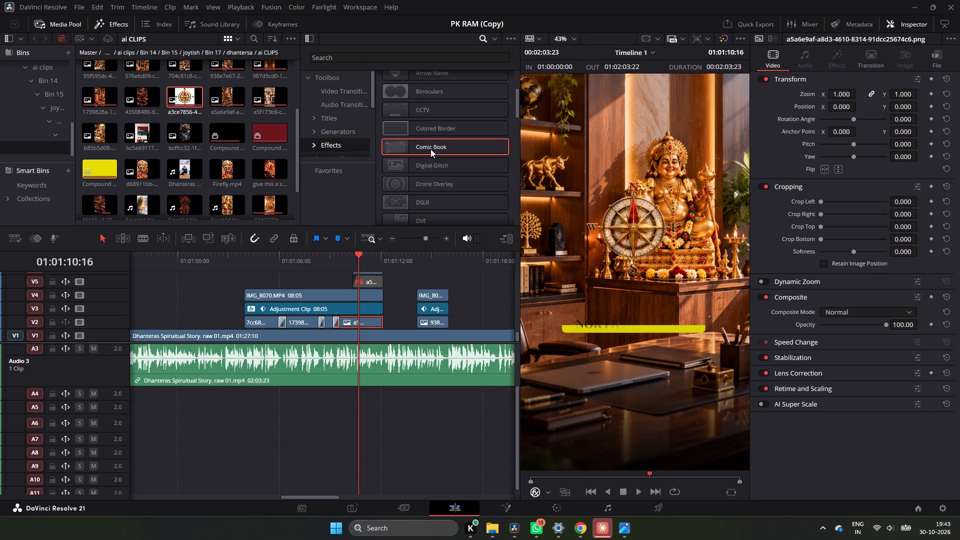
pyautogui.scroll(13, 418, 153)
pyautogui.scroll(-2, 358, 134)
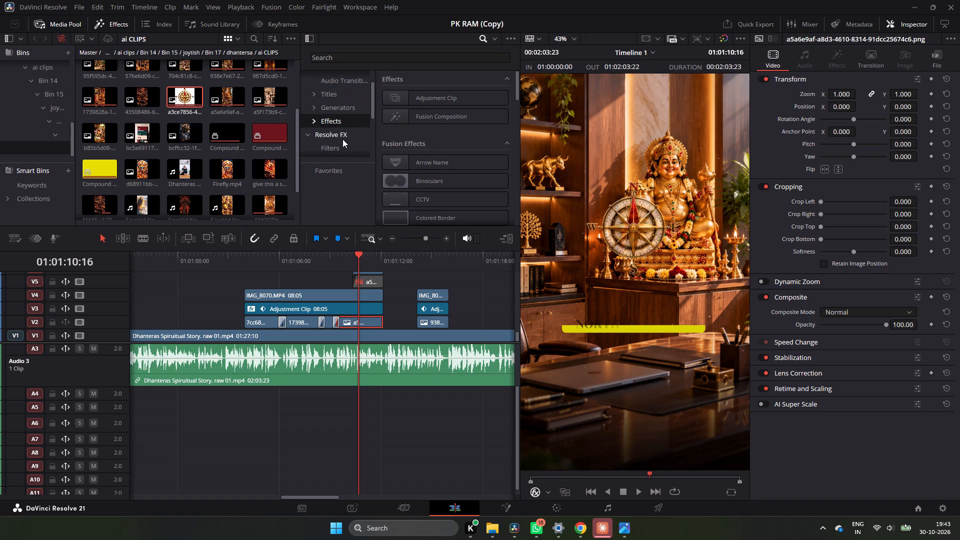
pyautogui.click(342, 142)
pyautogui.moveTo(411, 149); pyautogui.dragTo(357, 288)
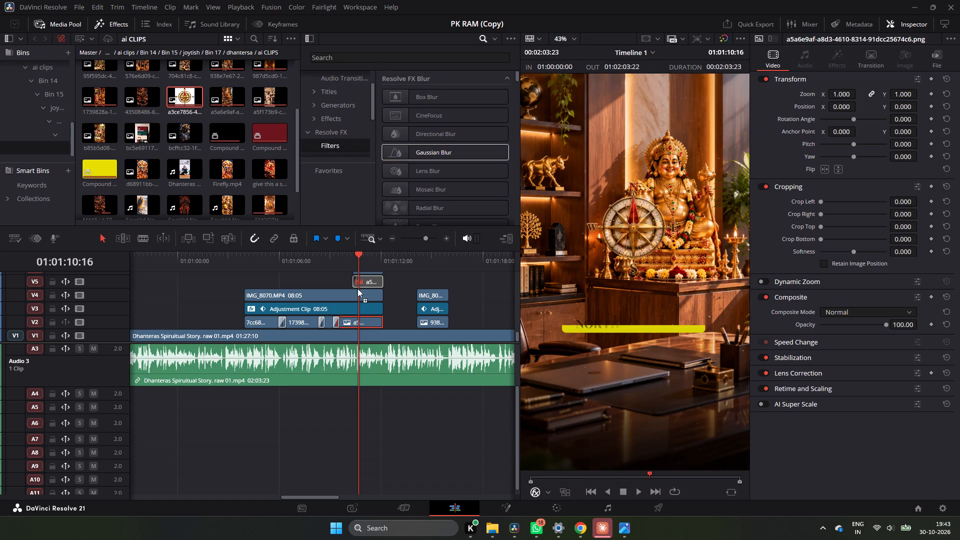
pyautogui.moveTo(357, 288); pyautogui.dragTo(352, 317)
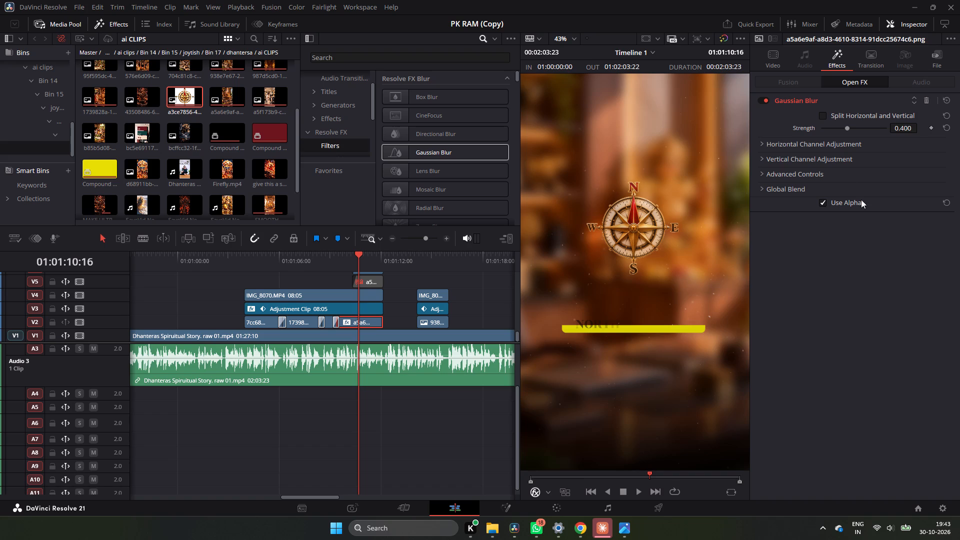
# Keyframe the V2 idol clip's blur strength from minimum at its opening dissolve to 0.318 at 01:01:10:16, and play it.
pyautogui.click(840, 133)
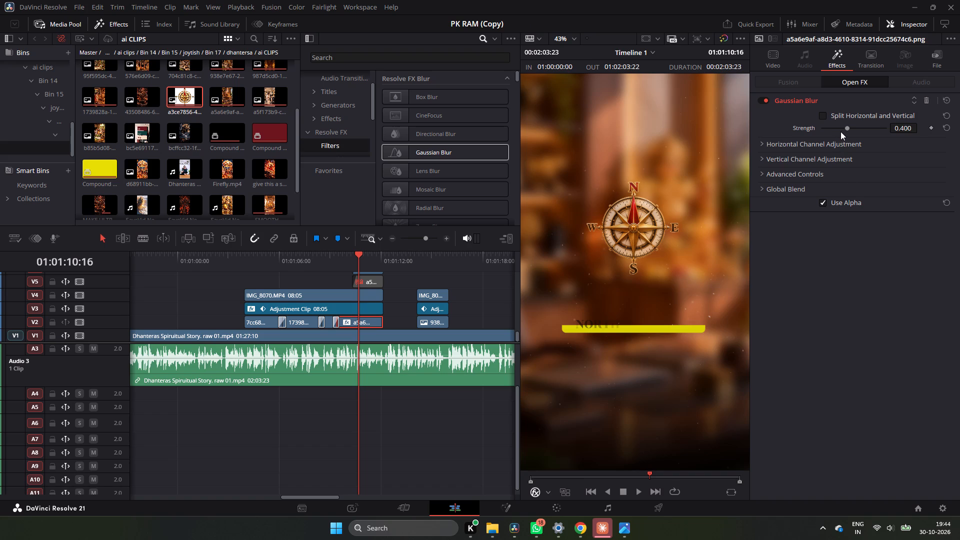
pyautogui.click(842, 131)
pyautogui.click(931, 130)
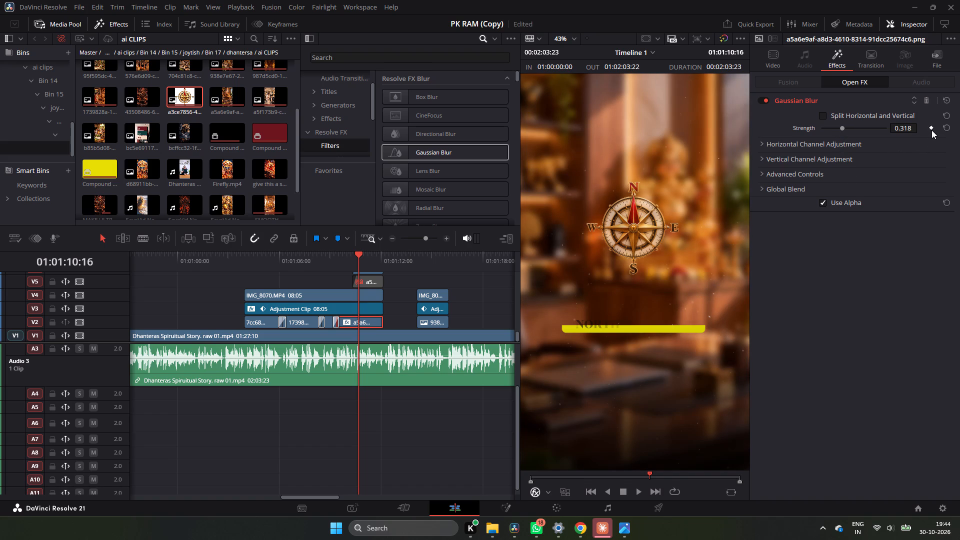
pyautogui.click(333, 263)
pyautogui.moveTo(842, 130); pyautogui.dragTo(792, 129)
pyautogui.press('space')
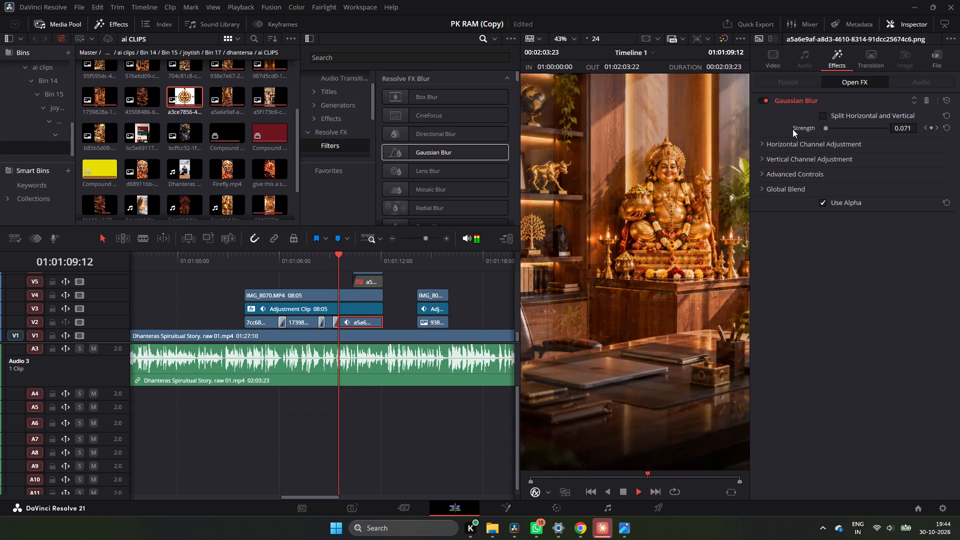
pyautogui.press('space')
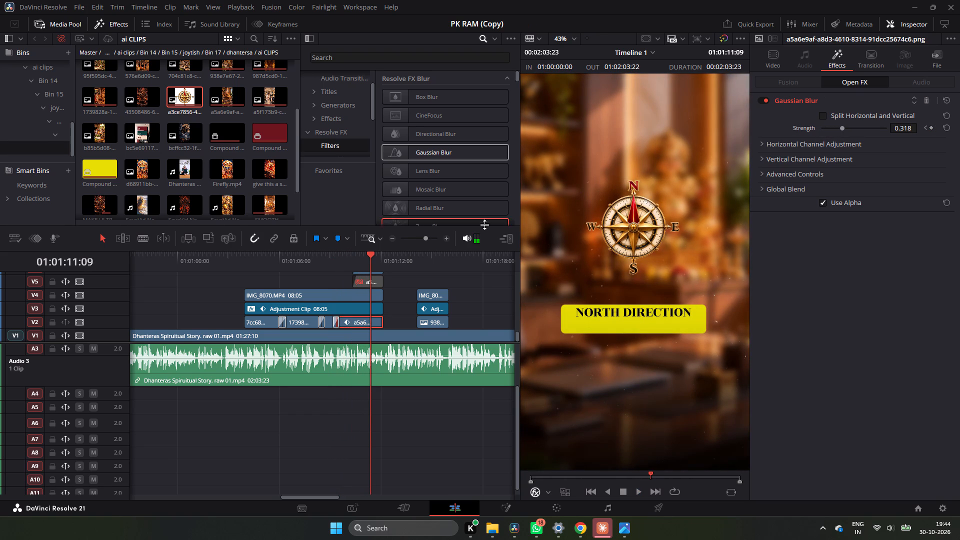
# Replay the stretch around 01:01:09:14 into the compass overlay to check how the V2 idol clip's keyframed blur builds.
pyautogui.click(349, 254)
pyautogui.press('space')
pyautogui.press('space')
pyautogui.click(340, 257)
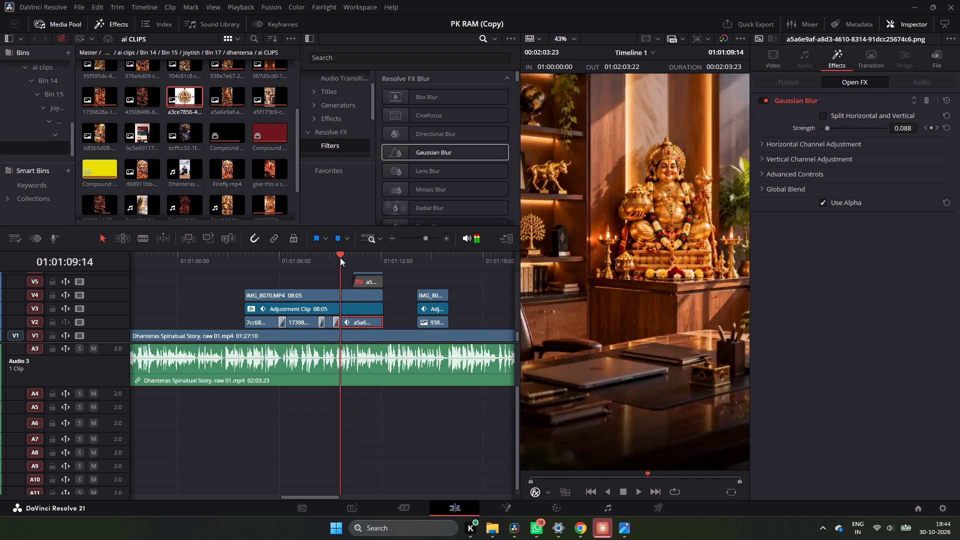
pyautogui.press('space')
pyautogui.click(340, 257)
pyautogui.press('space')
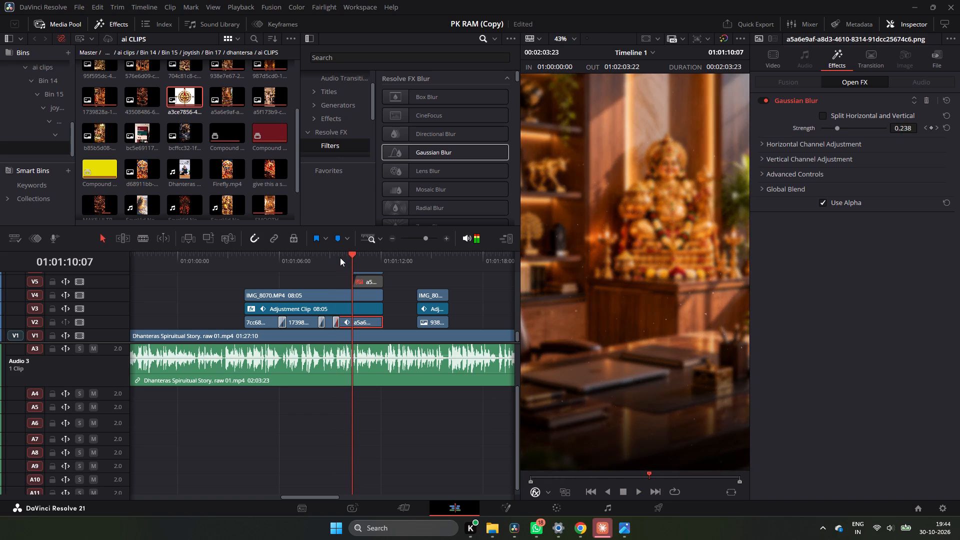
pyautogui.click(333, 260)
pyautogui.press('space')
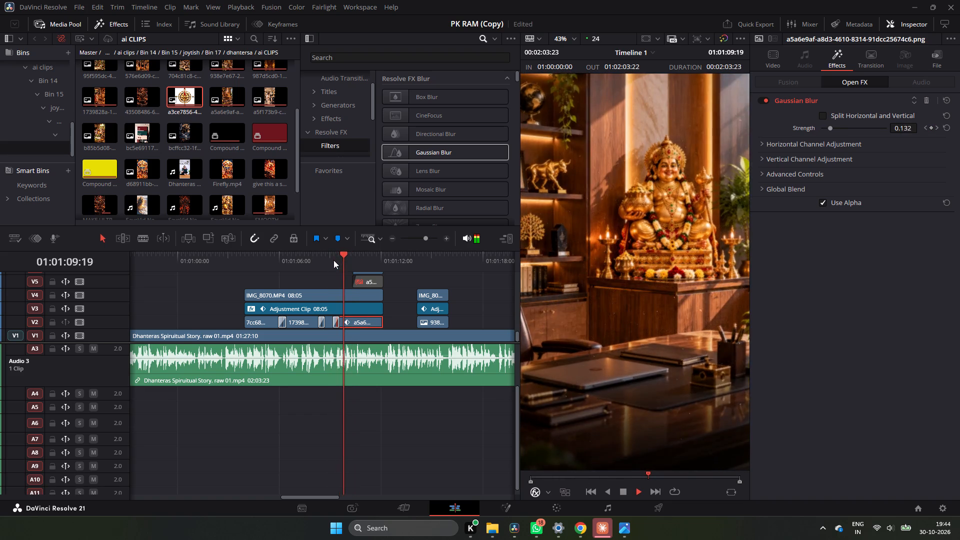
pyautogui.press('space')
pyautogui.click(333, 260)
pyautogui.press('space')
pyautogui.press('space')
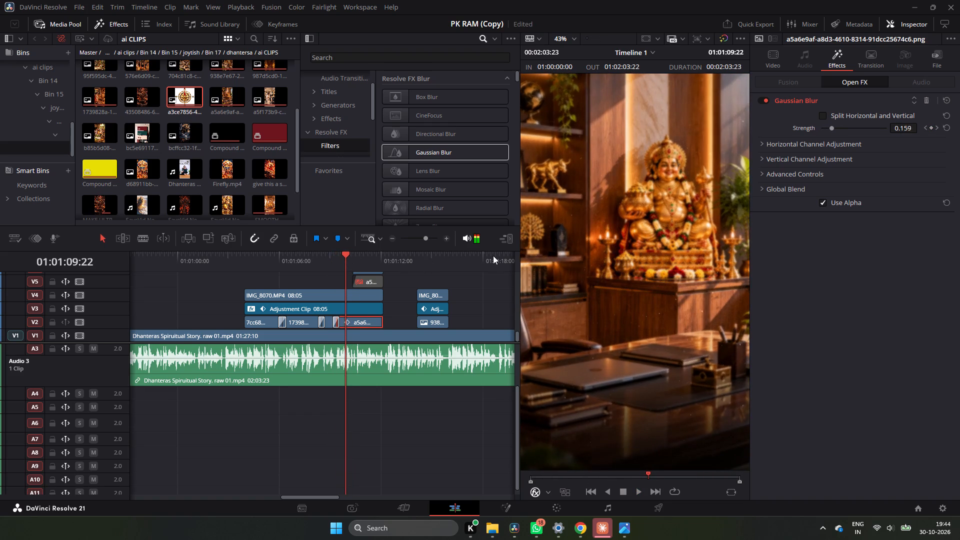
pyautogui.press('space')
pyautogui.press('space')
# Add a Gaussian Blur strength keyframe of 0.149 at 01:01:11:06 on the V2 desk idol clip.
pyautogui.doubleClick(443, 238)
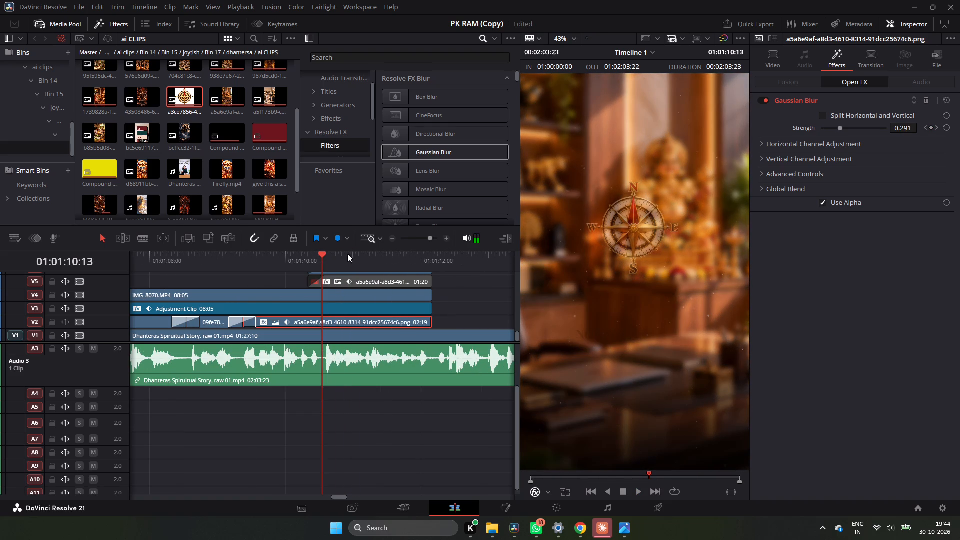
pyautogui.click(935, 129)
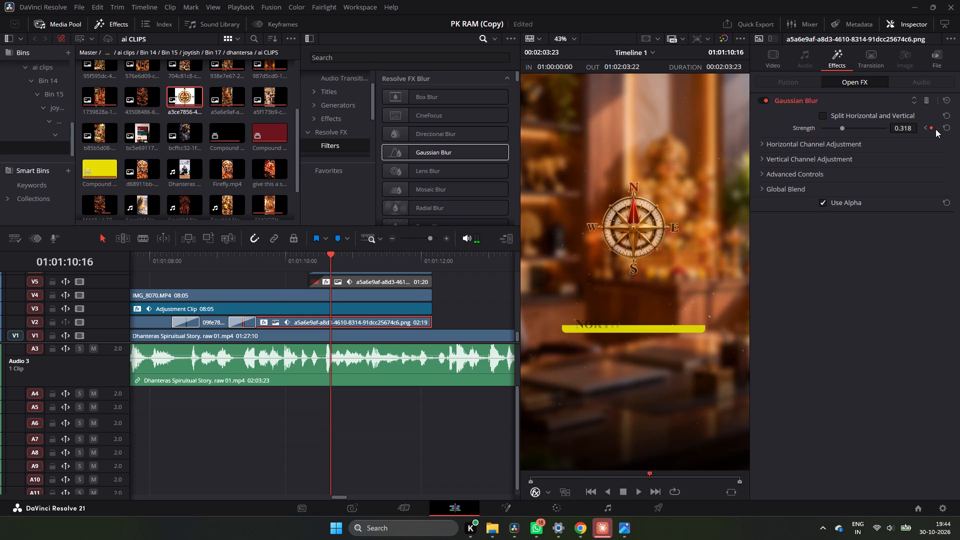
pyautogui.moveTo(348, 264); pyautogui.dragTo(357, 262)
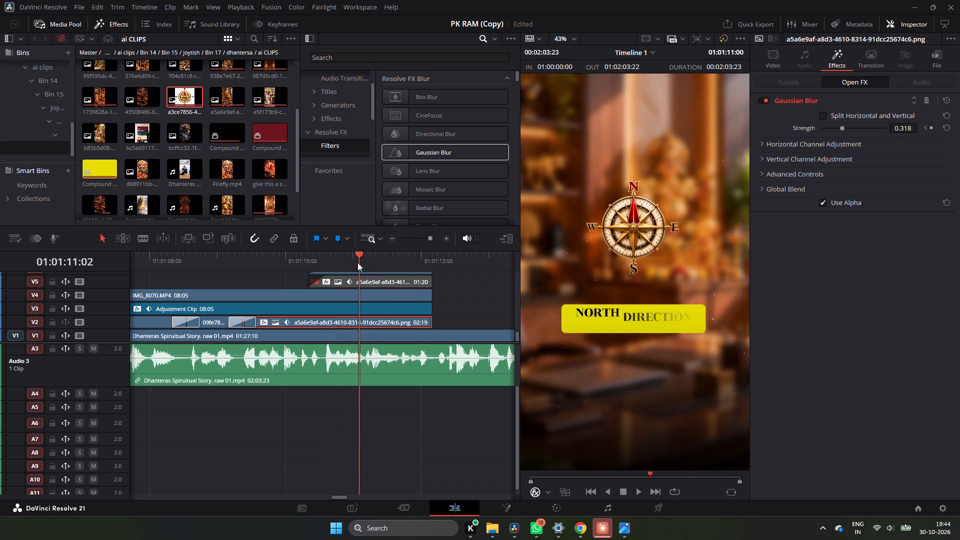
pyautogui.moveTo(357, 262); pyautogui.dragTo(370, 263)
pyautogui.click(929, 128)
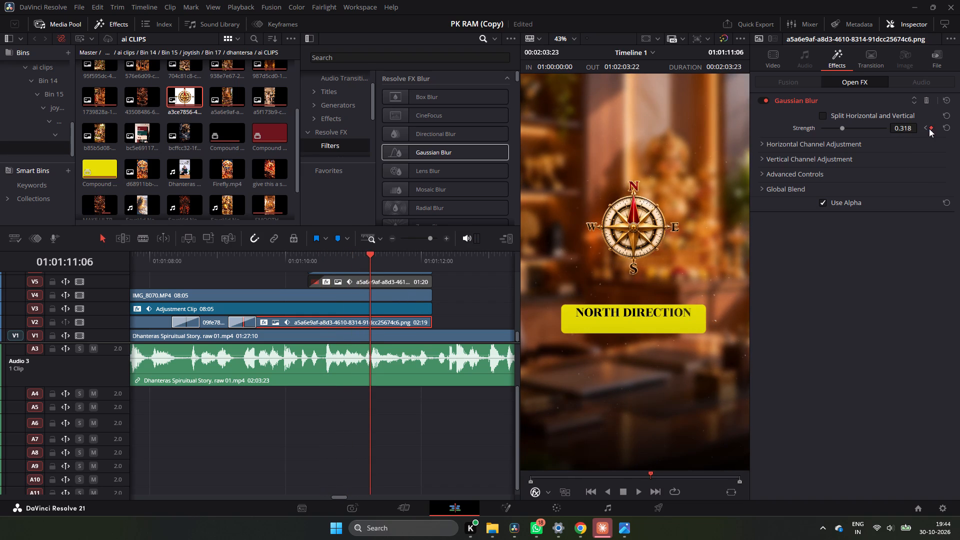
pyautogui.moveTo(903, 130); pyautogui.dragTo(826, 146)
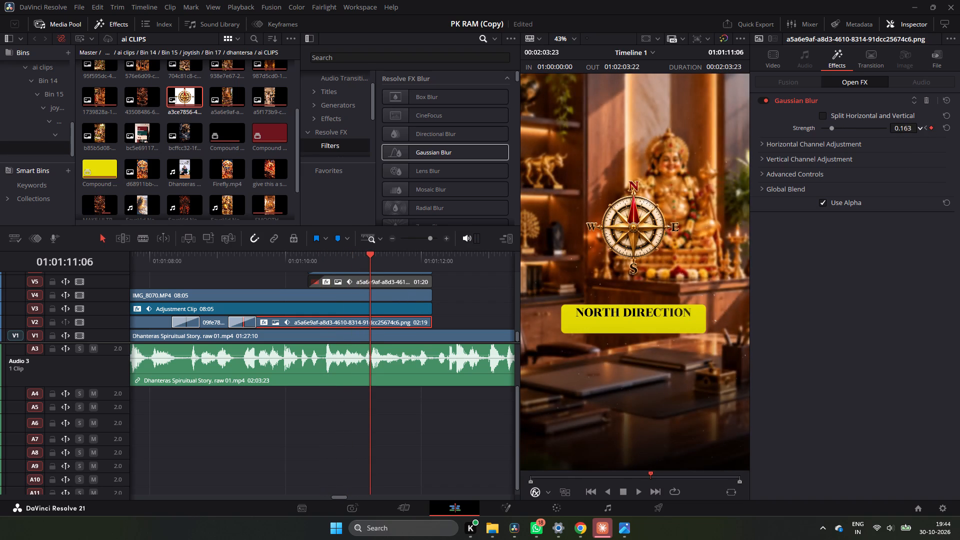
pyautogui.moveTo(826, 146); pyautogui.dragTo(819, 154)
# Play from the desk idol clip's opening dissolve toward the compass overlay to check the blur build-up.
pyautogui.click(256, 265)
pyautogui.press('space')
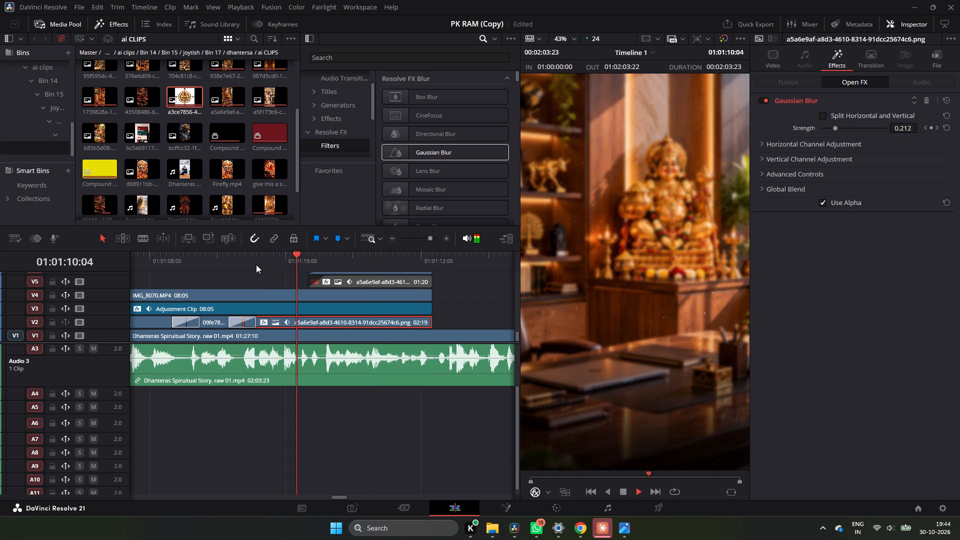
pyautogui.press('space')
pyautogui.click(248, 264)
pyautogui.press('space')
pyautogui.press('space')
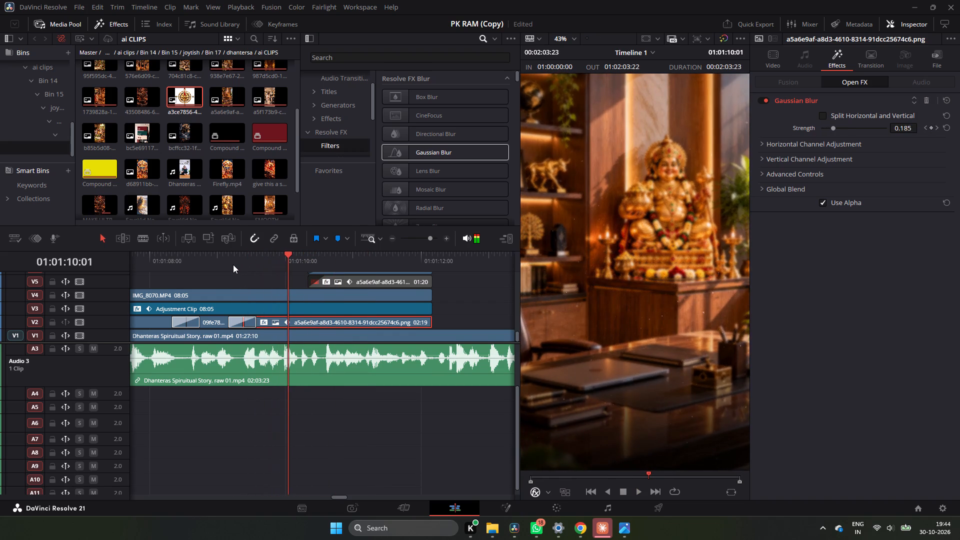
pyautogui.click(233, 264)
pyautogui.click(214, 264)
pyautogui.press('space')
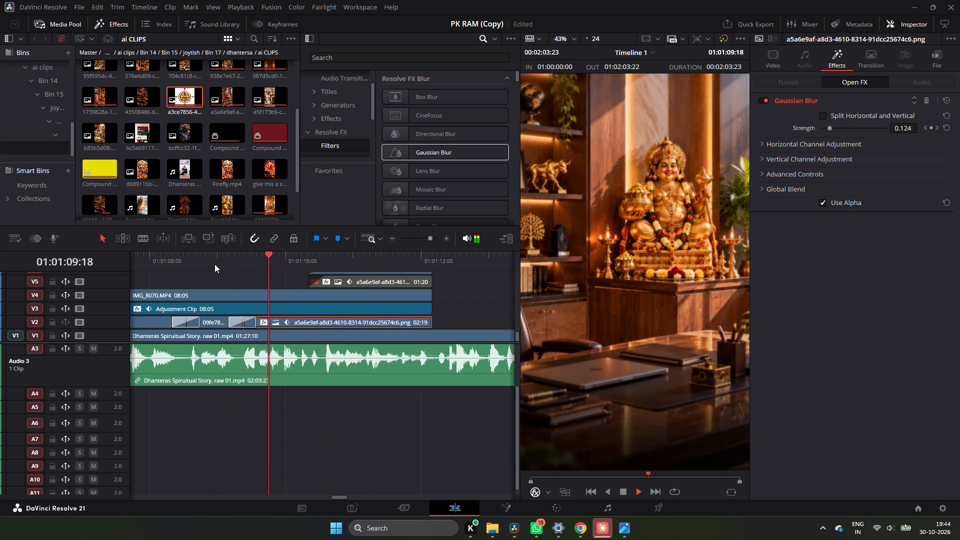
pyautogui.press('space')
# Scrub between 01:01:09:07 and 01:01:10:02 and play into the compass section to examine where the idol blur begins.
pyautogui.moveTo(294, 258); pyautogui.dragTo(248, 264)
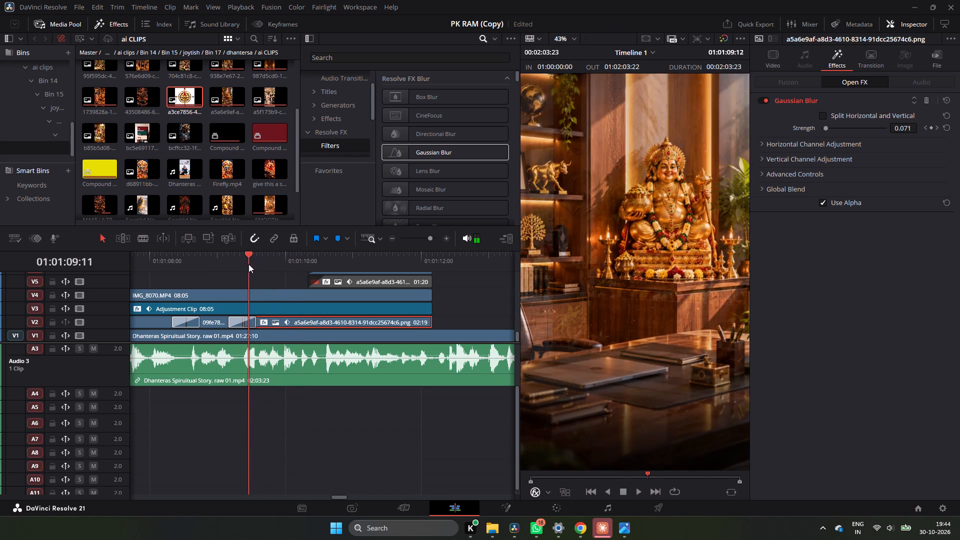
pyautogui.moveTo(248, 264); pyautogui.dragTo(271, 265)
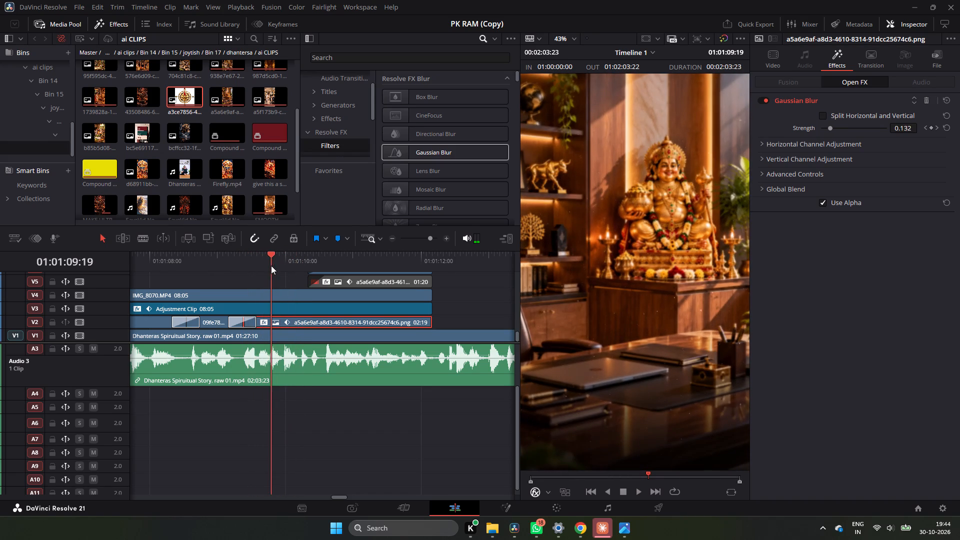
pyautogui.moveTo(271, 265); pyautogui.dragTo(254, 257)
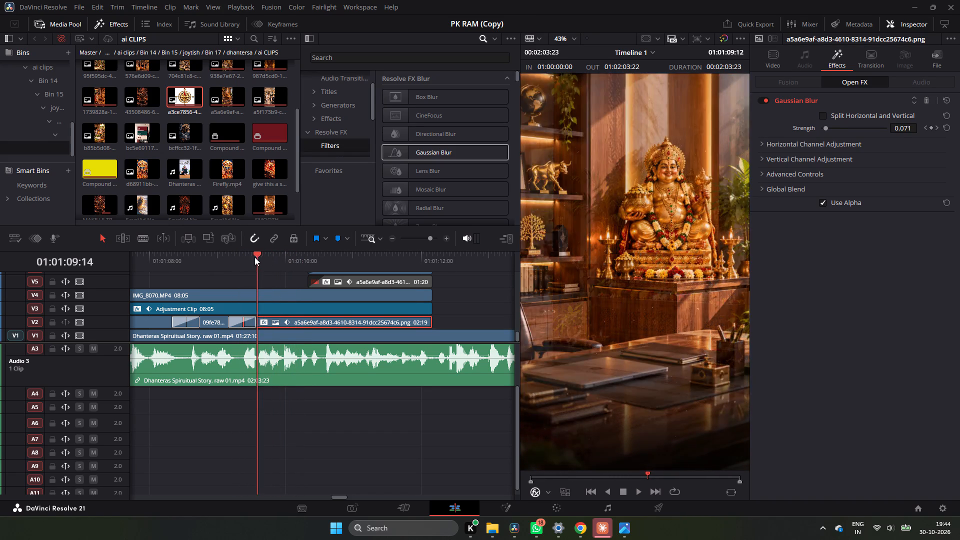
pyautogui.moveTo(254, 257); pyautogui.dragTo(289, 262)
pyautogui.press('space')
pyautogui.press('space')
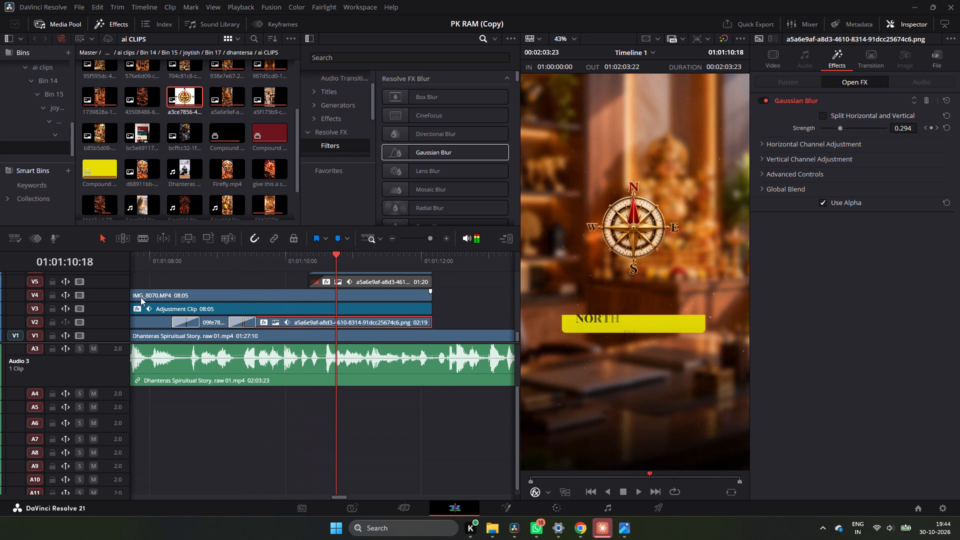
pyautogui.press('space')
pyautogui.press('space')
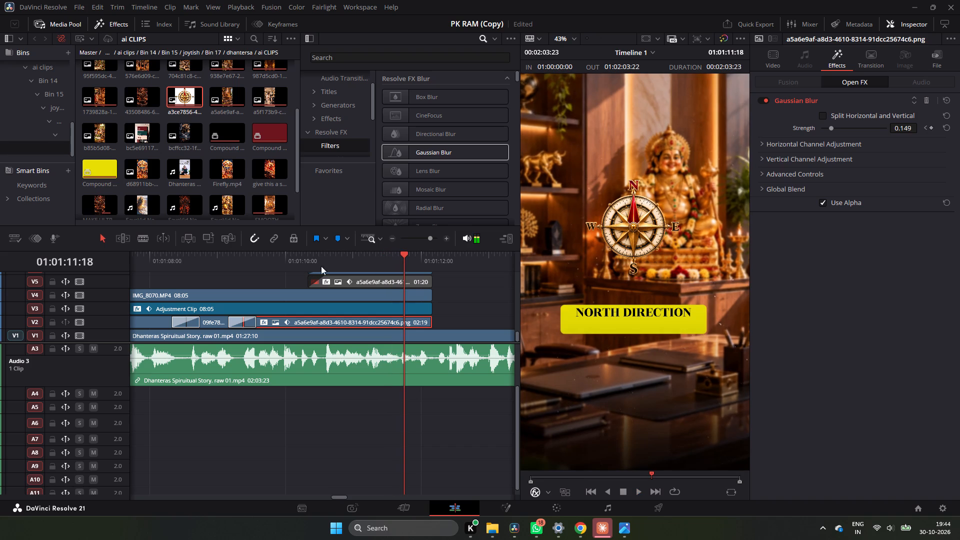
pyautogui.moveTo(357, 259); pyautogui.dragTo(245, 266)
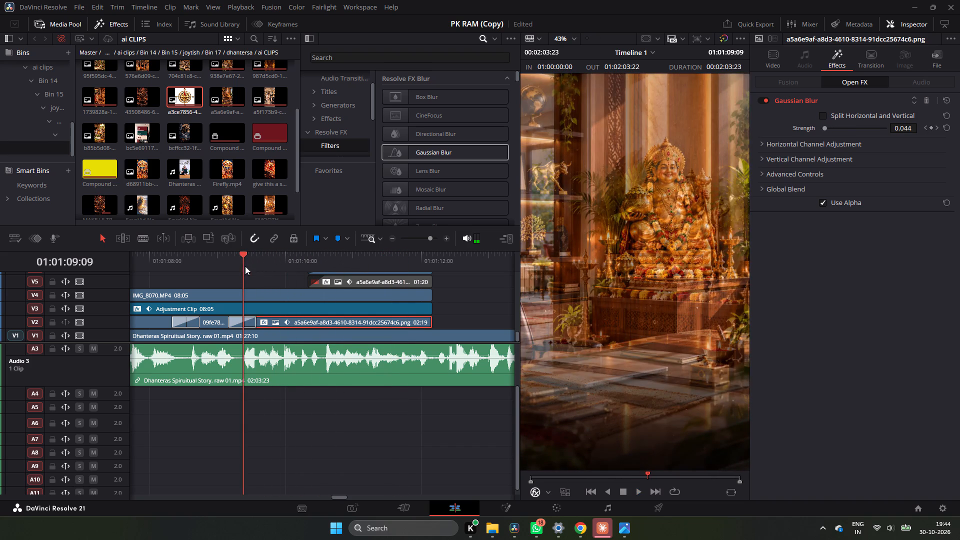
pyautogui.moveTo(245, 266); pyautogui.dragTo(240, 273)
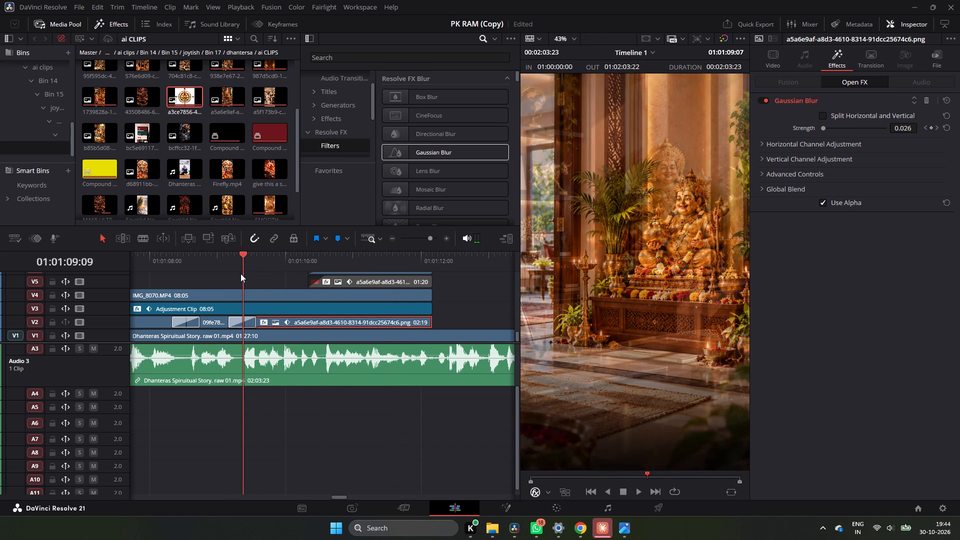
pyautogui.moveTo(240, 273); pyautogui.dragTo(267, 281)
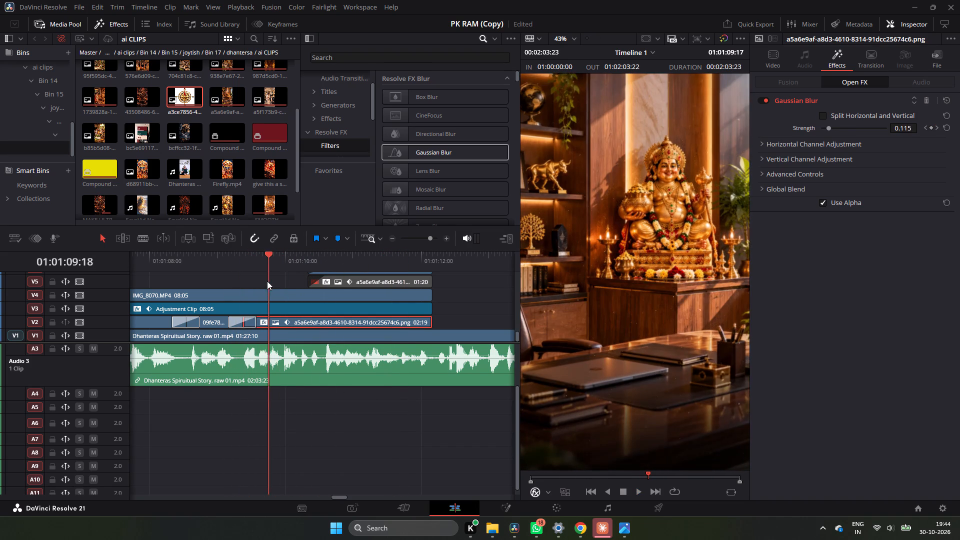
pyautogui.moveTo(267, 281); pyautogui.dragTo(271, 285)
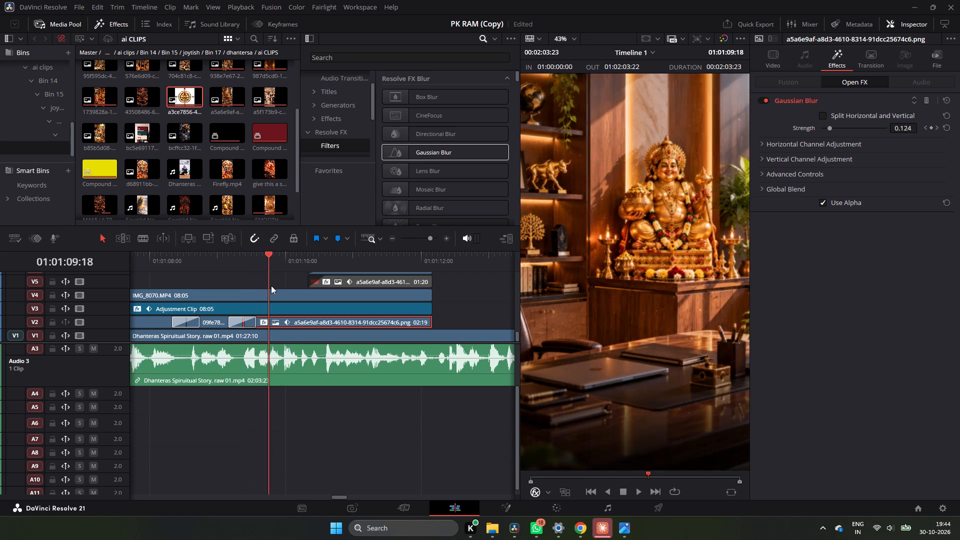
pyautogui.moveTo(271, 285); pyautogui.dragTo(287, 291)
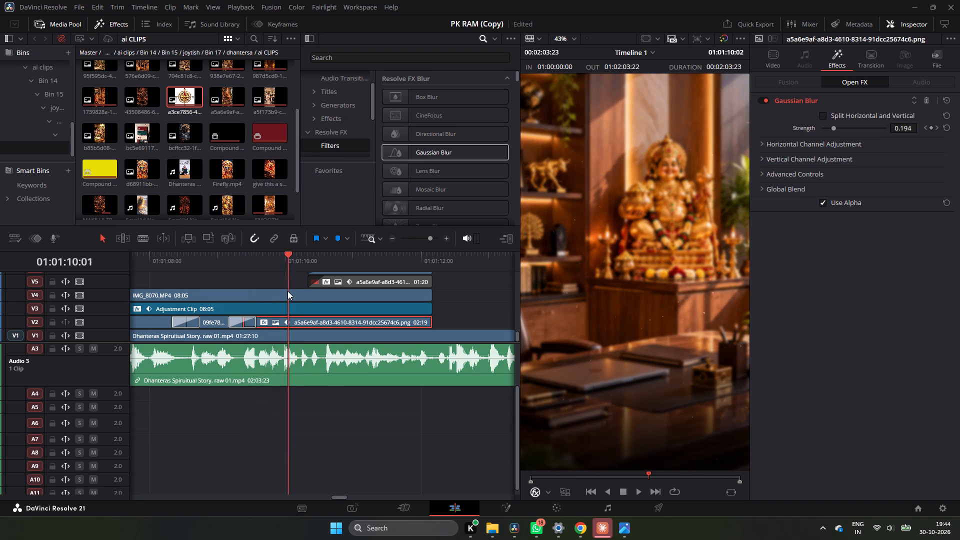
pyautogui.moveTo(287, 291); pyautogui.dragTo(254, 295)
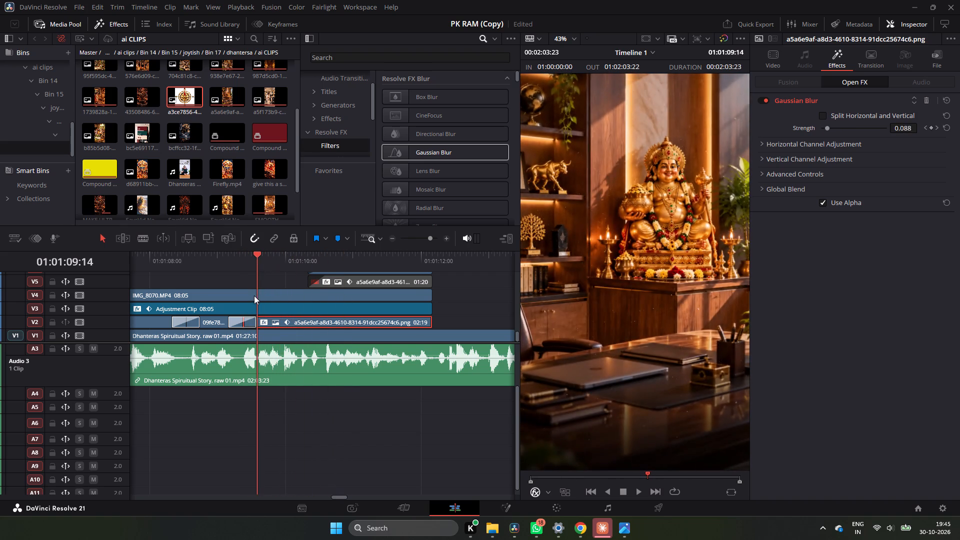
pyautogui.moveTo(254, 295); pyautogui.dragTo(244, 300)
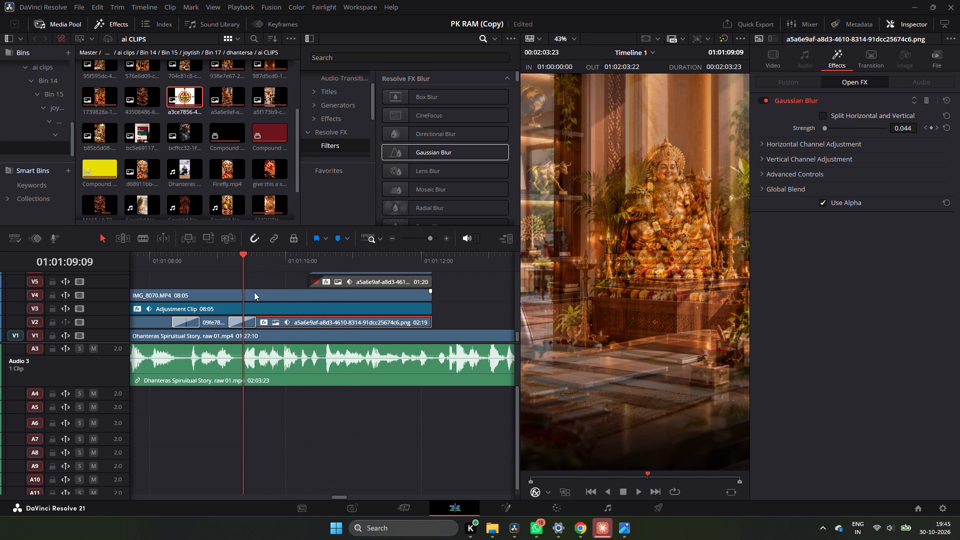
# Keyframe the V2 idol clip's blur strength at 0.000 at 01:01:09:16, keeping the opening keyframe at 01:01:09:04 at minimum.
pyautogui.click(262, 264)
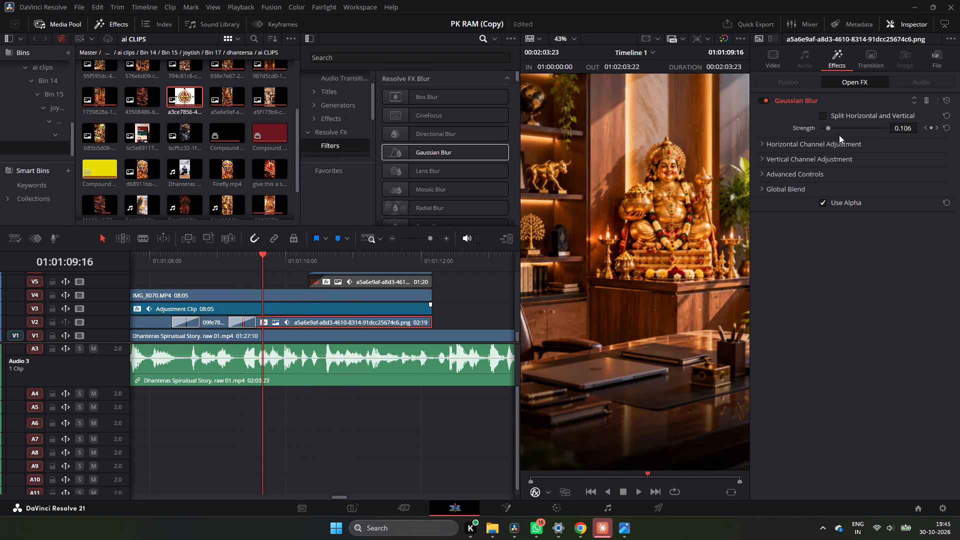
pyautogui.moveTo(826, 129); pyautogui.dragTo(795, 130)
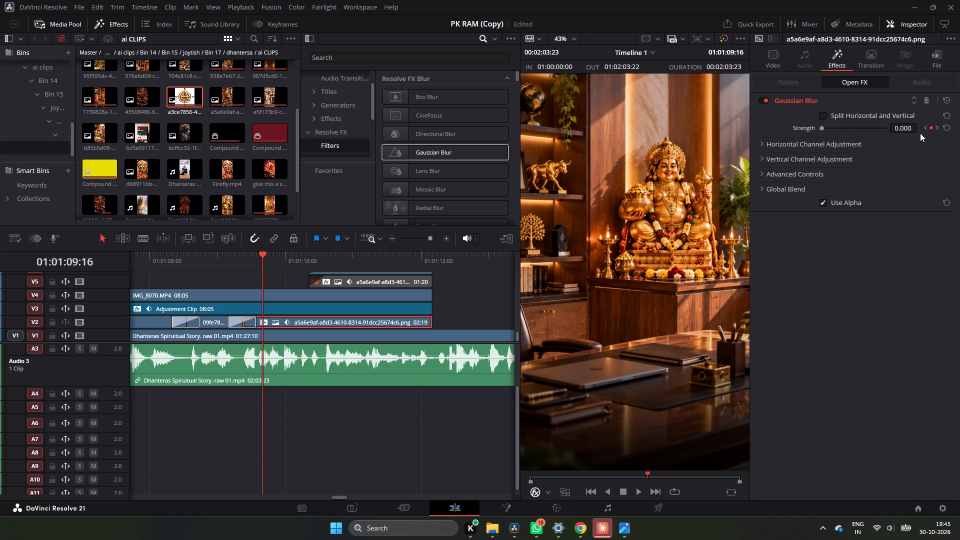
pyautogui.click(924, 129)
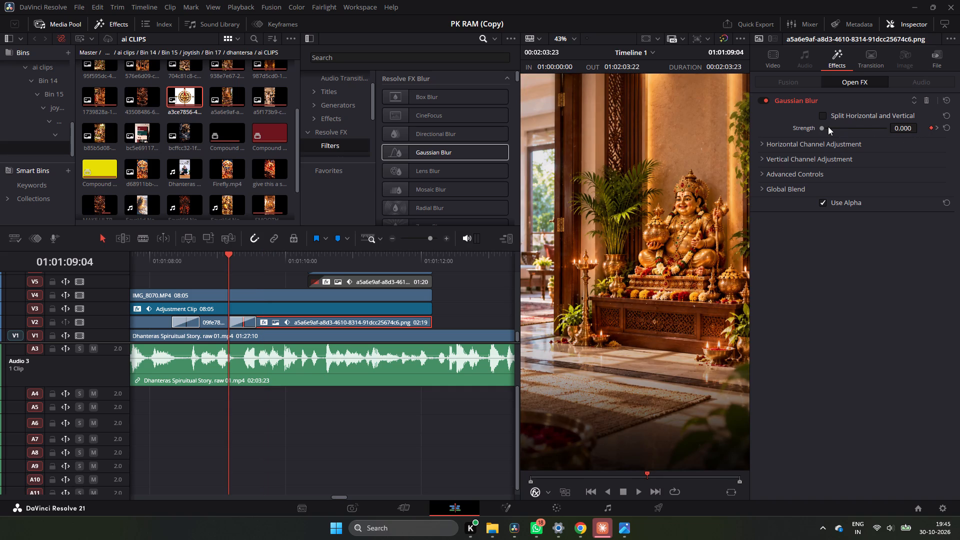
pyautogui.moveTo(825, 126); pyautogui.dragTo(808, 130)
# Play from the idol dissolve through the end of the compass section to check the delayed blur.
pyautogui.press('space')
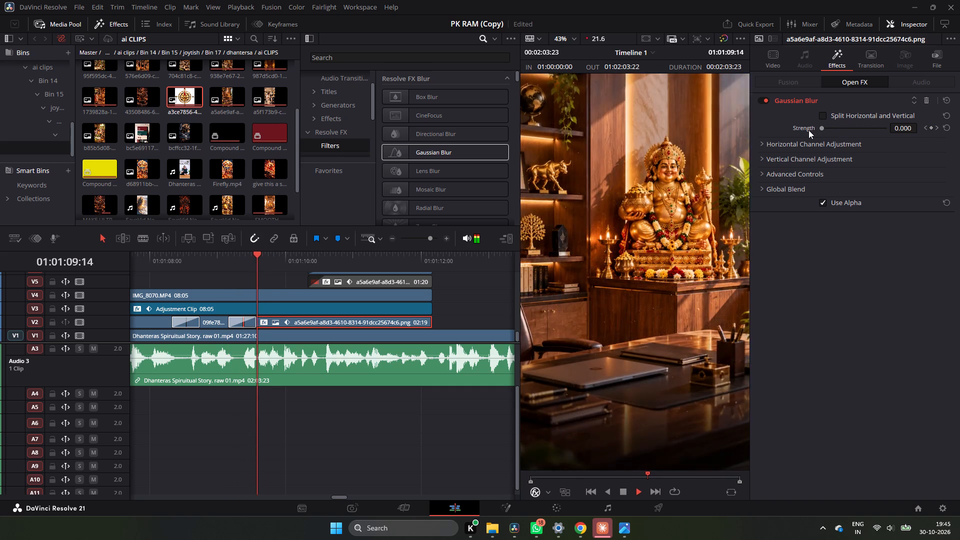
pyautogui.press('space')
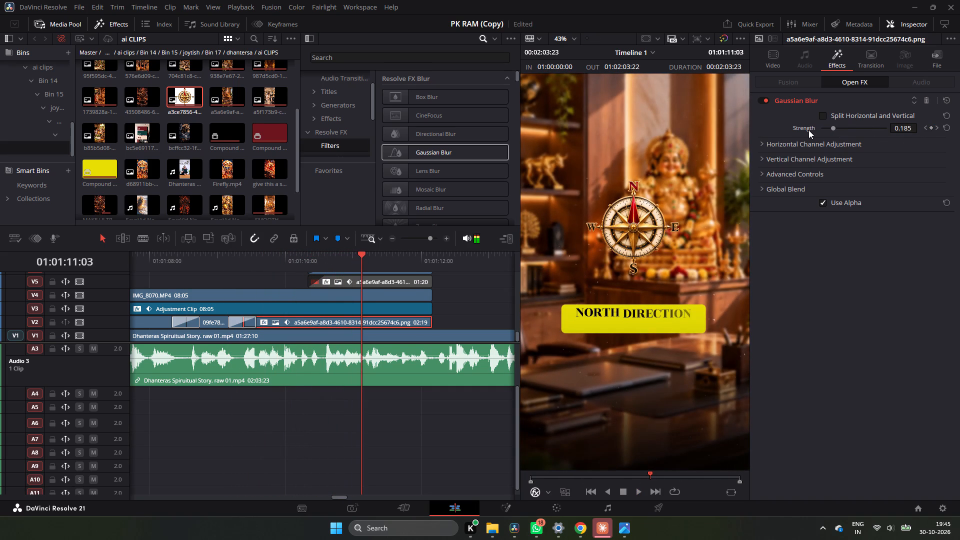
pyautogui.press('space')
pyautogui.press('space')
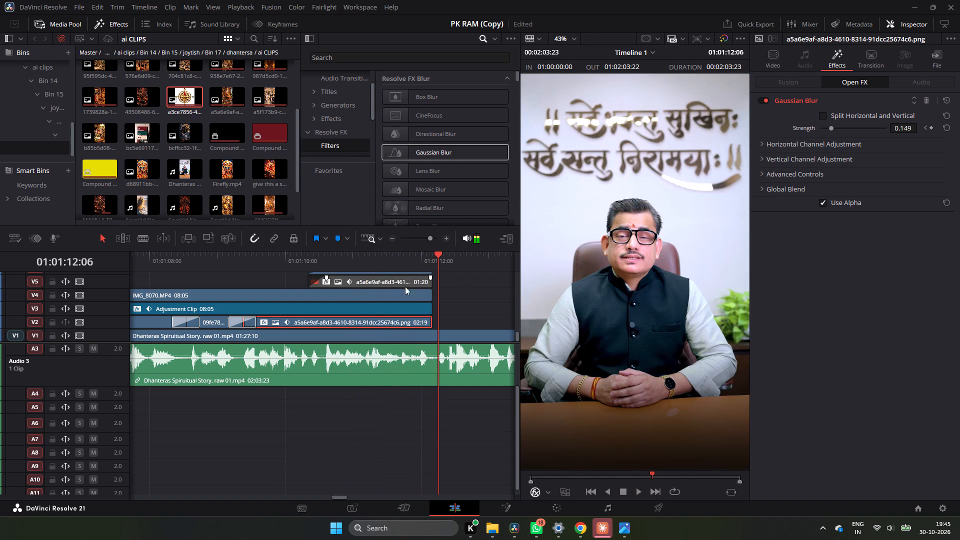
pyautogui.click(292, 258)
pyautogui.press('space')
pyautogui.press('space')
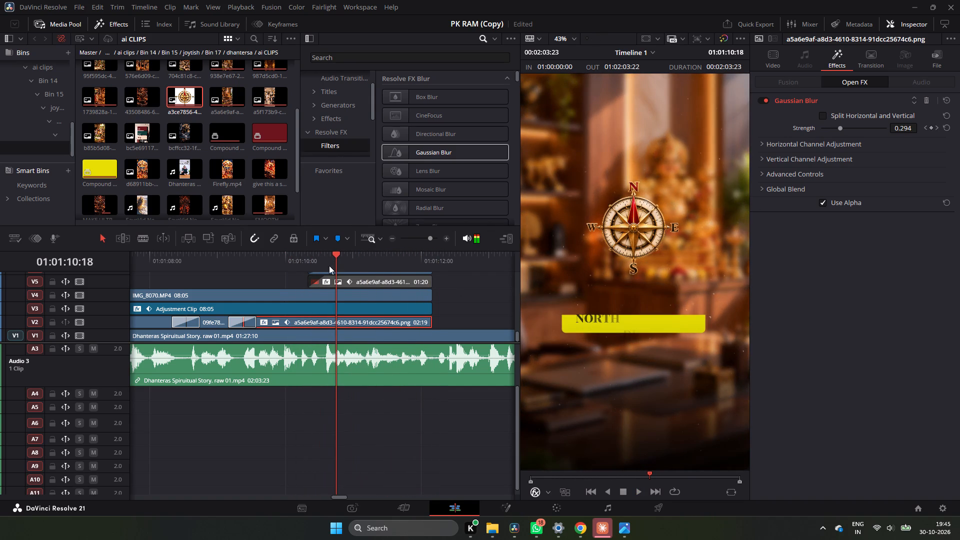
pyautogui.press('space')
pyautogui.press('space')
# Return to the 01:01:09:16 blur keyframe and replay from it into the compass overlay, pausing to inspect the blur.
pyautogui.moveTo(346, 259); pyautogui.dragTo(306, 263)
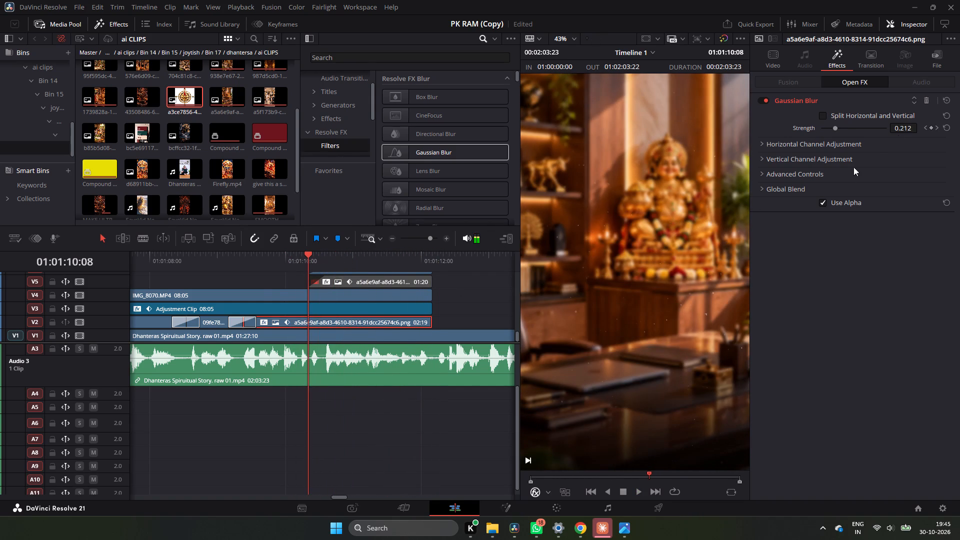
pyautogui.click(926, 126)
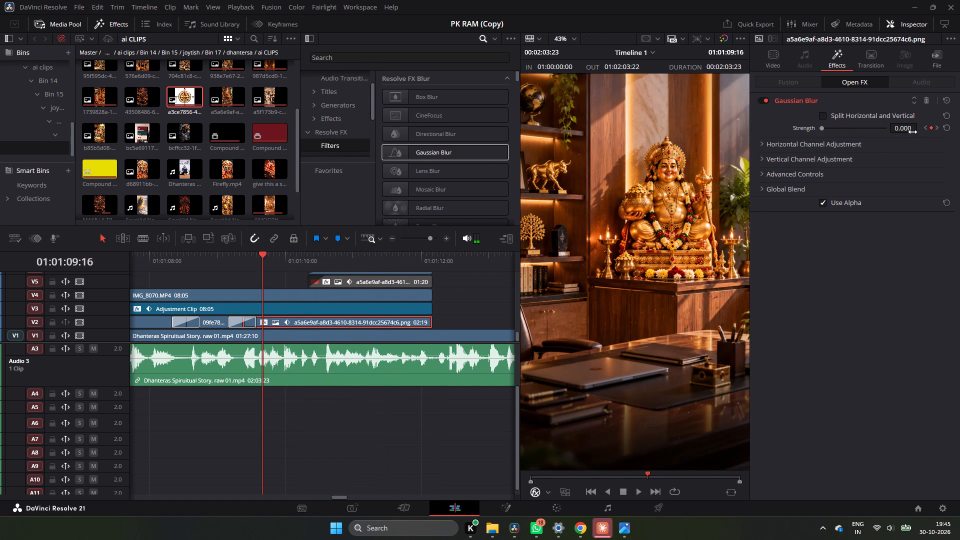
pyautogui.press('space')
pyautogui.press('space')
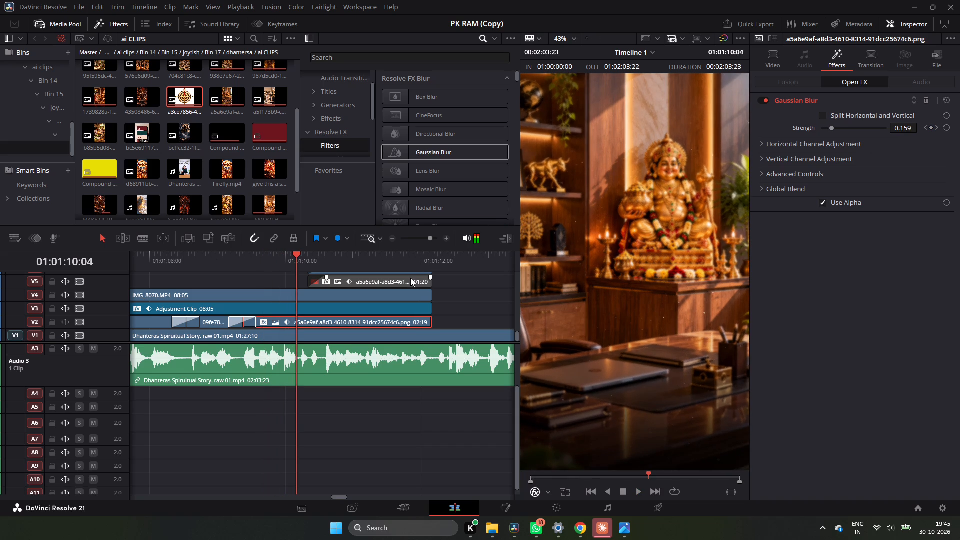
pyautogui.press('space')
pyautogui.press('space')
pyautogui.press('space')
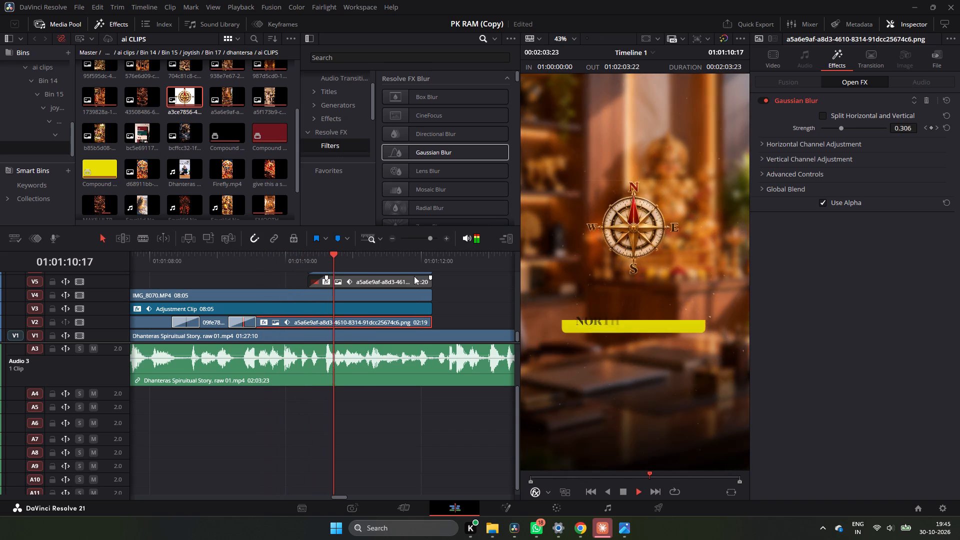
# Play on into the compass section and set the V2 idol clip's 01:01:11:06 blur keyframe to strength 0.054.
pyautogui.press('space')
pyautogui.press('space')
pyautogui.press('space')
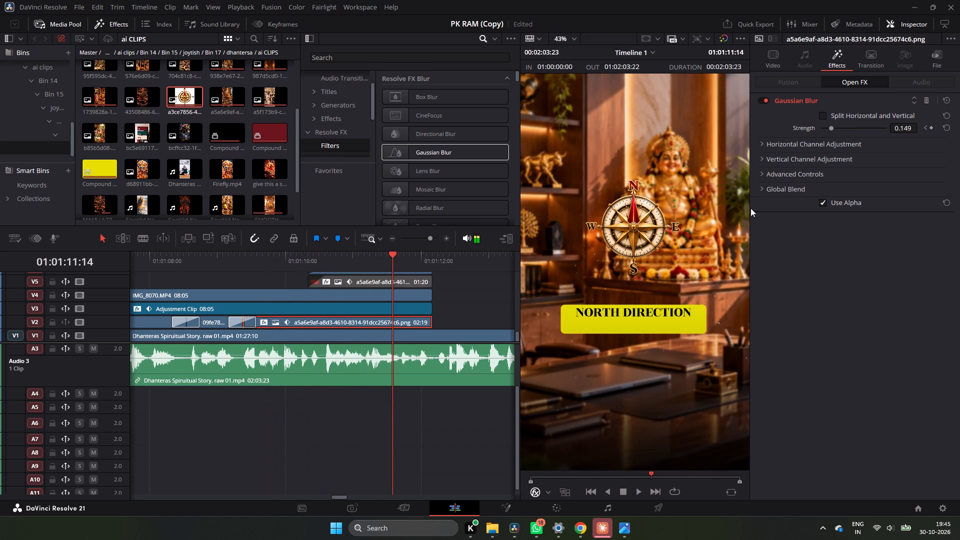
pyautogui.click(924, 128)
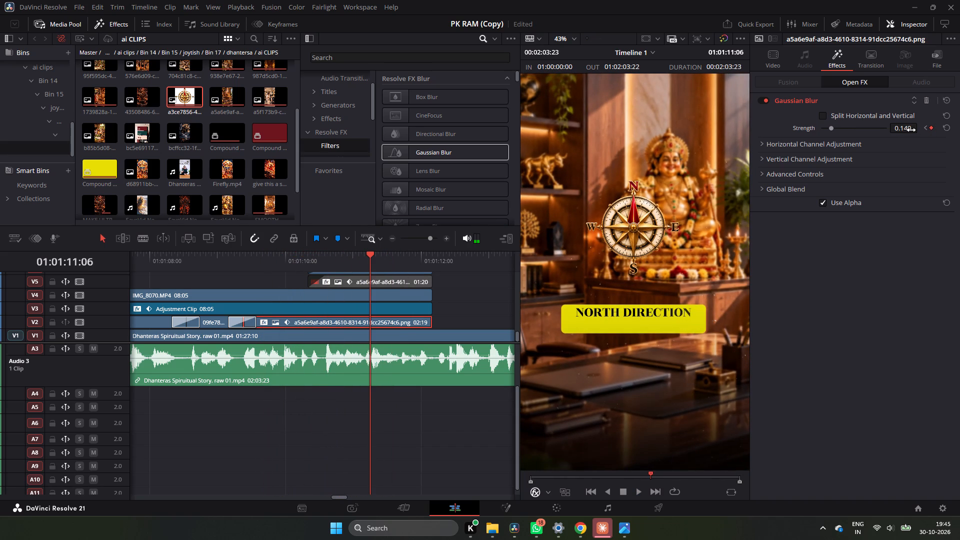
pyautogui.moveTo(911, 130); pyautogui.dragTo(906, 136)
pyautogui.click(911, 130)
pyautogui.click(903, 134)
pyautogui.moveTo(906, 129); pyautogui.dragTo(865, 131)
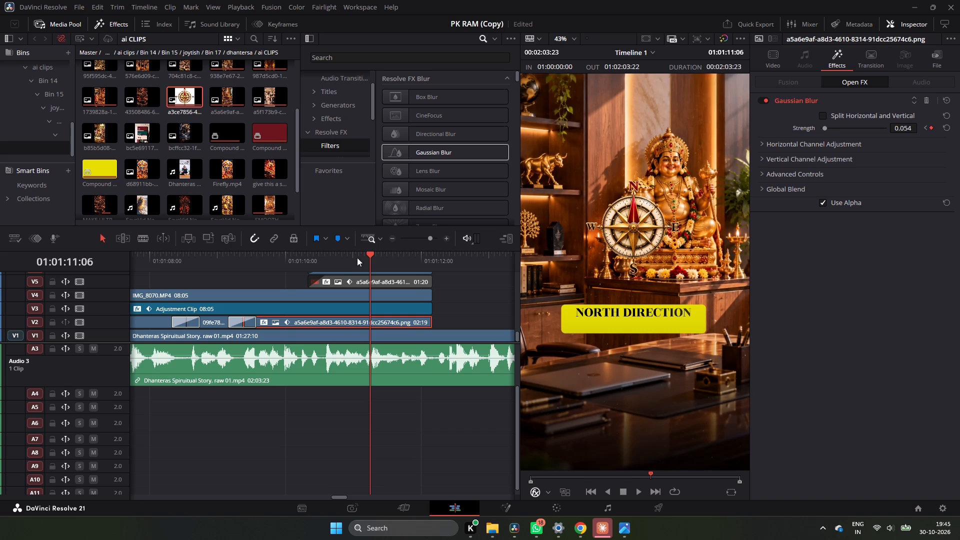
# Replay the compass section and keyframe the V2 idol clip's blur strength at 0.088 at 01:01:12:04, the clip's end.
pyautogui.click(287, 266)
pyautogui.press('space')
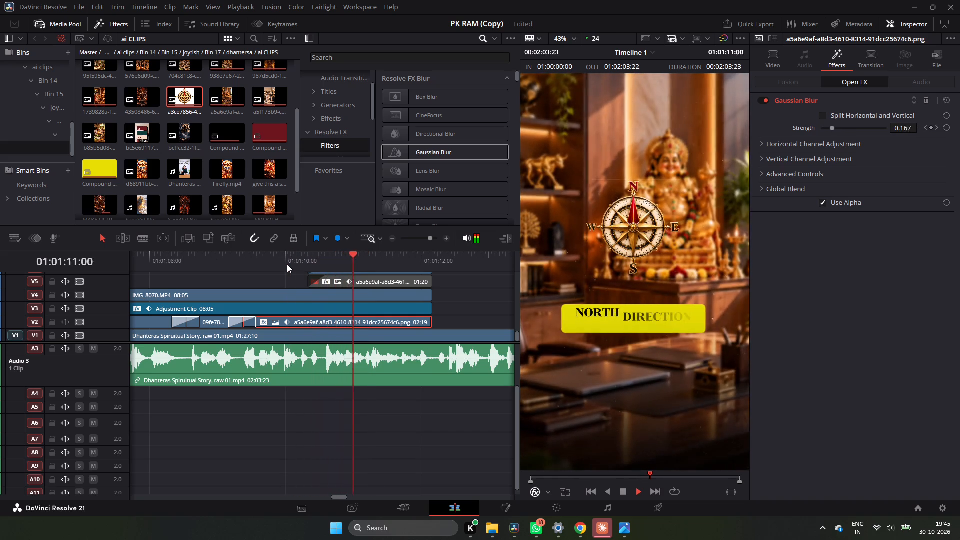
pyautogui.press('space')
pyautogui.press('space')
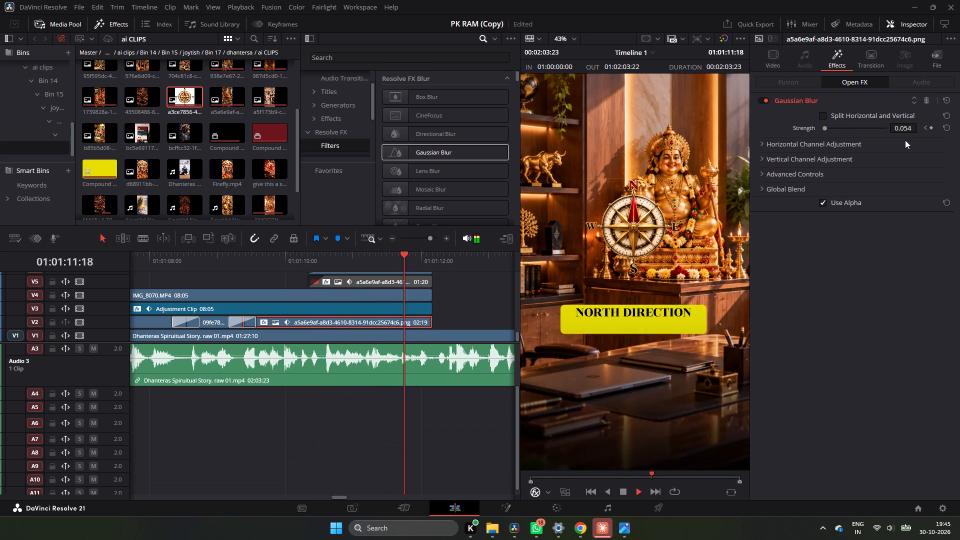
pyautogui.press('space')
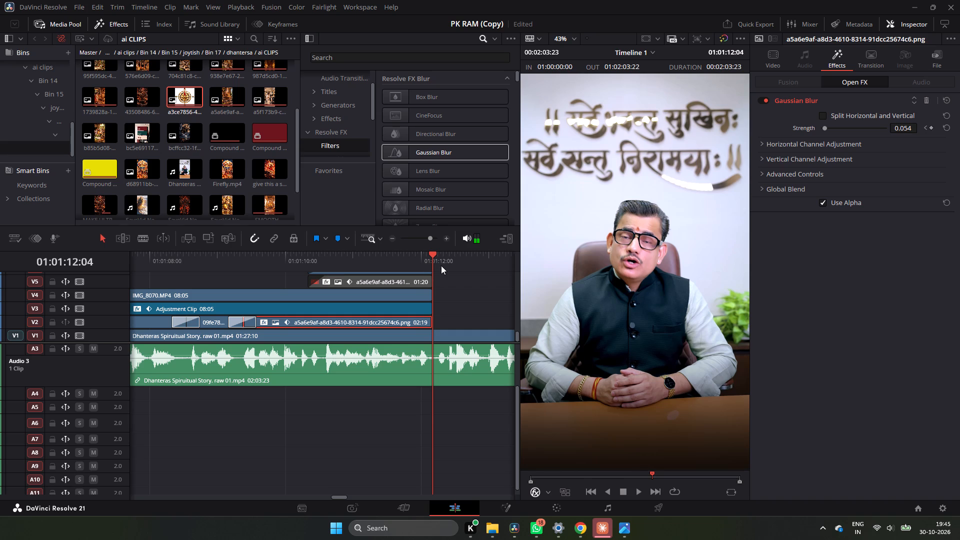
pyautogui.moveTo(436, 260); pyautogui.dragTo(431, 261)
pyautogui.click(932, 126)
pyautogui.moveTo(913, 131); pyautogui.dragTo(930, 133)
# Remove the V2 idol clip's blur strength keyframe at 01:01:11:06.
pyautogui.click(924, 129)
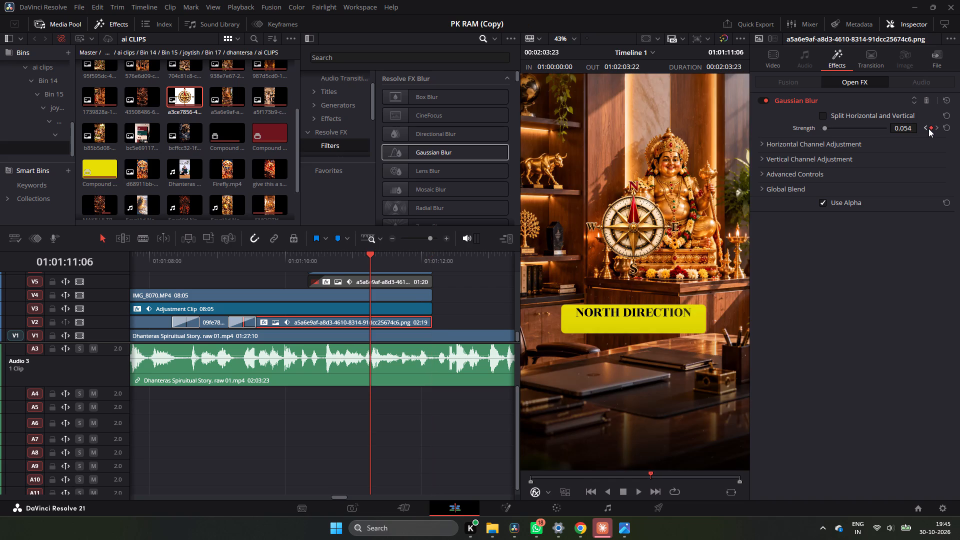
pyautogui.click(928, 128)
# Replay the compass section and remove the V2 idol clip's blur strength keyframe at 01:01:10:16.
pyautogui.click(304, 253)
pyautogui.press('space')
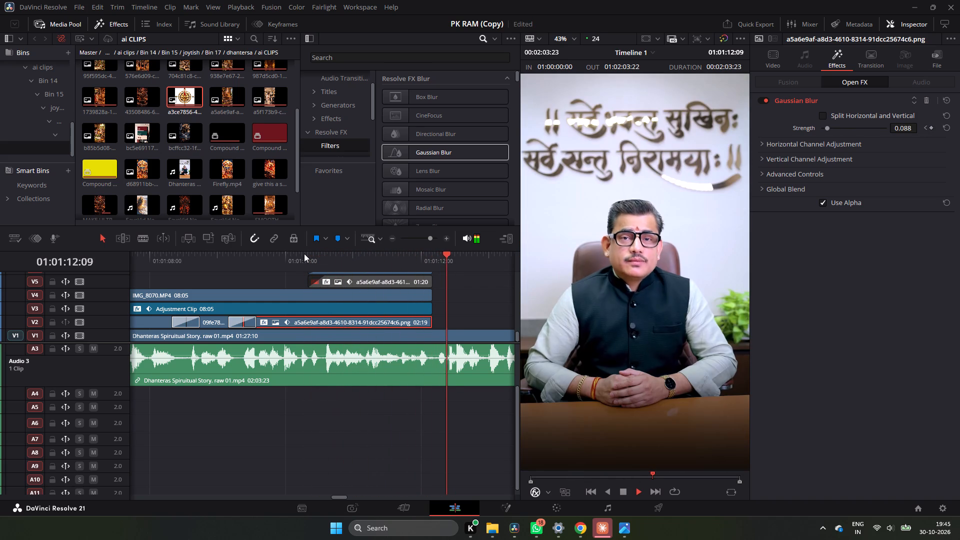
pyautogui.press('space')
pyautogui.click(283, 261)
pyautogui.press('space')
pyautogui.press('space')
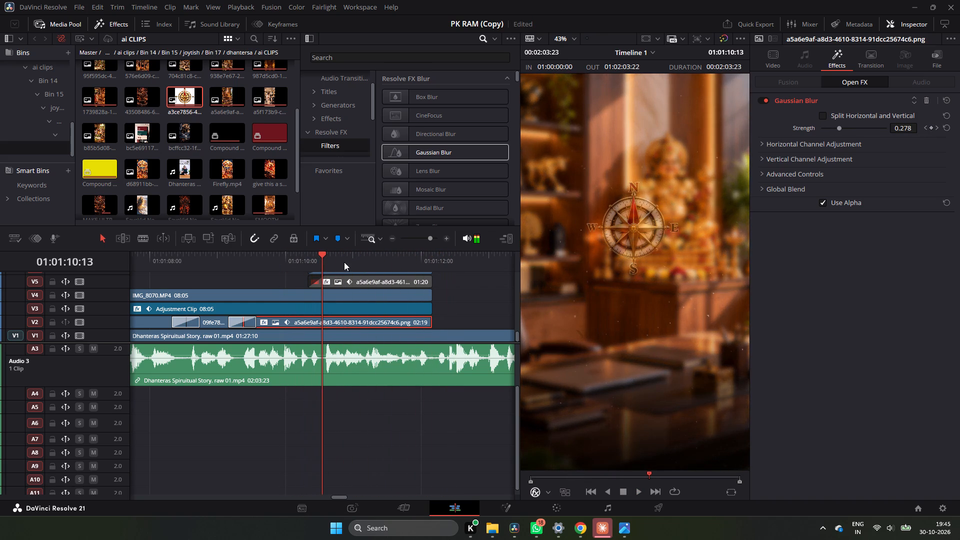
pyautogui.click(925, 128)
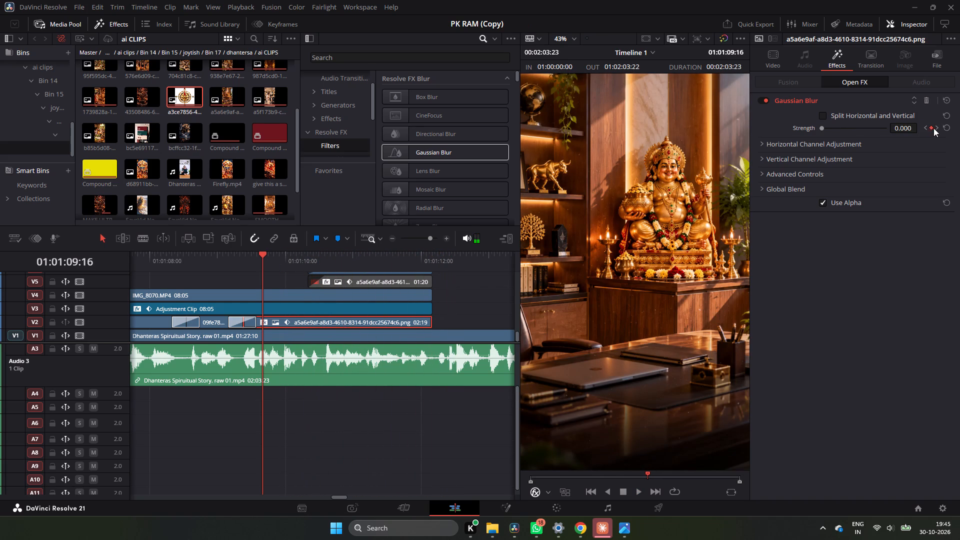
pyautogui.click(935, 128)
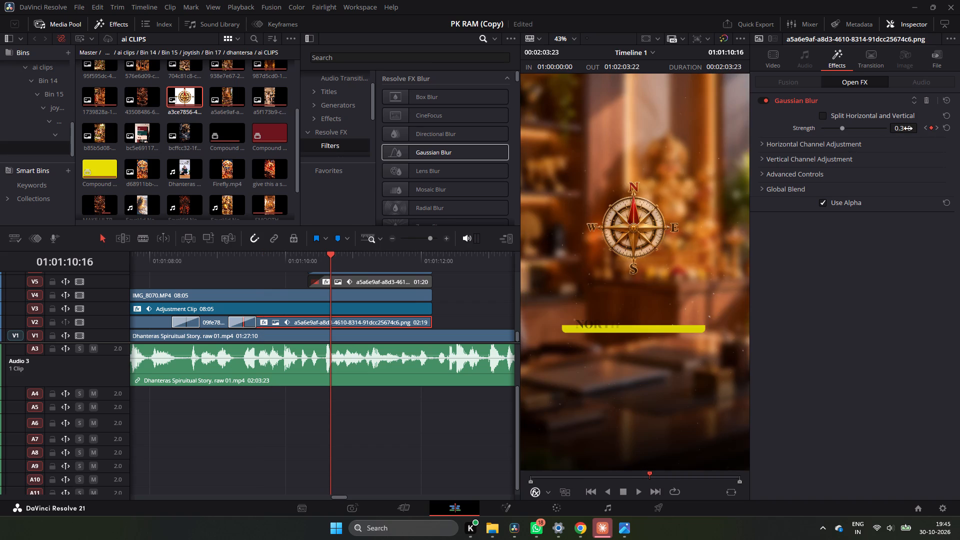
pyautogui.click(933, 127)
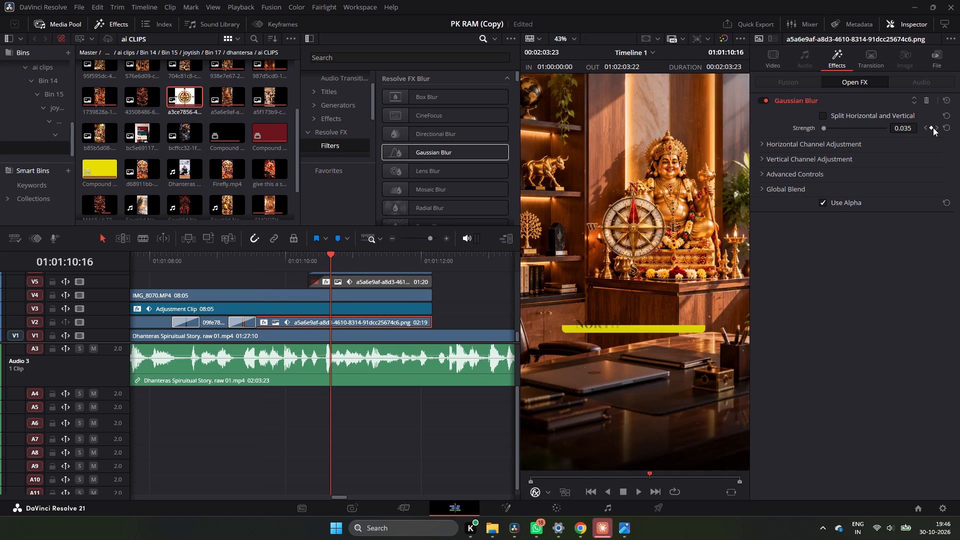
# Replay the compass section and add a blur strength keyframe at 01:01:10:06, just before the compass overlay starts.
pyautogui.click(285, 259)
pyautogui.press('space')
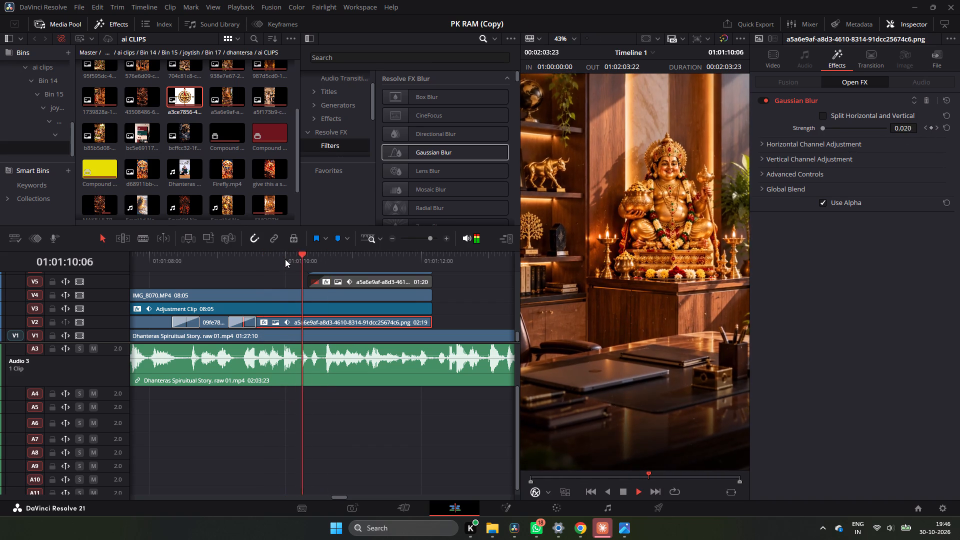
pyautogui.press('space')
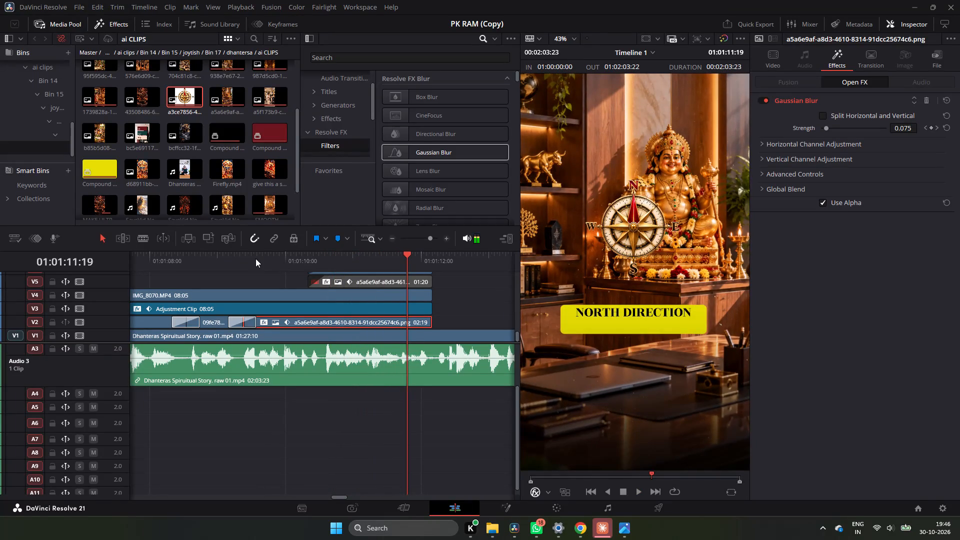
pyautogui.click(253, 258)
pyautogui.press('space')
pyautogui.press('space')
pyautogui.moveTo(307, 257); pyautogui.dragTo(304, 258)
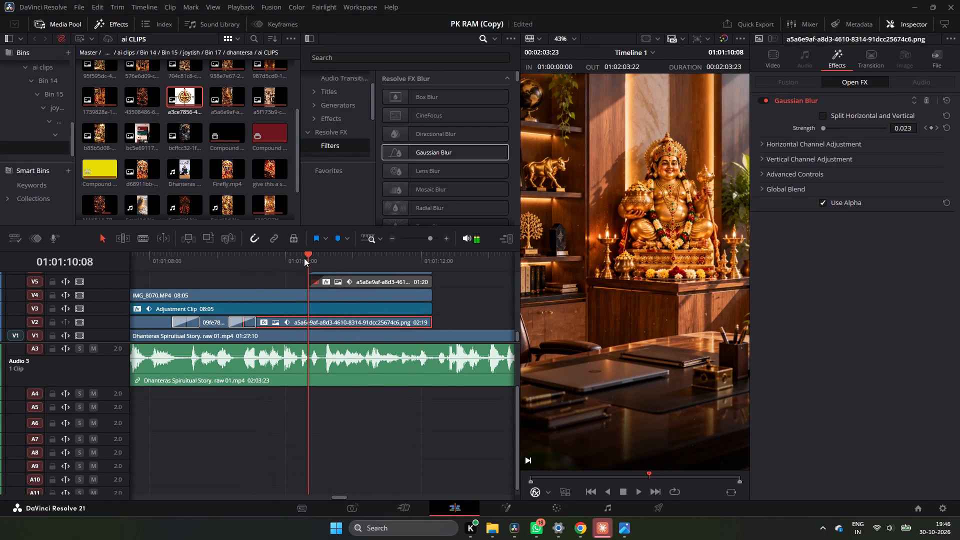
pyautogui.moveTo(304, 258); pyautogui.dragTo(302, 262)
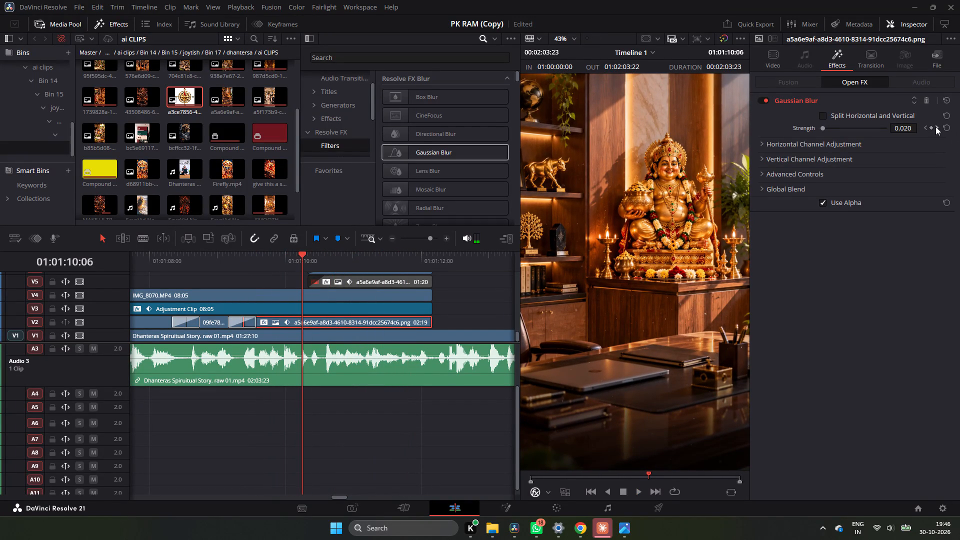
pyautogui.click(929, 127)
# Check the frames before the compass overlay and set the 01:01:10:06 blur keyframe's strength to 0.000.
pyautogui.moveTo(298, 264); pyautogui.dragTo(244, 286)
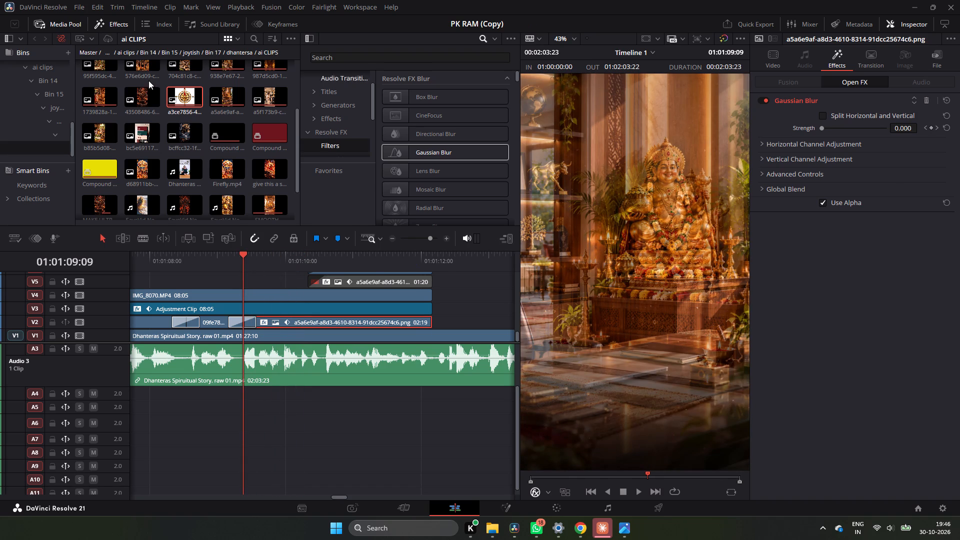
pyautogui.moveTo(248, 255); pyautogui.dragTo(291, 263)
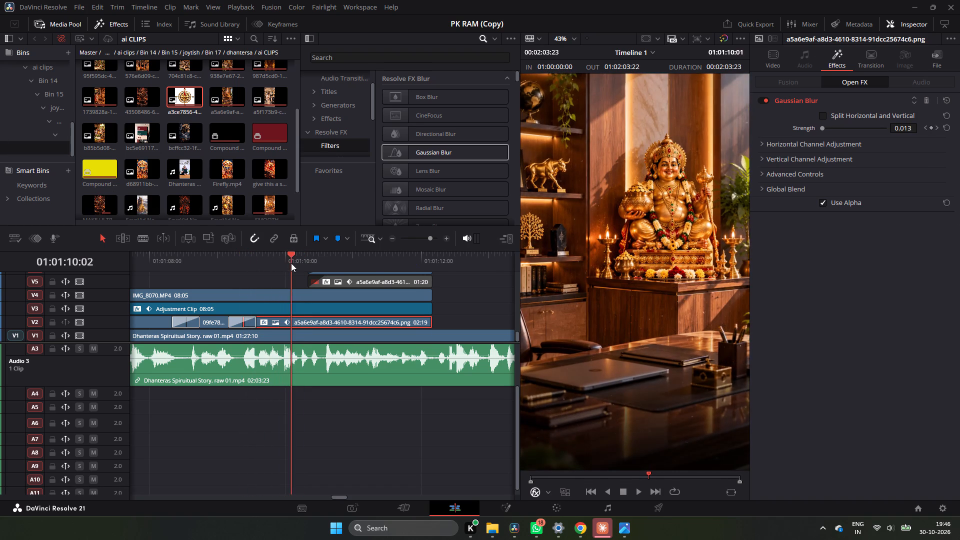
pyautogui.moveTo(291, 263); pyautogui.dragTo(286, 264)
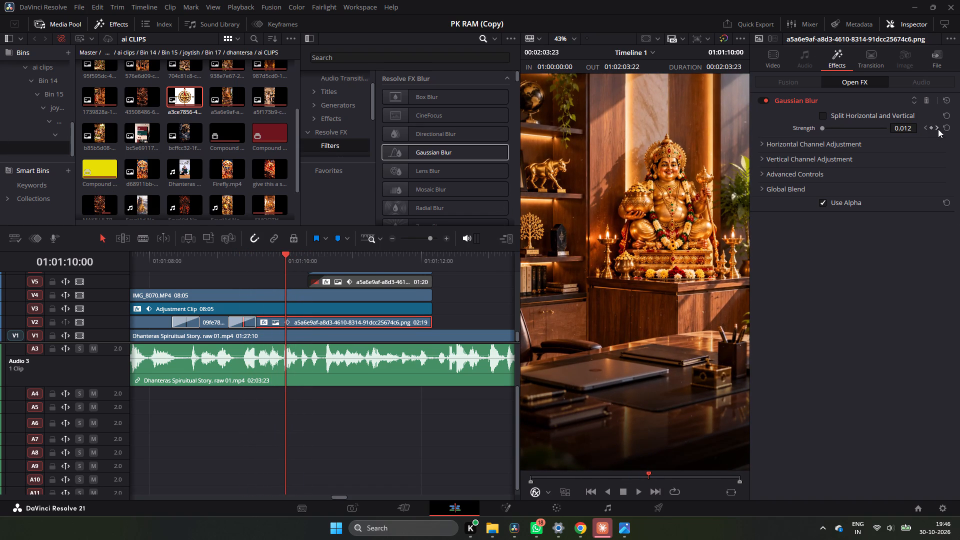
pyautogui.click(938, 129)
pyautogui.moveTo(910, 128); pyautogui.dragTo(898, 136)
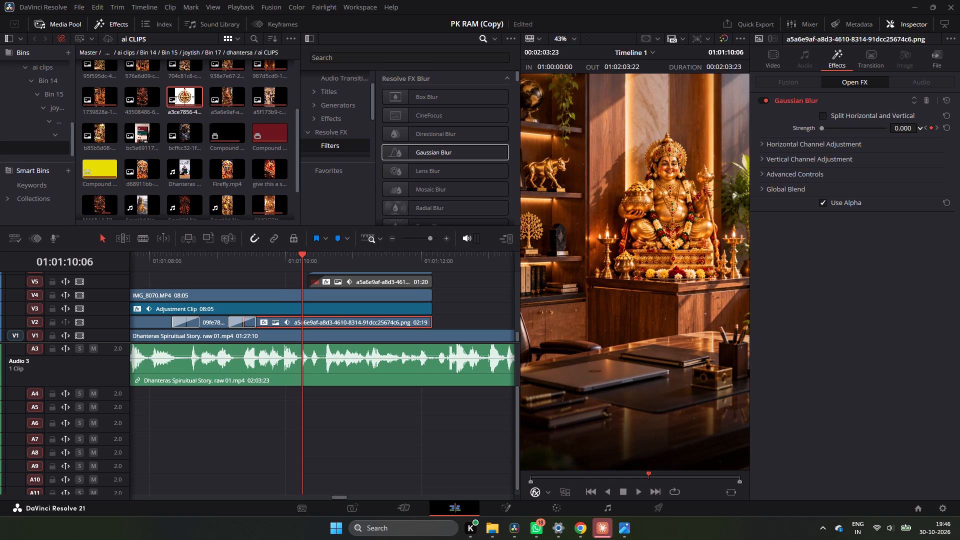
pyautogui.moveTo(898, 136); pyautogui.dragTo(840, 142)
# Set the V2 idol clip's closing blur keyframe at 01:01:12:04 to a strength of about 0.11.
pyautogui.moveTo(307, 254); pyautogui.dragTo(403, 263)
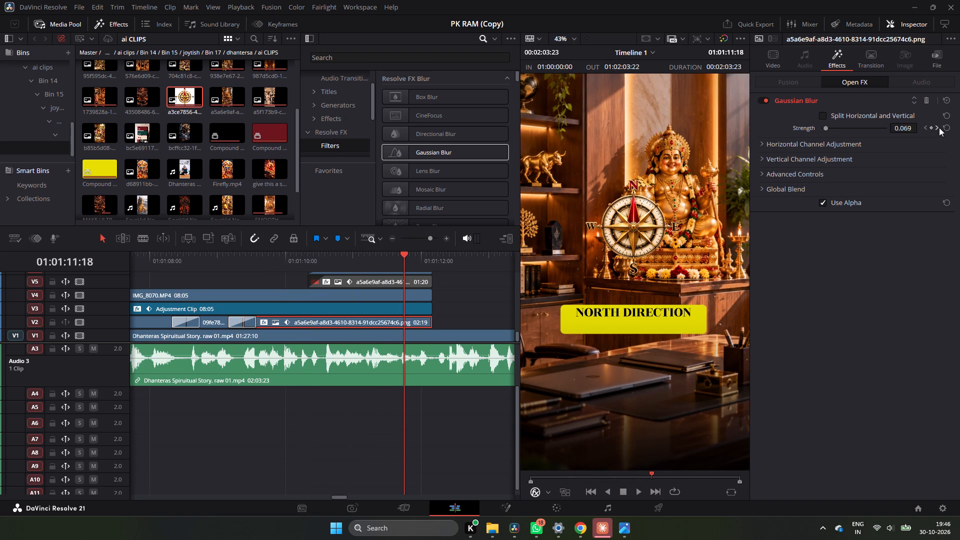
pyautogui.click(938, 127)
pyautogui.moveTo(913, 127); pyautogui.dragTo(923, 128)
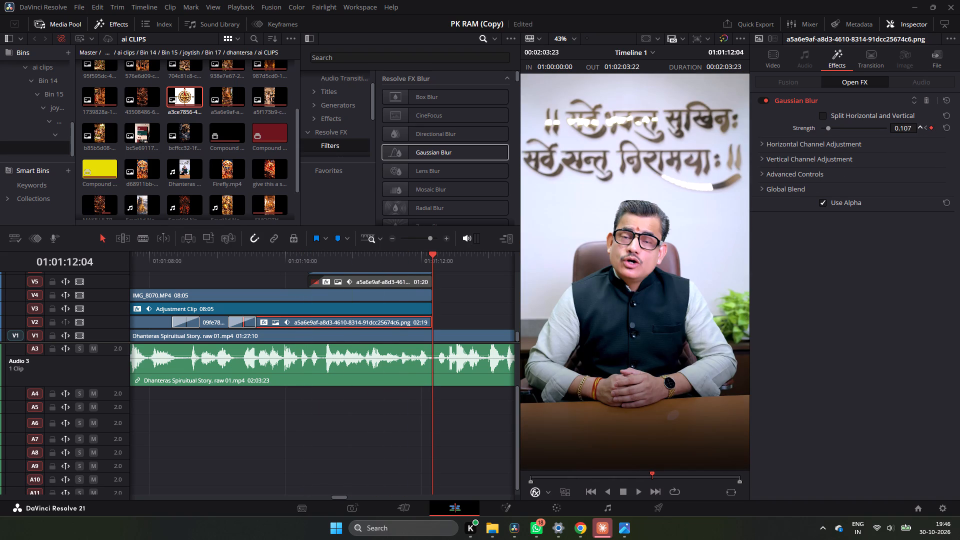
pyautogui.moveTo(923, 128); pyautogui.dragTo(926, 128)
# Replay the blur ramp and set the closing keyframe at 01:01:12:04 to strength 0.208.
pyautogui.click(279, 252)
pyautogui.press('space')
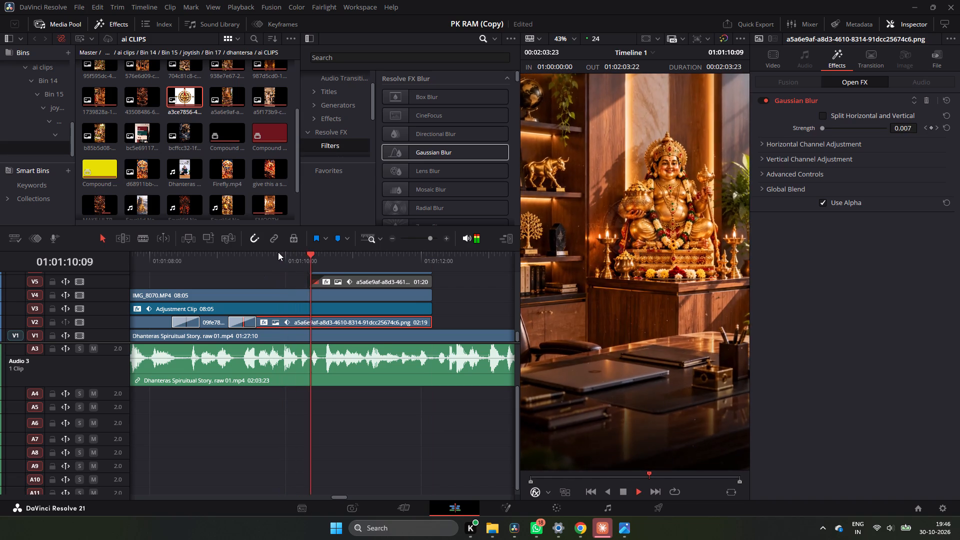
pyautogui.press('space')
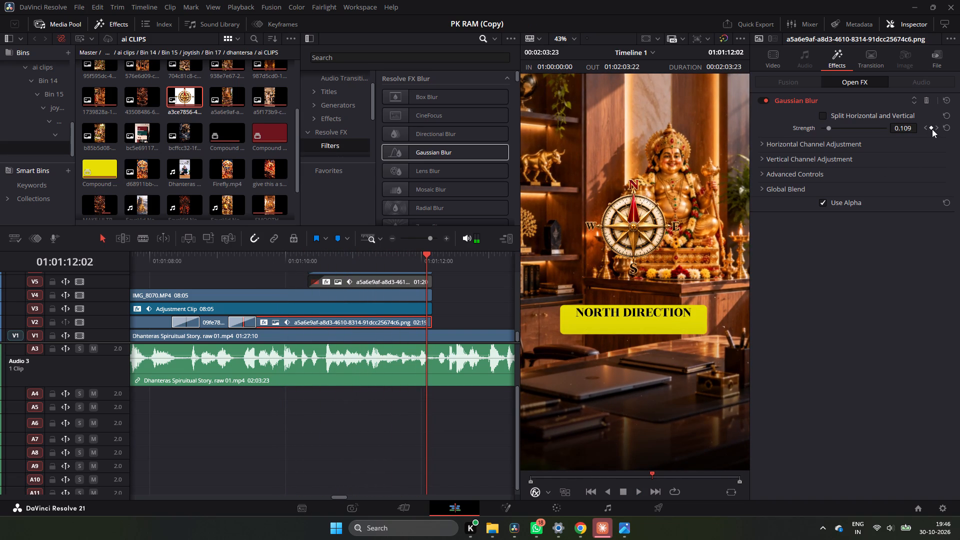
pyautogui.press('space')
pyautogui.press('space')
pyautogui.moveTo(456, 255); pyautogui.dragTo(430, 260)
pyautogui.moveTo(910, 128); pyautogui.dragTo(485, 269)
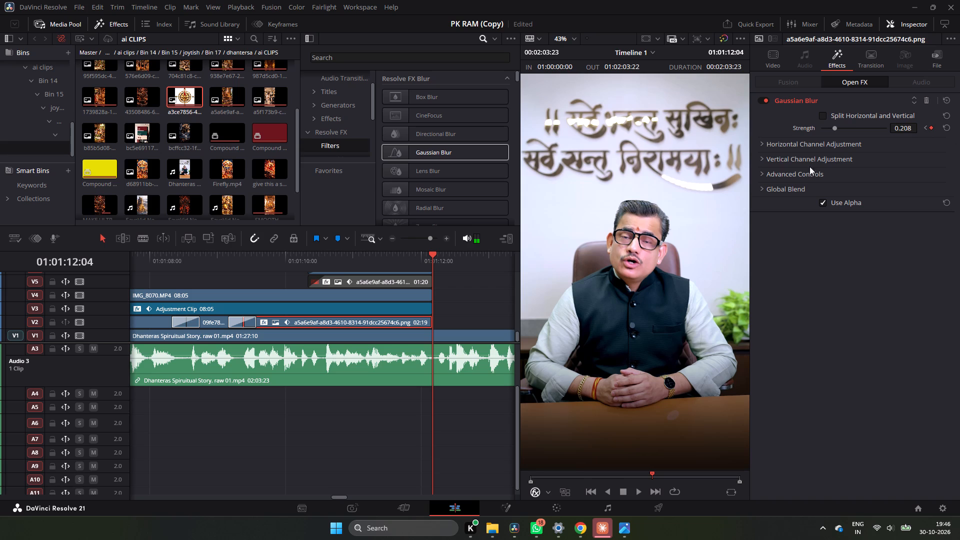
# Replay repeatedly from 01:01:10:00, and once from the idol dissolve to the clip's end, to check the gradual background blur.
pyautogui.click(286, 259)
pyautogui.press('space')
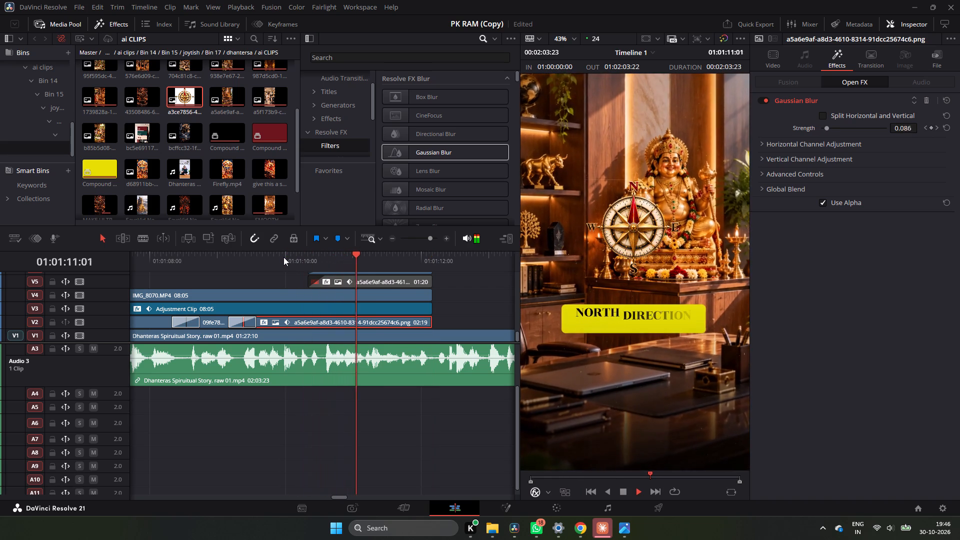
pyautogui.press('space')
pyautogui.click(285, 261)
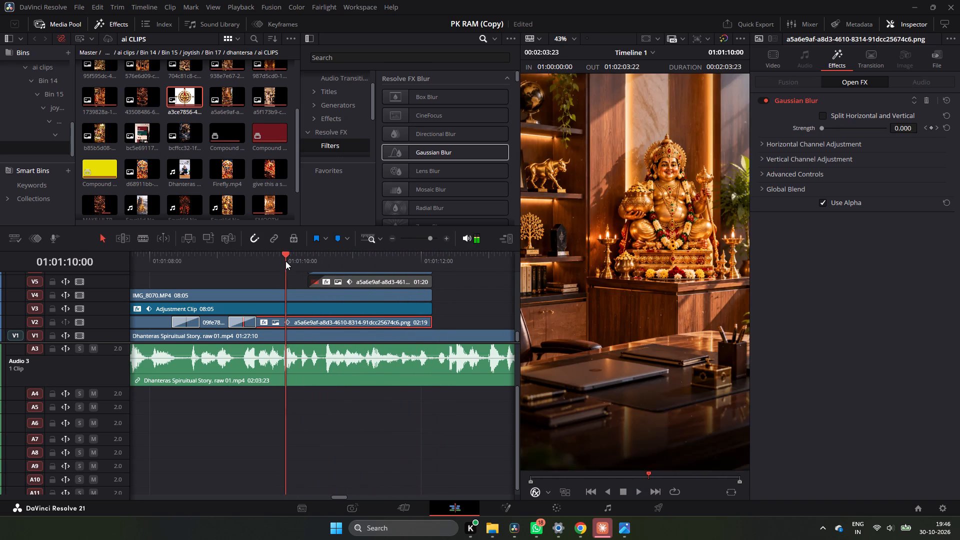
pyautogui.press('space')
pyautogui.press('space')
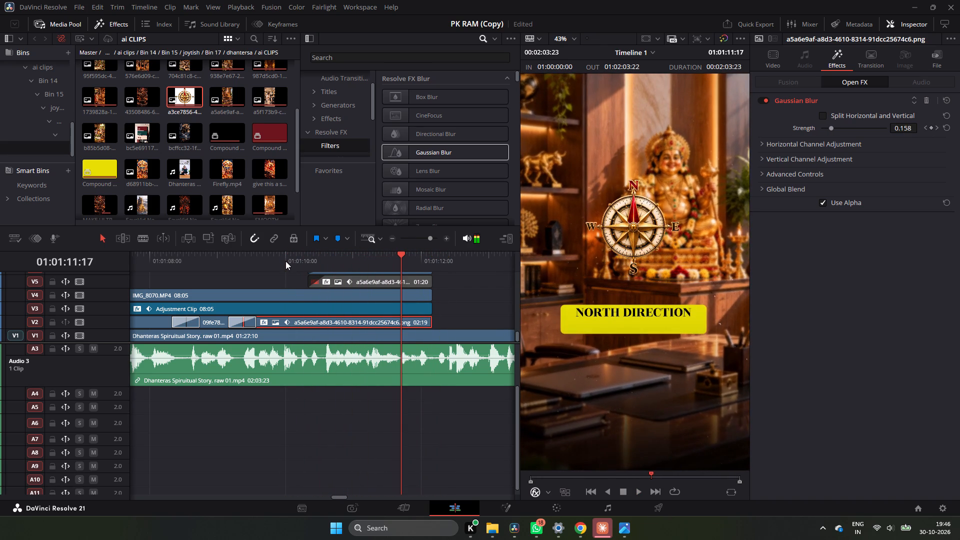
pyautogui.click(285, 261)
pyautogui.press('space')
pyautogui.press('space')
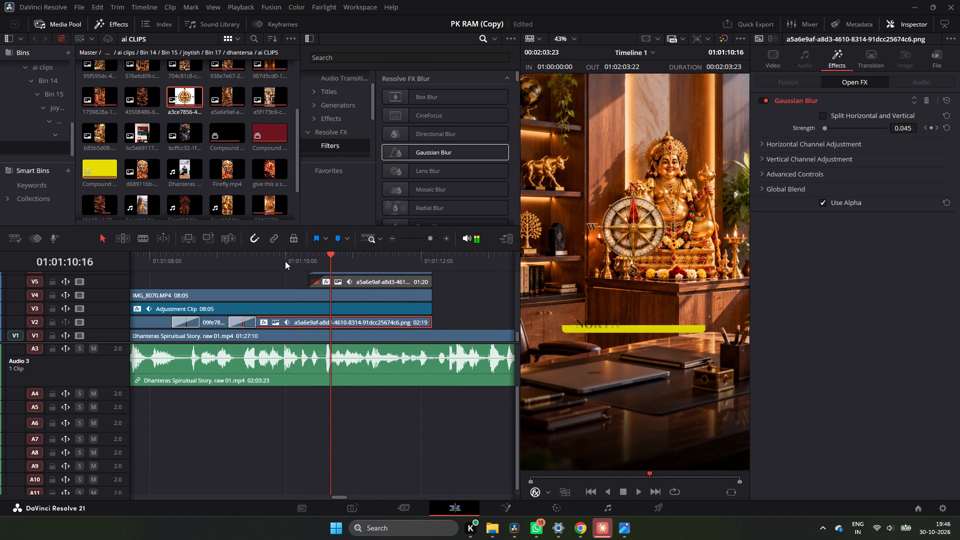
pyautogui.click(285, 261)
pyautogui.click(243, 264)
pyautogui.press('space')
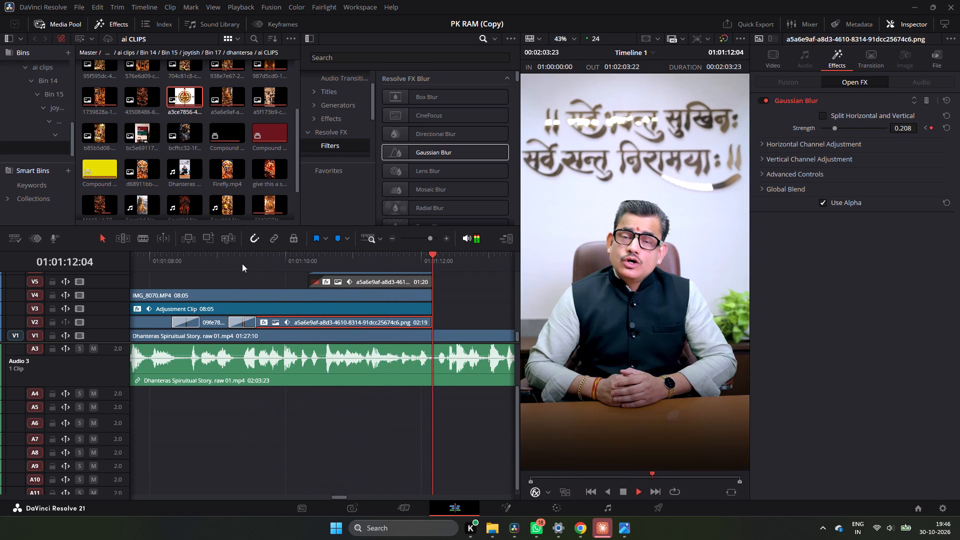
pyautogui.press('space')
pyautogui.scroll(1, 318, 284)
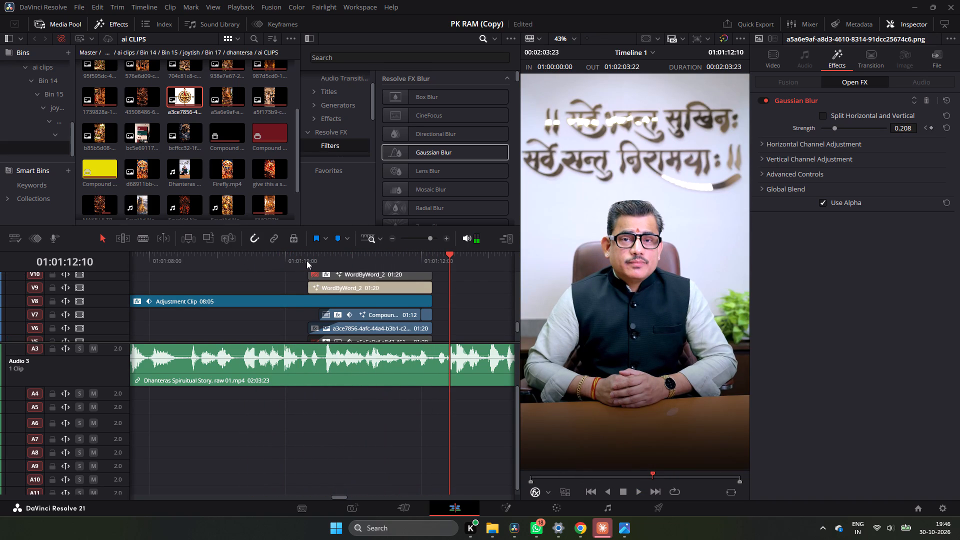
# Replay the start of the compass overlay and check its frame with the blurred background full screen.
pyautogui.click(306, 260)
pyautogui.press('space')
pyautogui.press('space')
pyautogui.press('p')
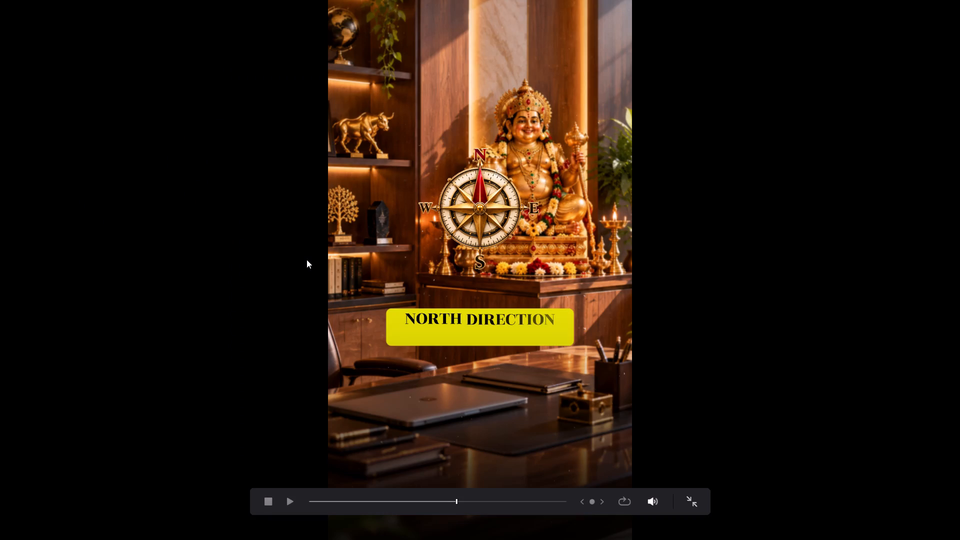
pyautogui.press('p')
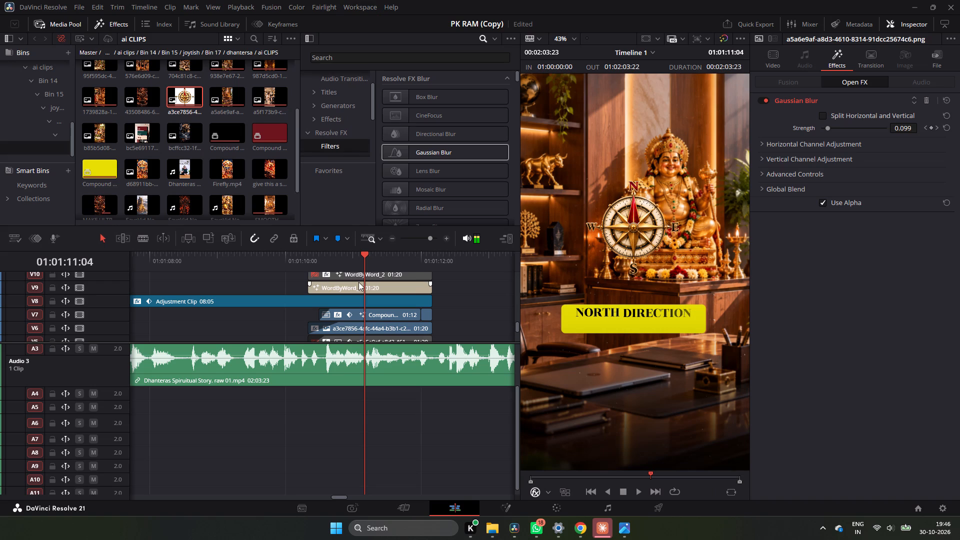
# Move the two WordByWord title clips for NORTH DIRECTION up one track, from V9 and V10 to V10 and V11.
pyautogui.doubleClick(393, 241)
pyautogui.scroll(2, 349, 289)
pyautogui.scroll(-2, 349, 289)
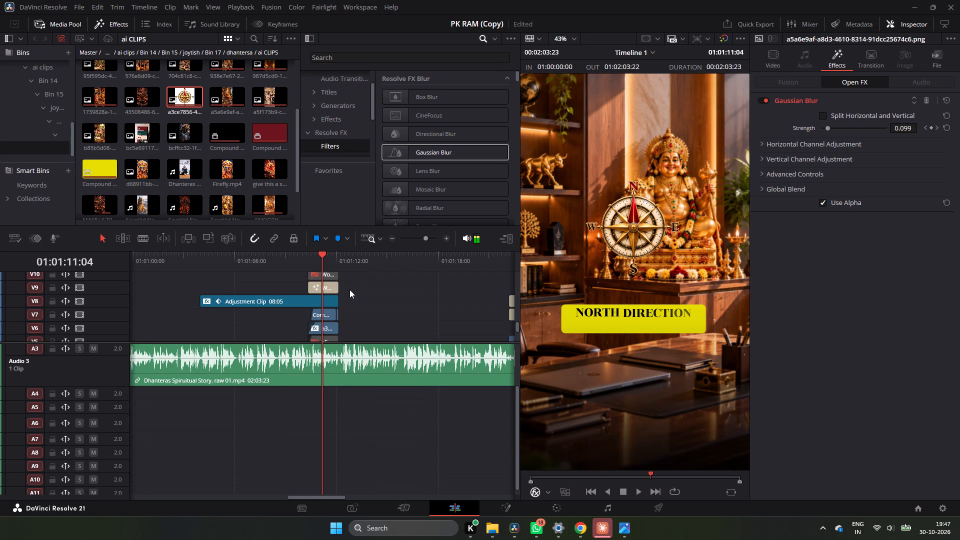
pyautogui.scroll(-2, 347, 289)
pyautogui.scroll(1, 347, 289)
pyautogui.scroll(-1, 347, 289)
pyautogui.scroll(2, 347, 289)
pyautogui.scroll(-1, 347, 290)
pyautogui.scroll(1, 347, 290)
pyautogui.scroll(-2, 347, 290)
pyautogui.scroll(2, 347, 292)
pyautogui.scroll(-1, 347, 292)
pyautogui.scroll(1, 347, 292)
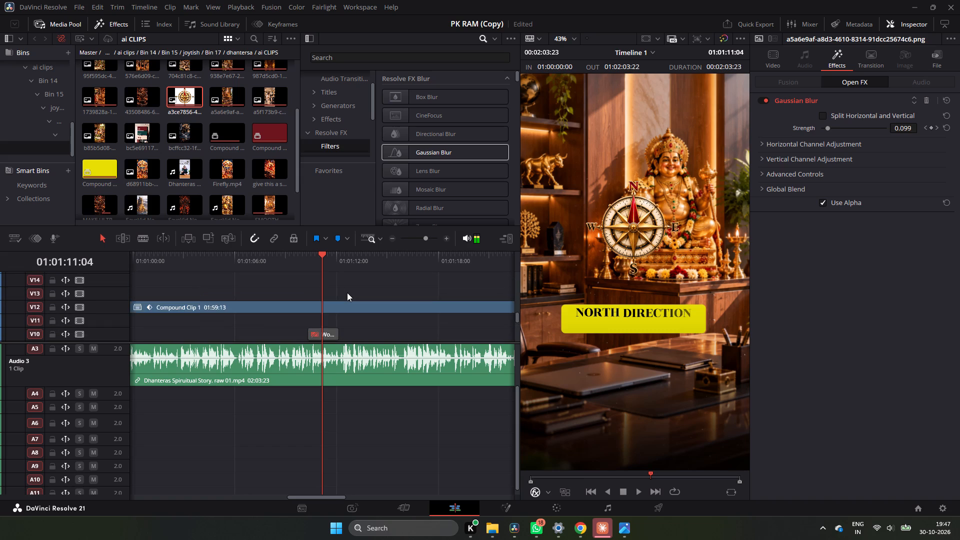
pyautogui.scroll(-1, 347, 292)
pyautogui.scroll(1, 347, 292)
pyautogui.scroll(-1, 347, 292)
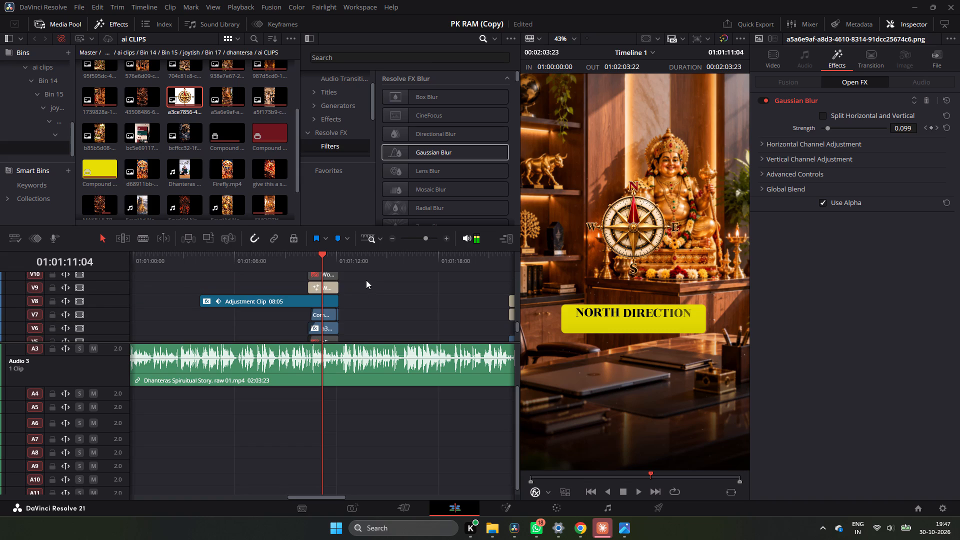
pyautogui.moveTo(366, 278); pyautogui.dragTo(323, 291)
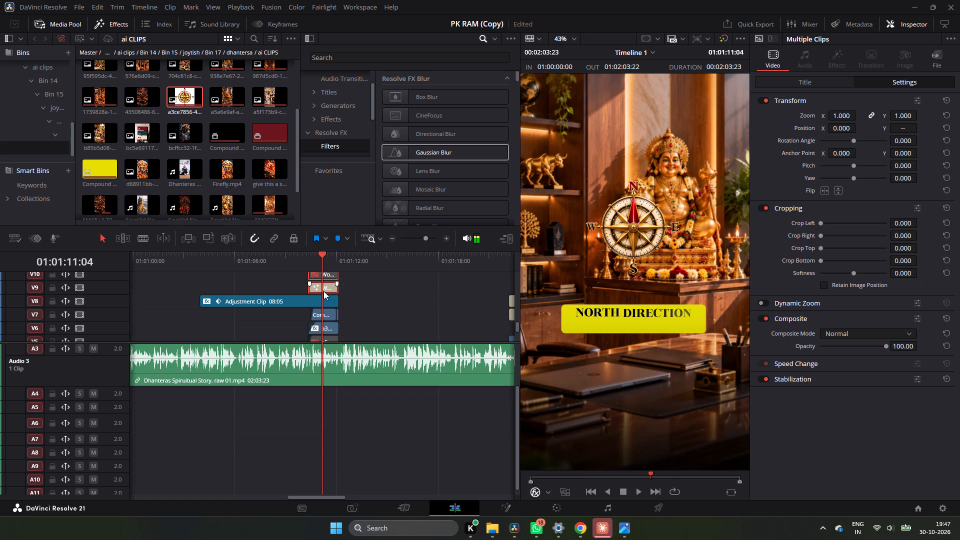
pyautogui.moveTo(323, 291); pyautogui.dragTo(323, 280)
pyautogui.scroll(-3, 325, 288)
pyautogui.scroll(1, 321, 311)
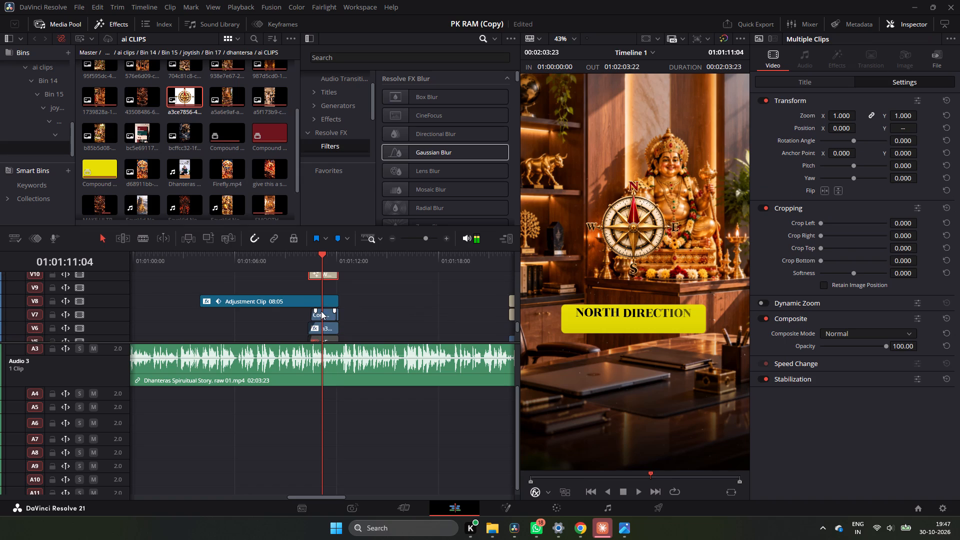
# Delete the 08:05 adjustment clip on V8 and replay the compass section from about 01:01:09:14.
pyautogui.click(320, 303)
pyautogui.press('BackSpace')
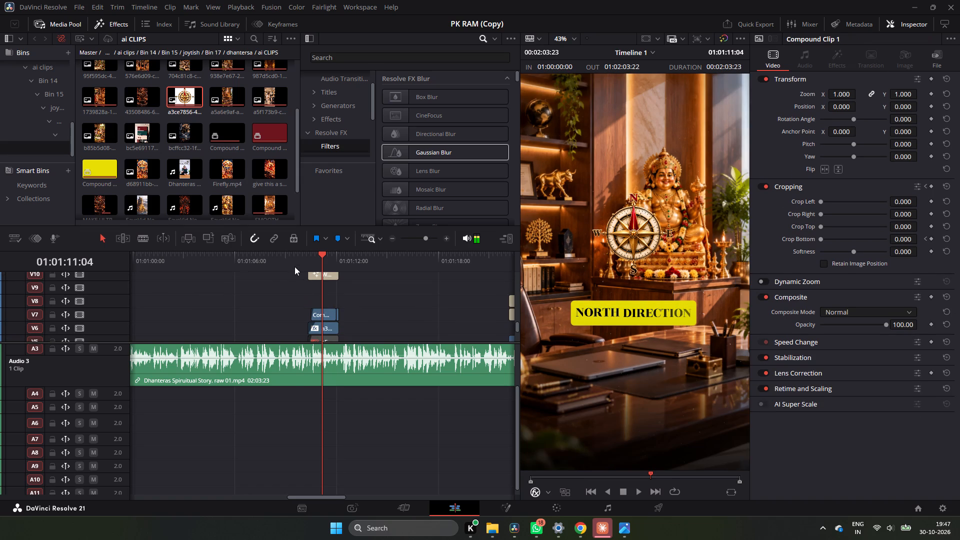
pyautogui.click(294, 266)
pyautogui.press('space')
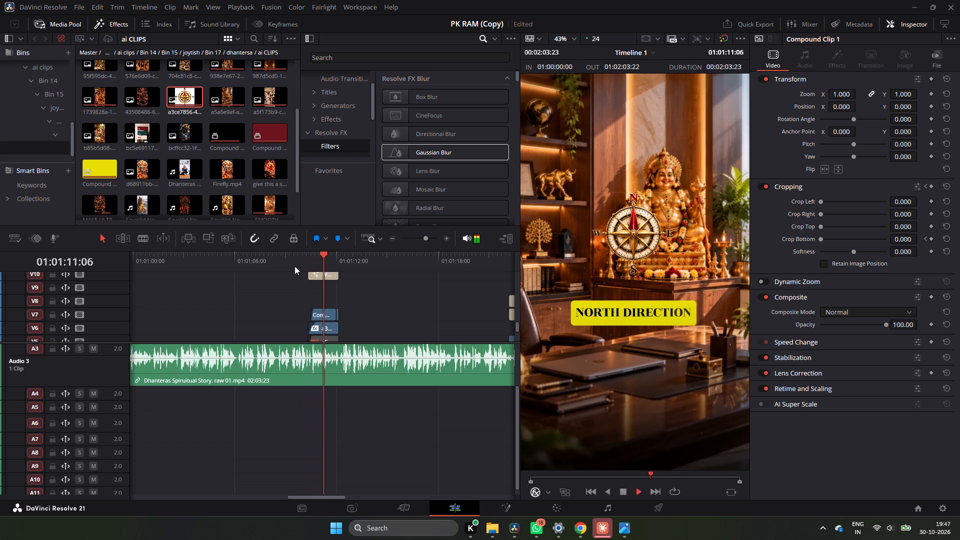
pyautogui.press('space')
pyautogui.click(295, 268)
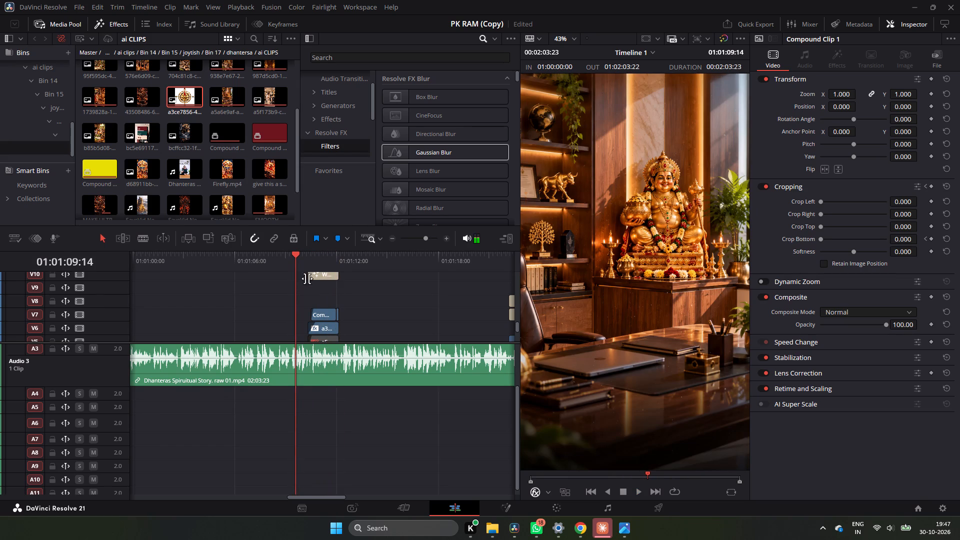
pyautogui.scroll(1, 307, 279)
pyautogui.press('space')
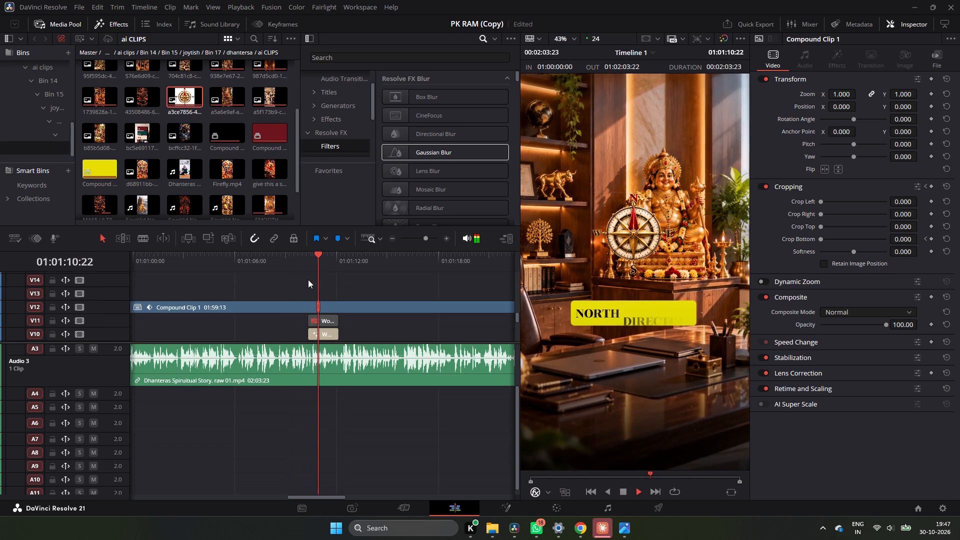
pyautogui.press('space')
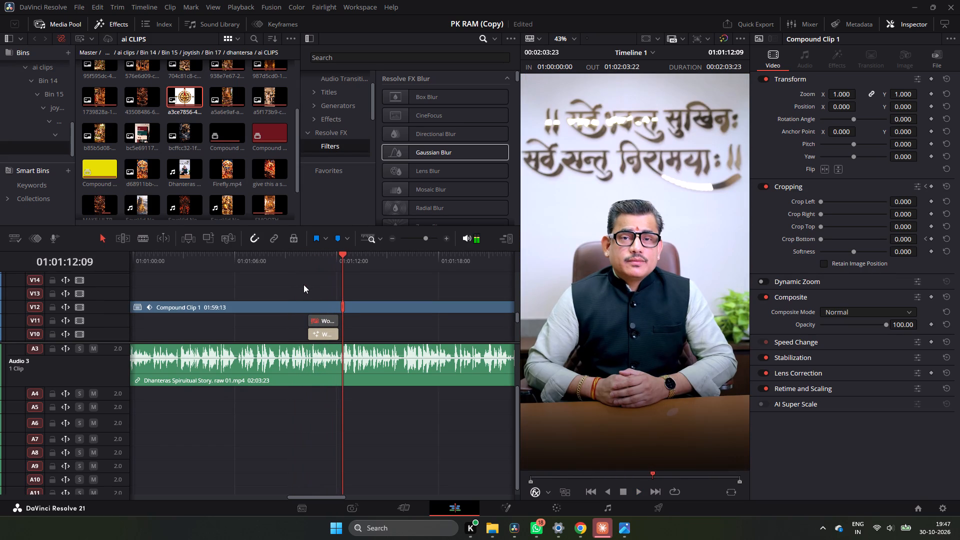
# Move the yellow title-box compound clip pieces from V7 up to V9, above the compass image.
pyautogui.scroll(-2, 307, 290)
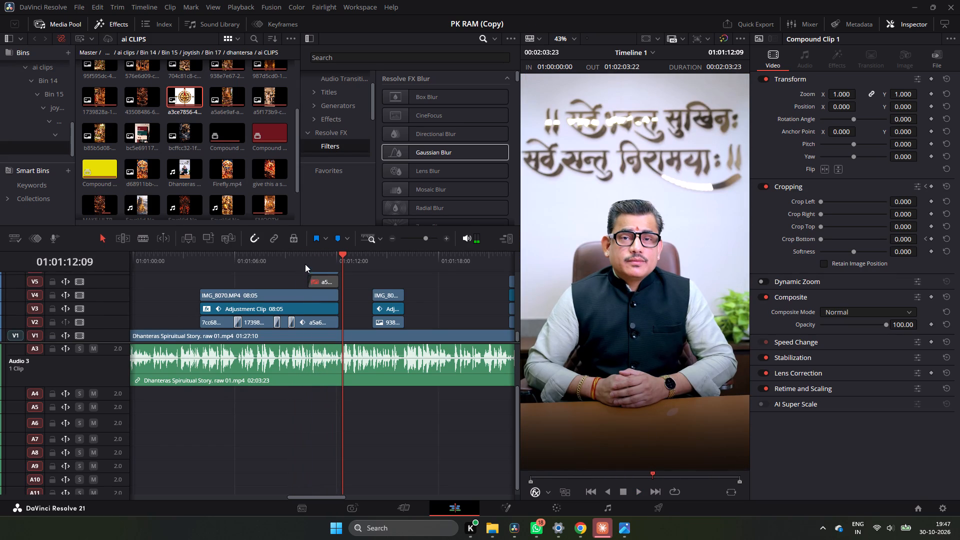
pyautogui.click(305, 264)
pyautogui.scroll(2, 336, 299)
pyautogui.scroll(-1, 336, 299)
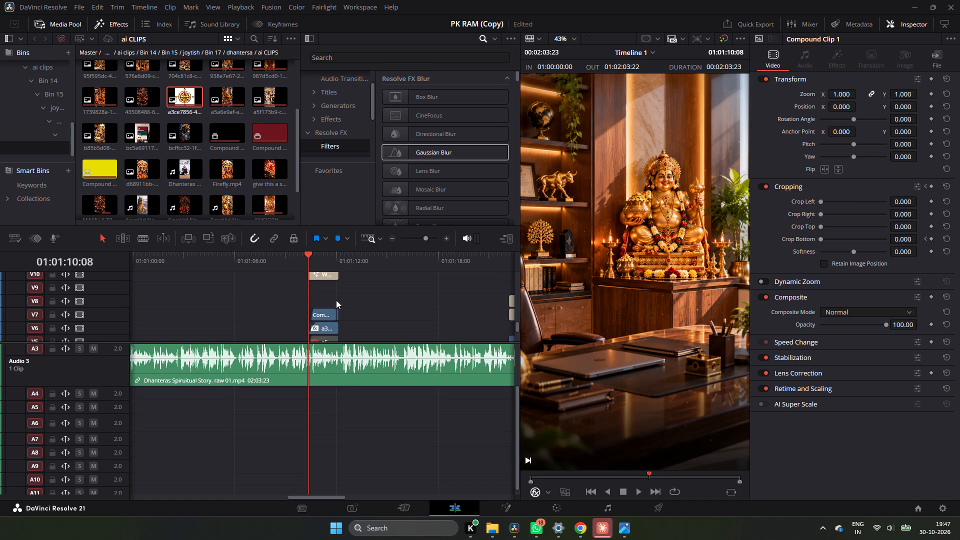
pyautogui.moveTo(271, 299); pyautogui.dragTo(343, 319)
pyautogui.click(324, 318)
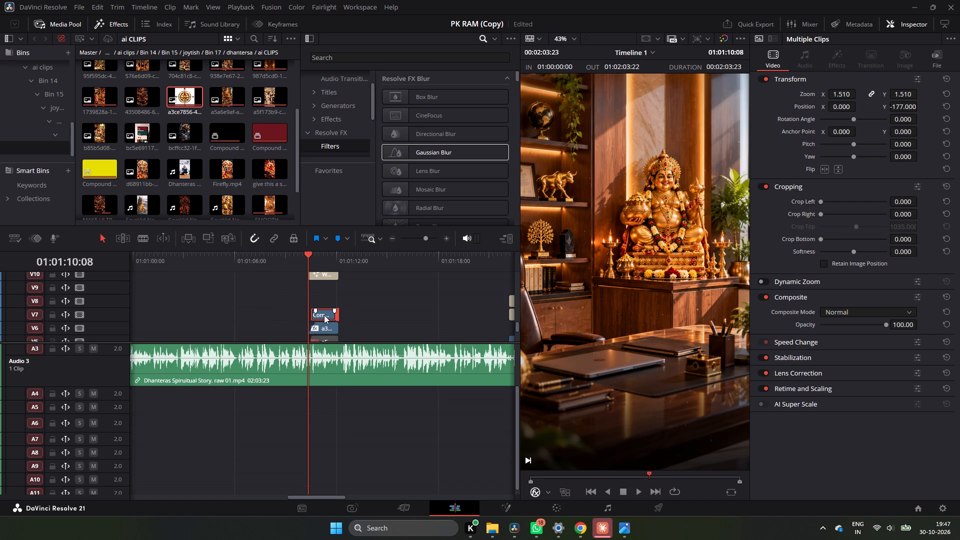
pyautogui.moveTo(305, 255); pyautogui.dragTo(311, 256)
pyautogui.moveTo(318, 309); pyautogui.dragTo(318, 291)
# Duplicate the compass image clip from V6 onto V7 and replay the overlay from 01:01:10:08.
pyautogui.click(322, 326)
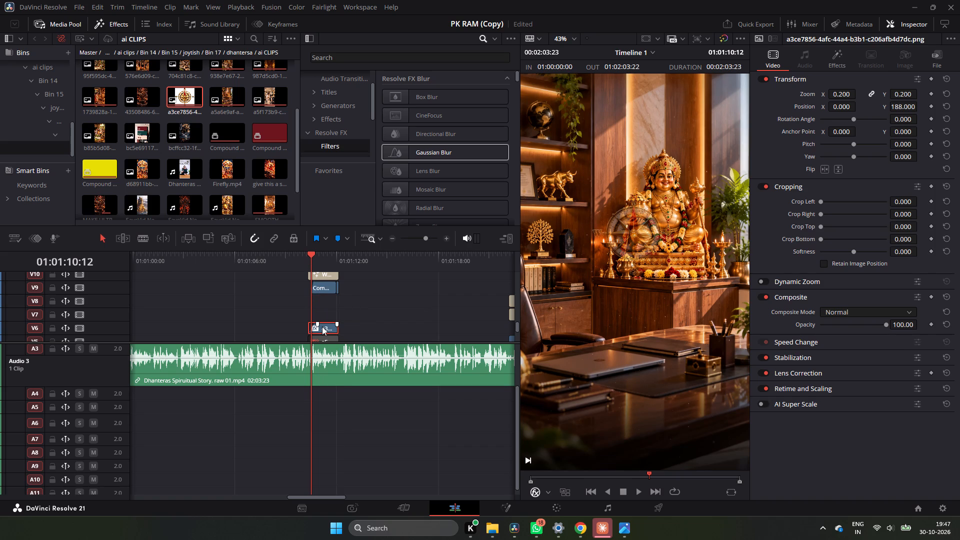
pyautogui.moveTo(322, 326); pyautogui.dragTo(323, 316)
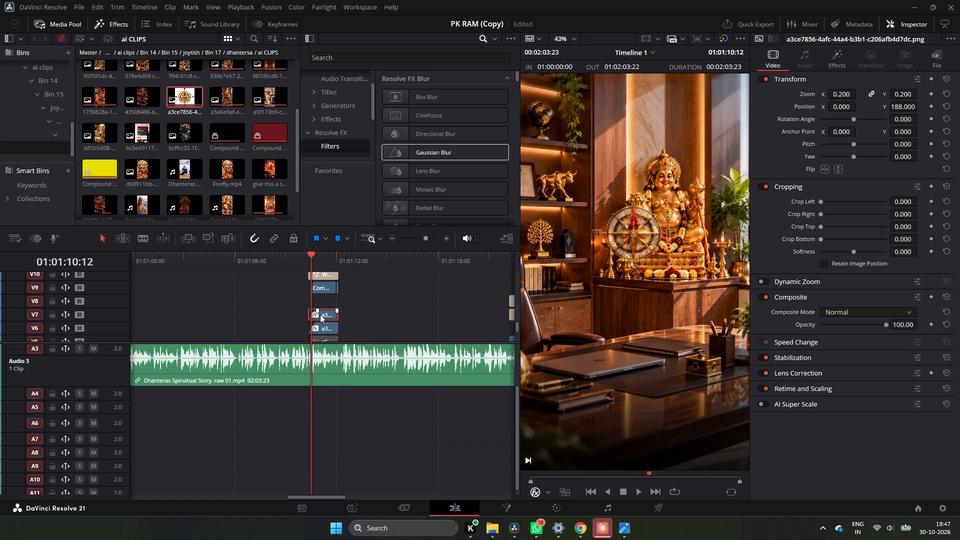
pyautogui.moveTo(313, 260); pyautogui.dragTo(305, 258)
pyautogui.press('space')
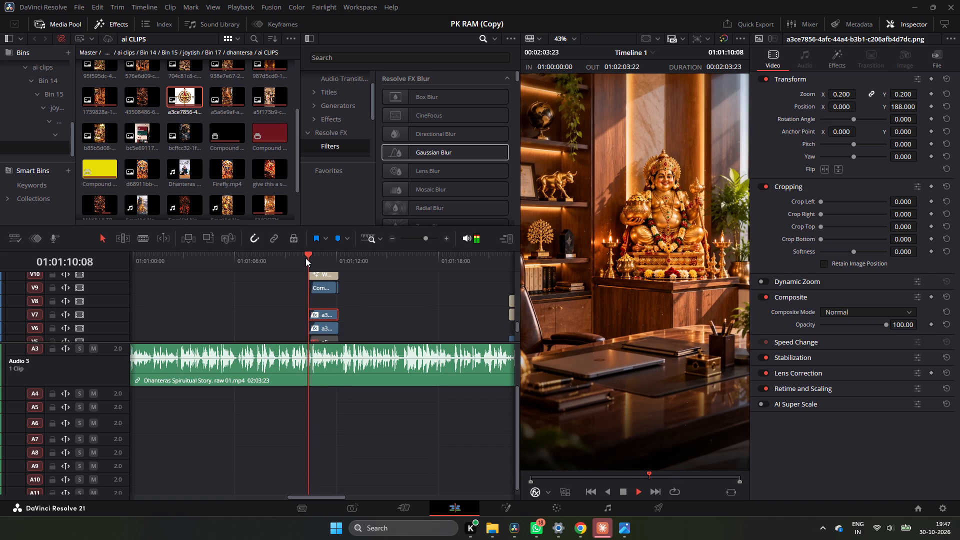
pyautogui.press('space')
pyautogui.press('space')
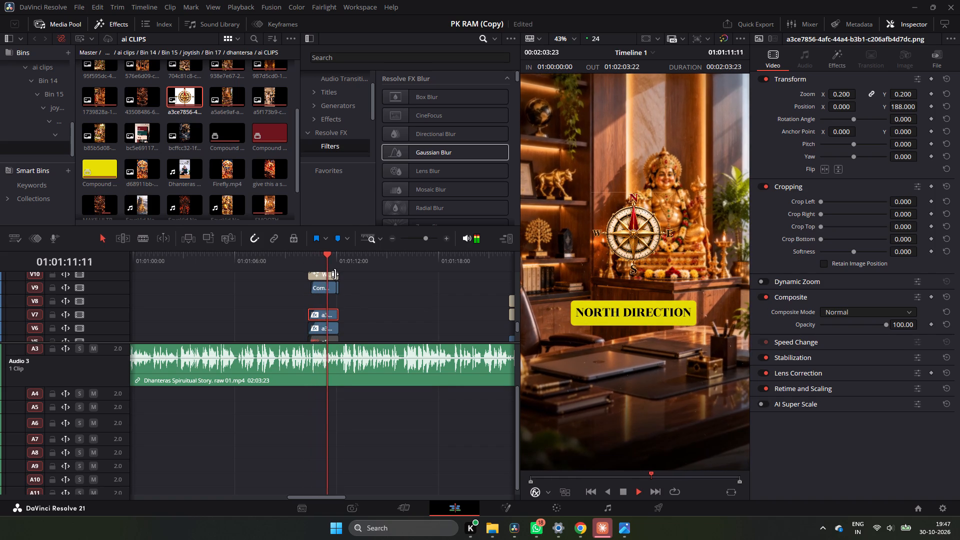
pyautogui.press('space')
pyautogui.moveTo(332, 256); pyautogui.dragTo(324, 263)
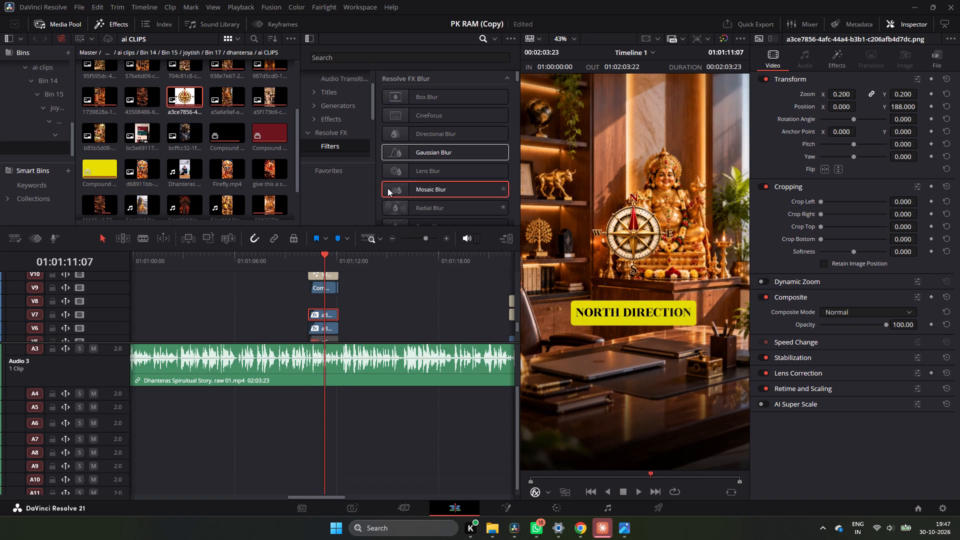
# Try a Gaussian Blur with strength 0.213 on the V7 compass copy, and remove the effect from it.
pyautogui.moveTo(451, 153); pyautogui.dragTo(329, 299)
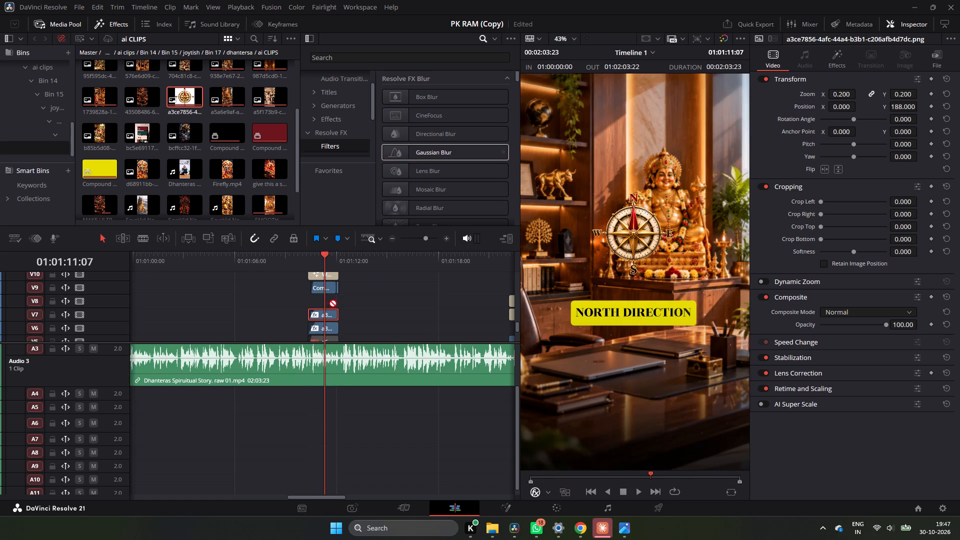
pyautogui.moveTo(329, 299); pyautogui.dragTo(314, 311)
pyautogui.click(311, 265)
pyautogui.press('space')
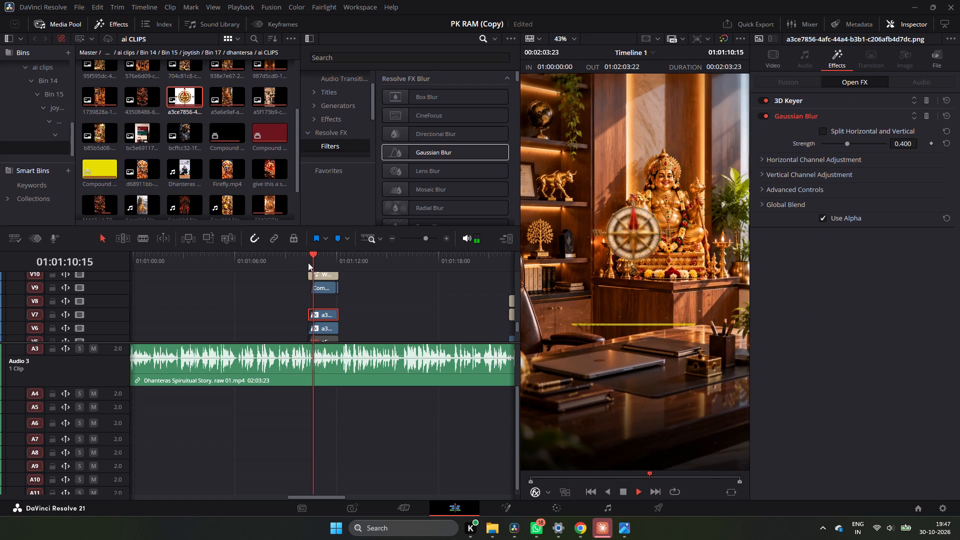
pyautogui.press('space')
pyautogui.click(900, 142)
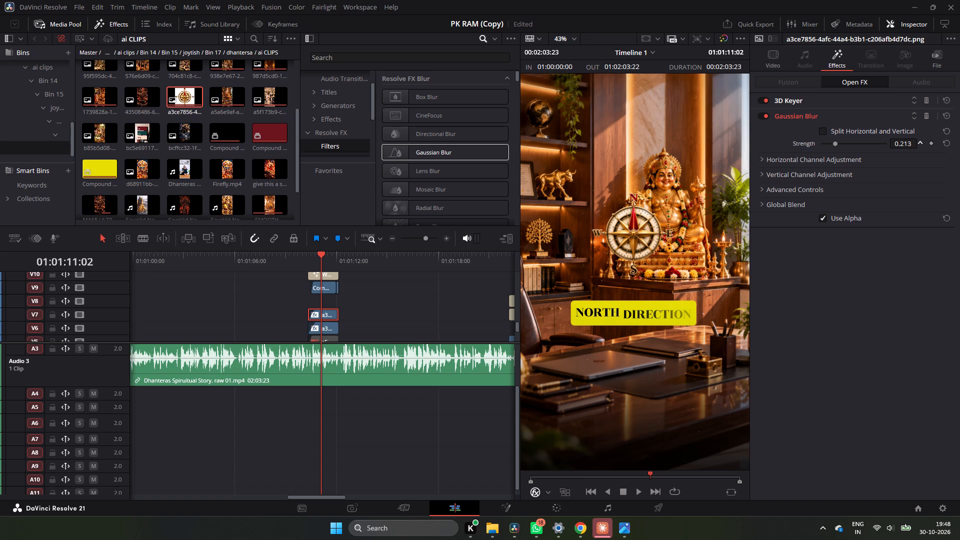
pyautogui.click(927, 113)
# Replay from 01:01:09:14 through the end of the compass overlay to check the doubled compass and the title.
pyautogui.click(310, 261)
pyautogui.press('space')
pyautogui.press('space')
pyautogui.click(297, 260)
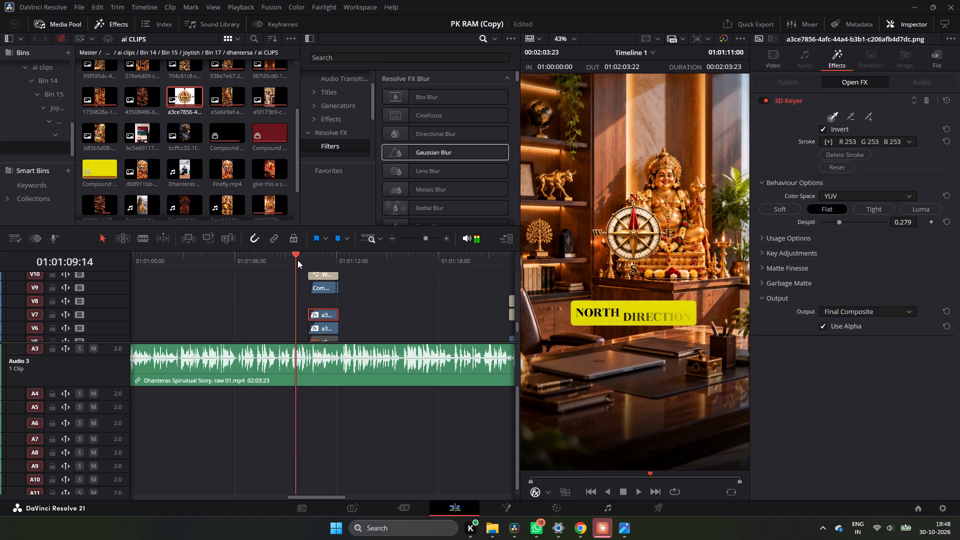
pyautogui.press('space')
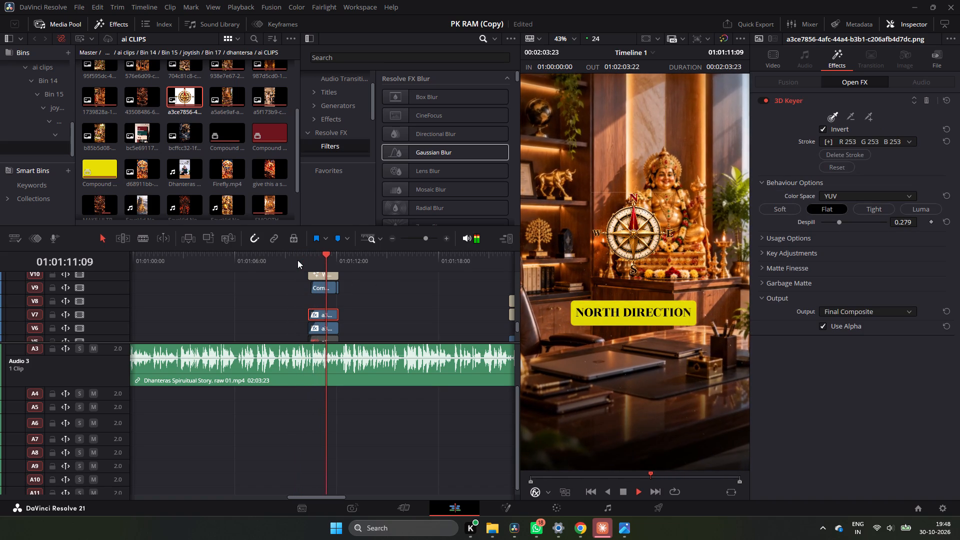
pyautogui.press('space')
pyautogui.press('space')
pyautogui.press('space')
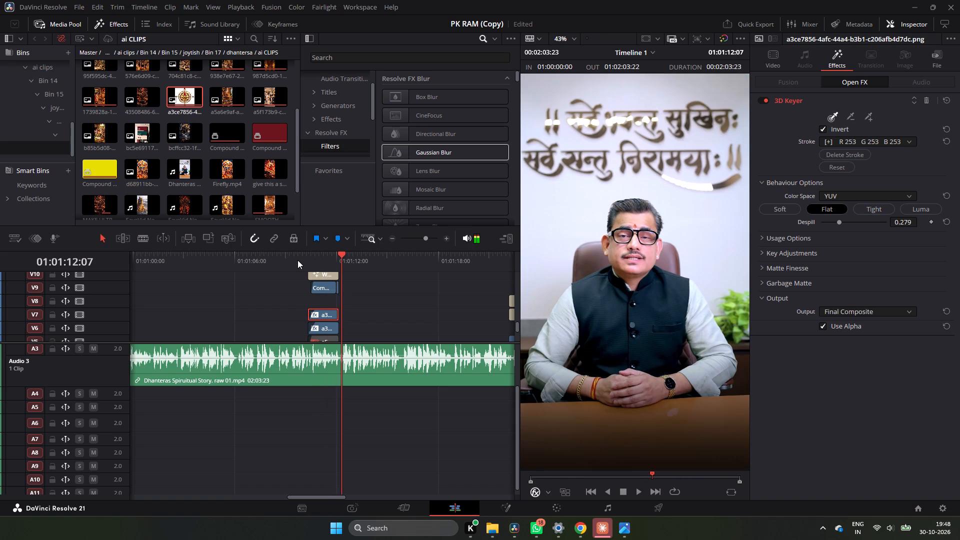
pyautogui.press('space')
pyautogui.press('space')
# Play on from 01:01:13:00 to about 01:01:29:16 to review the following scenes, including the यम दीपक title.
pyautogui.tripleClick(392, 236)
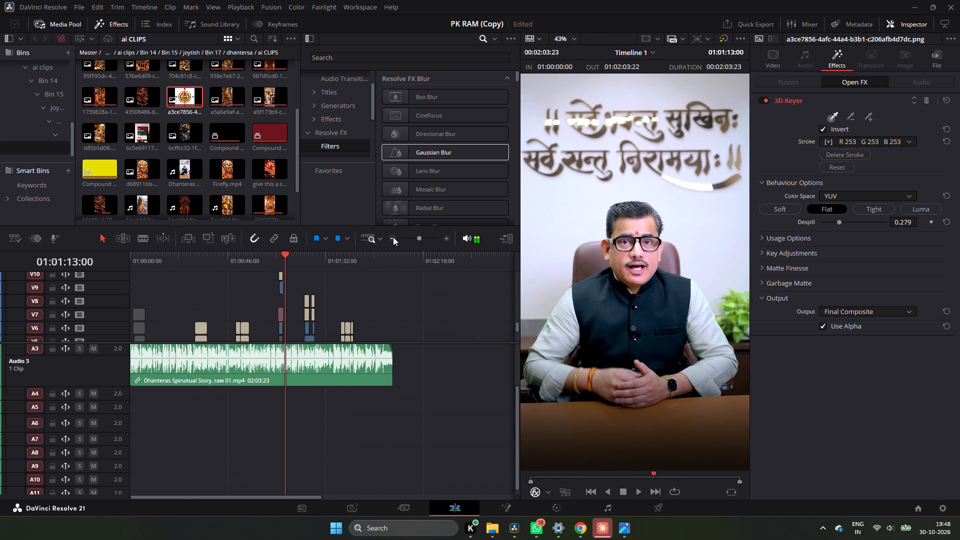
pyautogui.press('space')
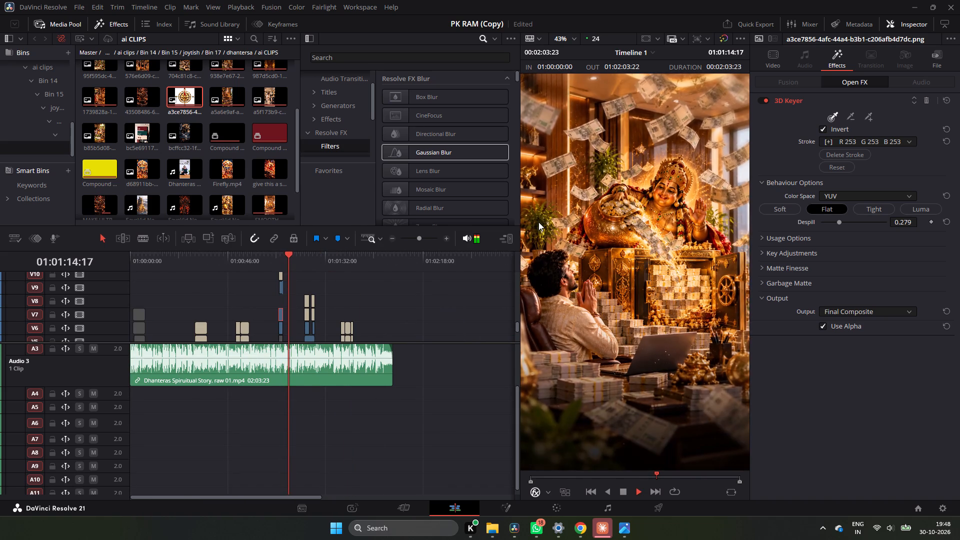
pyautogui.press('space')
pyautogui.press('space')
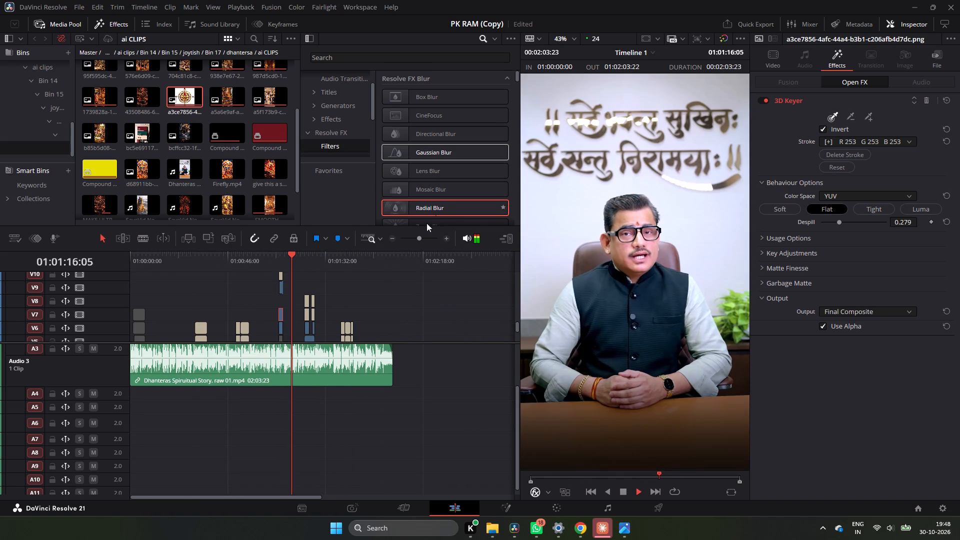
pyautogui.press('space')
pyautogui.doubleClick(445, 238)
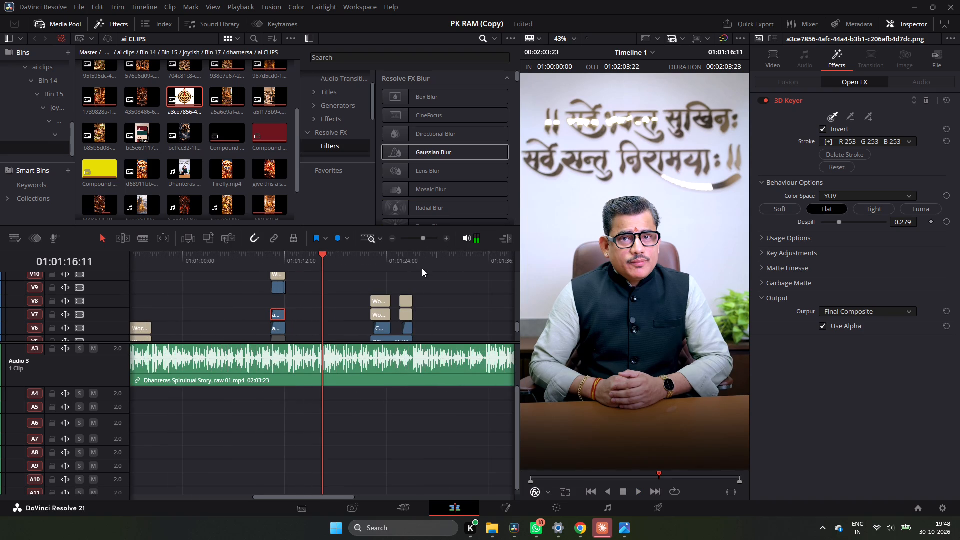
pyautogui.doubleClick(390, 240)
pyautogui.press('space')
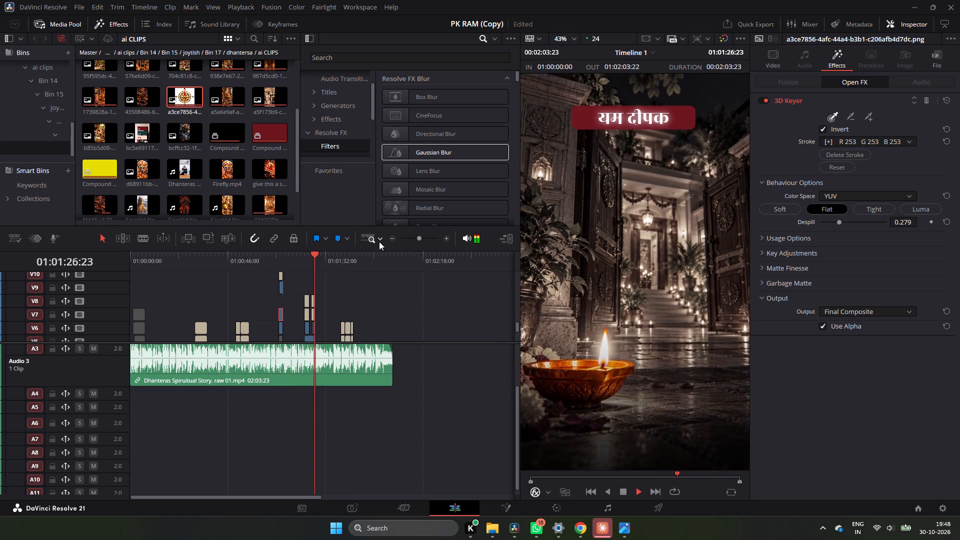
pyautogui.press('space')
pyautogui.press('space')
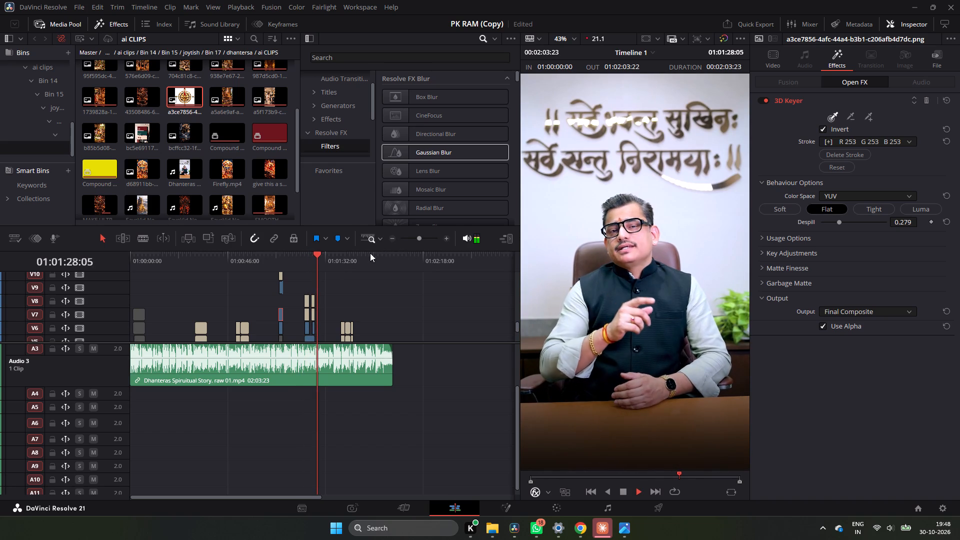
pyautogui.press('space')
pyautogui.doubleClick(443, 238)
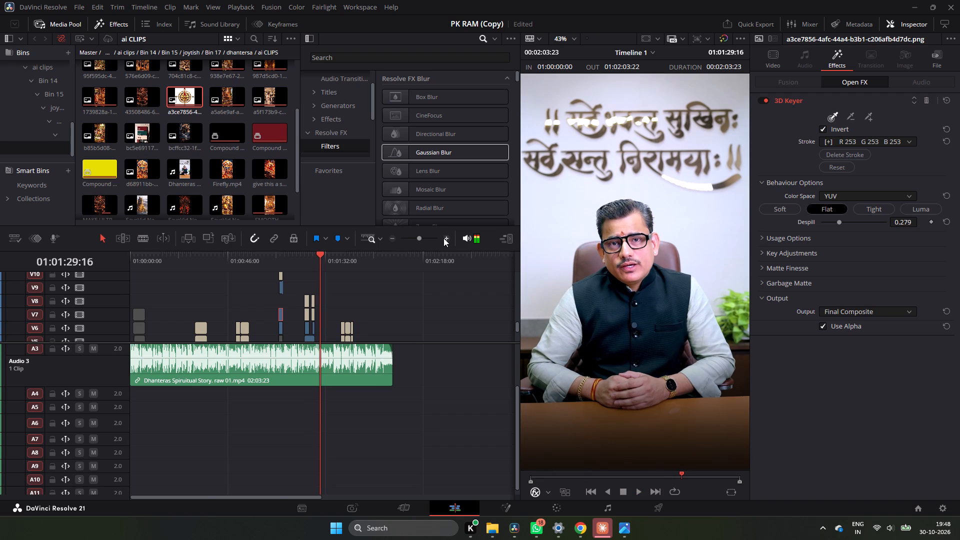
# Play on from 01:01:29:16 and replay the following scenes up to 01:01:46:07 to review them.
pyautogui.press('space')
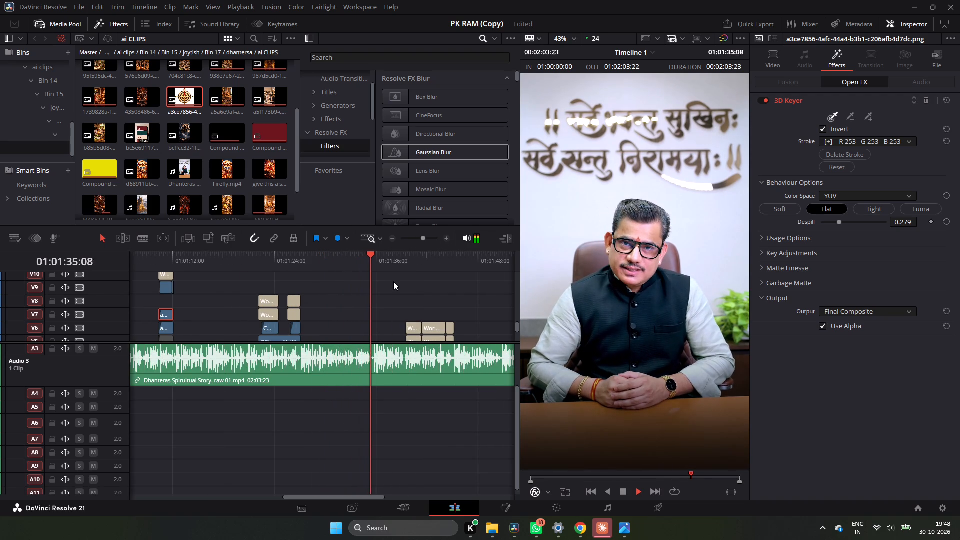
pyautogui.press('space')
pyautogui.click(301, 259)
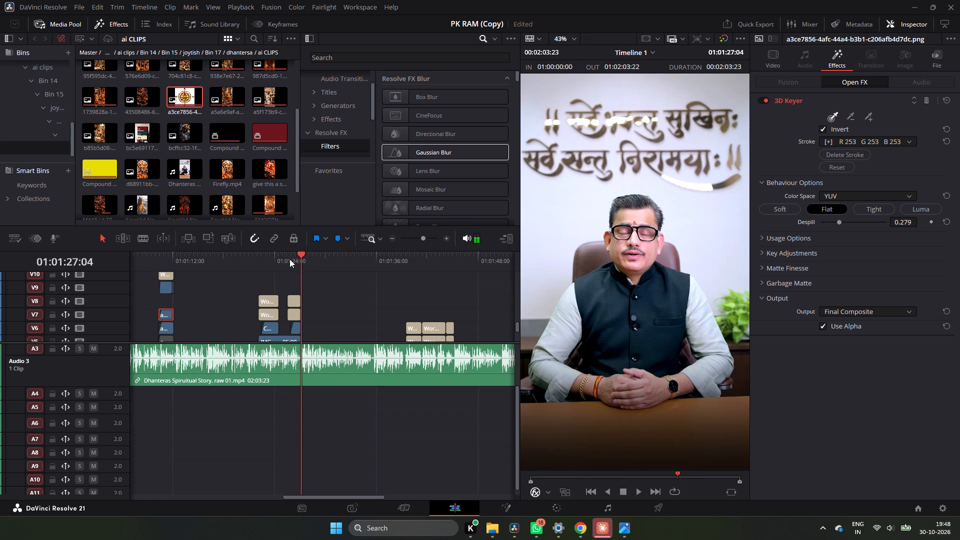
pyautogui.click(289, 259)
pyautogui.press('space')
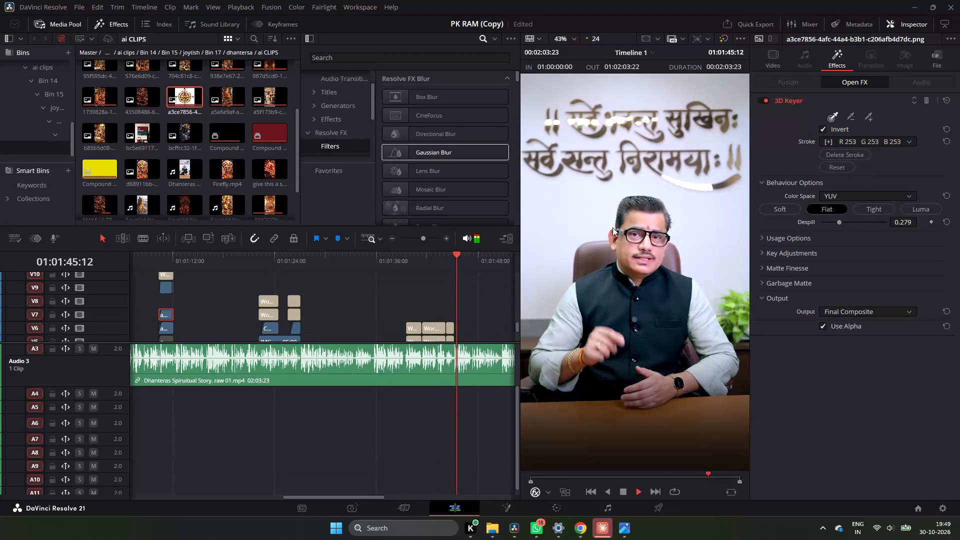
pyautogui.press('space')
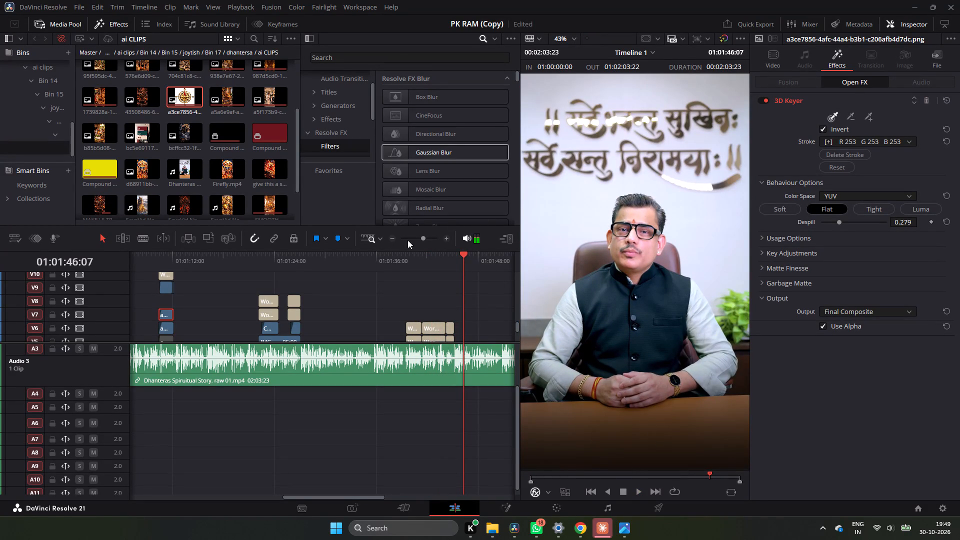
# Duplicate the IMG_8069.MP4 transition clip from V18 onto V15, 13:20 earlier in the timeline.
pyautogui.doubleClick(388, 237)
pyautogui.scroll(1, 380, 283)
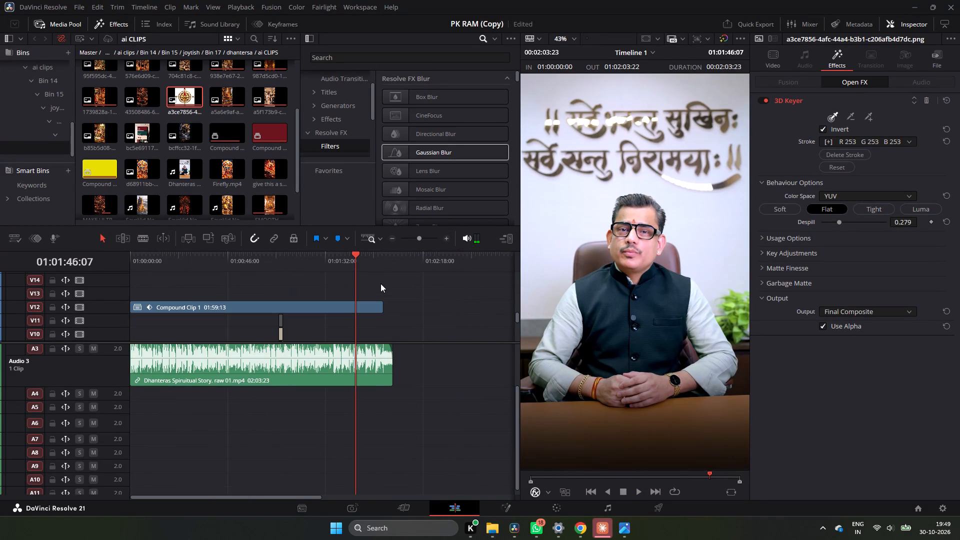
pyautogui.scroll(1, 380, 283)
pyautogui.click(383, 288)
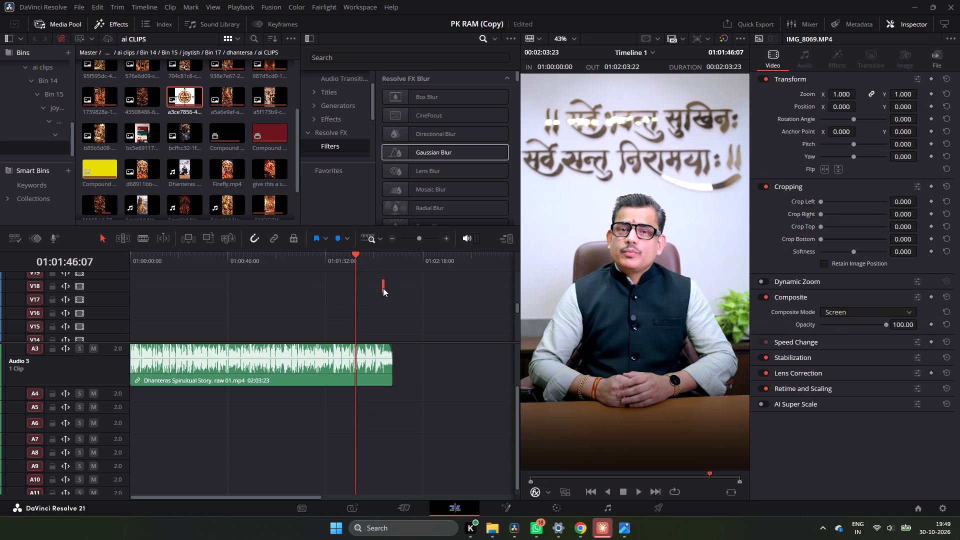
pyautogui.keyDown('alt'); pyautogui.moveTo(383, 288); pyautogui.dragTo(353, 331); pyautogui.keyUp('alt')
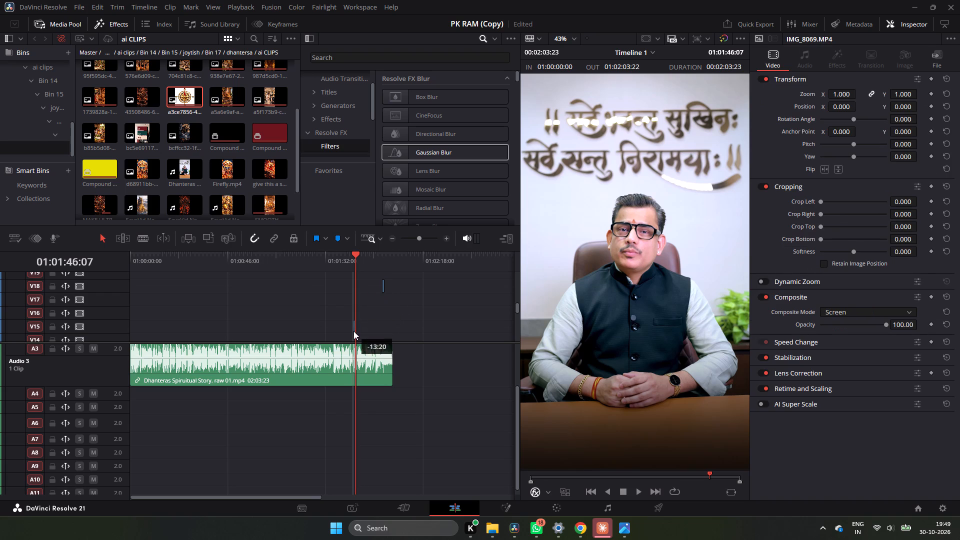
pyautogui.keyDown('alt'); pyautogui.moveTo(353, 331); pyautogui.dragTo(353, 331); pyautogui.keyUp('alt')
# Shift the V15 IMG_8069.MP4 copy 9 frames earlier so it straddles the end of the last idol scene at 01:01:45:06.
pyautogui.click(336, 246)
pyautogui.click(338, 253)
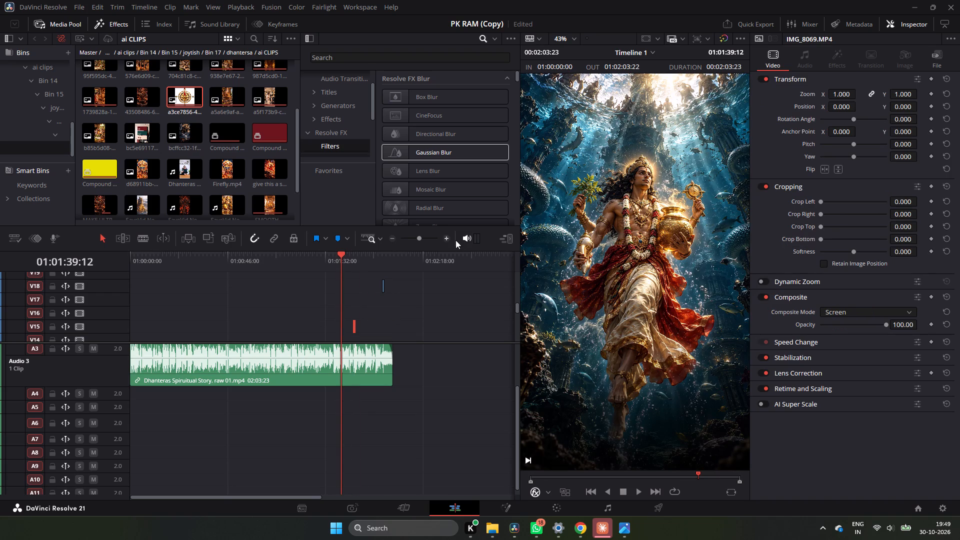
pyautogui.doubleClick(447, 238)
pyautogui.scroll(-3, 430, 284)
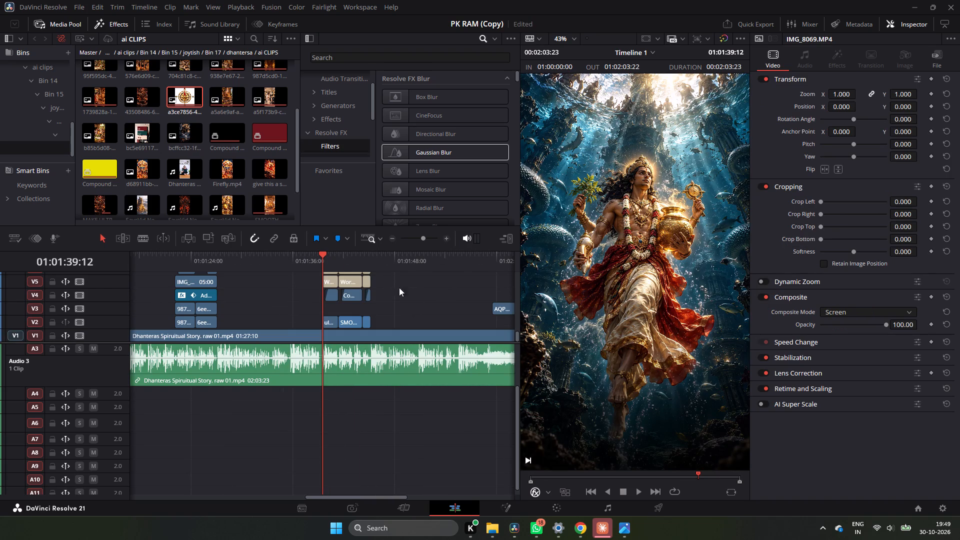
pyautogui.click(372, 259)
pyautogui.scroll(1, 379, 291)
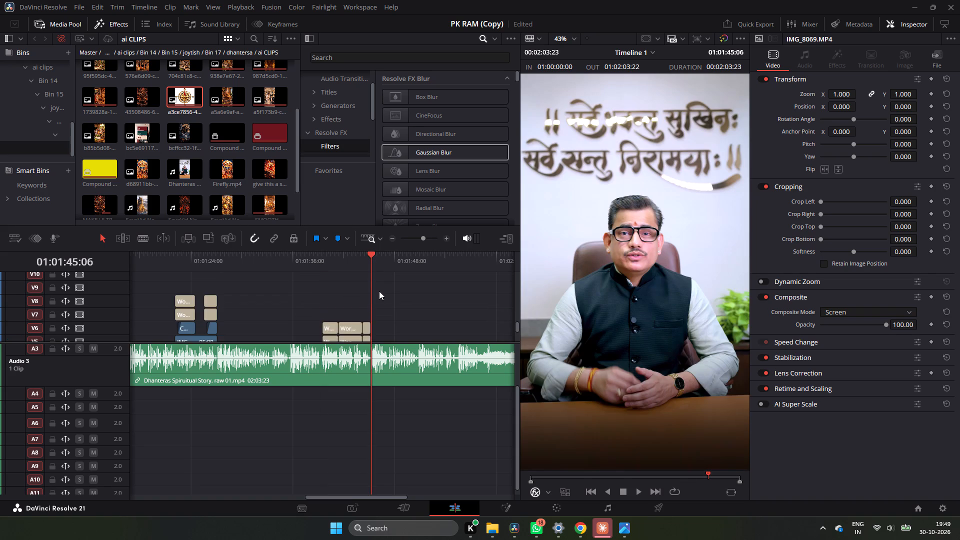
pyautogui.scroll(2, 379, 291)
pyautogui.tripleClick(447, 237)
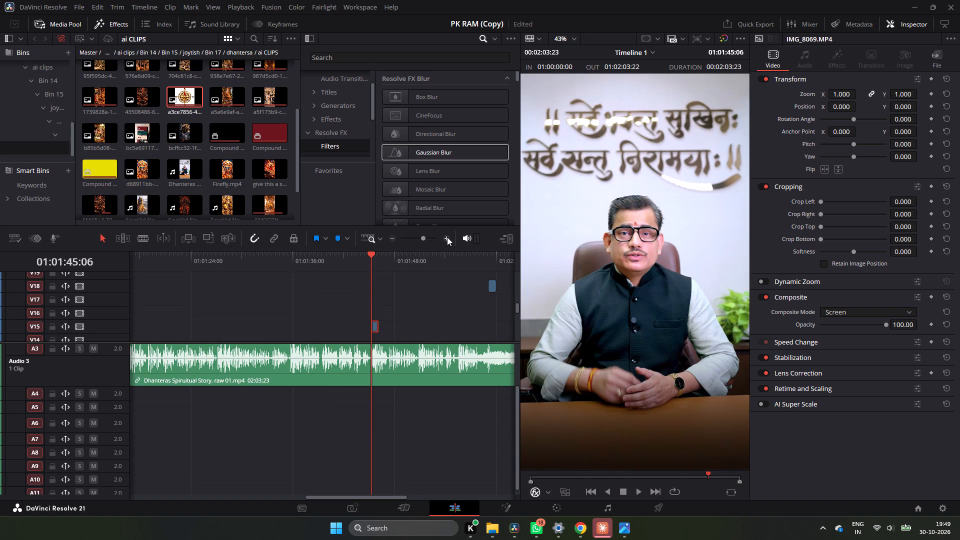
pyautogui.moveTo(362, 325); pyautogui.dragTo(336, 325)
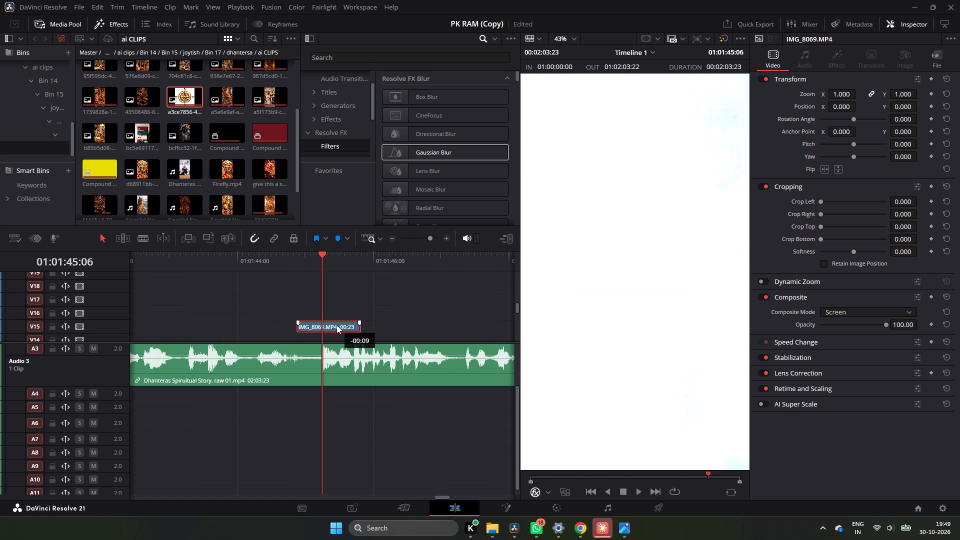
pyautogui.moveTo(336, 325); pyautogui.dragTo(335, 325)
# Duplicate the IMG_8069.MP4 clip on V15 and place the copy across the start of the first idol scene at 01:01:39:12.
pyautogui.moveTo(336, 320); pyautogui.dragTo(231, 328)
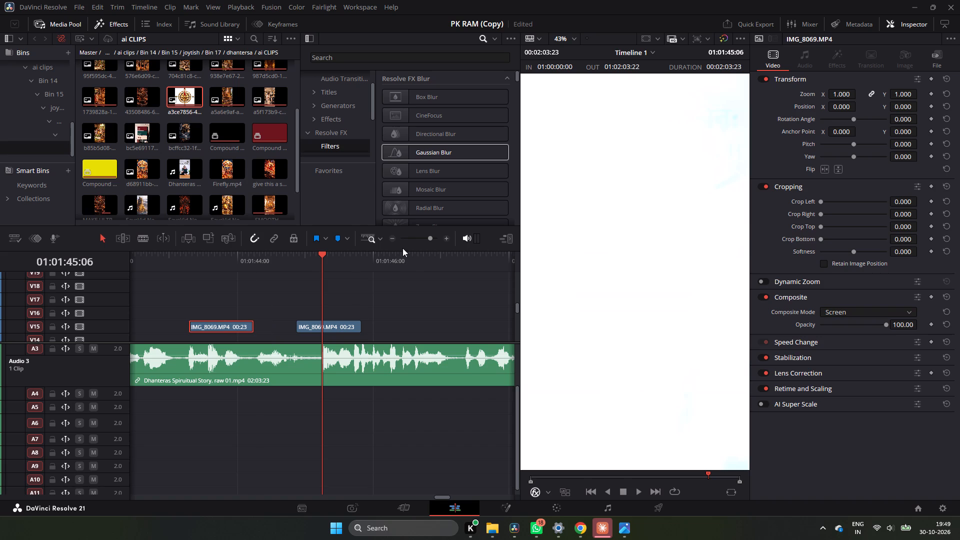
pyautogui.click(395, 237)
pyautogui.scroll(-2, 220, 271)
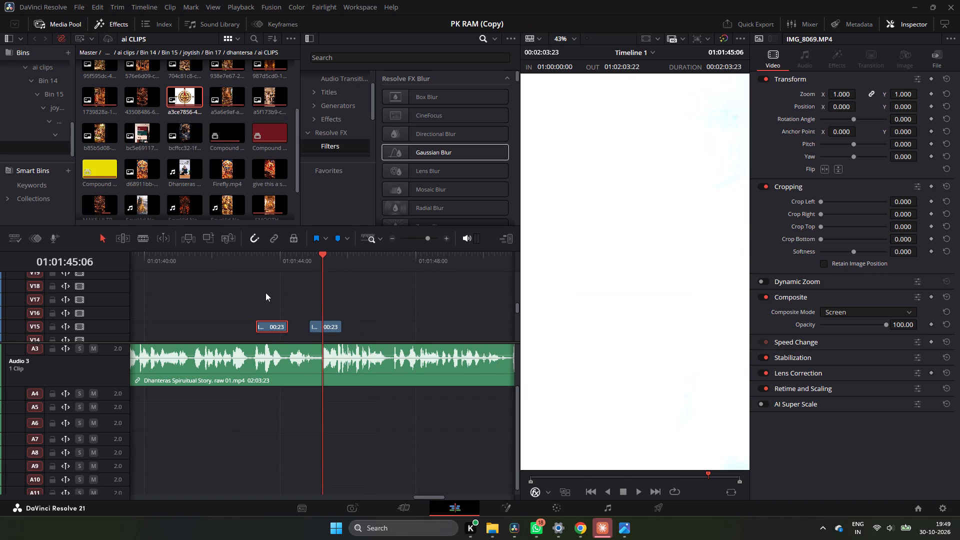
pyautogui.scroll(-2, 265, 292)
pyautogui.scroll(-2, 302, 275)
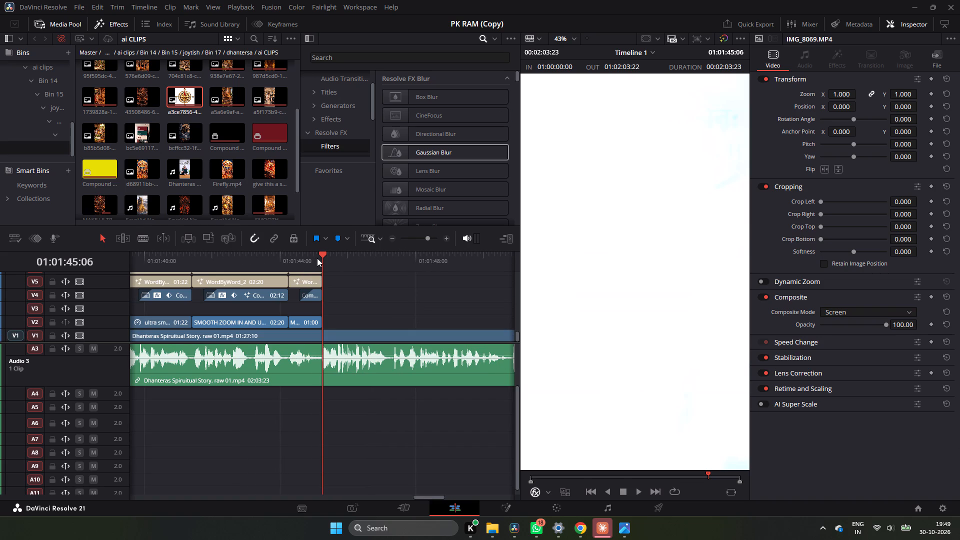
pyautogui.keyDown('ctrl'); pyautogui.moveTo(317, 258); pyautogui.dragTo(185, 265); pyautogui.keyUp('ctrl')
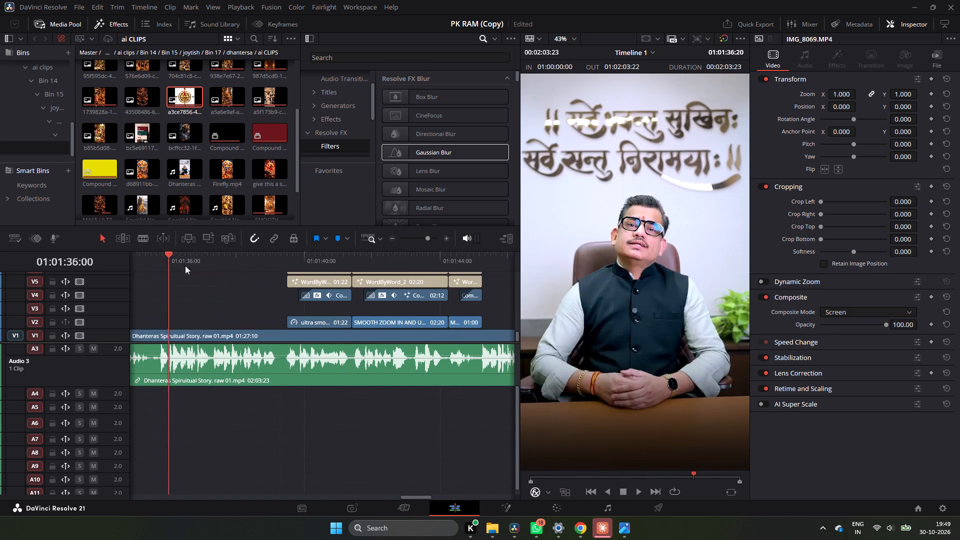
pyautogui.keyDown('ctrl'); pyautogui.moveTo(185, 265); pyautogui.dragTo(288, 271); pyautogui.keyUp('ctrl')
pyautogui.scroll(3, 301, 288)
pyautogui.moveTo(431, 323); pyautogui.dragTo(286, 327)
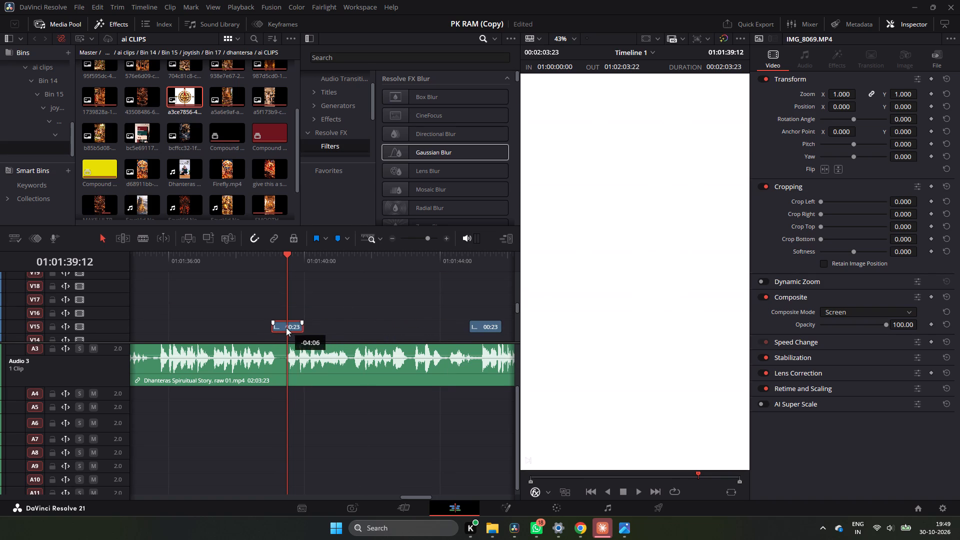
pyautogui.moveTo(286, 327); pyautogui.dragTo(286, 330)
pyautogui.moveTo(286, 330); pyautogui.dragTo(286, 330)
# Replay twice from just before 01:01:39:12 through the idol scenes to 01:01:45:17 to check both transition overlays.
pyautogui.click(264, 268)
pyautogui.press('space')
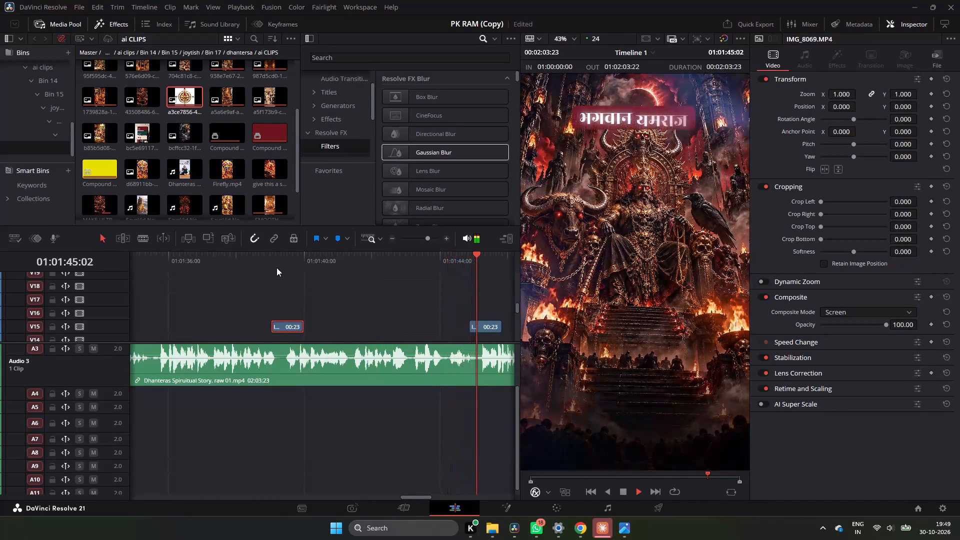
pyautogui.press('space')
pyautogui.click(271, 261)
pyautogui.press('space')
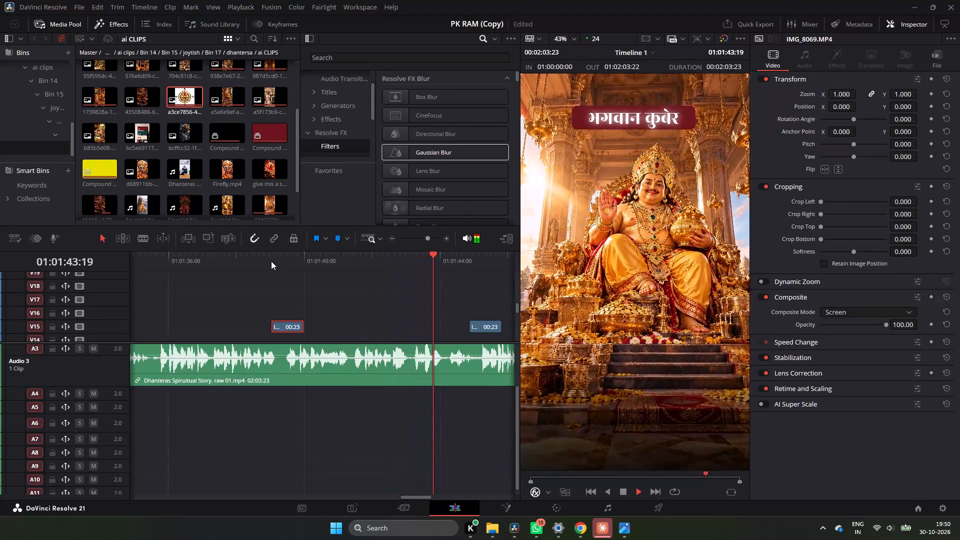
pyautogui.press('space')
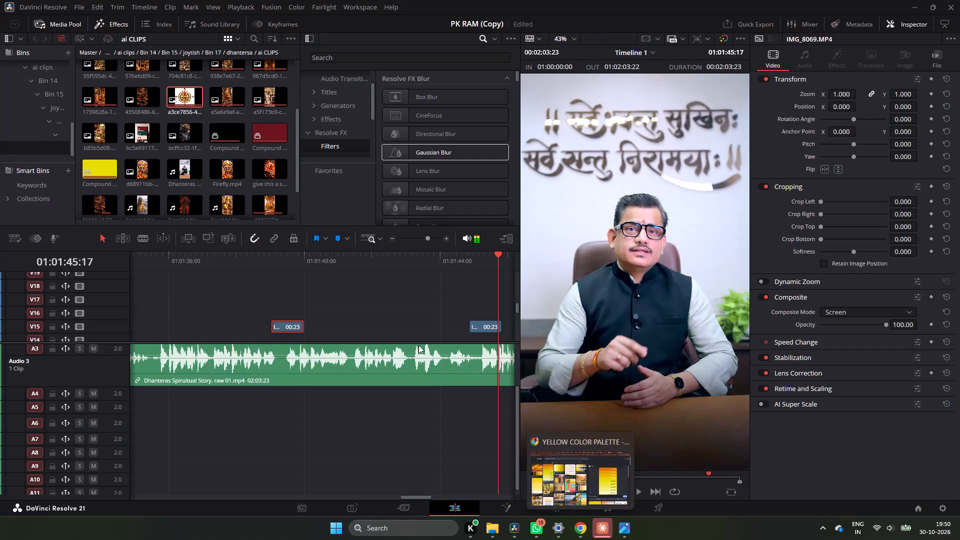
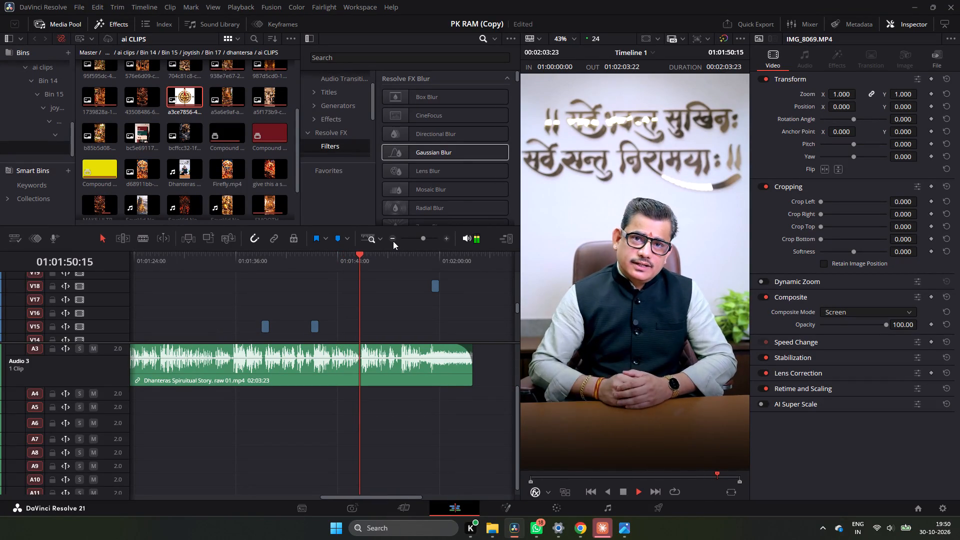
# Play back the end of Timeline 1, from about 01:01:48 to the outro near 01:01:59, checking the closing shots.
pyautogui.press('space')
pyautogui.click(344, 256)
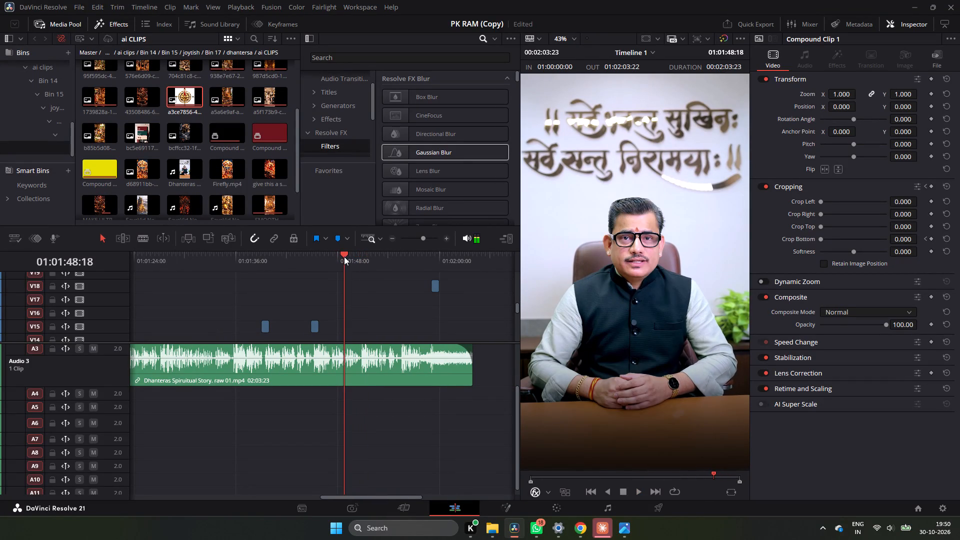
pyautogui.press('space')
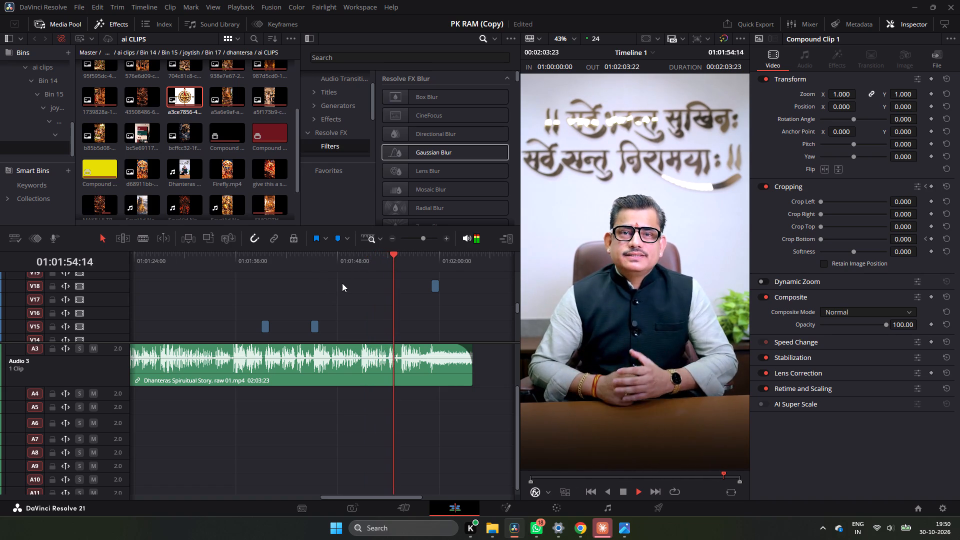
pyautogui.press('space')
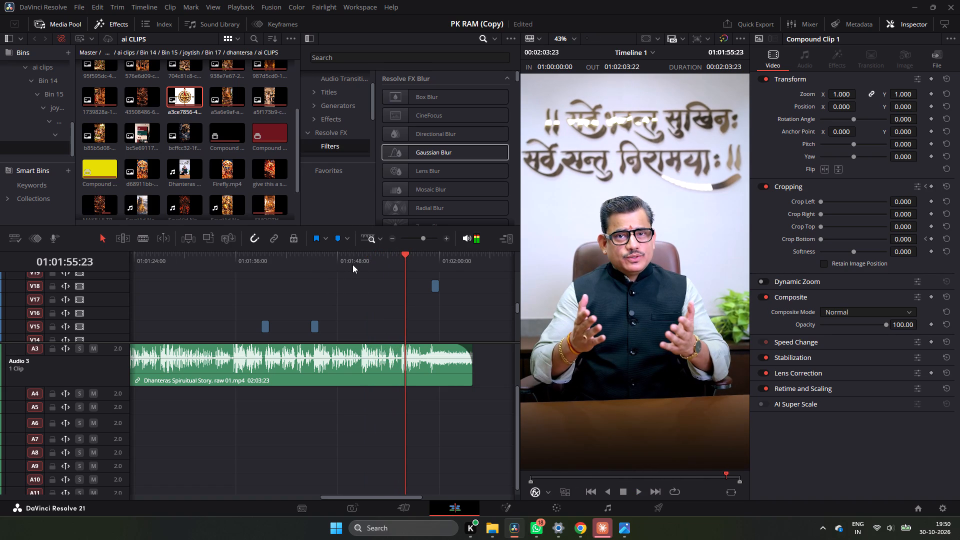
pyautogui.click(353, 262)
pyautogui.press('space')
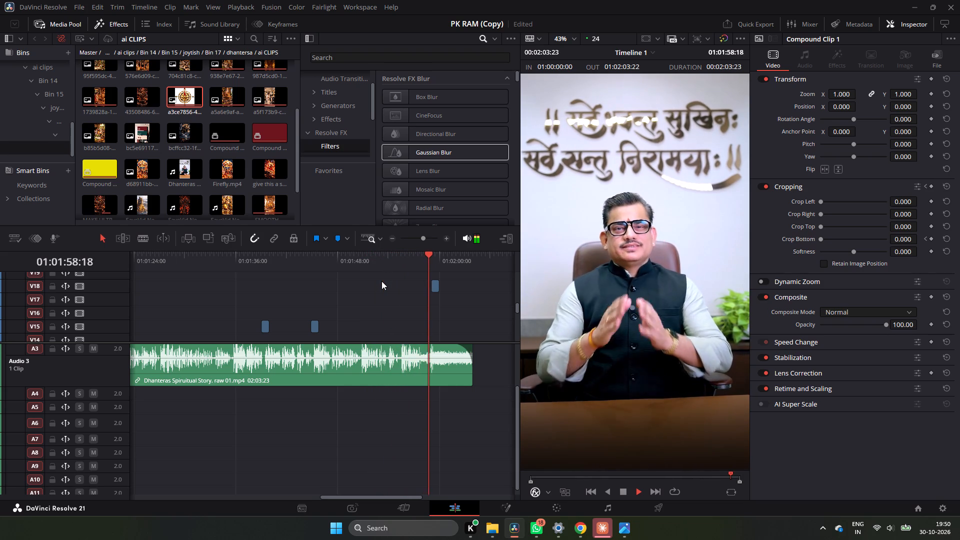
pyautogui.press('space')
pyautogui.click(404, 255)
pyautogui.press('space')
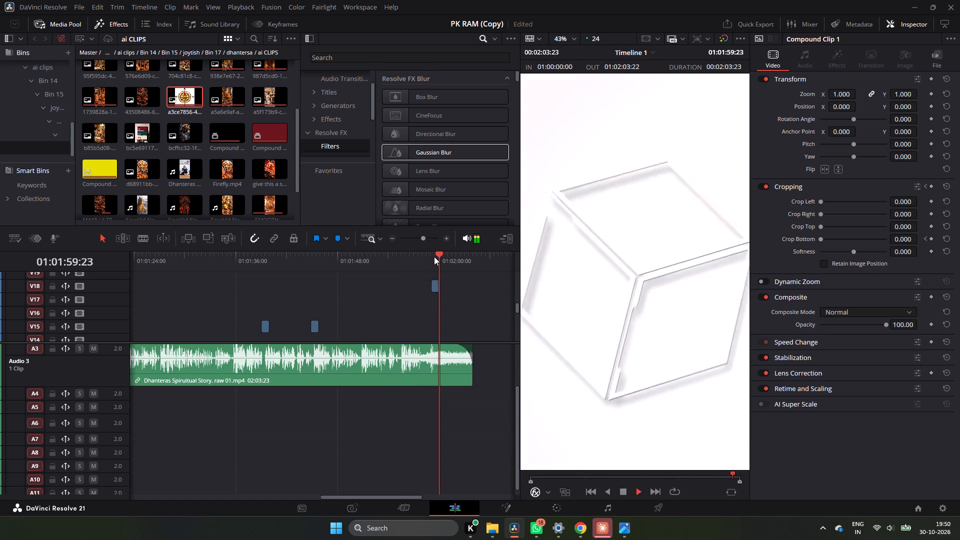
pyautogui.press('space')
# Check the timeline near 01:00:15, and play the section from about 01:01:44 to 01:01:48.
pyautogui.moveTo(440, 259); pyautogui.dragTo(254, 282)
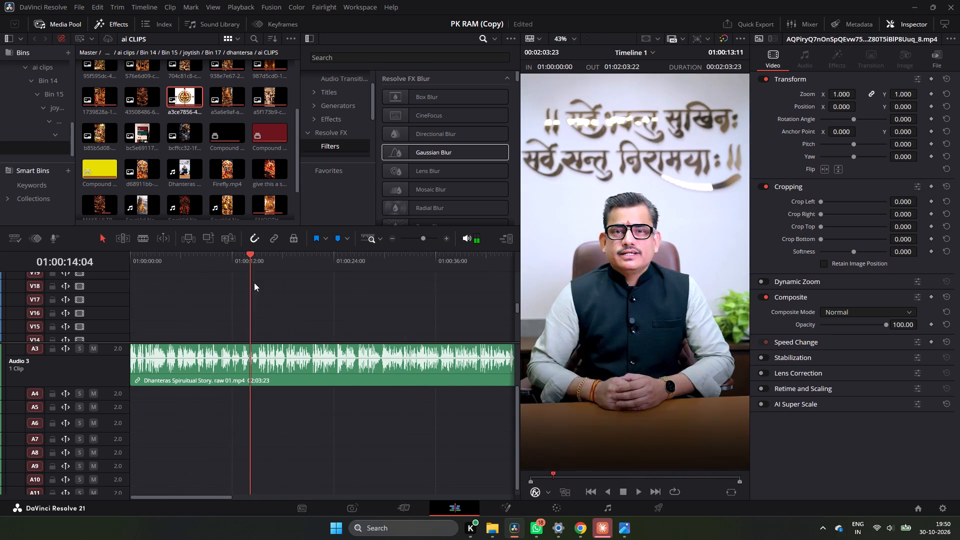
pyautogui.moveTo(254, 282); pyautogui.dragTo(258, 282)
pyautogui.tripleClick(392, 238)
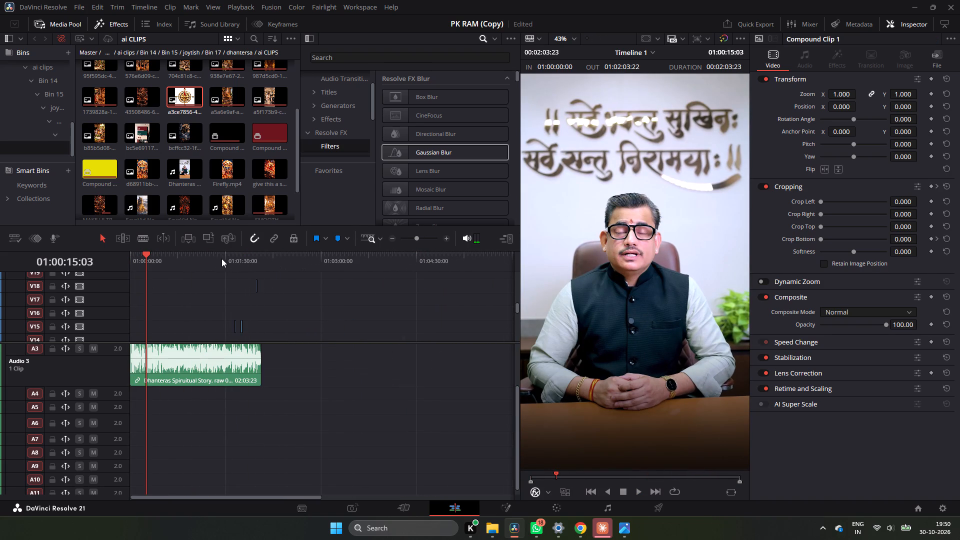
pyautogui.click(216, 258)
pyautogui.click(234, 260)
pyautogui.press('space')
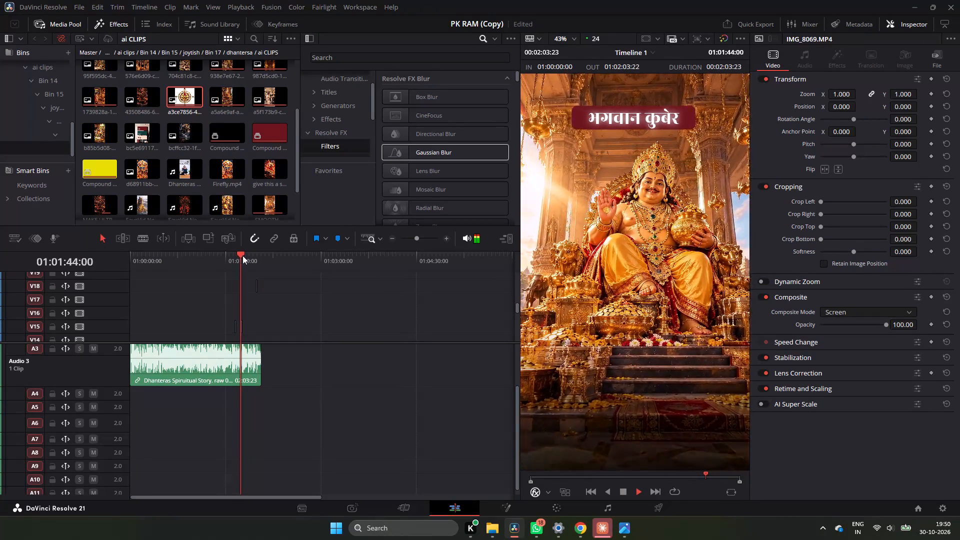
pyautogui.press('space')
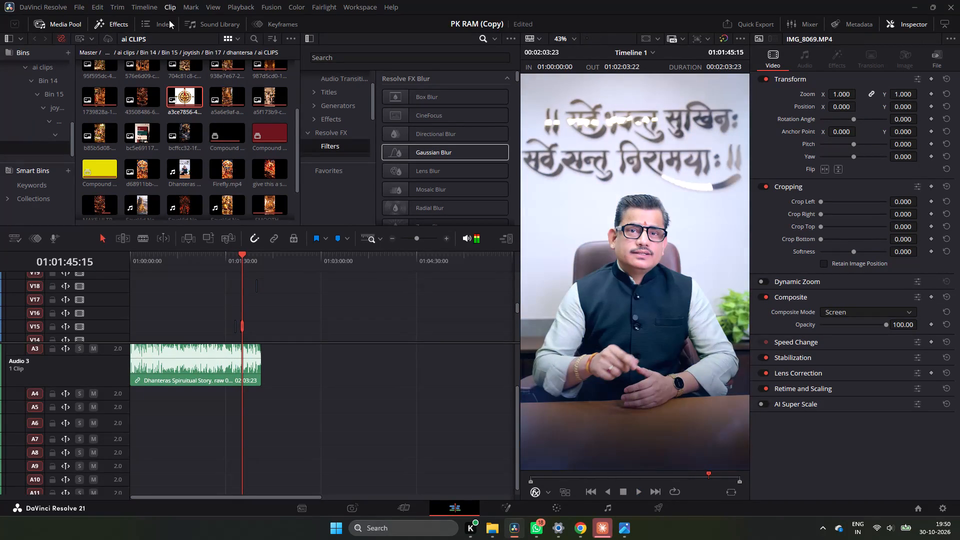
pyautogui.doubleClick(445, 240)
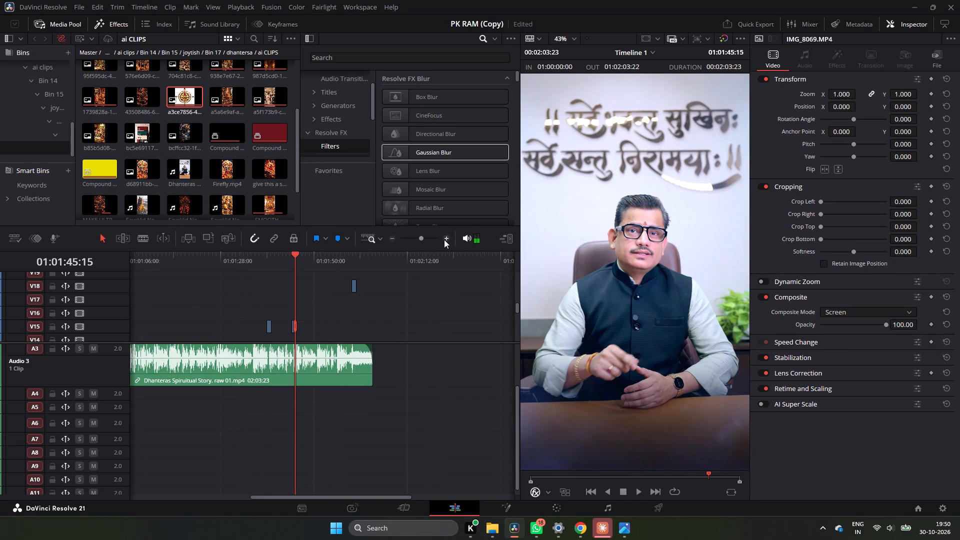
pyautogui.press('space')
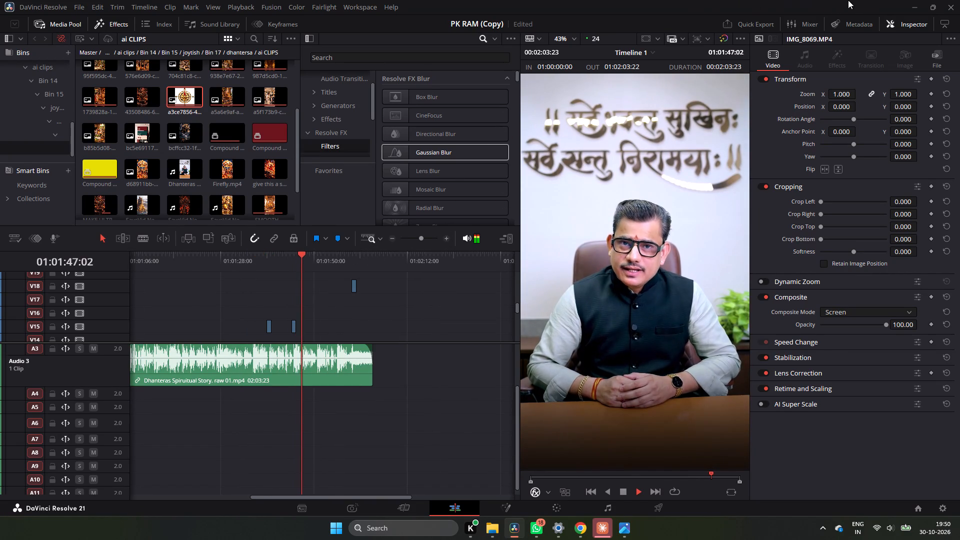
pyautogui.press('space')
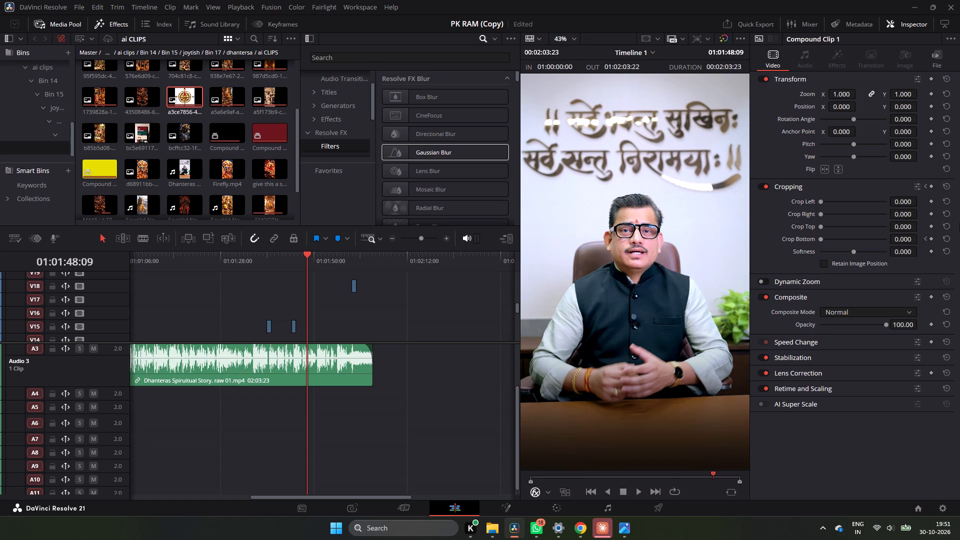
# Review the overlay graphics between about 01:01:43 and 01:01:11, ending on the compass shot with the NORTH DIRECTION title.
pyautogui.click(394, 239)
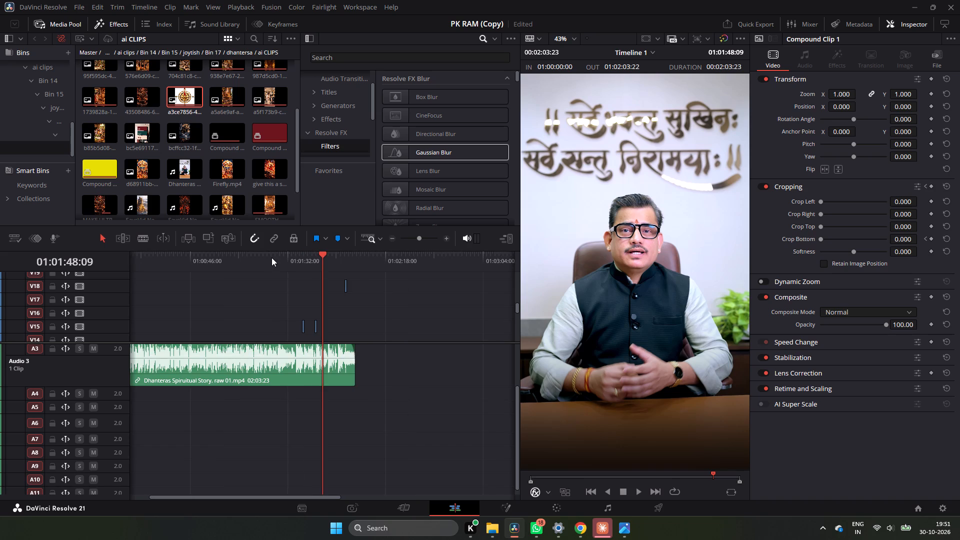
pyautogui.click(280, 255)
pyautogui.press('space')
pyautogui.click(310, 259)
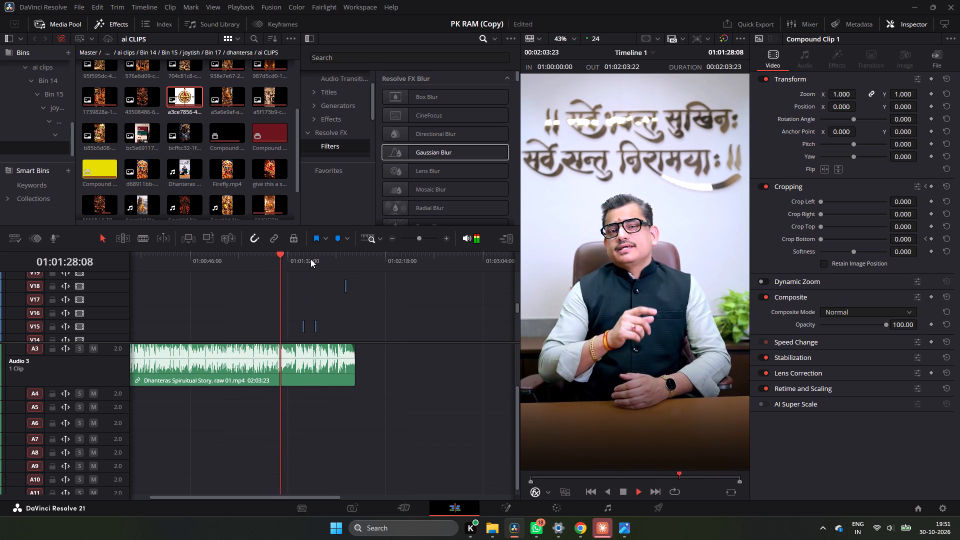
pyautogui.press('space')
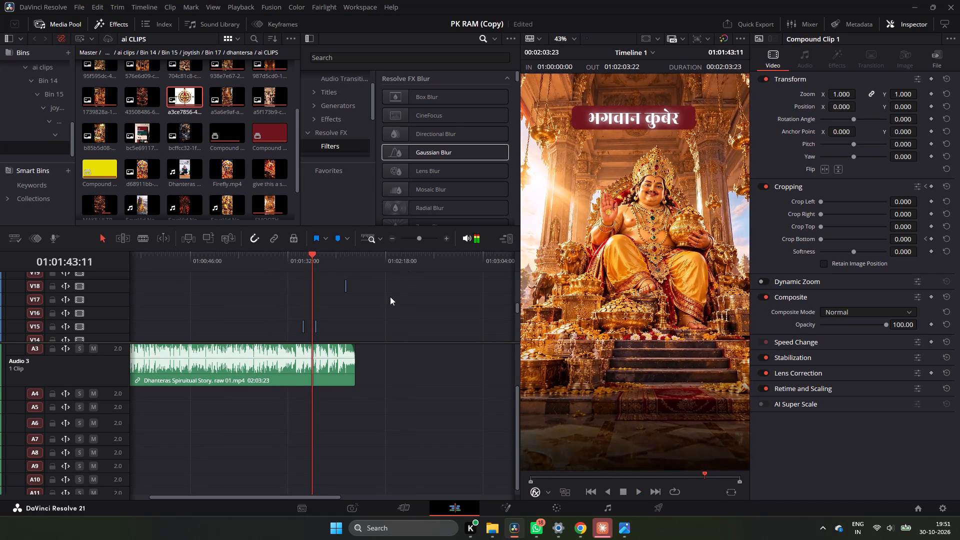
pyautogui.scroll(-2, 379, 309)
pyautogui.click(271, 266)
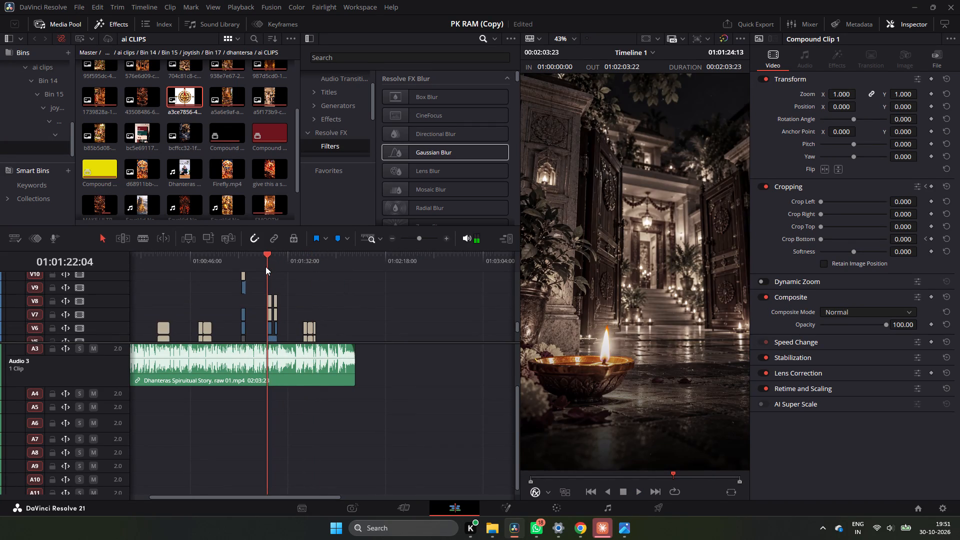
pyautogui.click(265, 266)
pyautogui.press('space')
pyautogui.click(244, 262)
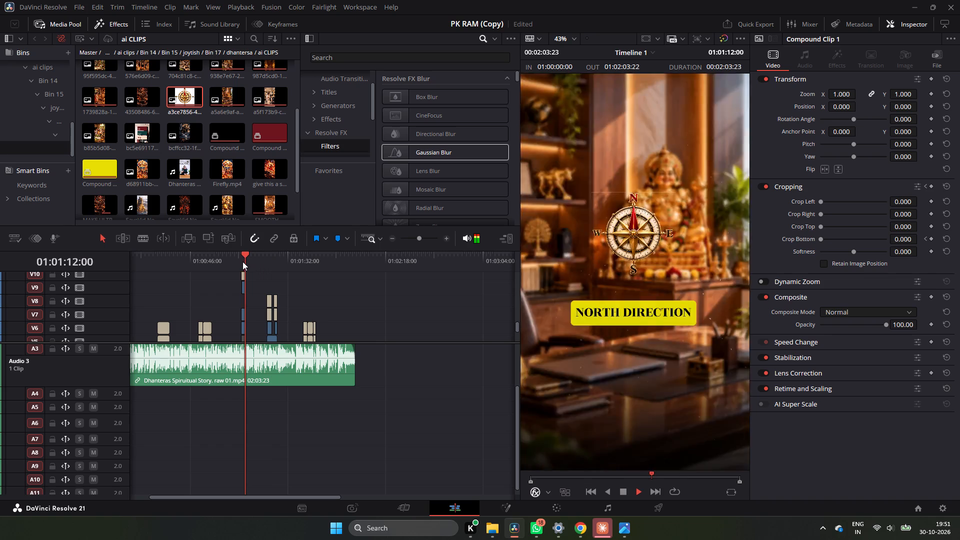
pyautogui.click(241, 261)
pyautogui.press('space')
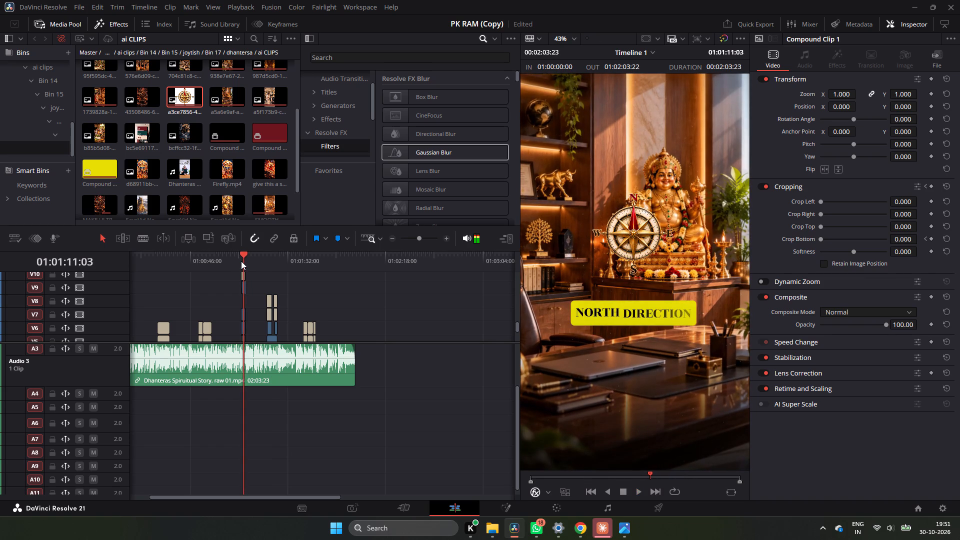
pyautogui.press('space')
pyautogui.press('space')
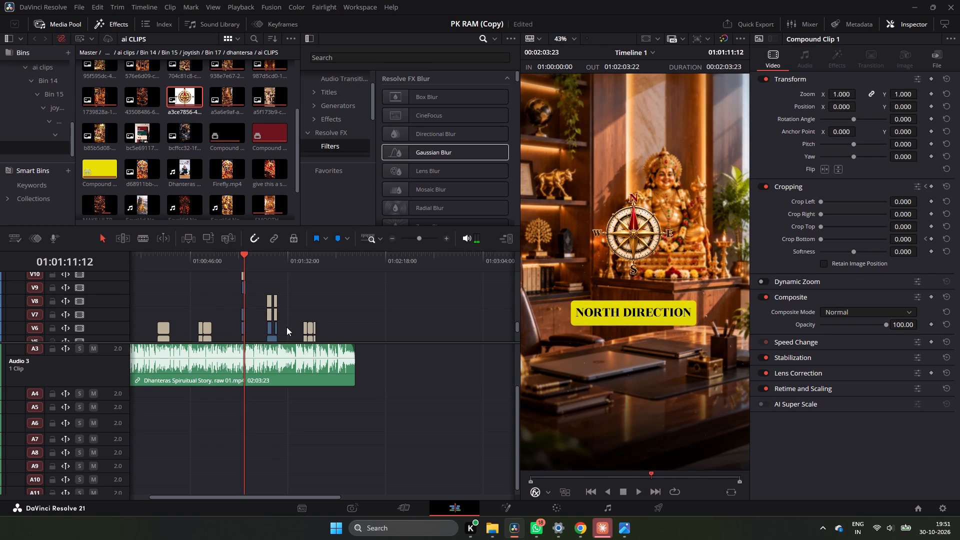
# In the V10 title at 01:01:11, replace the word NORTH with North.
pyautogui.tripleClick(447, 236)
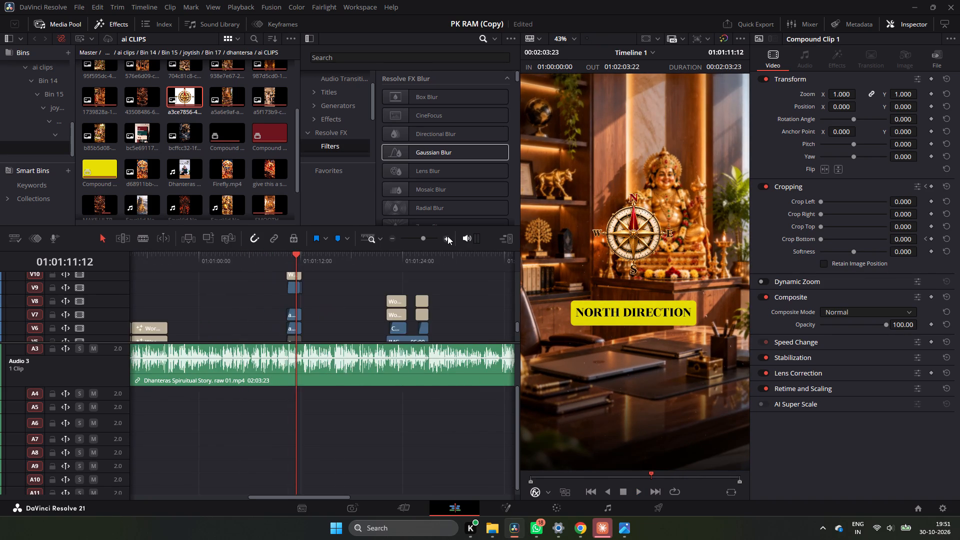
pyautogui.scroll(1, 372, 288)
pyautogui.scroll(-1, 371, 289)
pyautogui.scroll(1, 320, 285)
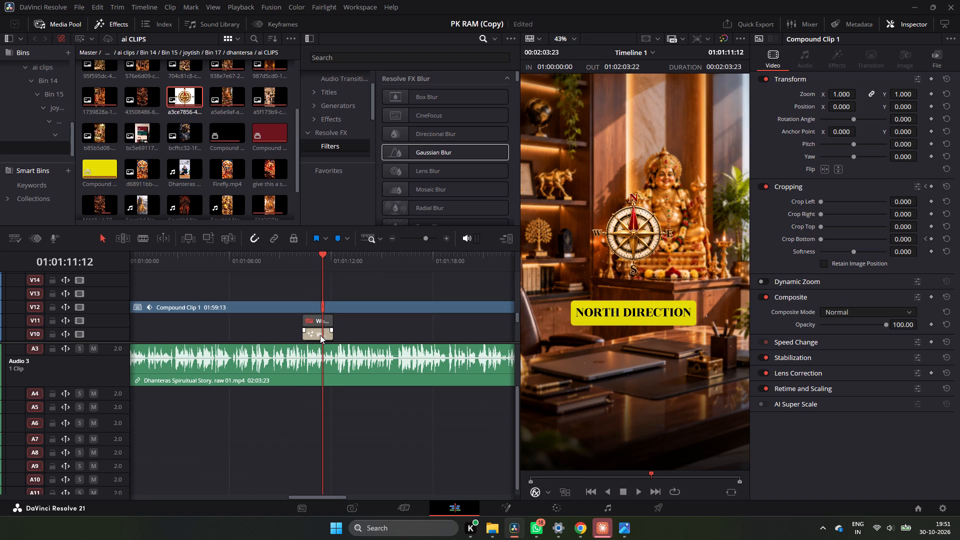
pyautogui.click(320, 334)
pyautogui.click(821, 89)
pyautogui.click(819, 83)
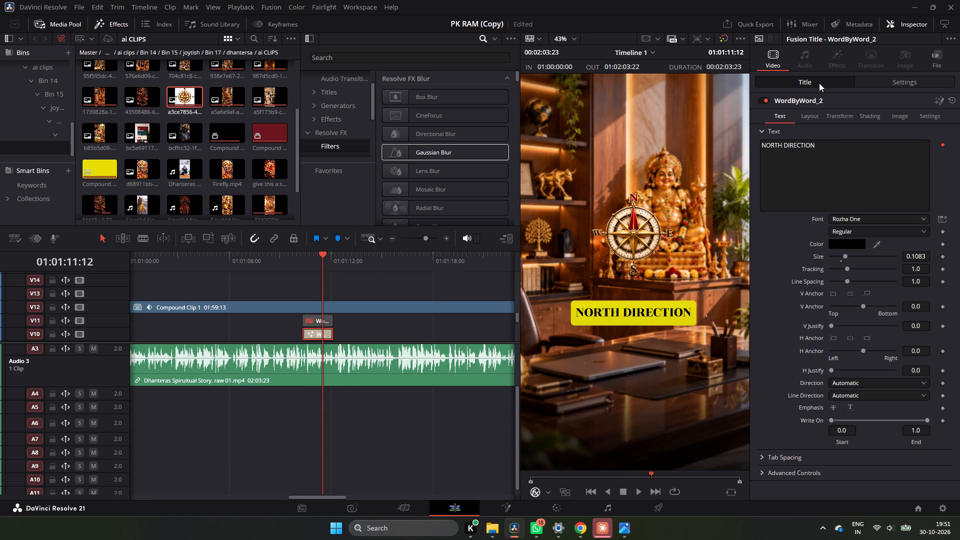
pyautogui.click(774, 144)
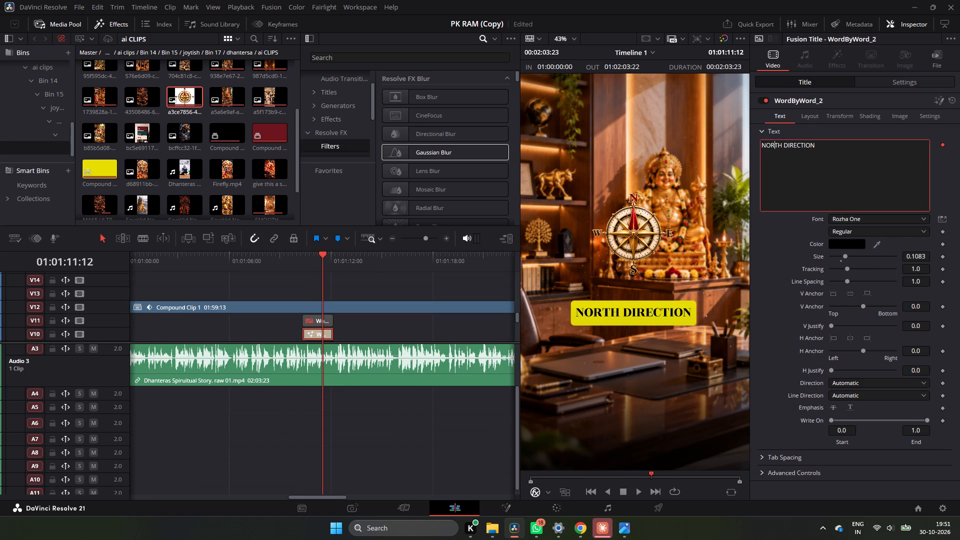
pyautogui.click(780, 144)
pyautogui.press('BackSpace')
pyautogui.press('BackSpace')
pyautogui.press('BackSpace')
pyautogui.press('BackSpace')
pyautogui.press('o')
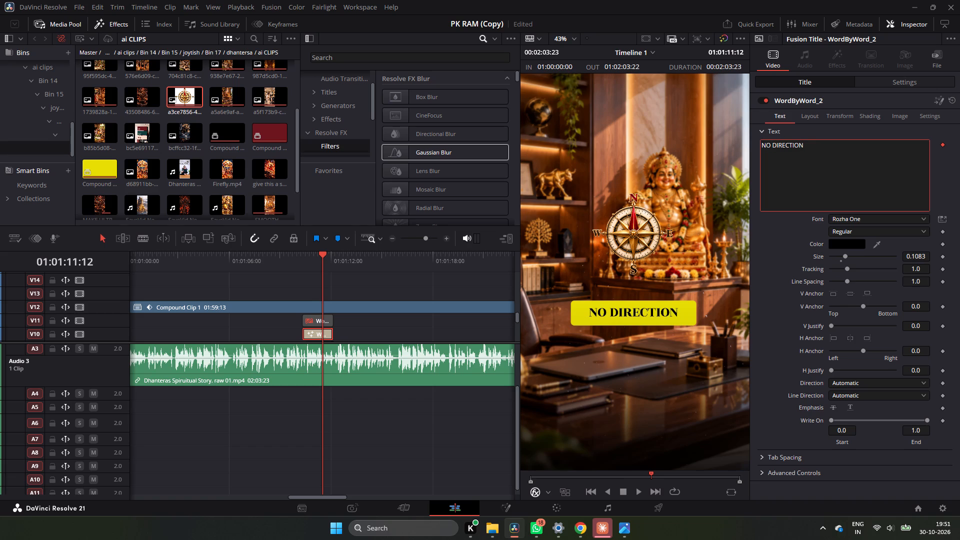
pyautogui.press('r')
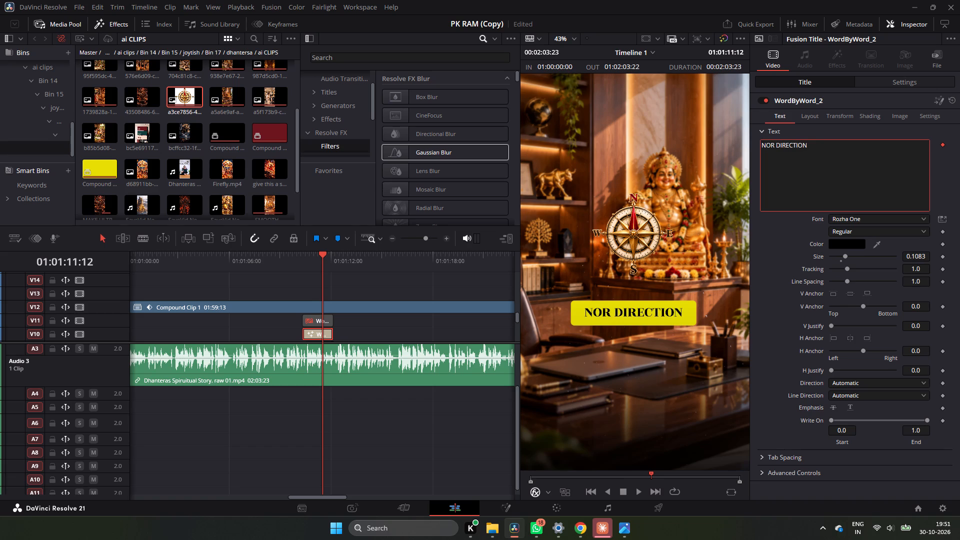
pyautogui.press('BackSpace')
pyautogui.press('BackSpace')
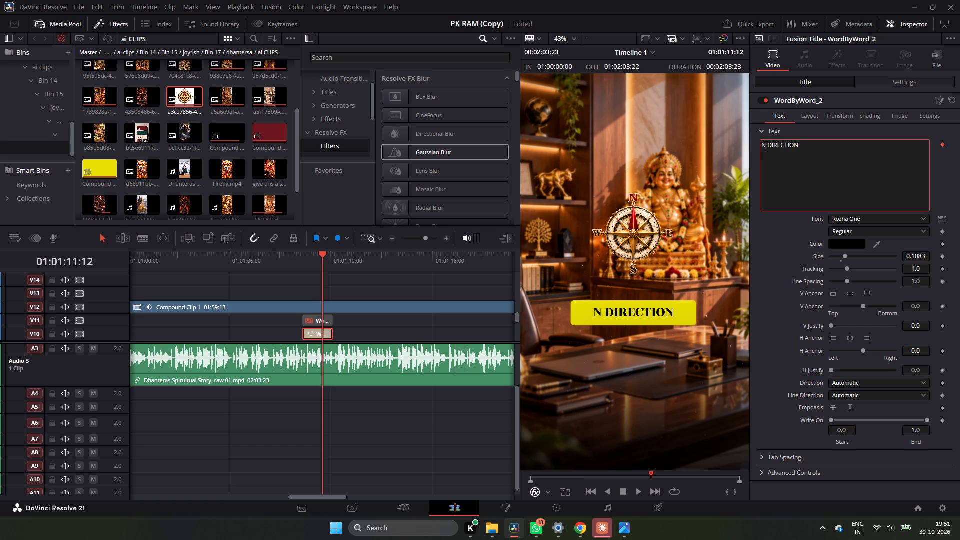
pyautogui.write('orth')
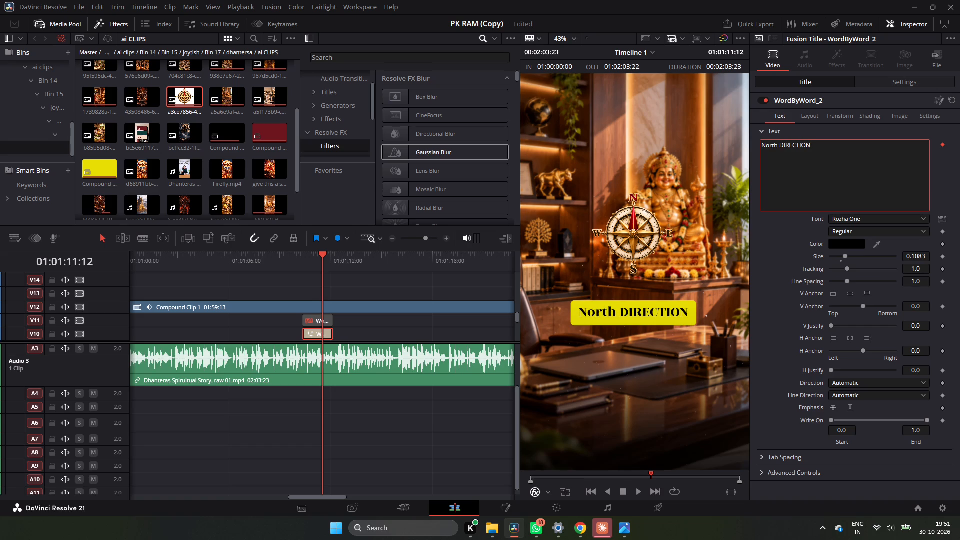
# Replace the title's second word, DIRECTION, with Direction so the text reads North Direction.
pyautogui.click(815, 149)
pyautogui.press('BackSpace')
pyautogui.press('BackSpace')
pyautogui.press('BackSpace')
pyautogui.press('BackSpace')
pyautogui.press('BackSpace')
pyautogui.press('BackSpace')
pyautogui.press('BackSpace')
pyautogui.press('BackSpace')
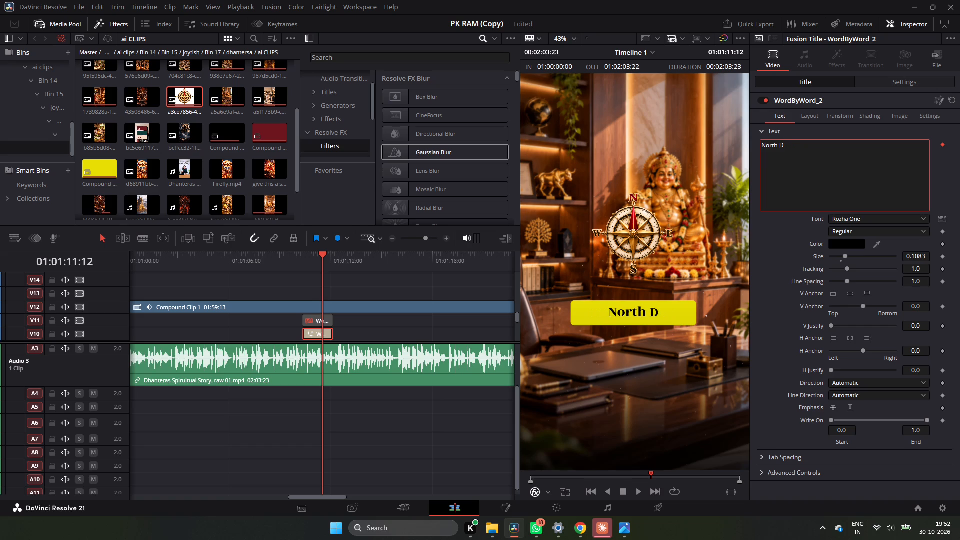
pyautogui.write('irection')
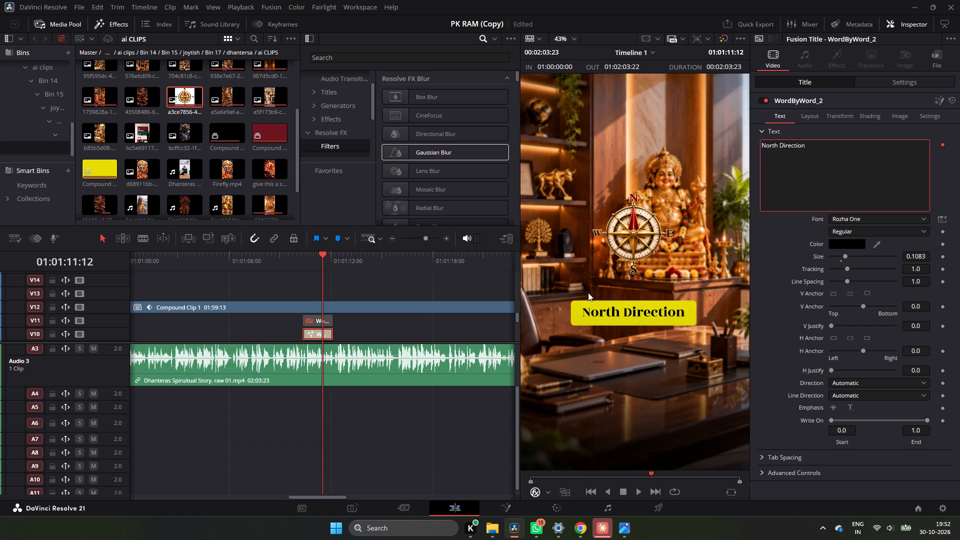
pyautogui.click(371, 322)
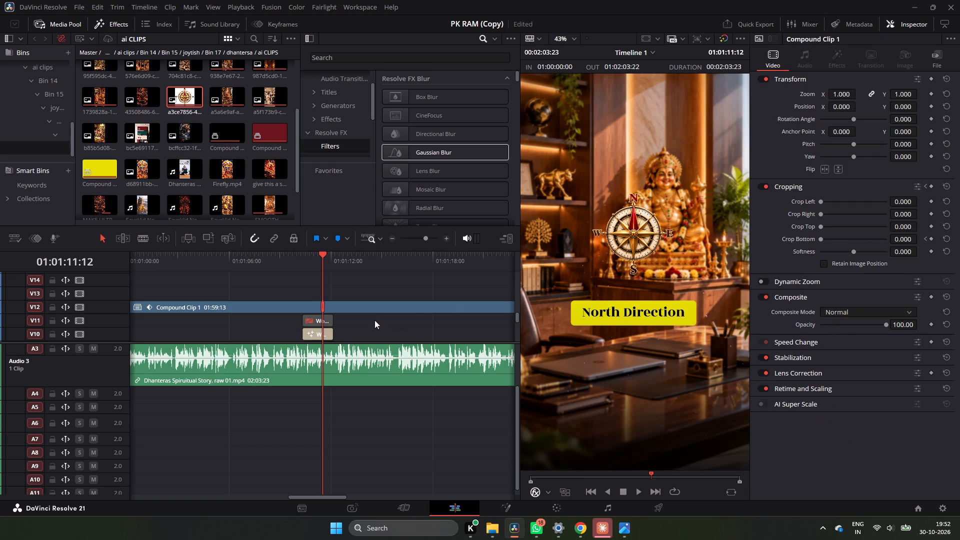
# Set the Y position of the North Direction title on V10 to -97 in its transform settings.
pyautogui.click(323, 335)
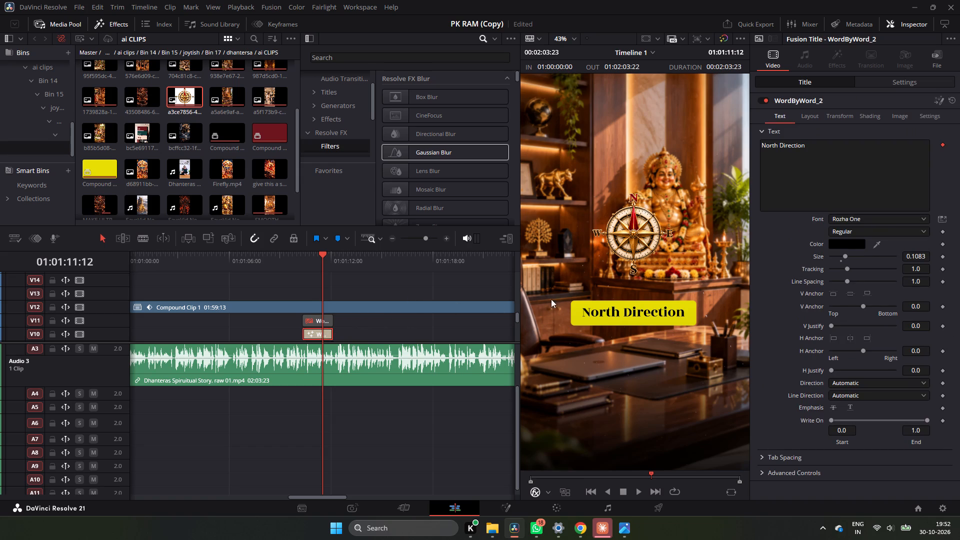
pyautogui.click(913, 82)
pyautogui.moveTo(908, 128); pyautogui.dragTo(485, 276)
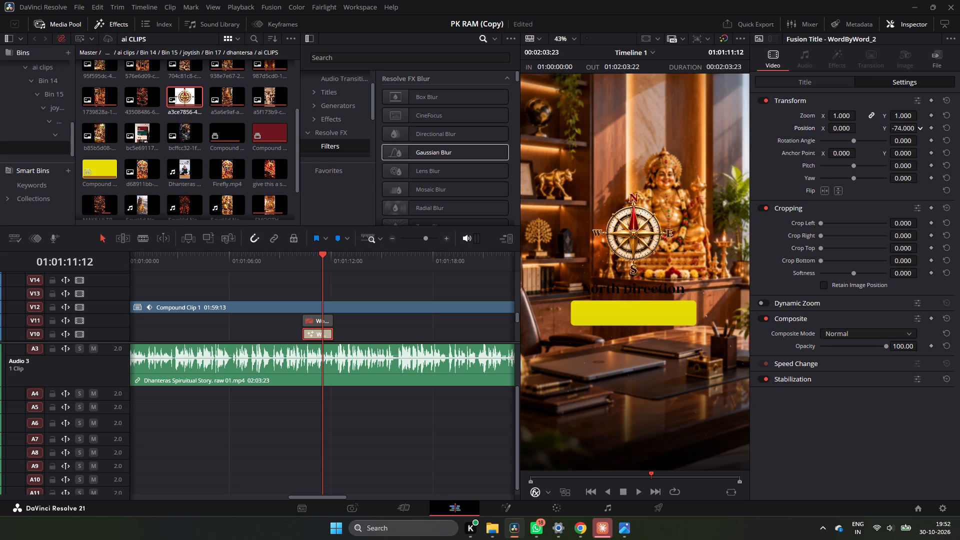
pyautogui.moveTo(485, 276); pyautogui.dragTo(475, 282)
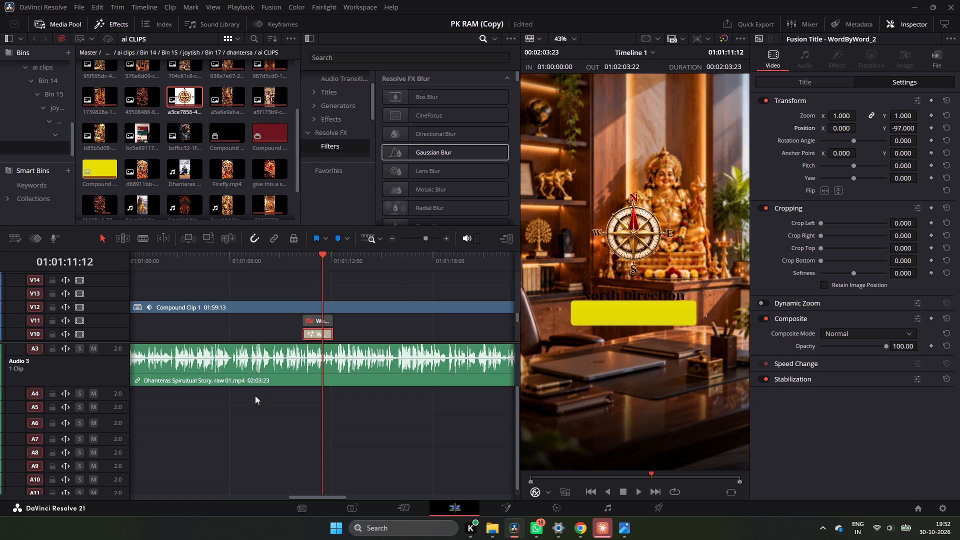
# Set the Y position of the yellow box clips on V9 under the North Direction title to -100.
pyautogui.scroll(-2, 317, 345)
pyautogui.moveTo(358, 291); pyautogui.dragTo(330, 292)
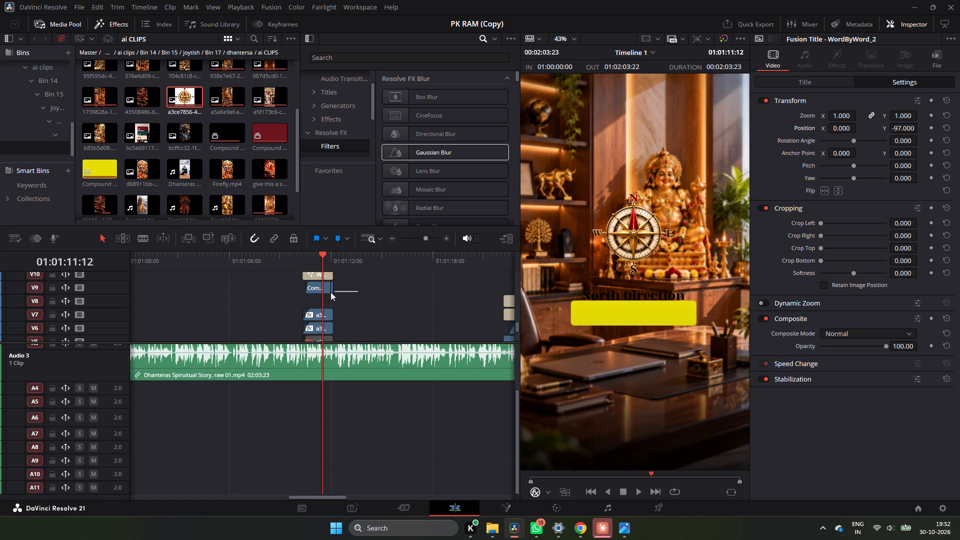
pyautogui.moveTo(330, 292); pyautogui.dragTo(324, 293)
pyautogui.moveTo(906, 108); pyautogui.dragTo(925, 116)
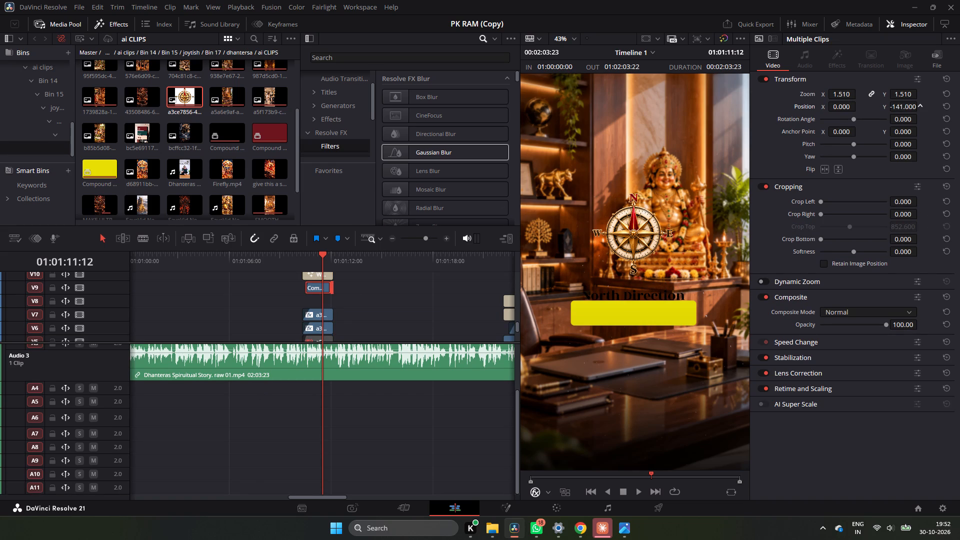
pyautogui.moveTo(925, 116); pyautogui.dragTo(945, 123)
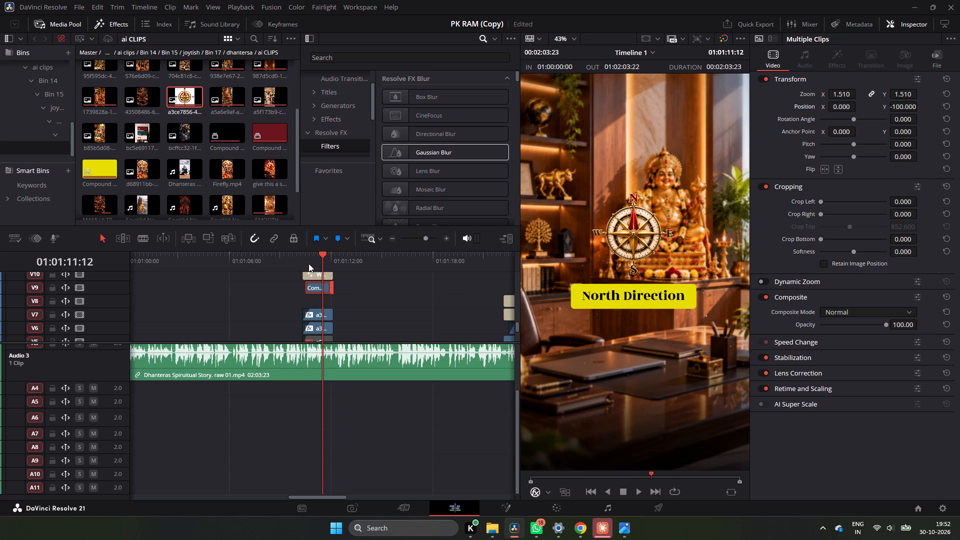
# Play the North Direction title section from about 01:01:10 to 01:01:11 repeatedly to check the text against its yellow box.
pyautogui.click(308, 263)
pyautogui.click(303, 262)
pyautogui.press('space')
pyautogui.press('space')
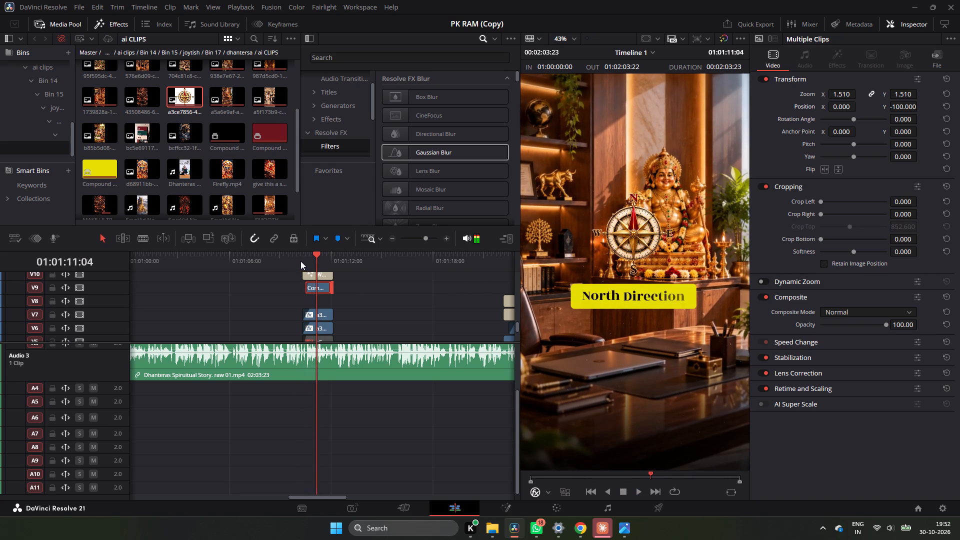
pyautogui.click(300, 261)
pyautogui.press('space')
pyautogui.press('space')
pyautogui.press('space')
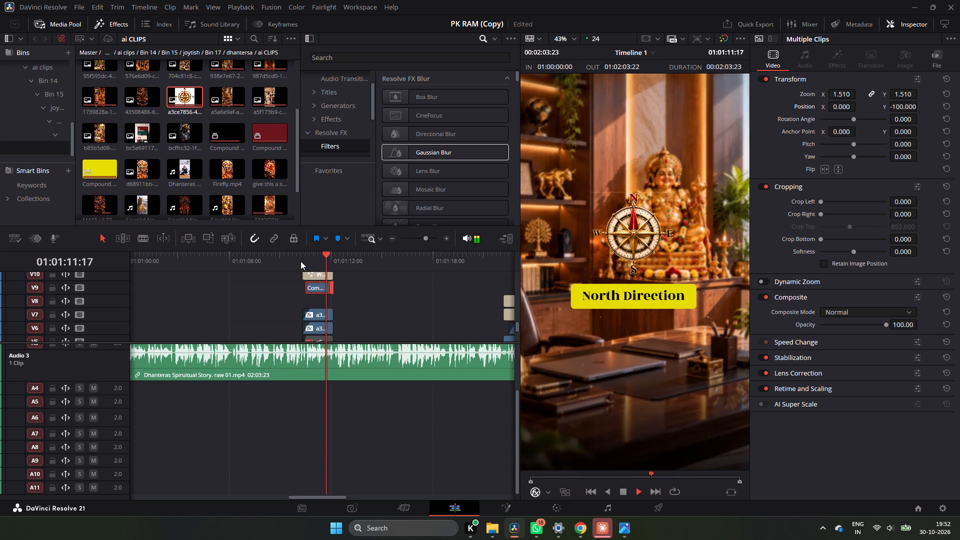
pyautogui.press('space')
pyautogui.click(300, 261)
pyautogui.press('space')
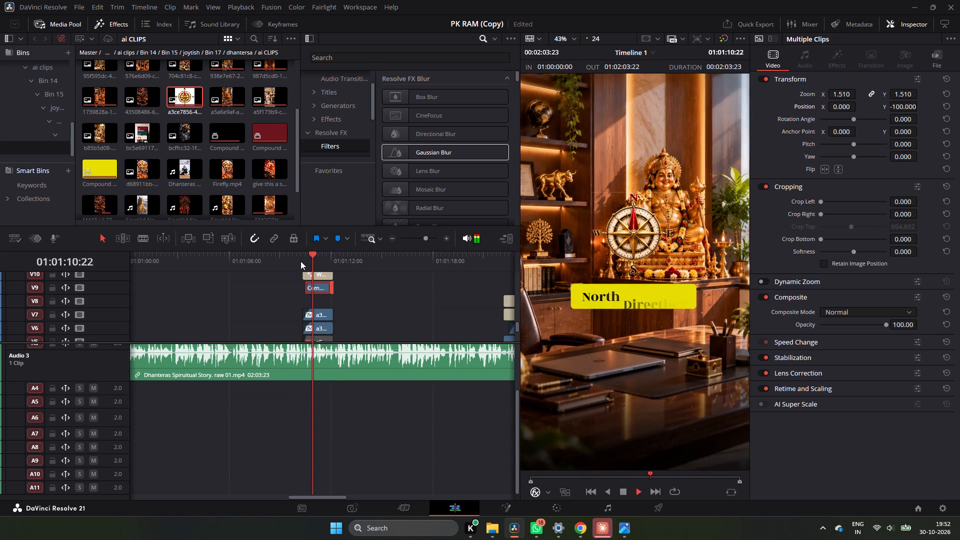
pyautogui.press('space')
# Examine the North Direction title and its yellow box in full-screen playback.
pyautogui.write('p')
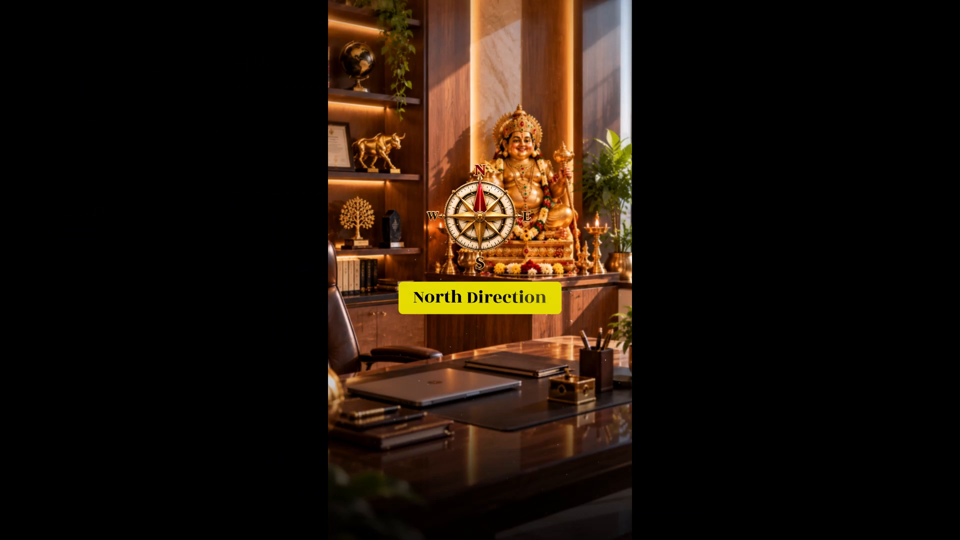
pyautogui.press('space')
pyautogui.press('space')
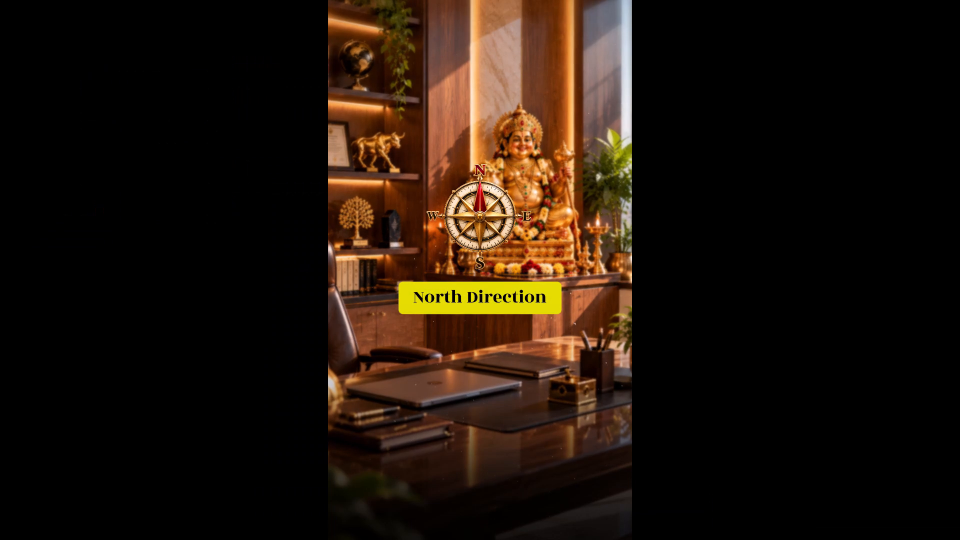
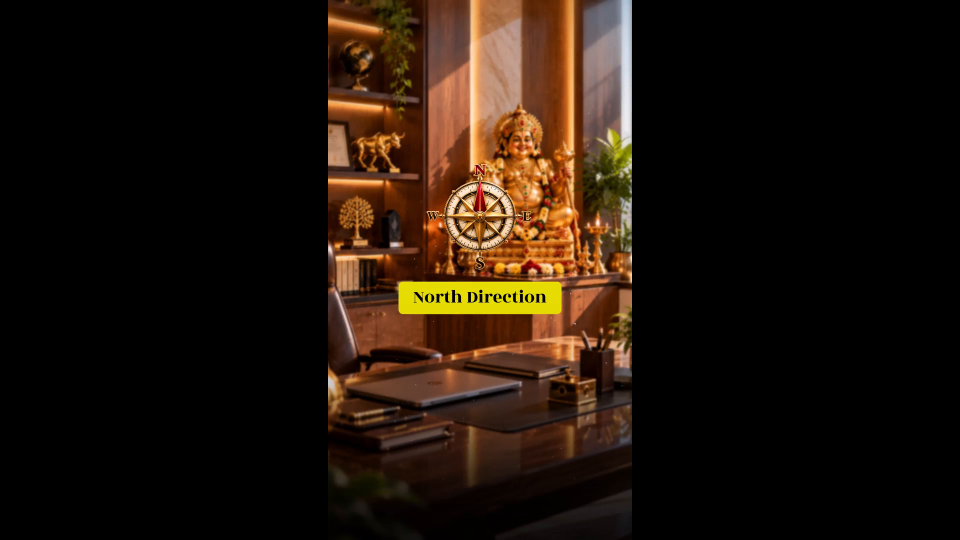
# Leave full-screen viewing and replay the North Direction title and compass section from about 01:01:10.
pyautogui.click(688, 504)
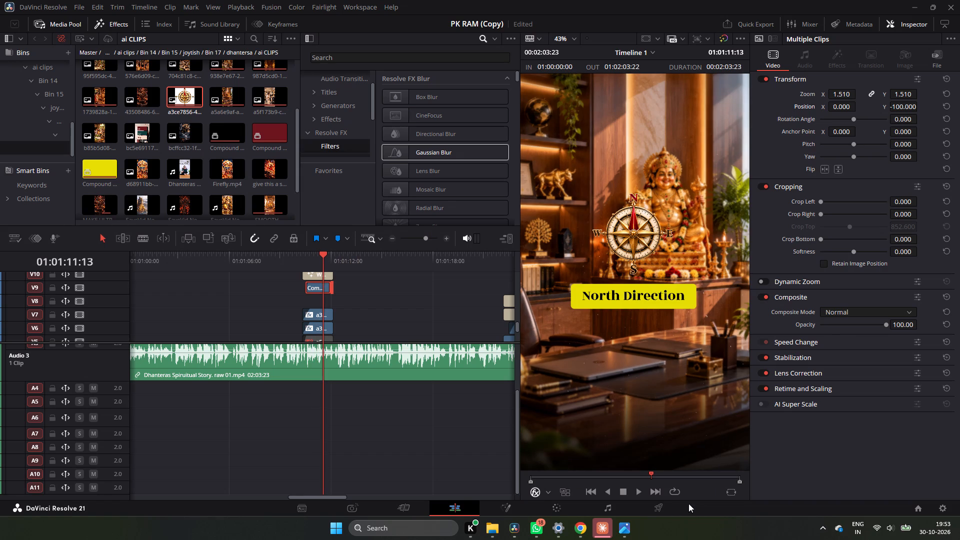
pyautogui.moveTo(322, 261); pyautogui.dragTo(303, 261)
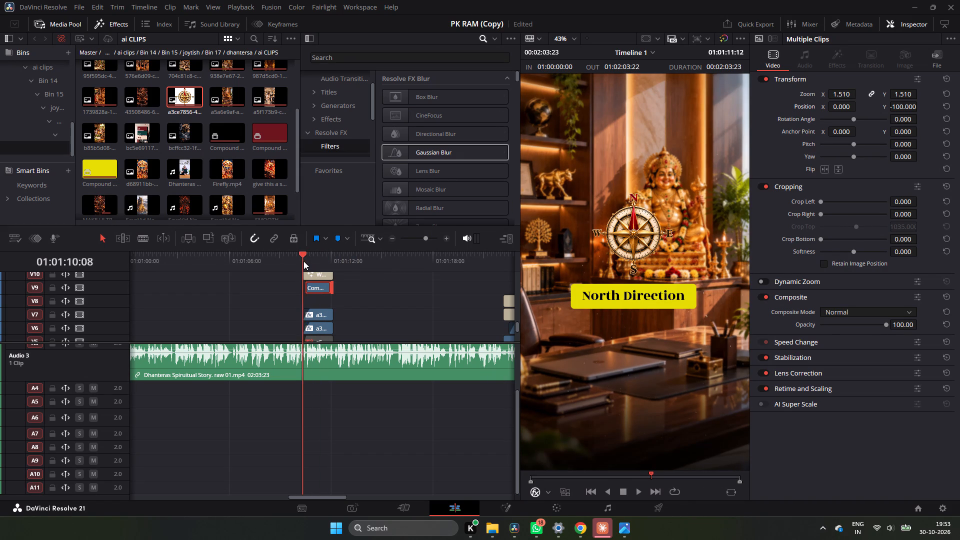
pyautogui.moveTo(303, 261); pyautogui.dragTo(304, 261)
pyautogui.moveTo(304, 261); pyautogui.dragTo(297, 264)
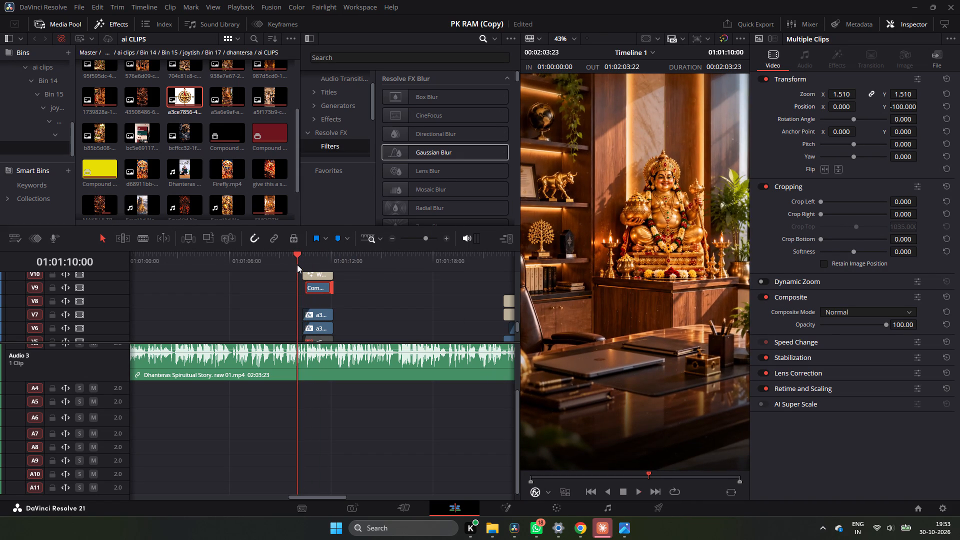
pyautogui.press('space')
pyautogui.press('space')
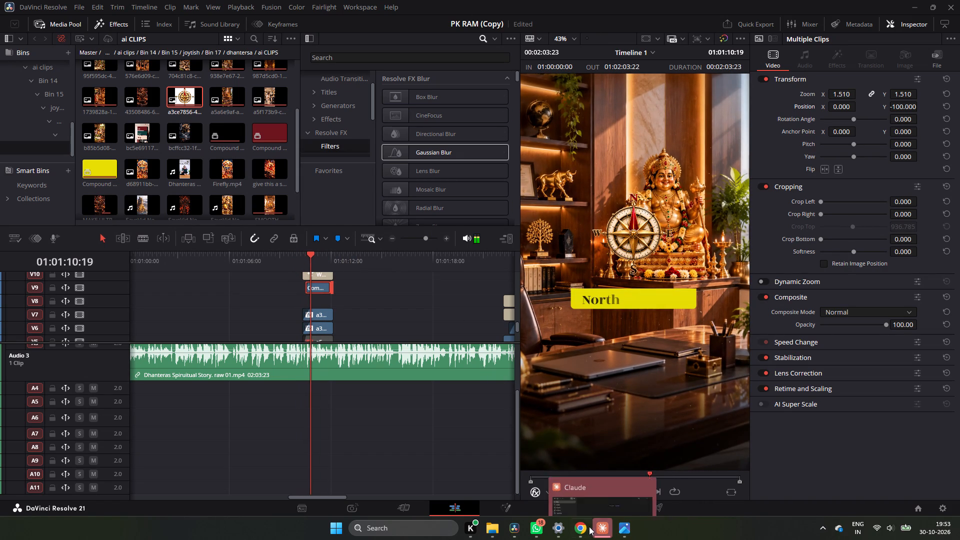
# Switch to the YouTube page in Chrome and search for "png shine effect davinci resolve".
pyautogui.click(589, 526)
pyautogui.click(722, 0)
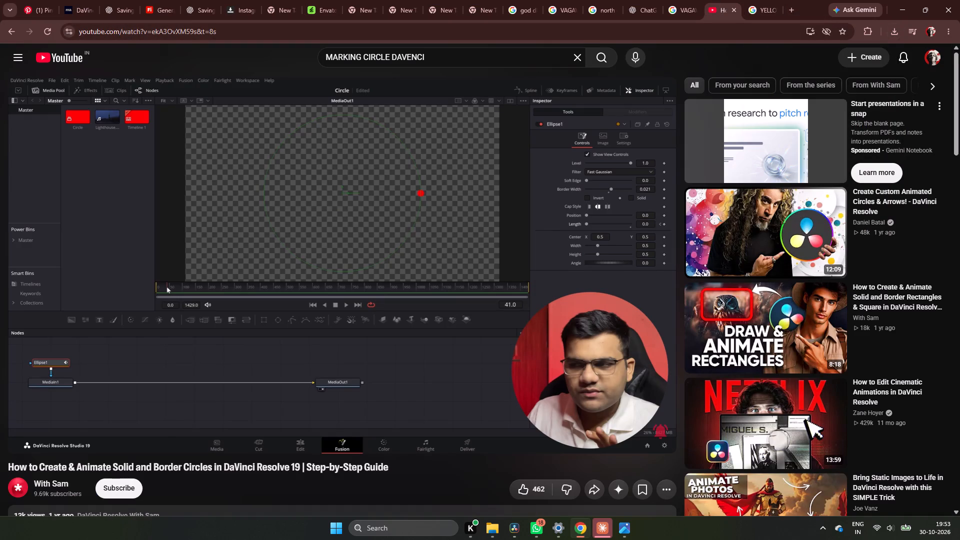
pyautogui.click(480, 53)
pyautogui.press('BackSpace')
pyautogui.press('BackSpace')
pyautogui.press('BackSpace')
pyautogui.press('BackSpace')
pyautogui.press('BackSpace')
pyautogui.press('BackSpace')
pyautogui.press('BackSpace')
pyautogui.press('BackSpace')
pyautogui.press('BackSpace')
pyautogui.press('BackSpace')
pyautogui.press('BackSpace')
pyautogui.press('BackSpace')
pyautogui.press('BackSpace')
pyautogui.press('BackSpace')
pyautogui.press('BackSpace')
pyautogui.press('BackSpace')
pyautogui.press('BackSpace')
pyautogui.press('BackSpace')
pyautogui.press('BackSpace')
pyautogui.press('BackSpace')
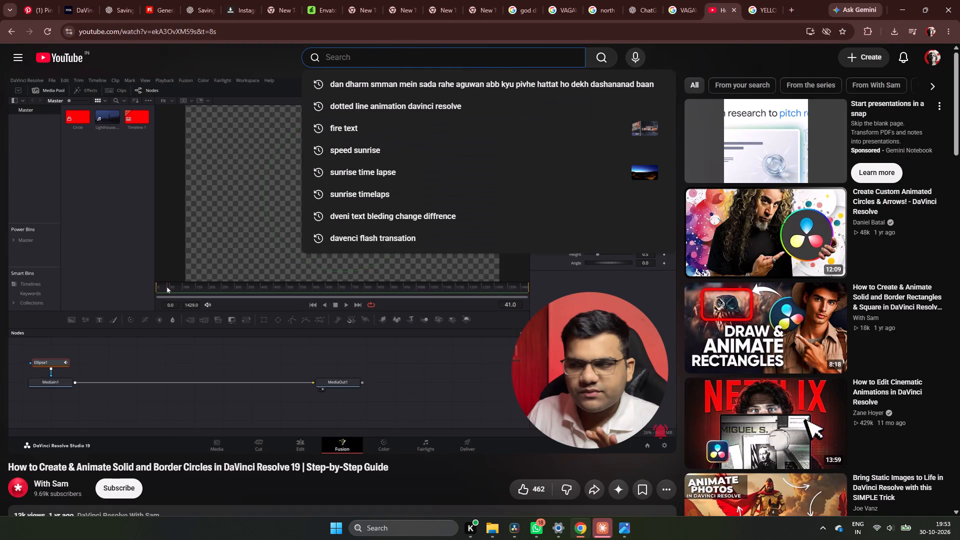
pyautogui.write('png shine effect')
pyautogui.press('space')
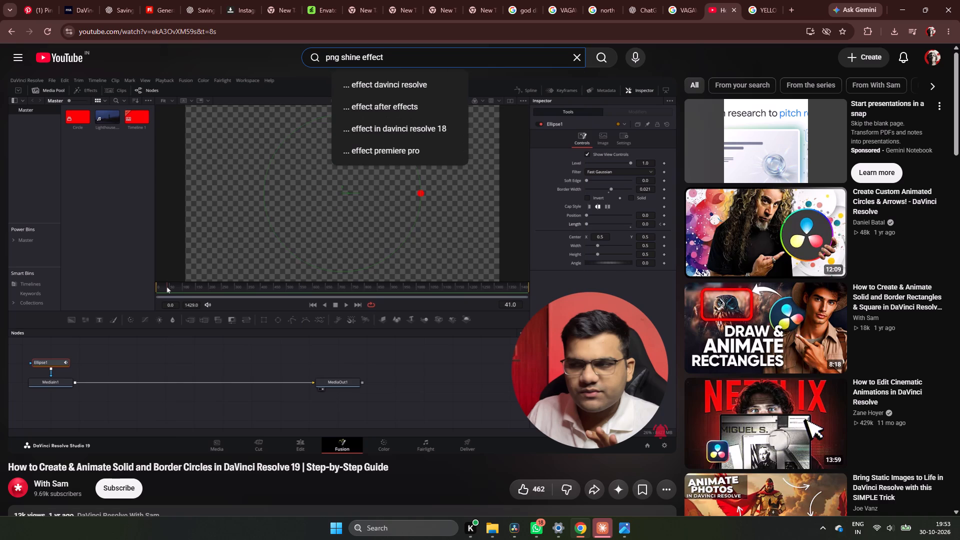
pyautogui.click(432, 84)
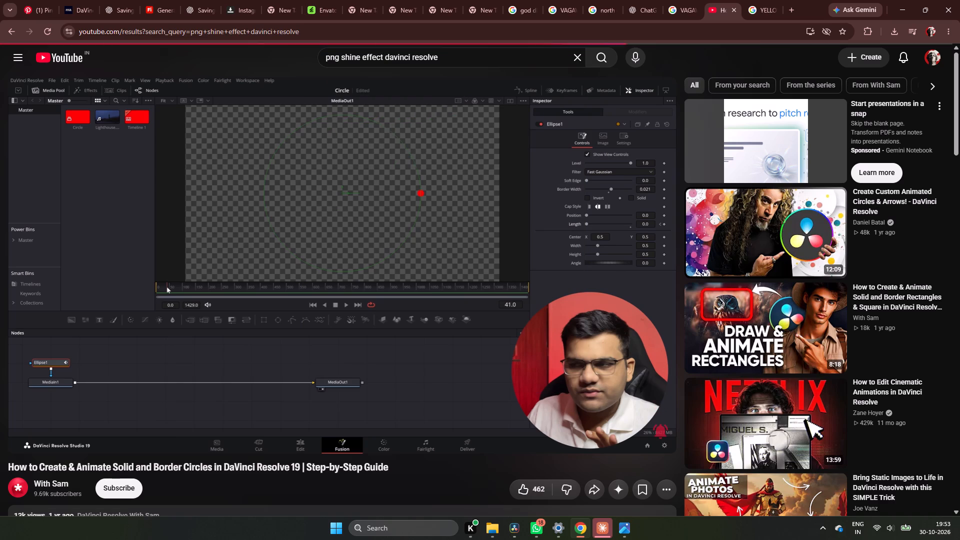
# Watch the "Logo Shine Effect in DaVinci Resolve" short from the search results, then close its page.
pyautogui.scroll(-1, 407, 338)
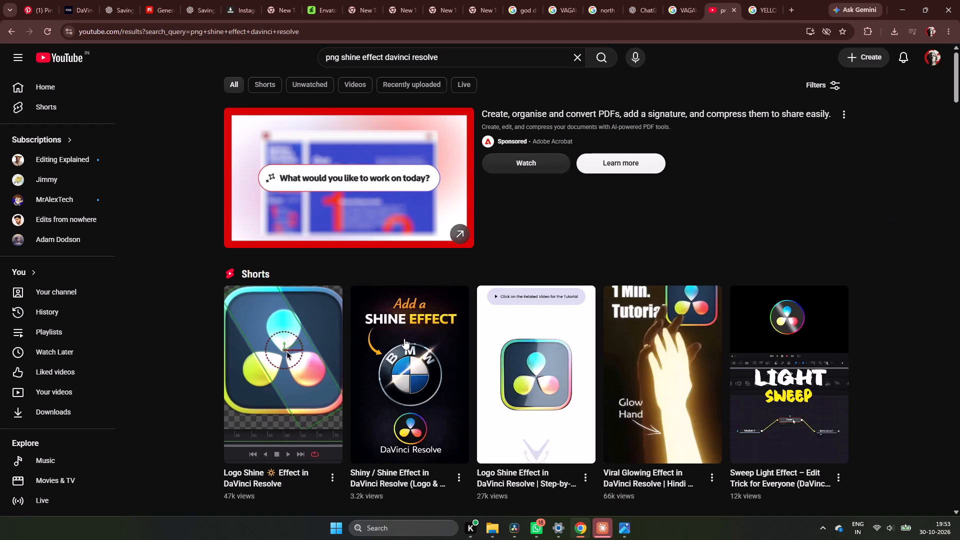
pyautogui.scroll(-2, 404, 338)
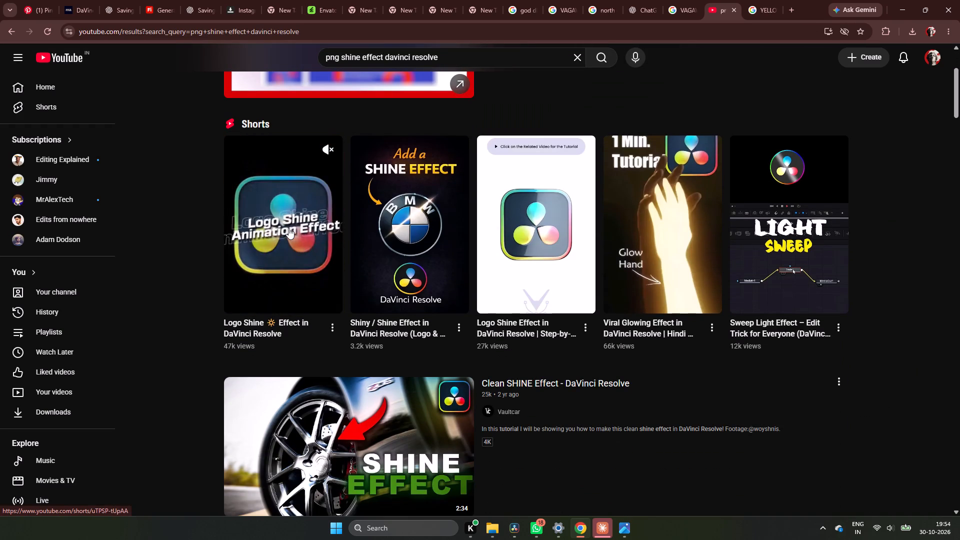
pyautogui.click(315, 236)
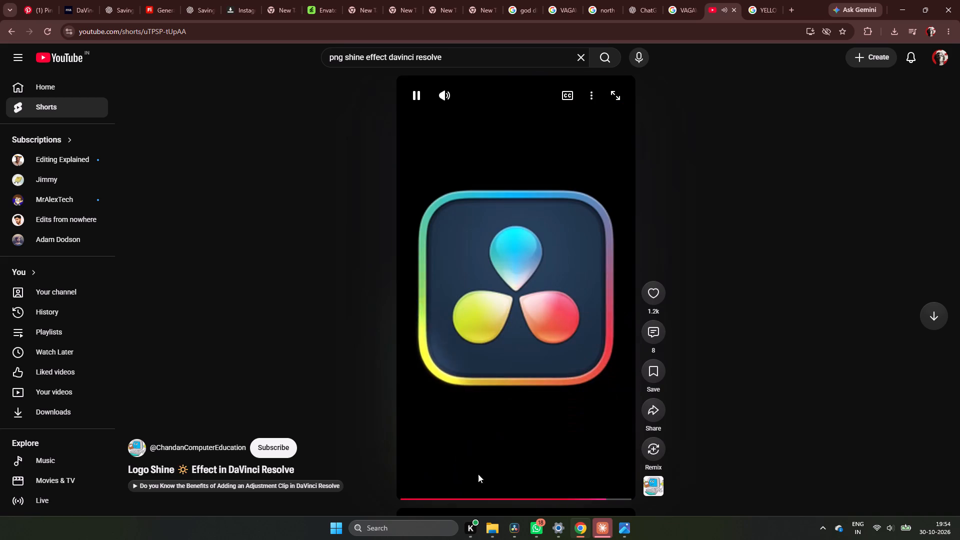
pyautogui.click(520, 534)
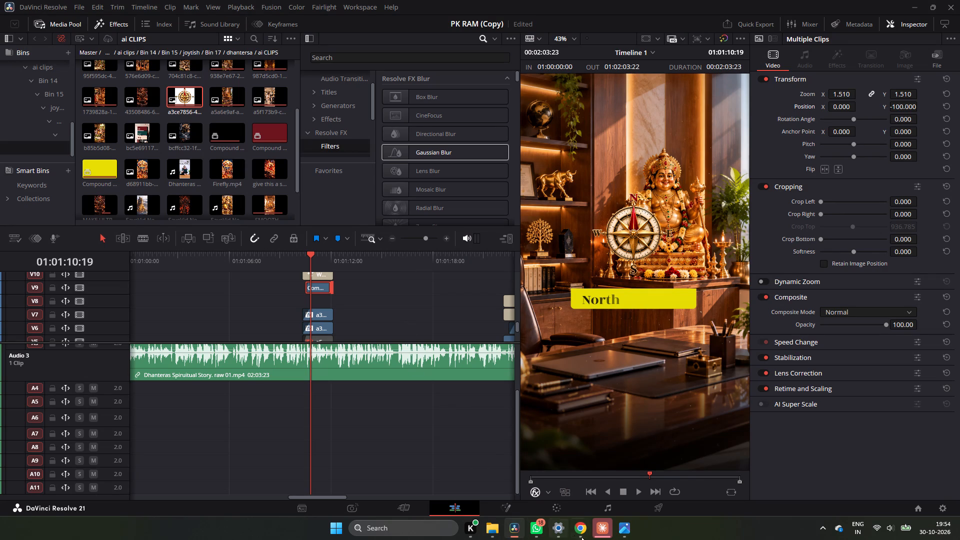
pyautogui.click(587, 539)
pyautogui.click(541, 347)
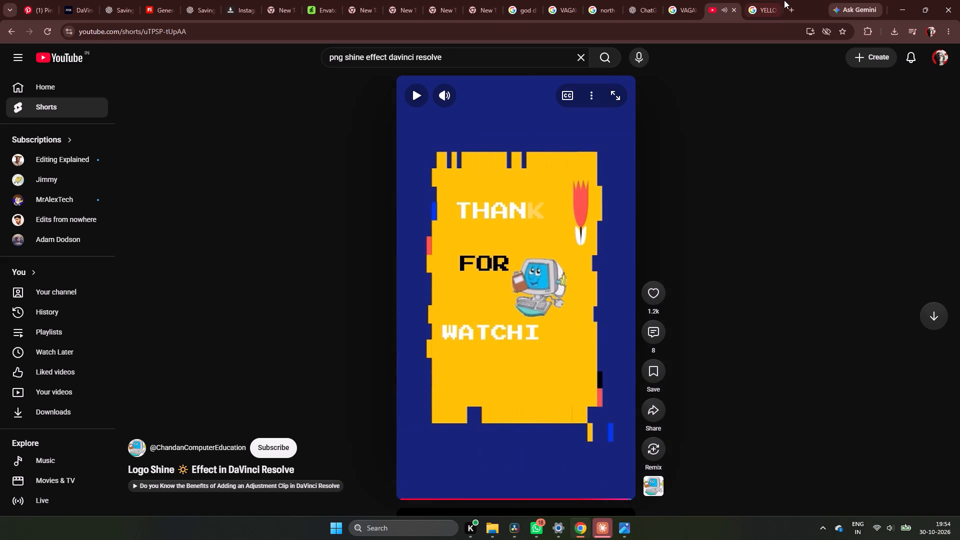
pyautogui.click(732, 7)
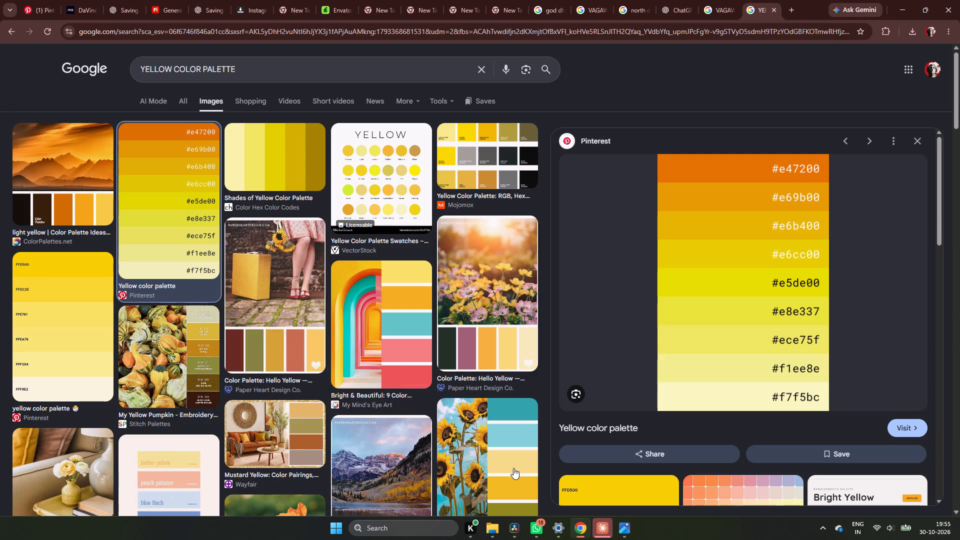
# Return to DaVinci Resolve, delete the duplicate compass clip on V7 above the V6 copy, and replay the section.
pyautogui.click(518, 539)
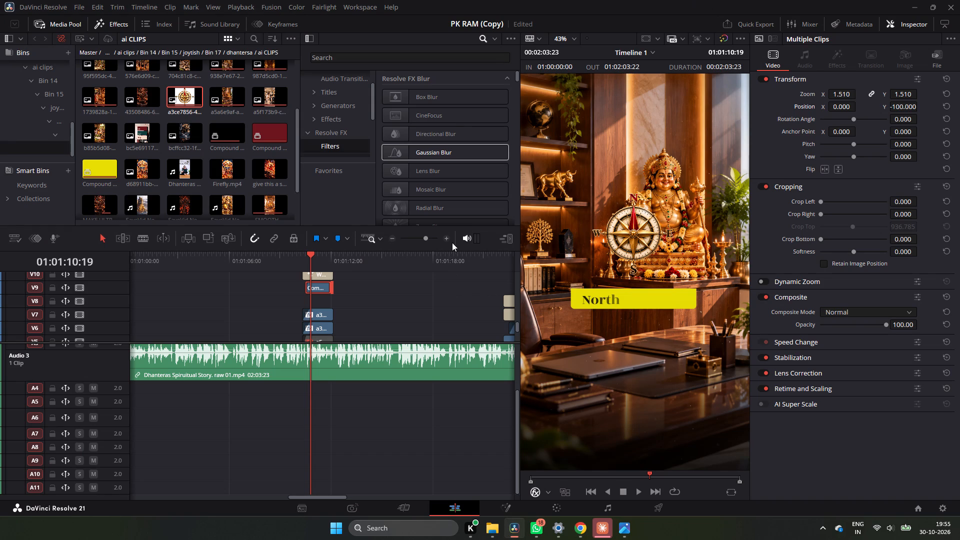
pyautogui.doubleClick(448, 236)
pyautogui.moveTo(324, 255); pyautogui.dragTo(312, 259)
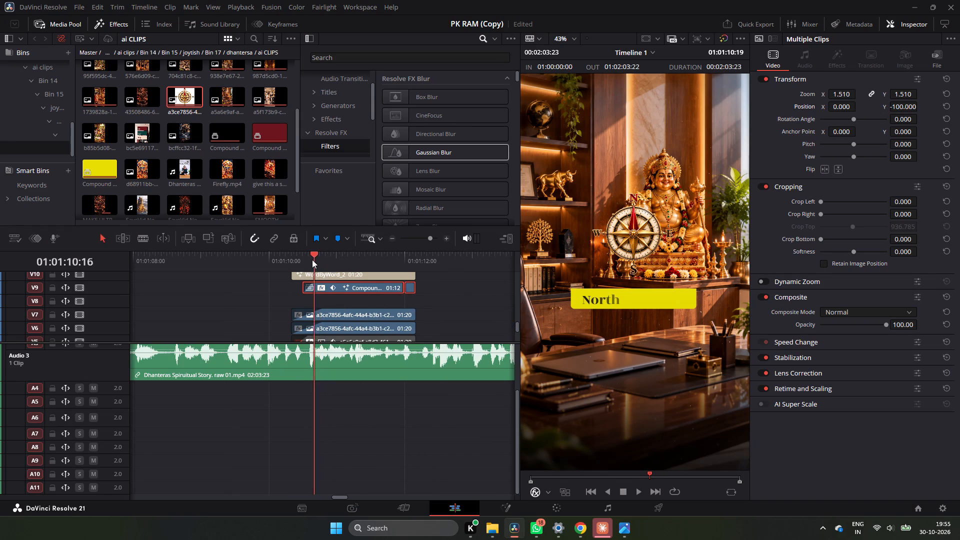
pyautogui.moveTo(312, 259); pyautogui.dragTo(304, 263)
pyautogui.click(357, 318)
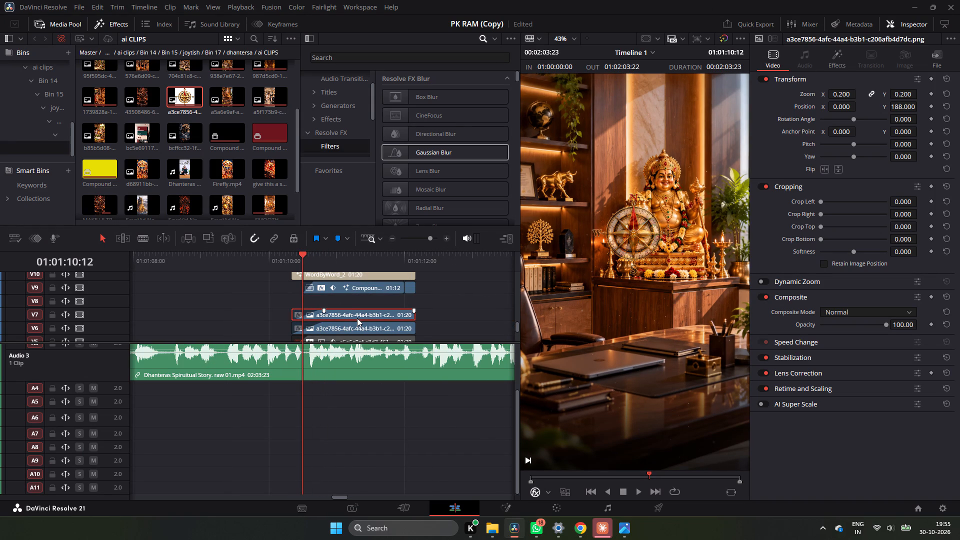
pyautogui.press('d')
pyautogui.press('space')
pyautogui.press('space')
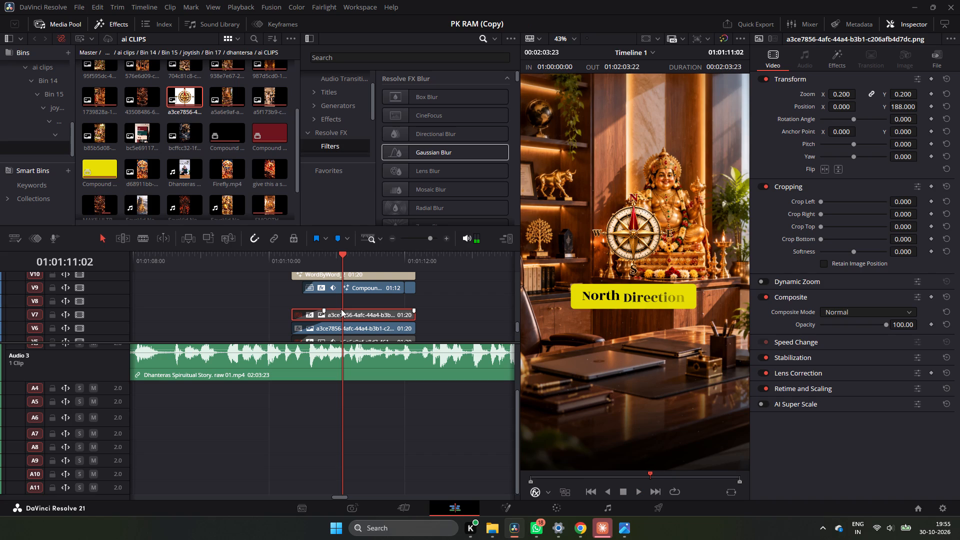
pyautogui.press('BackSpace')
pyautogui.click(297, 265)
pyautogui.press('space')
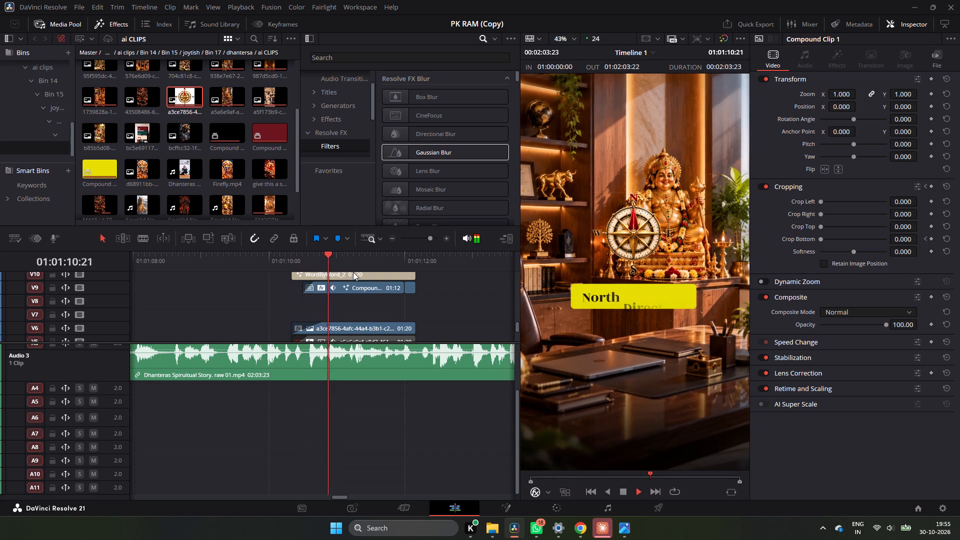
pyautogui.press('space')
# Open the V6 compass clip in Fusion and insert a Soft Glow node between its media input and MediaOut1.
pyautogui.click(356, 324)
pyautogui.rightClick(356, 324)
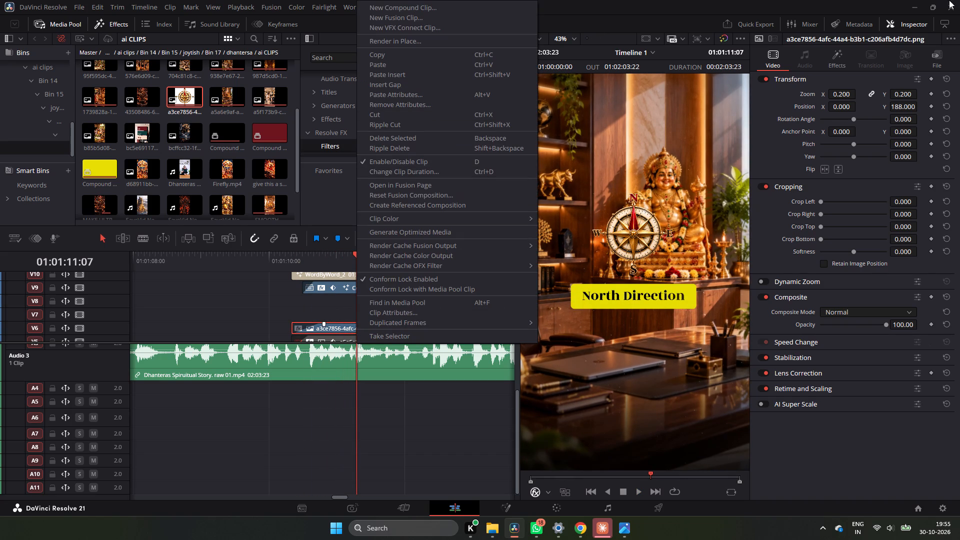
pyautogui.click(389, 182)
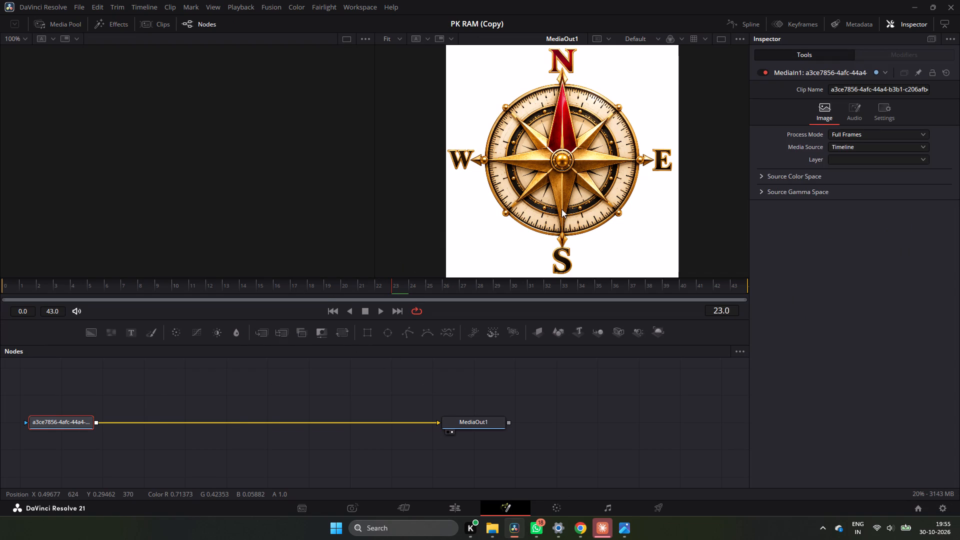
pyautogui.keyDown('ctrl'); pyautogui.scroll(-3, 561, 209); pyautogui.keyUp('ctrl')
pyautogui.keyDown('ctrl'); pyautogui.scroll(1, 561, 209); pyautogui.keyUp('ctrl')
pyautogui.keyDown('ctrl'); pyautogui.scroll(-1, 561, 209); pyautogui.keyUp('ctrl')
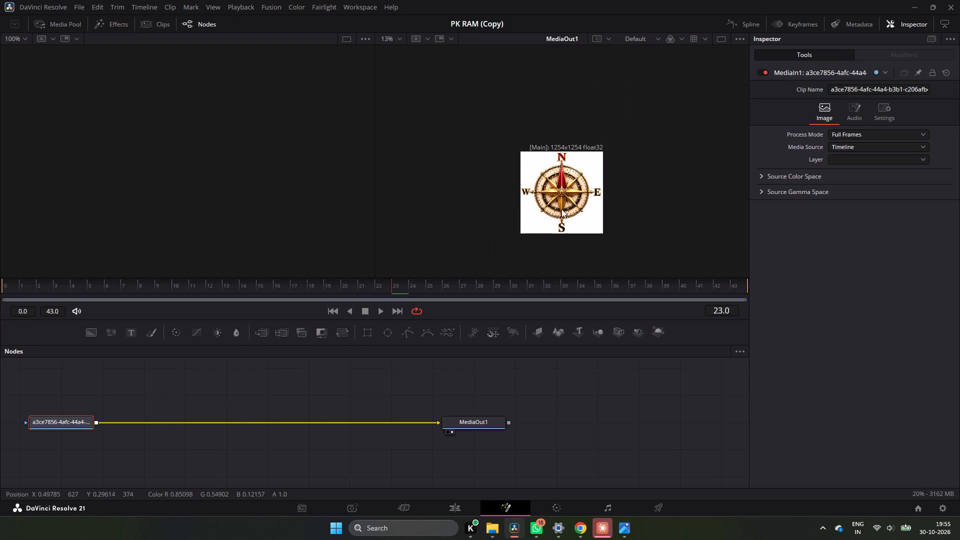
pyautogui.keyDown('ctrl'); pyautogui.scroll(1, 561, 209); pyautogui.keyUp('ctrl')
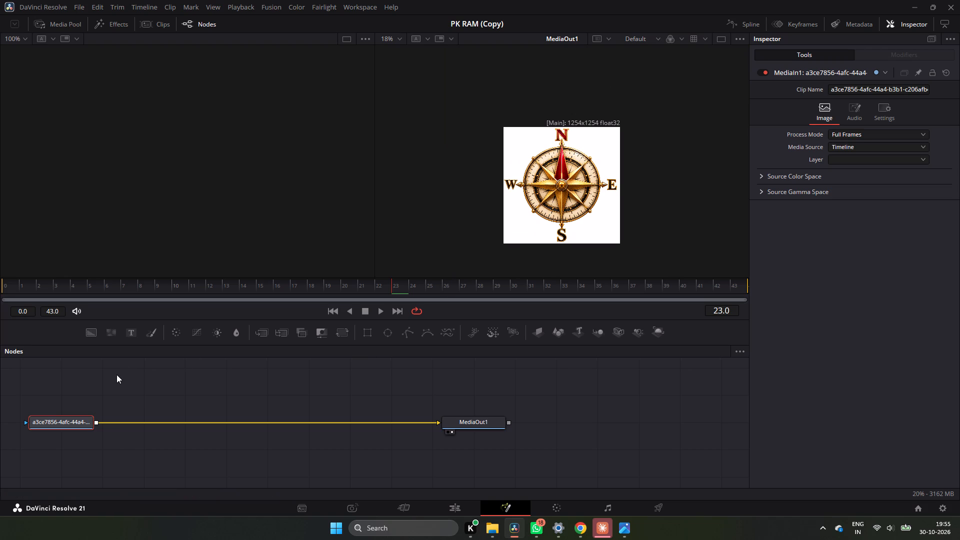
pyautogui.hotkey('shift', 'space')
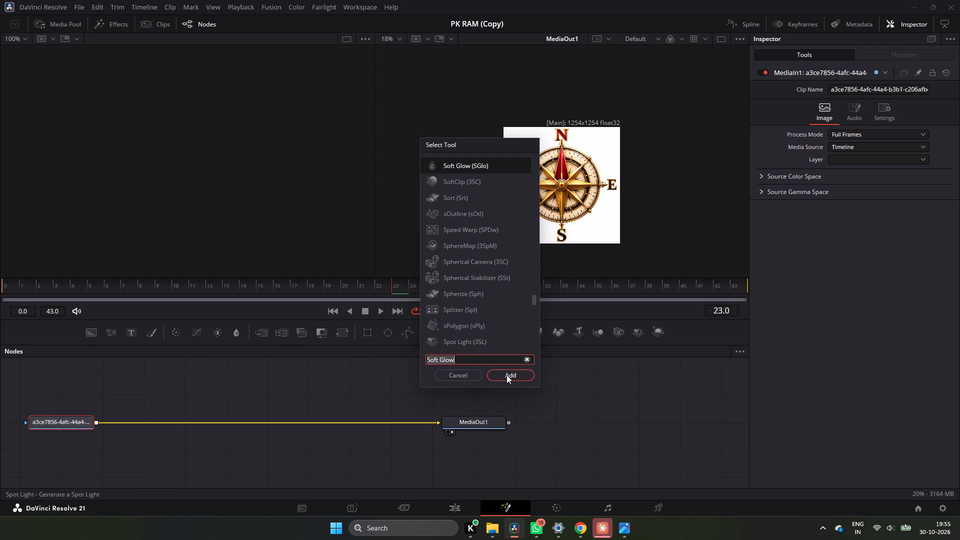
pyautogui.click(507, 375)
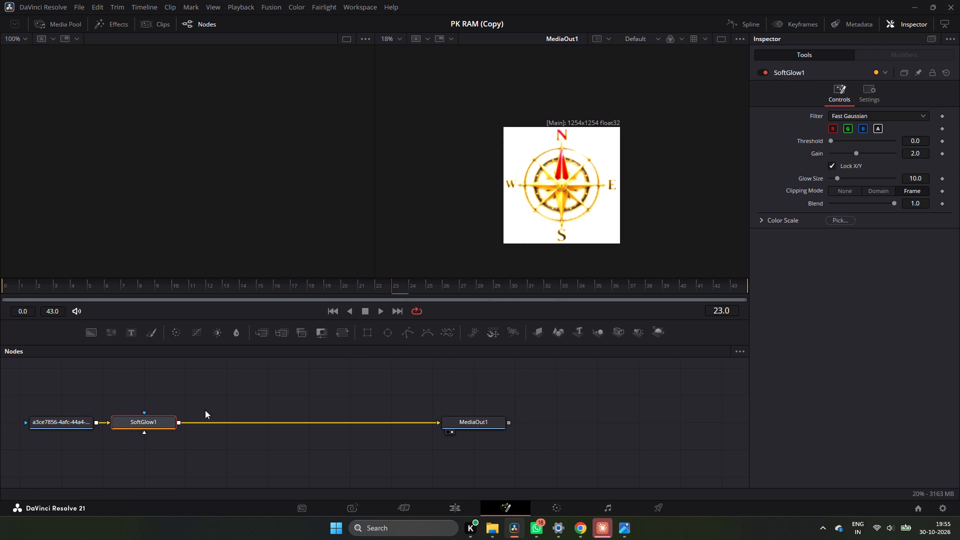
pyautogui.moveTo(137, 419); pyautogui.dragTo(80, 376)
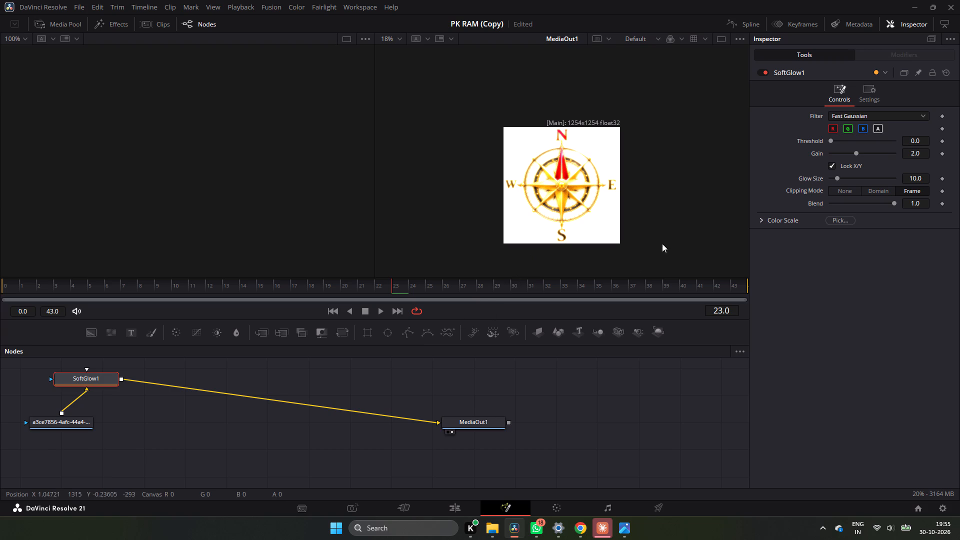
# Mask the Soft Glow with a rectangle about 1.19 wide, centred at about X 0.61, Y 0.5, with a soft edge of about 0.1.
pyautogui.click(370, 335)
pyautogui.moveTo(589, 184); pyautogui.dragTo(629, 187)
pyautogui.moveTo(556, 184); pyautogui.dragTo(544, 196)
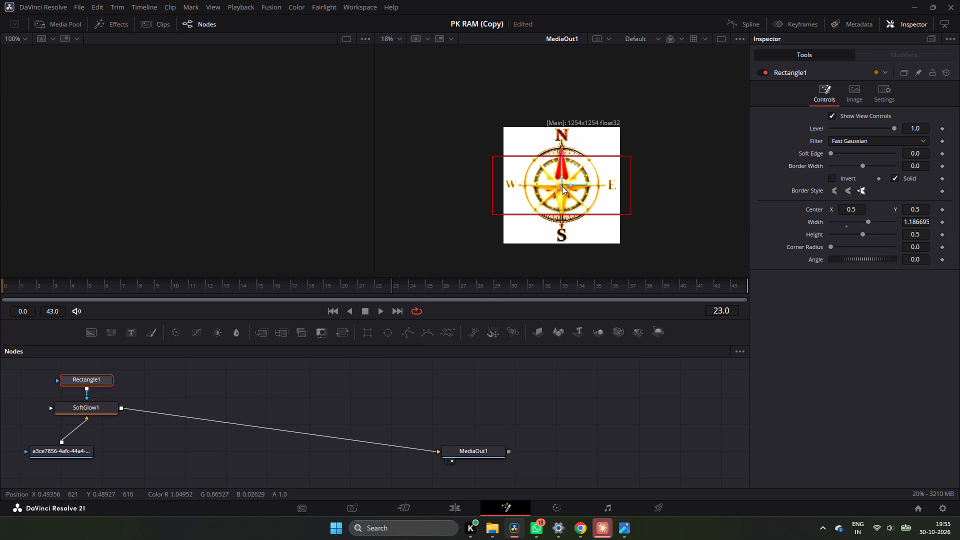
pyautogui.moveTo(563, 185); pyautogui.dragTo(574, 154)
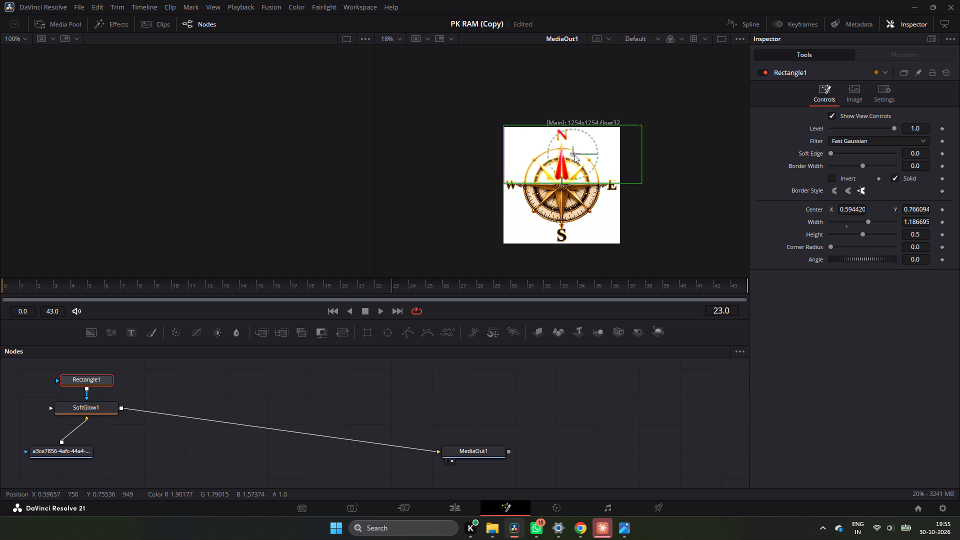
pyautogui.moveTo(574, 154); pyautogui.dragTo(575, 184)
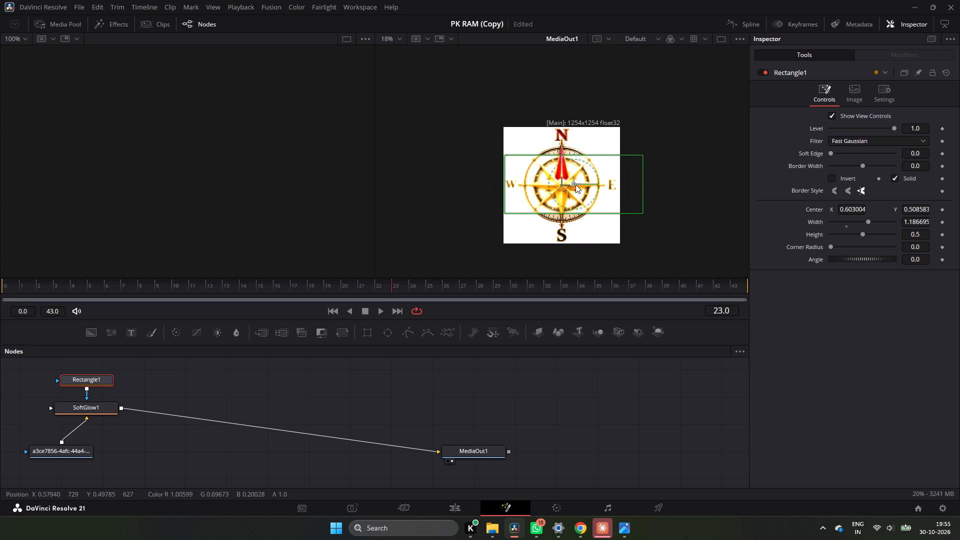
pyautogui.moveTo(575, 184); pyautogui.dragTo(576, 185)
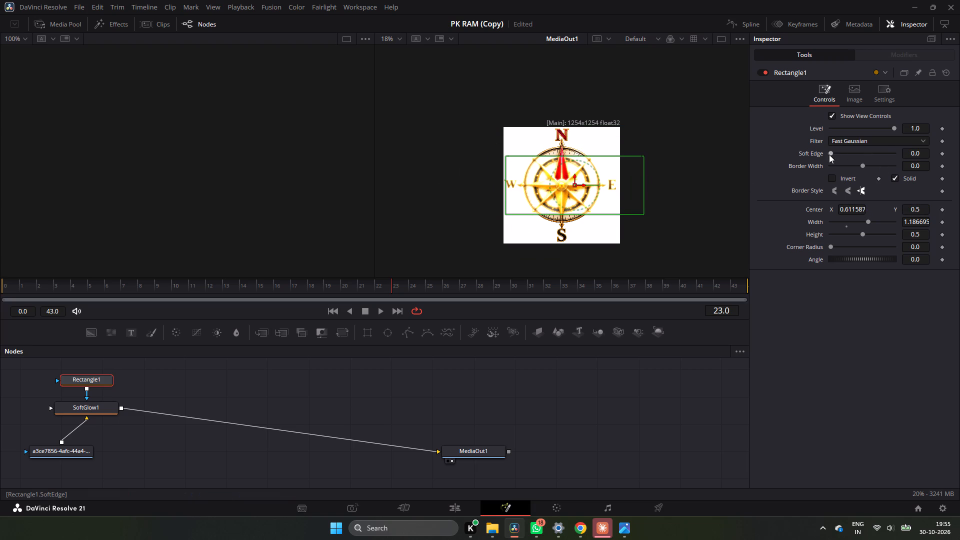
pyautogui.moveTo(831, 154); pyautogui.dragTo(862, 157)
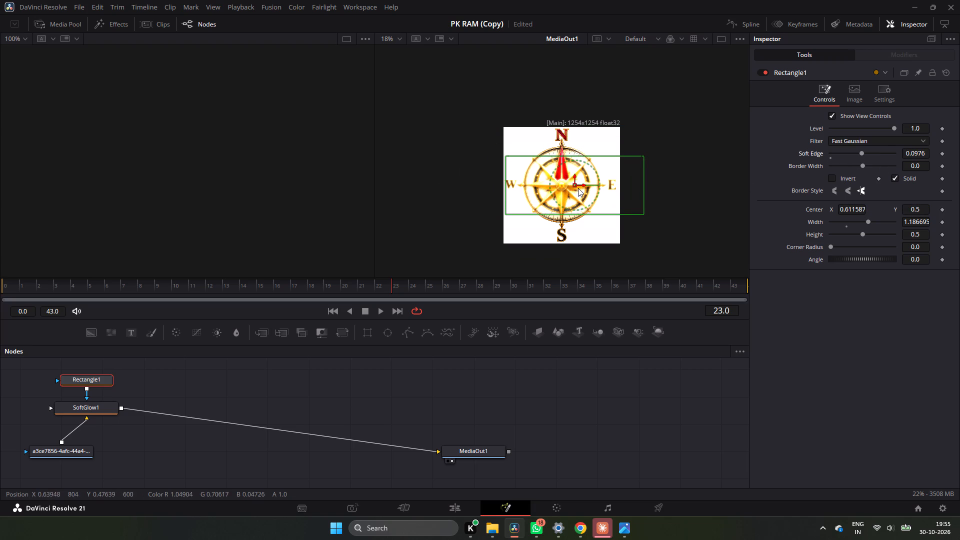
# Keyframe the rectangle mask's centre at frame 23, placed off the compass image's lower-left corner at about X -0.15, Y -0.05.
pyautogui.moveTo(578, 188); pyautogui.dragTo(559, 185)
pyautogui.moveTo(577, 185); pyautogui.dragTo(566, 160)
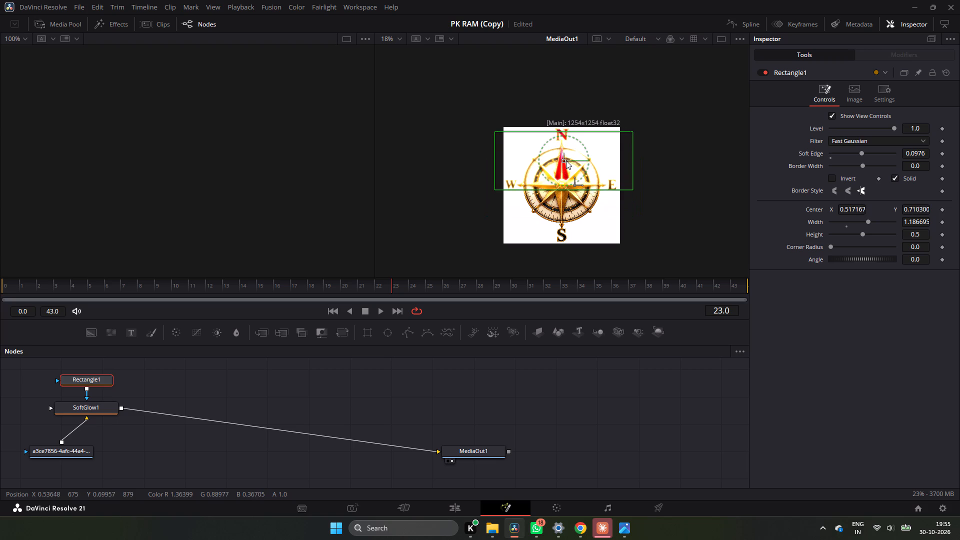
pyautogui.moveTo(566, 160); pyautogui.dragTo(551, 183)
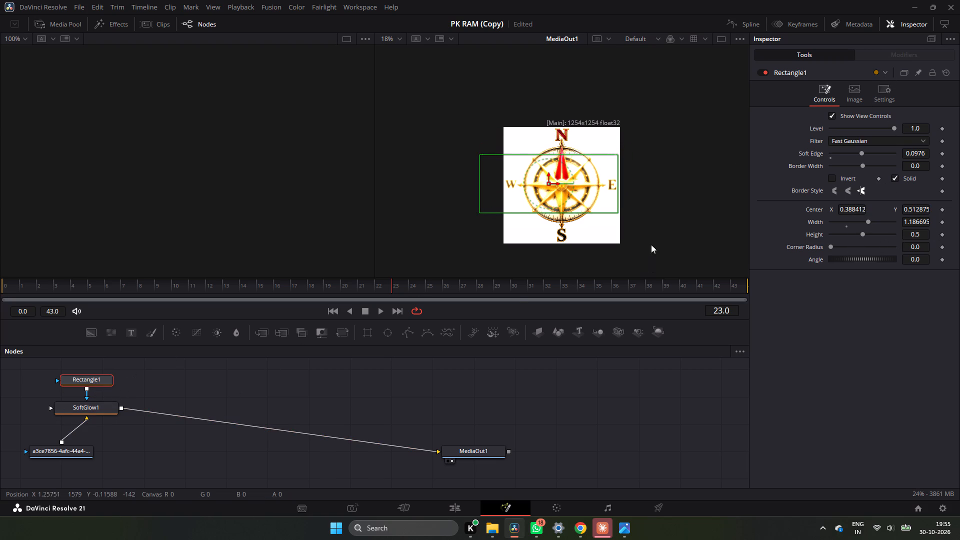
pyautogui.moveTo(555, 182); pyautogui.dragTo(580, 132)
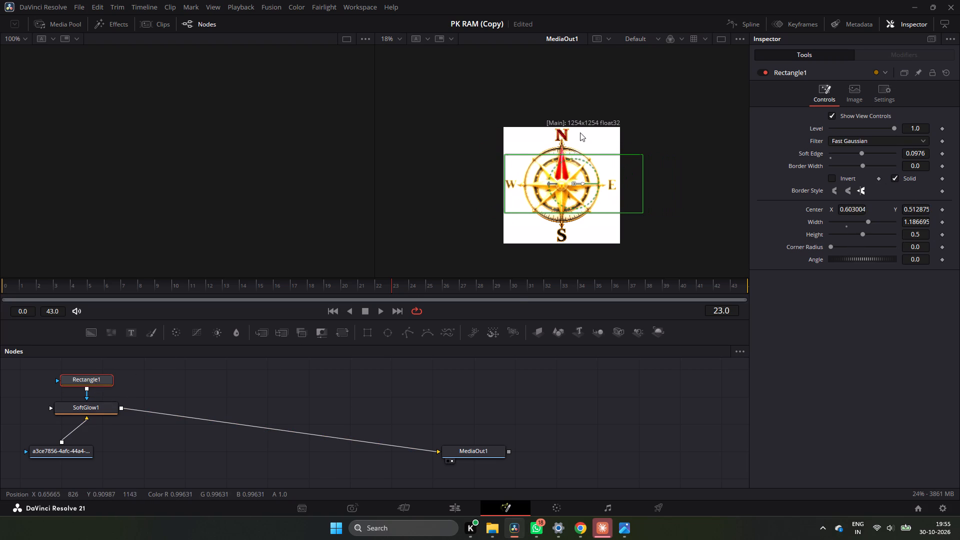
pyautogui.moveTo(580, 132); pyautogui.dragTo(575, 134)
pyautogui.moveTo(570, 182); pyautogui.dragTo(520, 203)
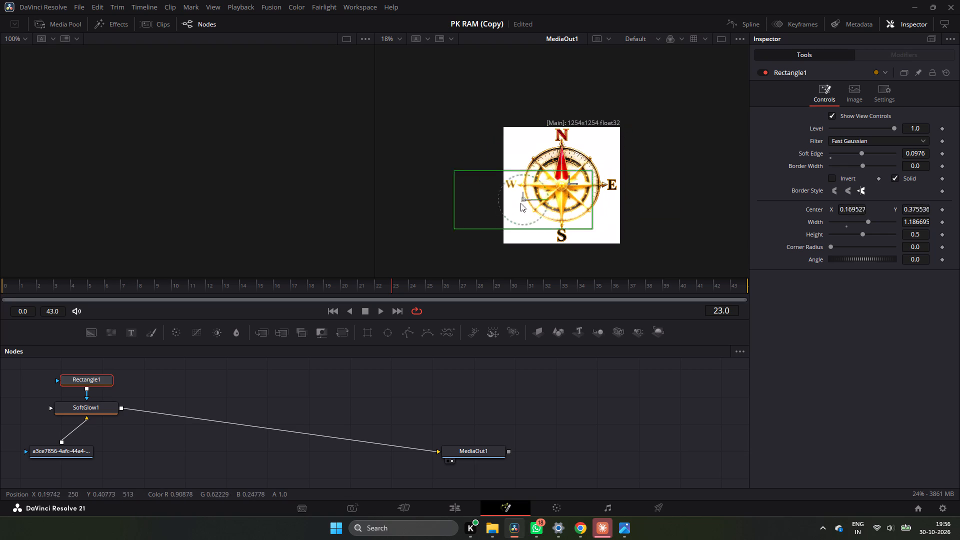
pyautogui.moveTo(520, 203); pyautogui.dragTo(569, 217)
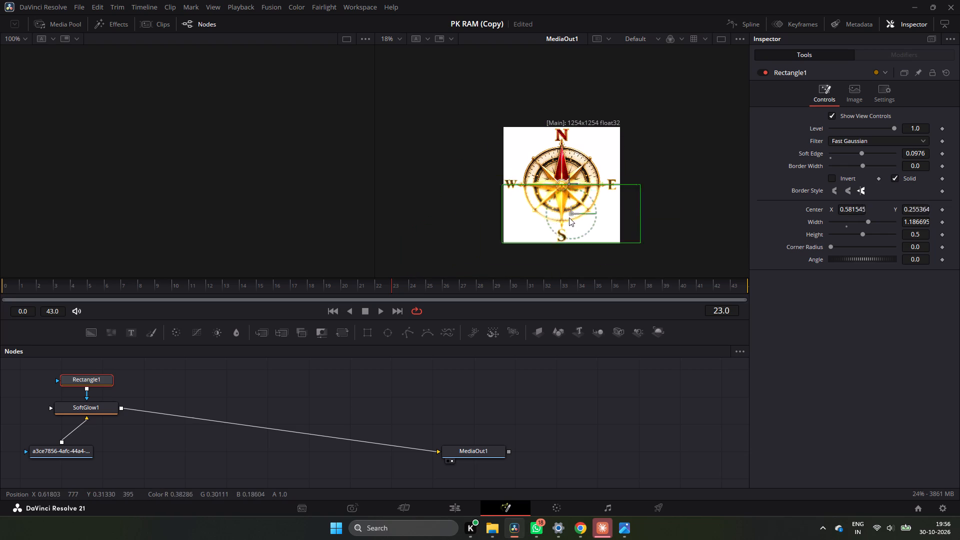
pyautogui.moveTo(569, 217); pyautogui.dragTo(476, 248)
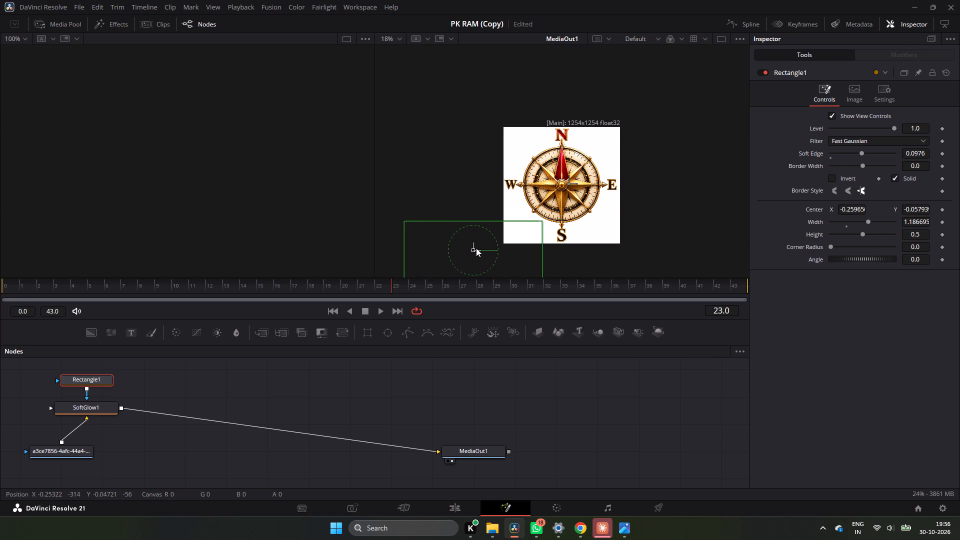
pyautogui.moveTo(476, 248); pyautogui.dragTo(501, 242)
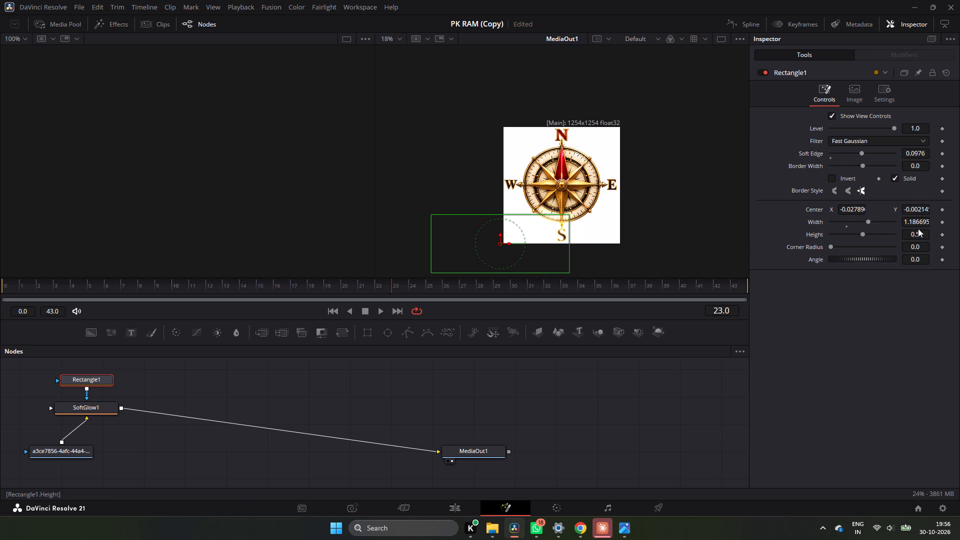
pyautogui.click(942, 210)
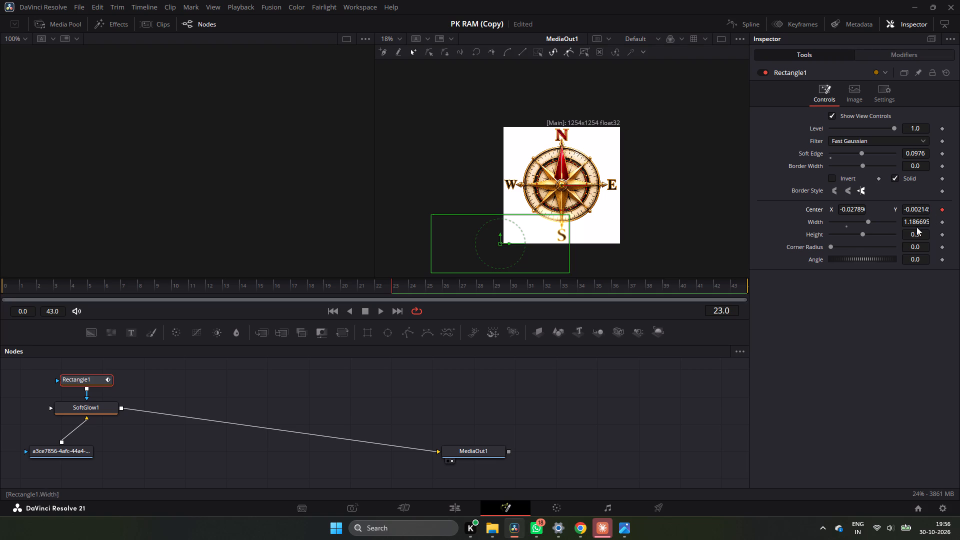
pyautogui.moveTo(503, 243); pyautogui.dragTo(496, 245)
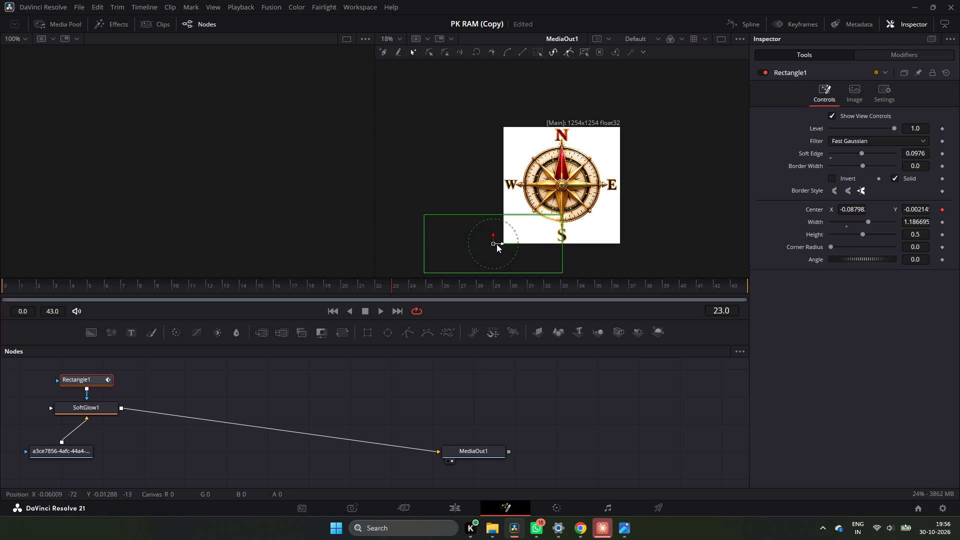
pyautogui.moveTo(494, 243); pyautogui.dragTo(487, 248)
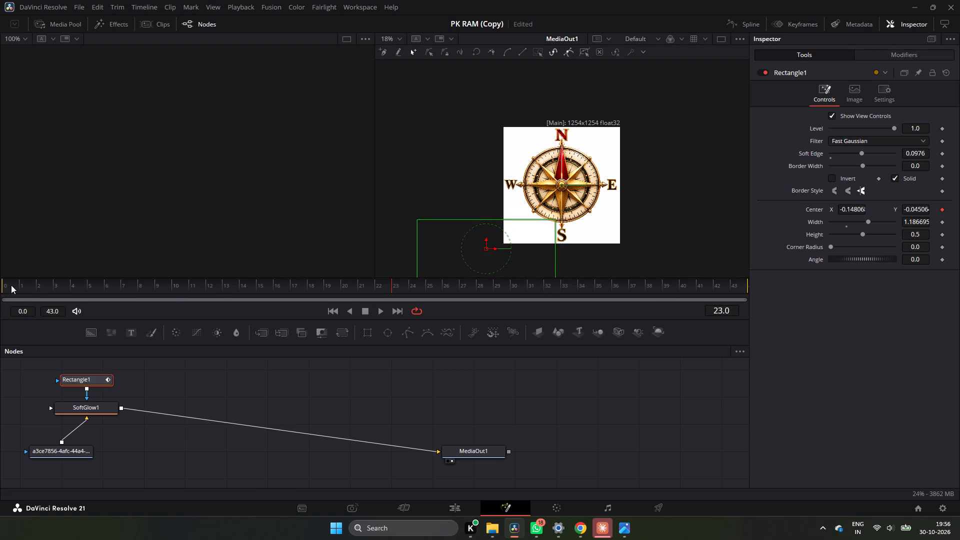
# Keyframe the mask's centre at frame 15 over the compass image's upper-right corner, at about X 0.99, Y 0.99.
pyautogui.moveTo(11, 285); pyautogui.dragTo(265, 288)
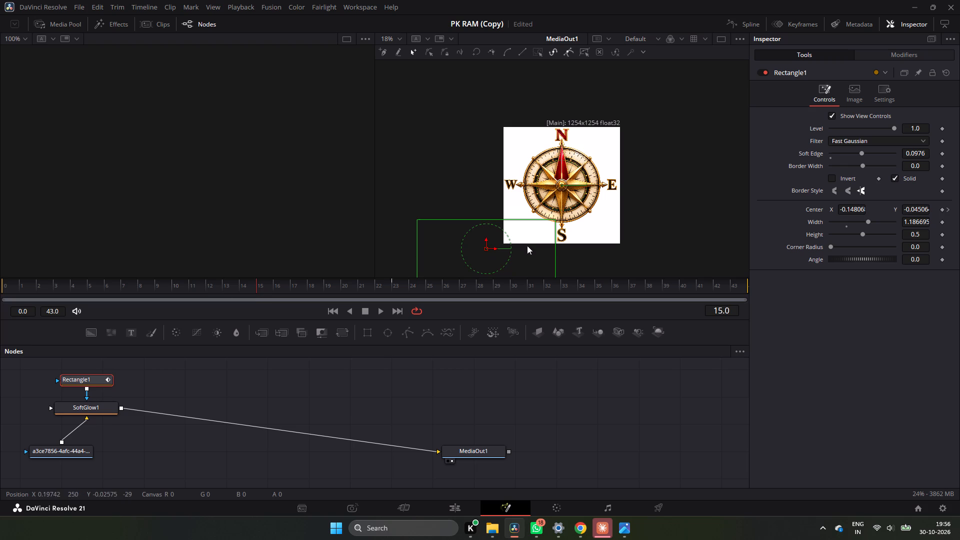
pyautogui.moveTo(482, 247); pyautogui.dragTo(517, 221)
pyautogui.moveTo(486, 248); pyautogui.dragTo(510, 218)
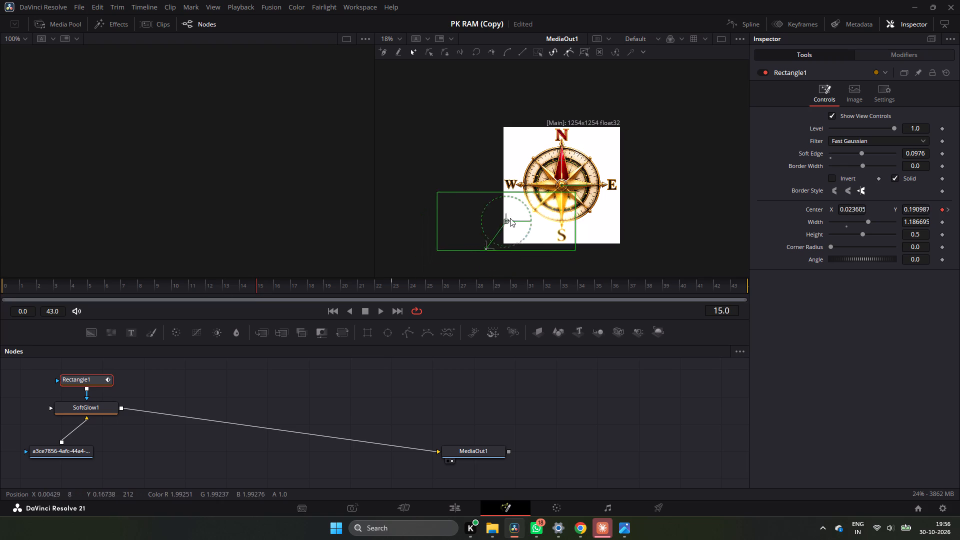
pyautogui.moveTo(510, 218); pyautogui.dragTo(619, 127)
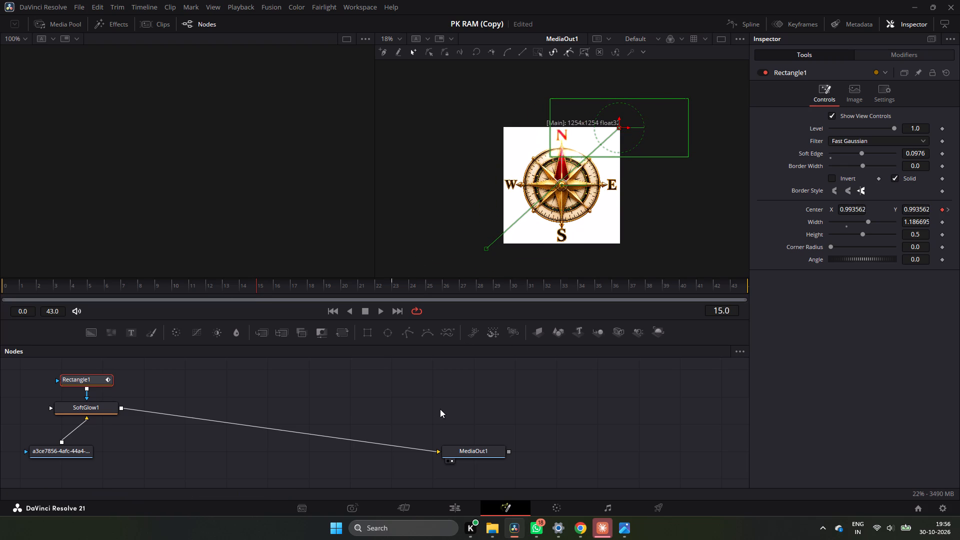
# Return to the Edit page and replay the North Direction section several times, including full screen, to check the compass shine.
pyautogui.click(460, 510)
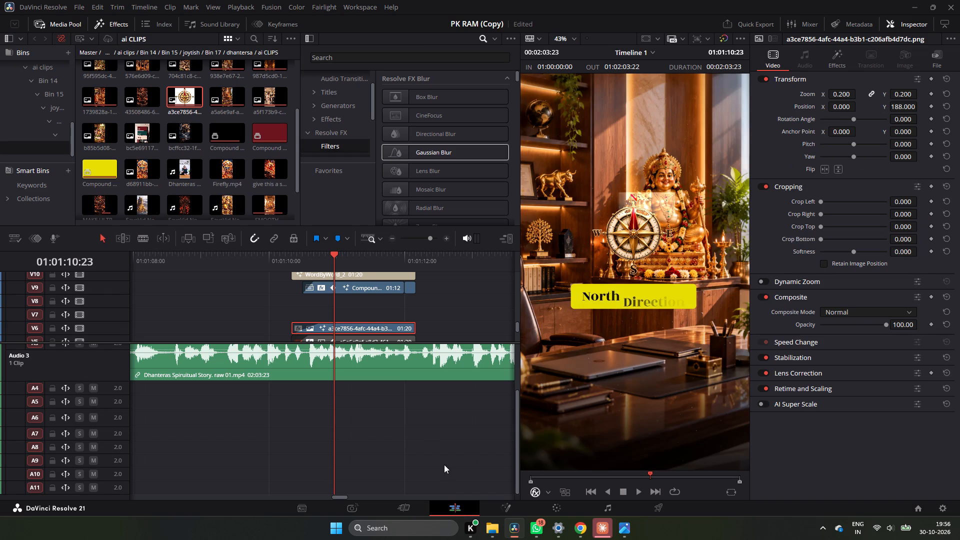
pyautogui.click(288, 257)
pyautogui.press('space')
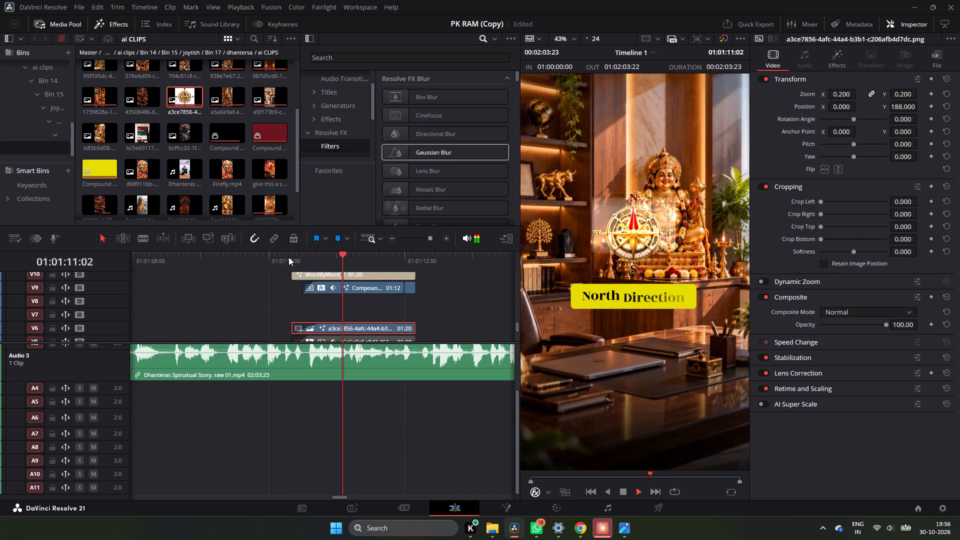
pyautogui.press('space')
pyautogui.click(287, 260)
pyautogui.press('space')
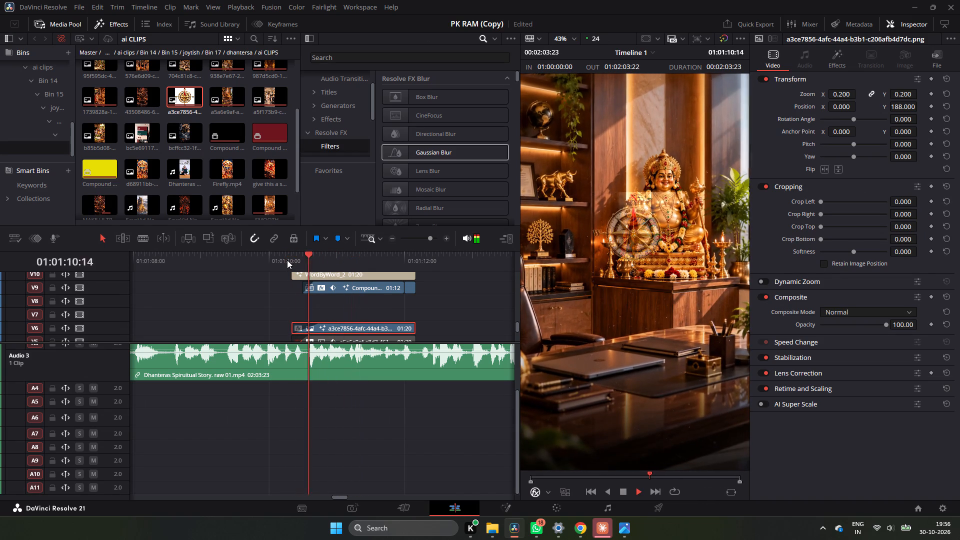
pyautogui.press('space')
pyautogui.click(287, 260)
pyautogui.press('space')
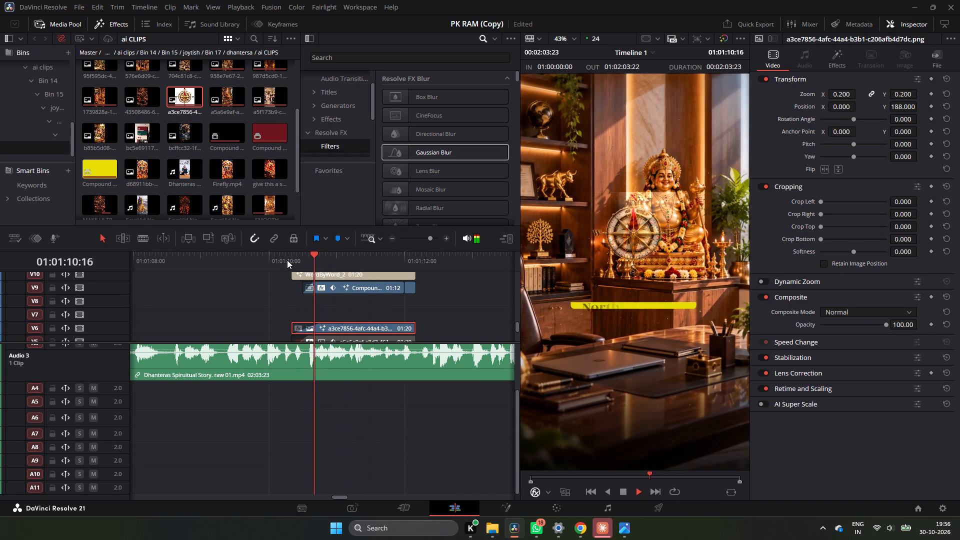
pyautogui.press('space')
pyautogui.click(287, 260)
pyautogui.press('space')
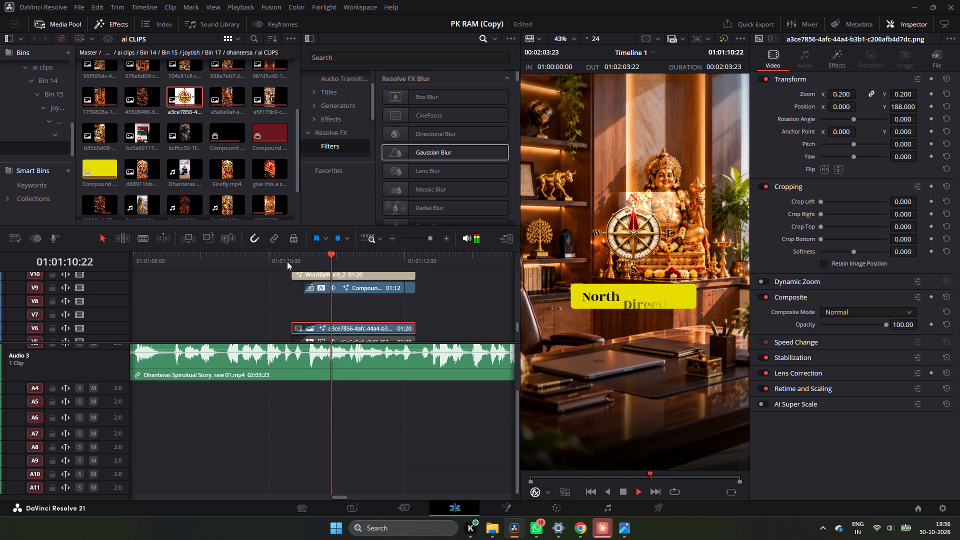
pyautogui.press('space')
pyautogui.write('p')
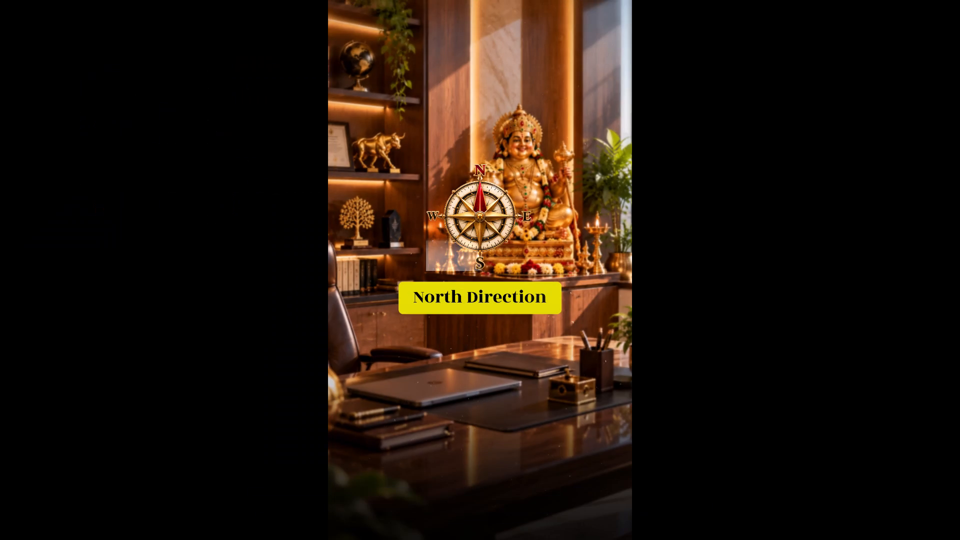
pyautogui.press('space')
pyautogui.press('space')
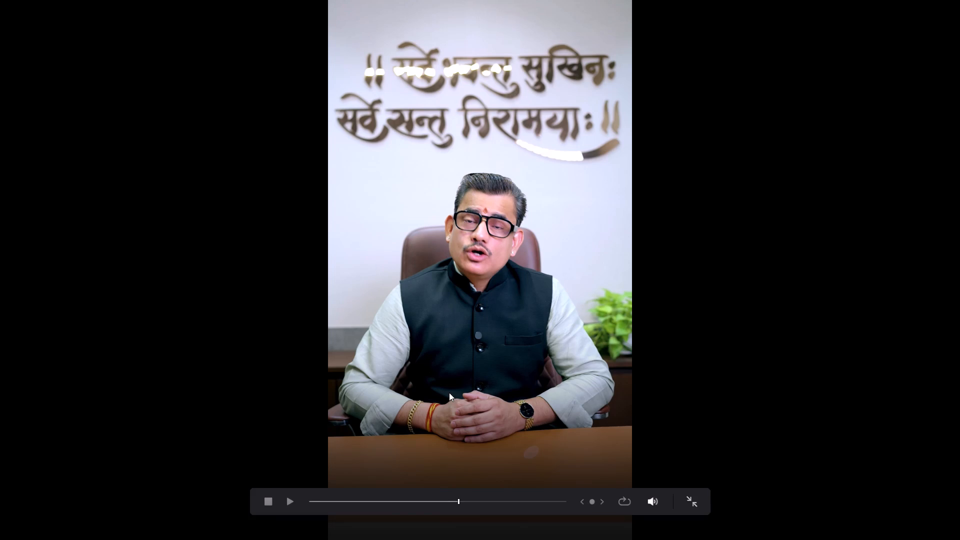
pyautogui.press('p')
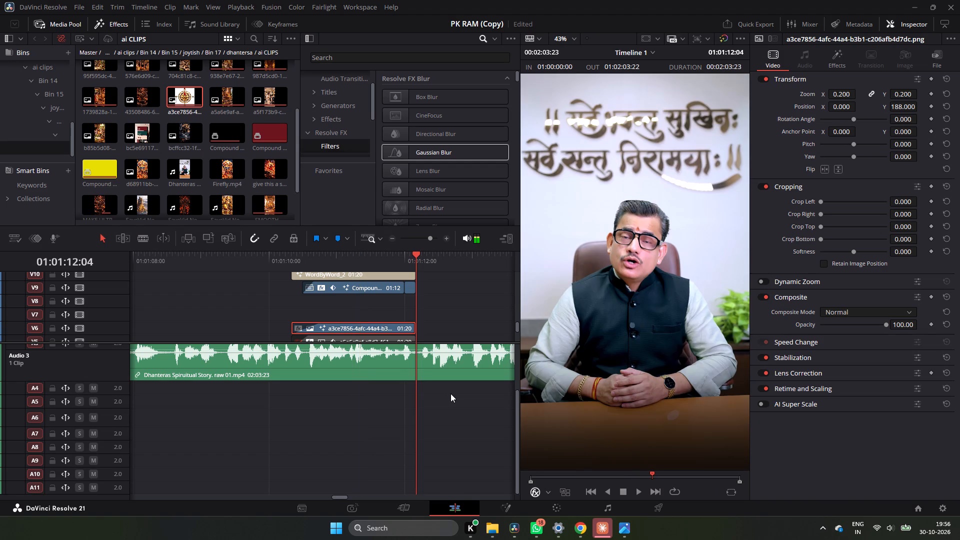
# Reopen the V6 compass clip in Fusion and delete the Rectangle1 mask from the Soft Glow.
pyautogui.moveTo(329, 266); pyautogui.dragTo(313, 269)
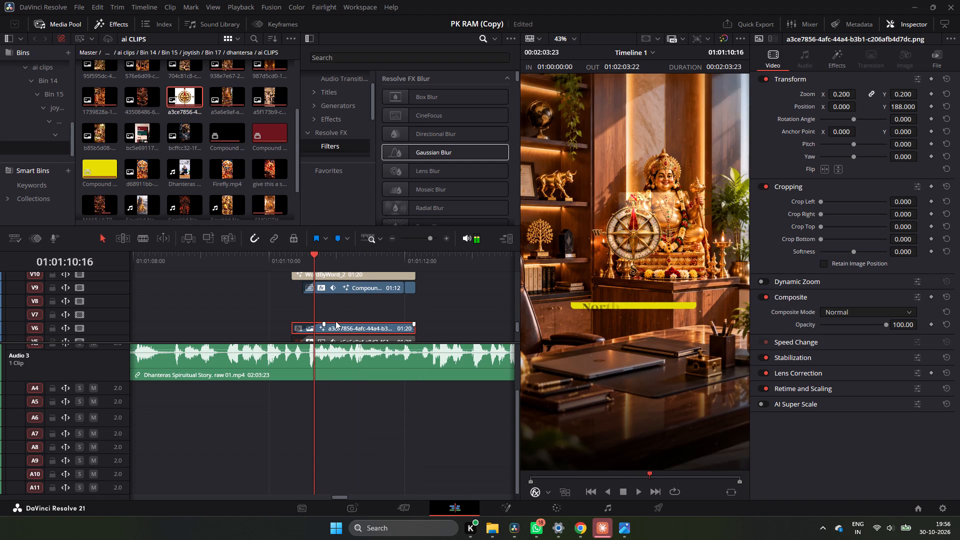
pyautogui.rightClick(335, 321)
pyautogui.click(387, 187)
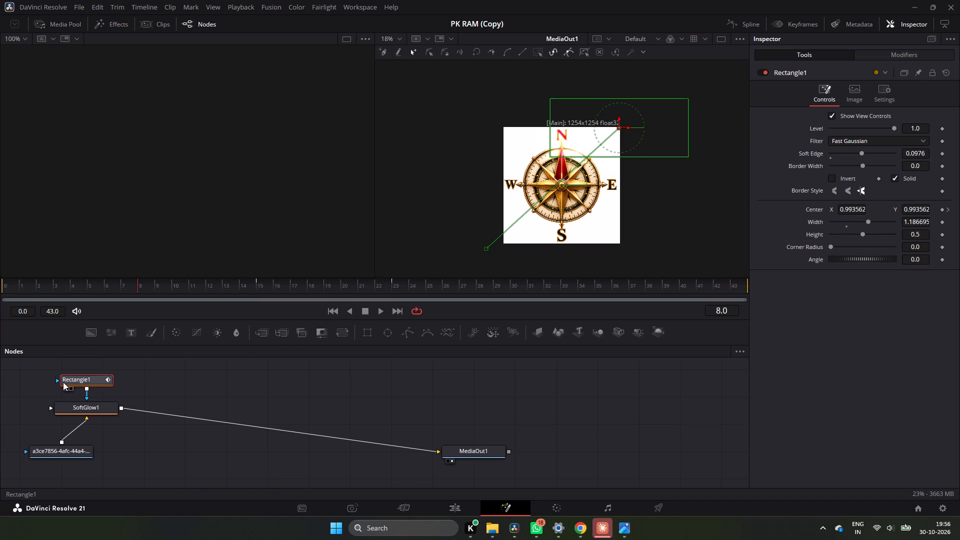
pyautogui.rightClick(74, 383)
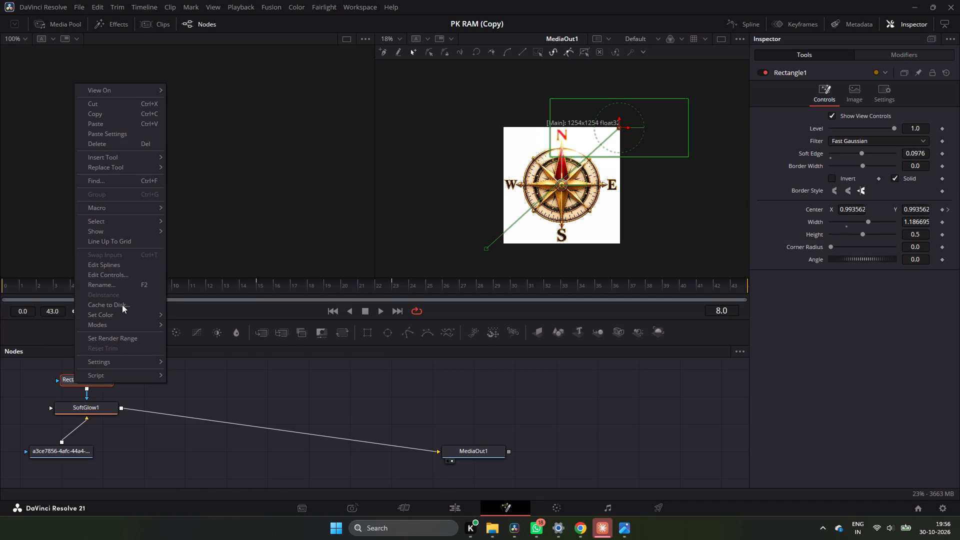
pyautogui.click(126, 144)
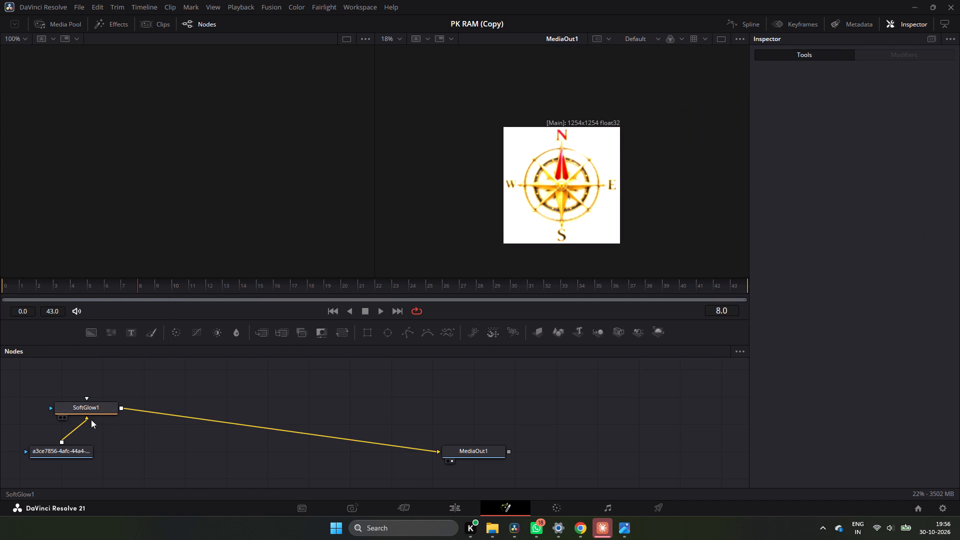
# Return to the Edit page and replay the North Direction section to check the unmasked glow on the compass.
pyautogui.click(92, 409)
pyautogui.rightClick(92, 409)
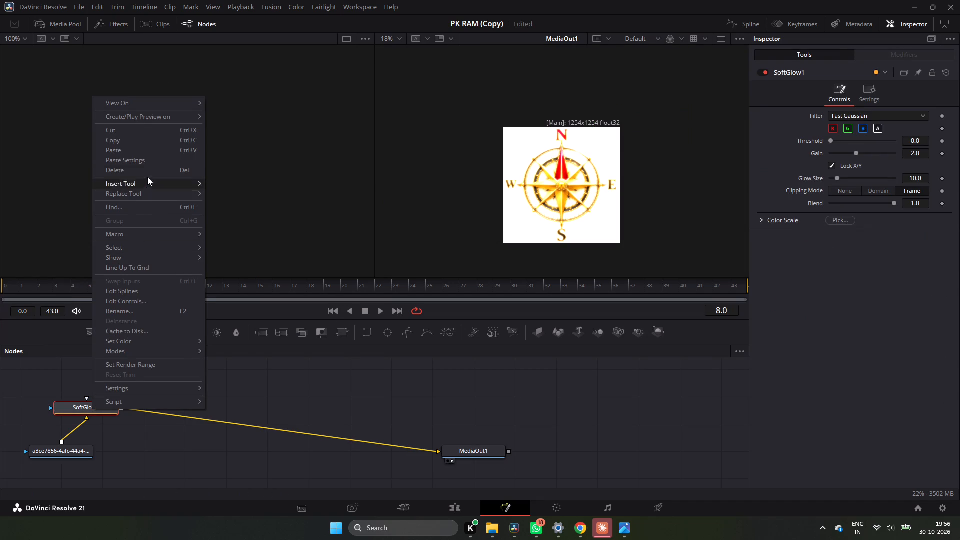
pyautogui.click(452, 507)
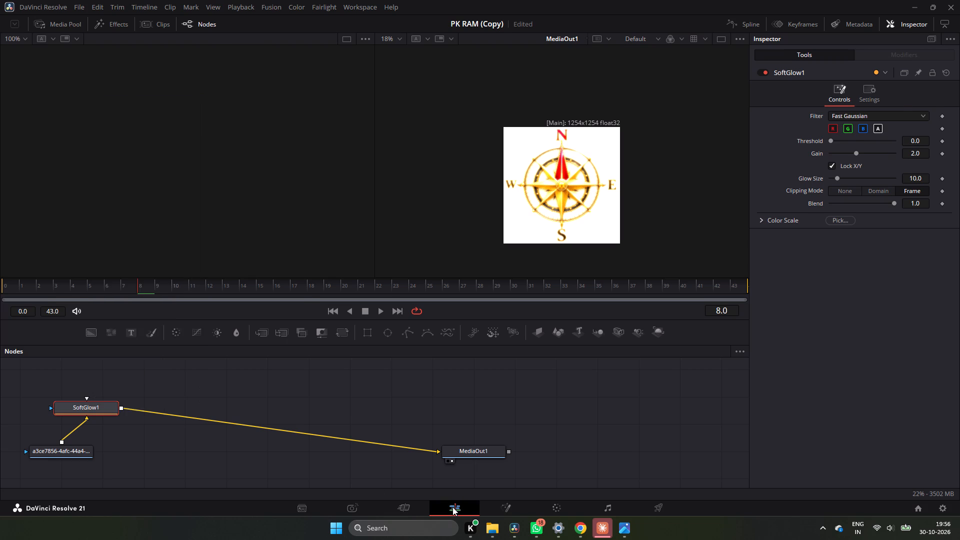
pyautogui.press('space')
pyautogui.press('space')
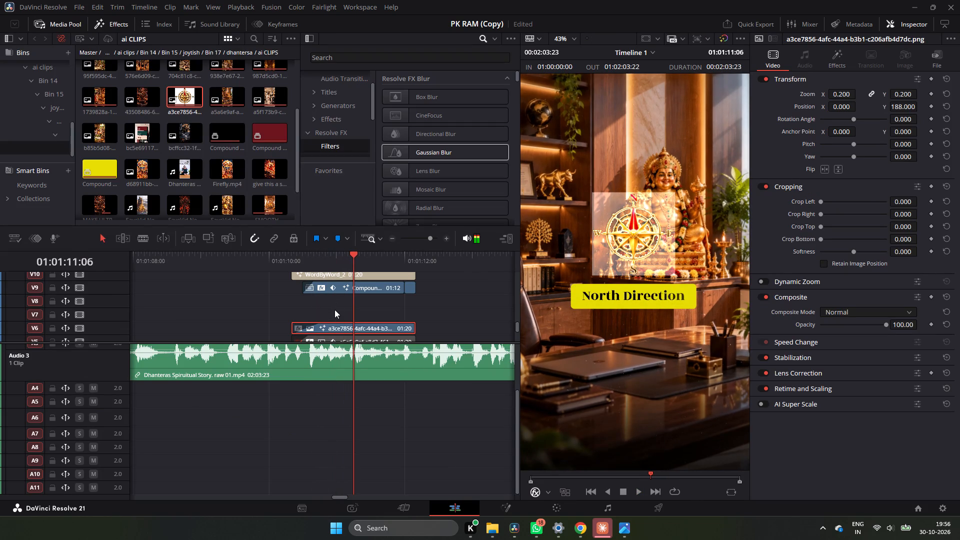
# Reopen the V6 compass clip in Fusion, delete the SoftGlow1 node, and return to the Edit page.
pyautogui.rightClick(338, 329)
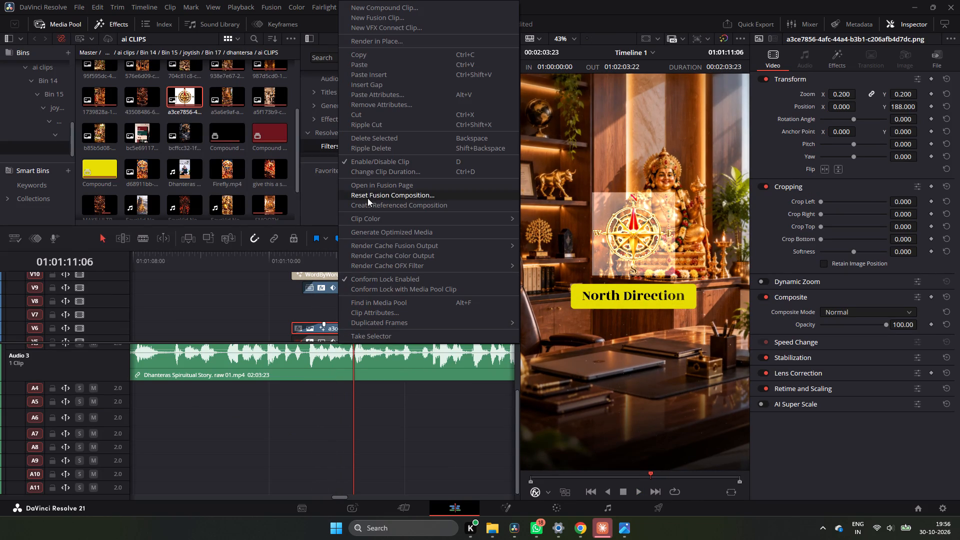
pyautogui.click(370, 187)
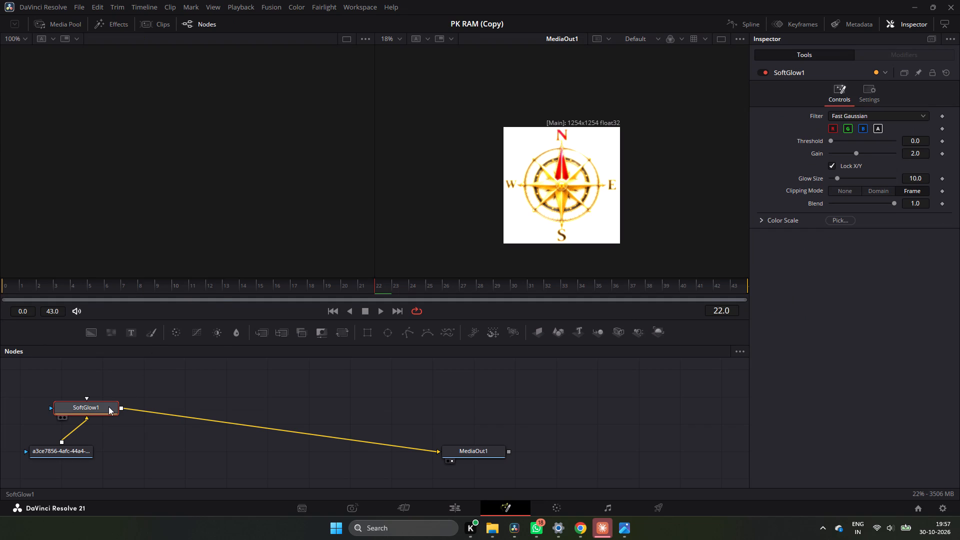
pyautogui.rightClick(108, 406)
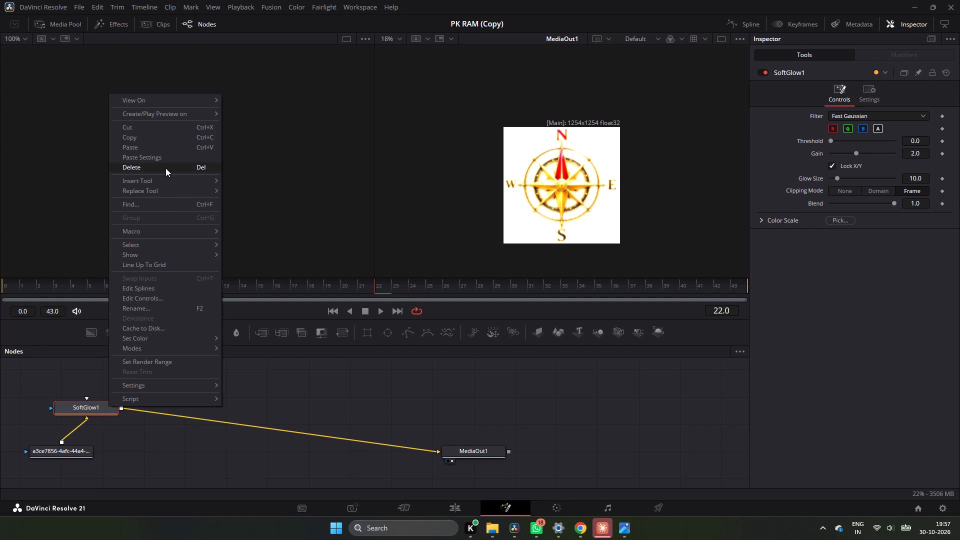
pyautogui.click(165, 168)
pyautogui.click(460, 512)
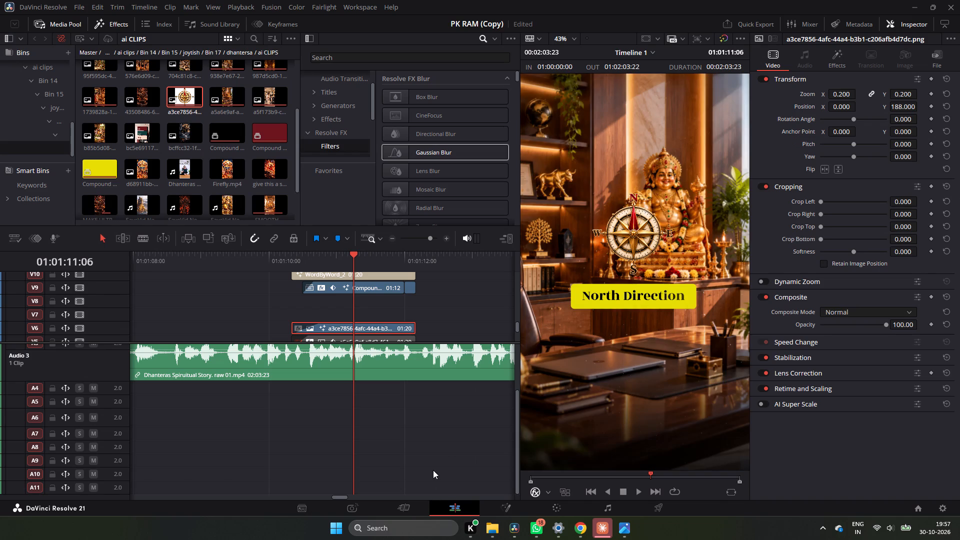
# Play on from the North Direction section to about 01:01:17 to review it with the plain compass.
pyautogui.press('space')
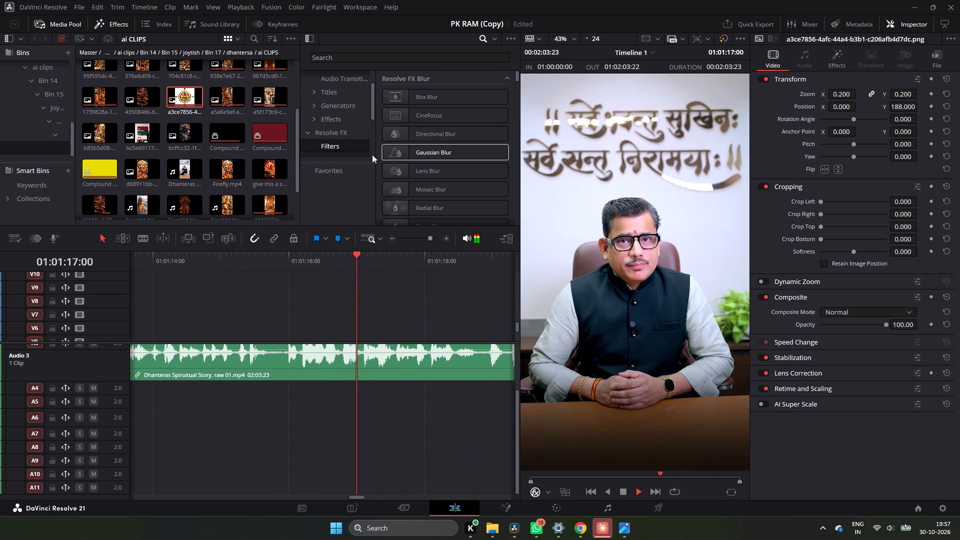
pyautogui.press('space')
# Duplicate the nearest IMG_8069.MP4 flash clip on V15 and place the copy earlier, near the North Direction section's end around 01:01:12.
pyautogui.tripleClick(394, 241)
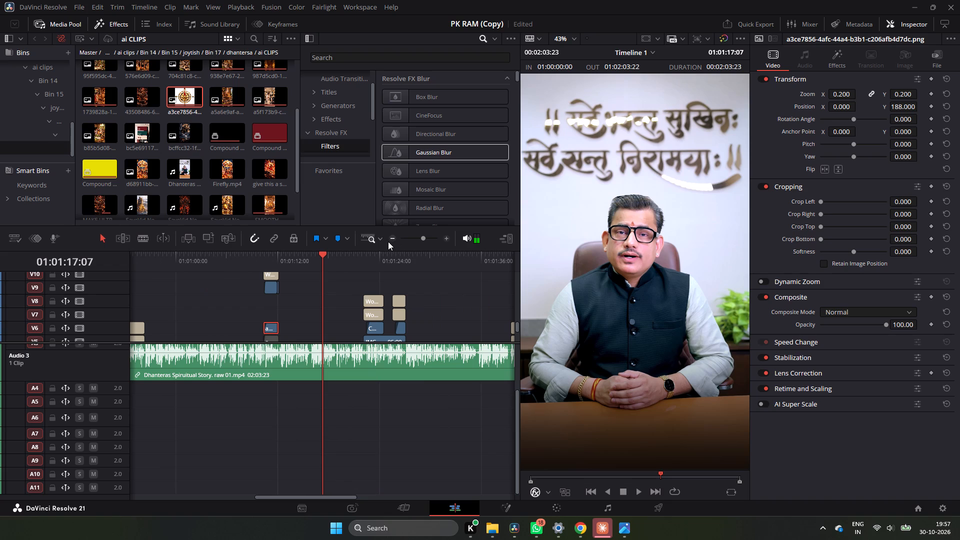
pyautogui.click(387, 242)
pyautogui.click(391, 241)
pyautogui.scroll(2, 337, 285)
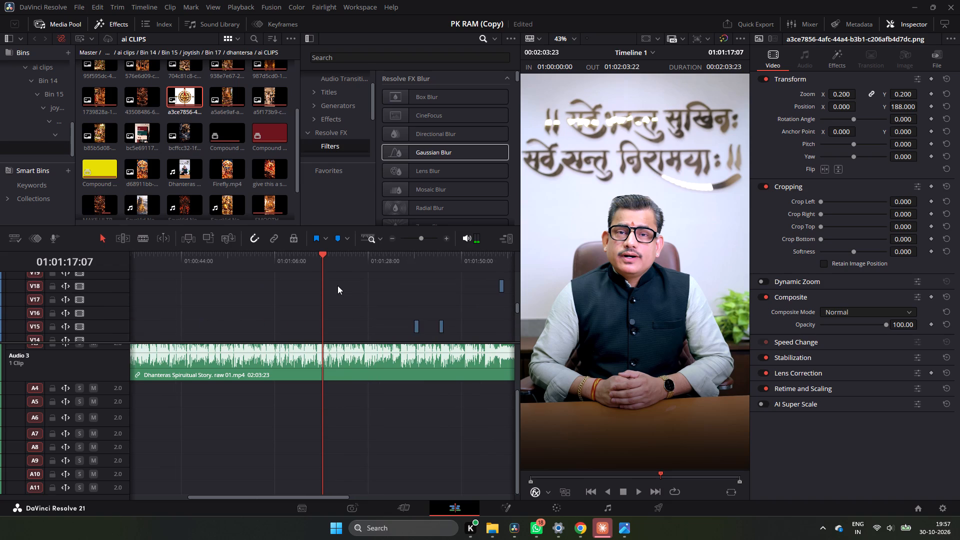
pyautogui.scroll(-1, 337, 286)
pyautogui.scroll(1, 338, 286)
pyautogui.scroll(-1, 339, 286)
pyautogui.scroll(1, 339, 286)
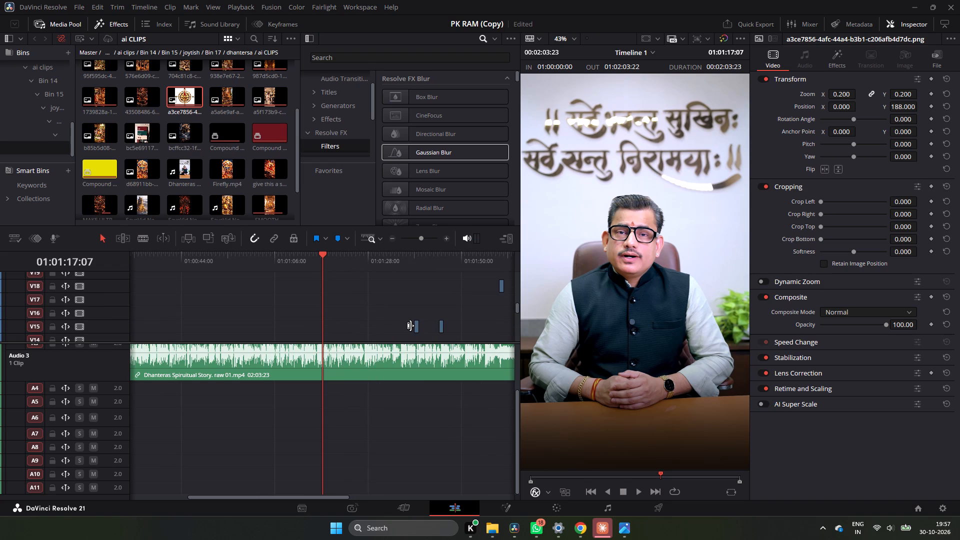
pyautogui.click(417, 330)
pyautogui.keyDown('alt'); pyautogui.moveTo(417, 330); pyautogui.dragTo(378, 328); pyautogui.keyUp('alt')
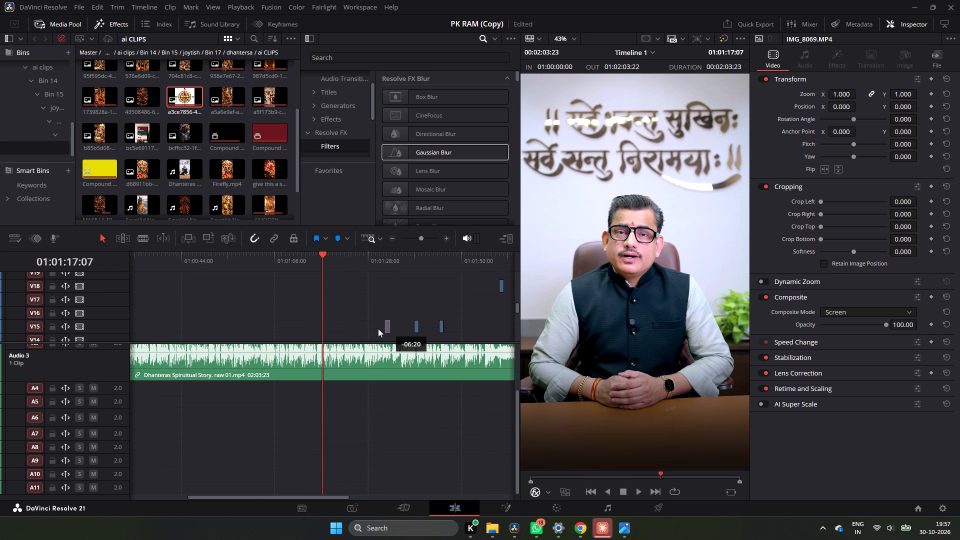
pyautogui.keyDown('alt'); pyautogui.moveTo(378, 328); pyautogui.dragTo(299, 332); pyautogui.keyUp('alt')
# Shift the copied IMG_8069.MP4 clip on V15 so it straddles the North Direction cutaway's end at 01:01:12:04.
pyautogui.scroll(-3, 307, 328)
pyautogui.moveTo(319, 255); pyautogui.dragTo(301, 267)
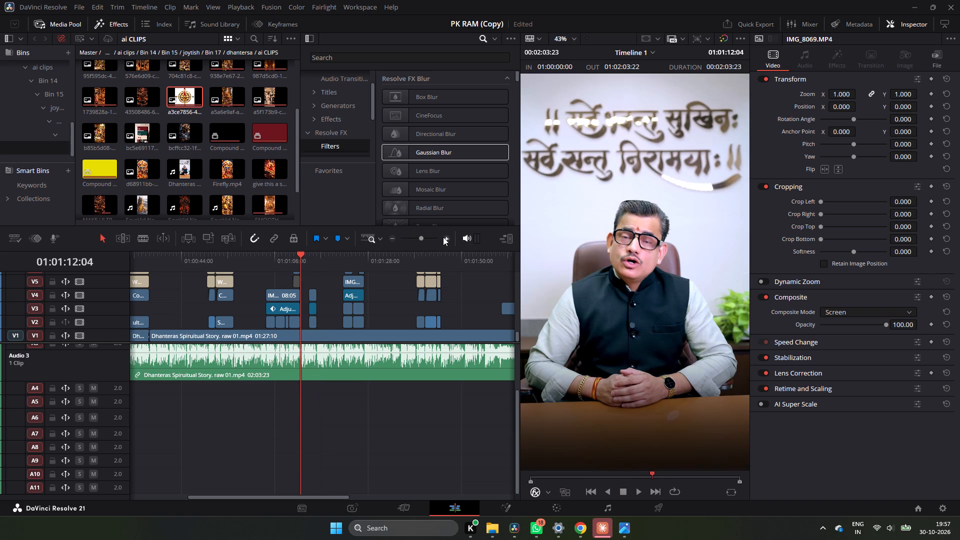
pyautogui.tripleClick(443, 237)
pyautogui.scroll(3, 356, 292)
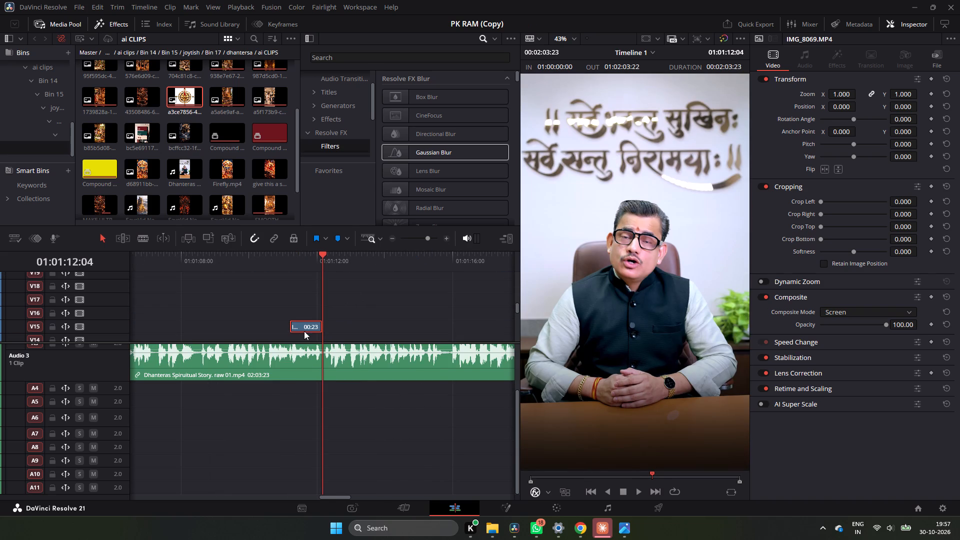
pyautogui.moveTo(311, 325); pyautogui.dragTo(329, 326)
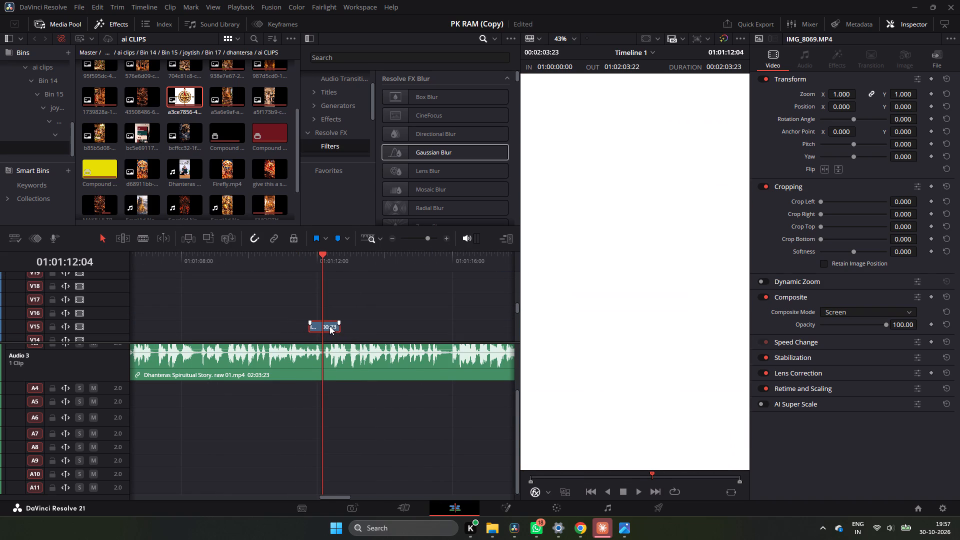
# Duplicate that V15 IMG_8069.MP4 clip again and move the copy back to the start of the cutaway sequence at 01:01:03:23.
pyautogui.moveTo(329, 326); pyautogui.dragTo(240, 325)
pyautogui.scroll(-4, 256, 316)
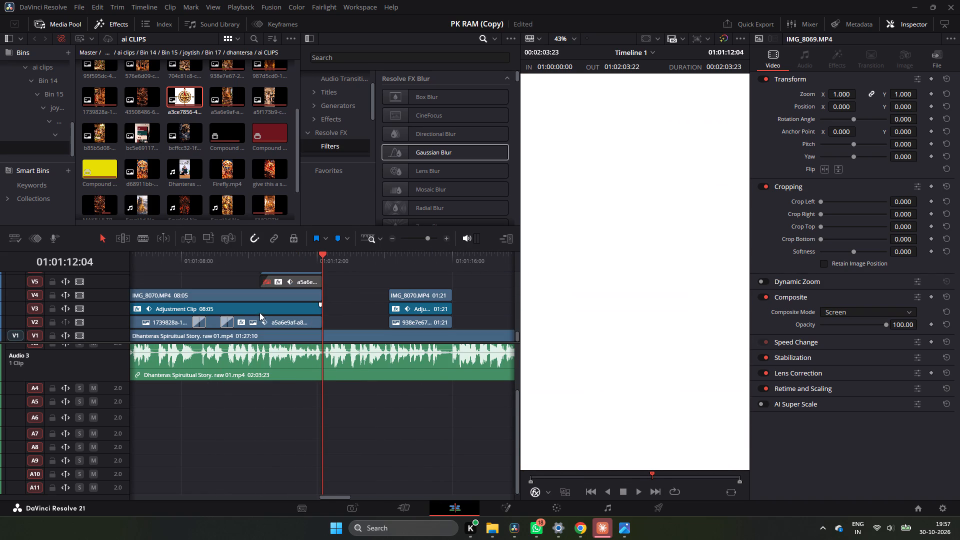
pyautogui.moveTo(320, 258); pyautogui.dragTo(259, 267)
pyautogui.scroll(1, 287, 287)
pyautogui.scroll(-2, 287, 287)
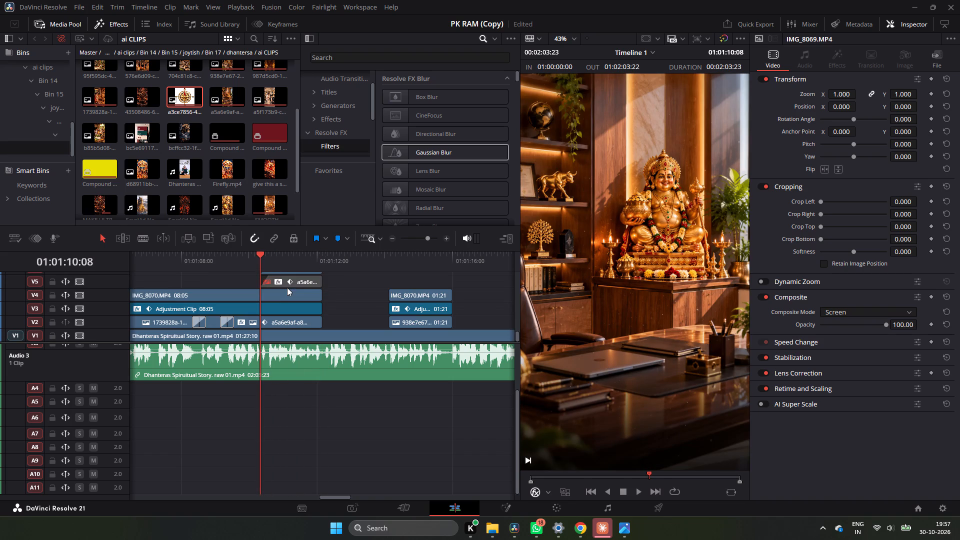
pyautogui.moveTo(255, 259); pyautogui.dragTo(164, 276)
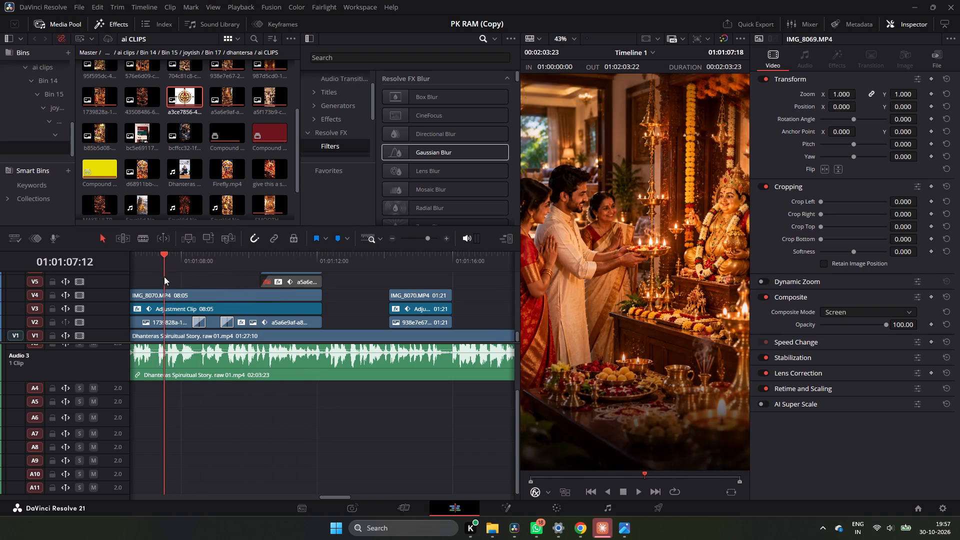
pyautogui.moveTo(164, 276); pyautogui.dragTo(145, 288)
pyautogui.keyDown('ctrl'); pyautogui.scroll(2, 195, 291); pyautogui.keyUp('ctrl')
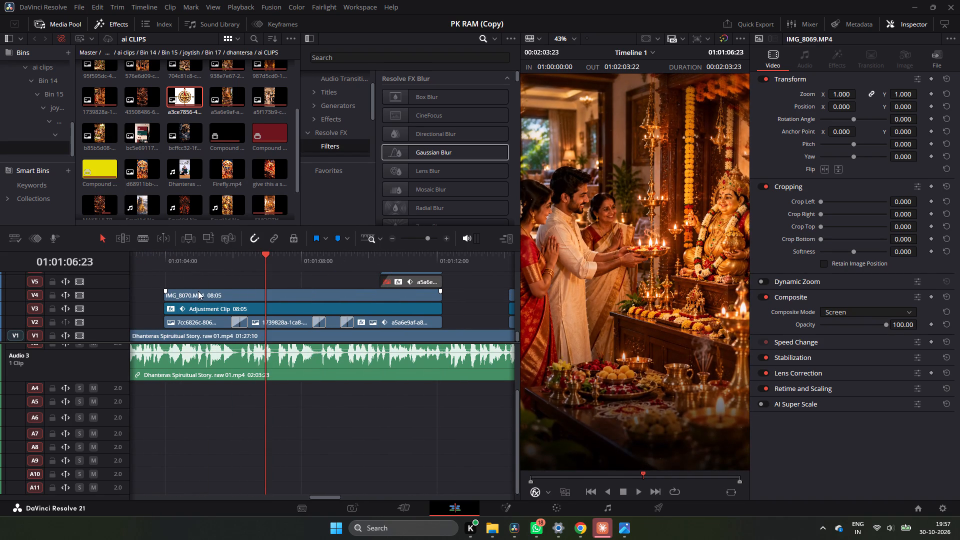
pyautogui.moveTo(267, 259); pyautogui.dragTo(158, 281)
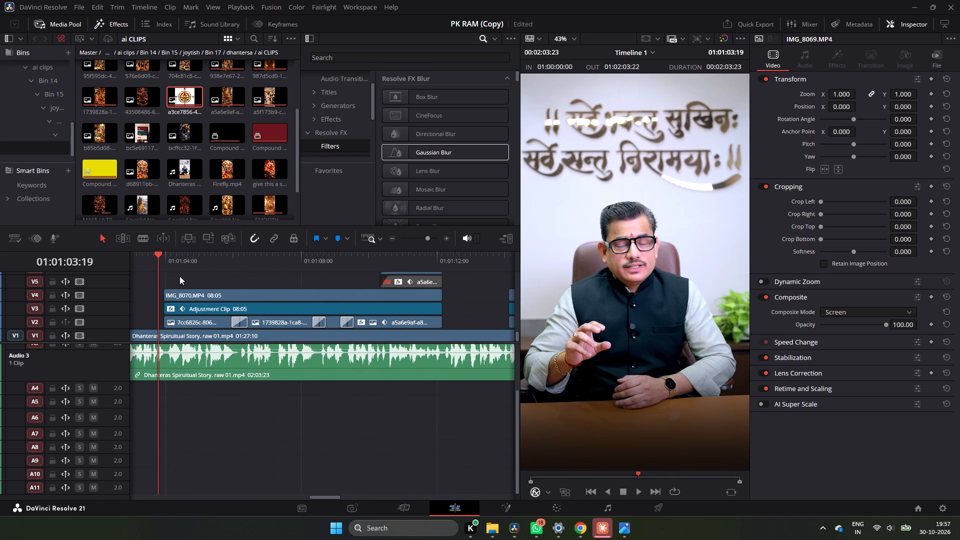
pyautogui.click(167, 257)
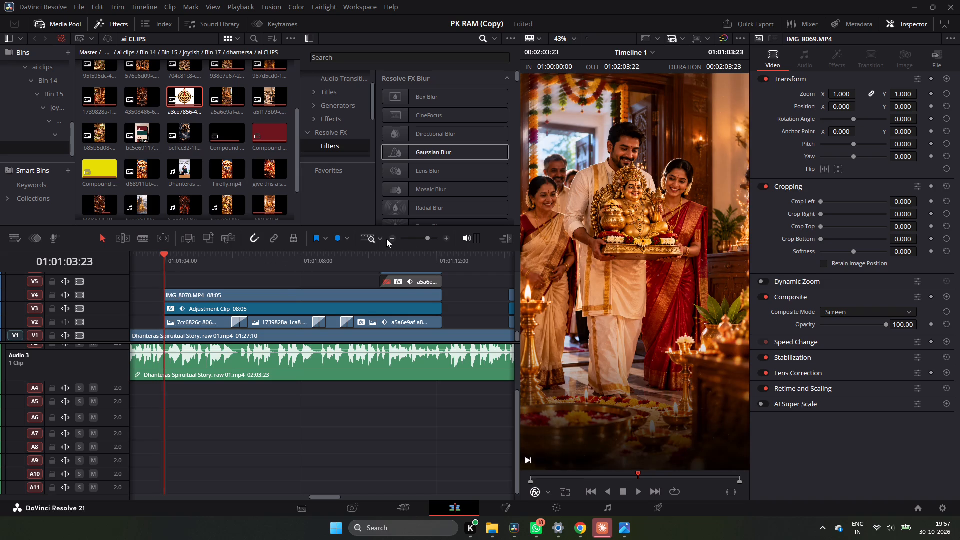
pyautogui.doubleClick(393, 235)
pyautogui.scroll(3, 335, 284)
pyautogui.scroll(-1, 335, 285)
pyautogui.scroll(1, 335, 285)
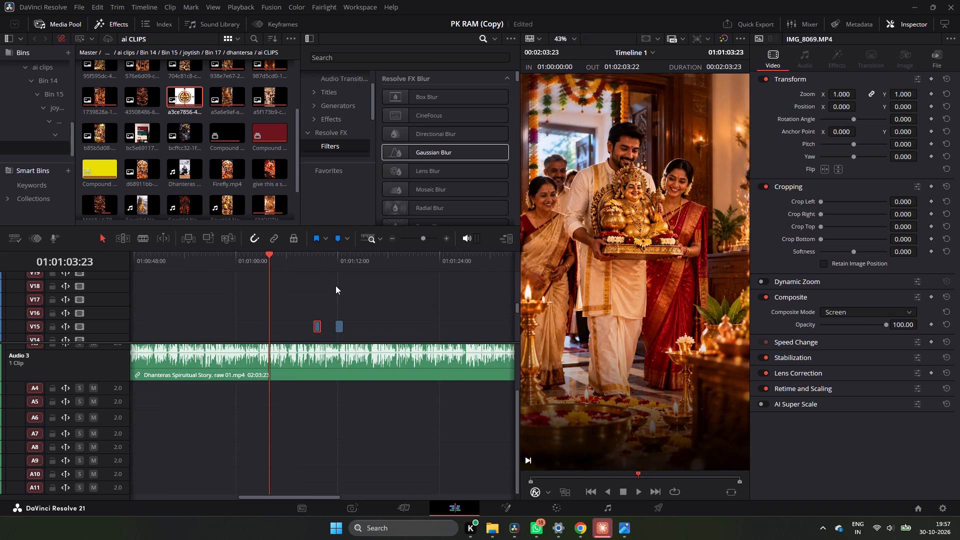
pyautogui.scroll(-1, 335, 286)
pyautogui.scroll(1, 332, 286)
pyautogui.moveTo(317, 327); pyautogui.dragTo(265, 327)
# Shift the new V15 IMG_8069.MP4 copy so it straddles the cut into the cutaway sequence at 01:01:03:23.
pyautogui.doubleClick(449, 239)
pyautogui.click(447, 239)
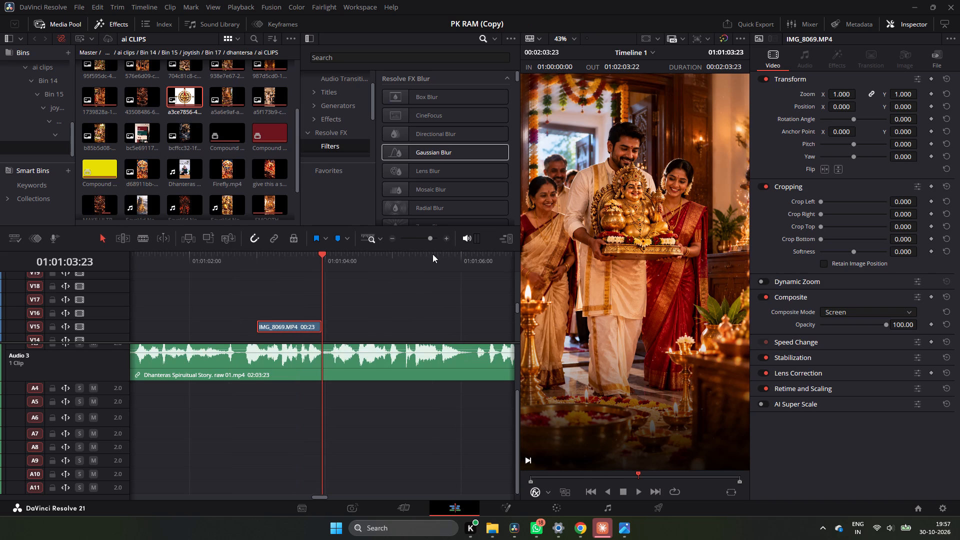
pyautogui.moveTo(299, 324); pyautogui.dragTo(347, 328)
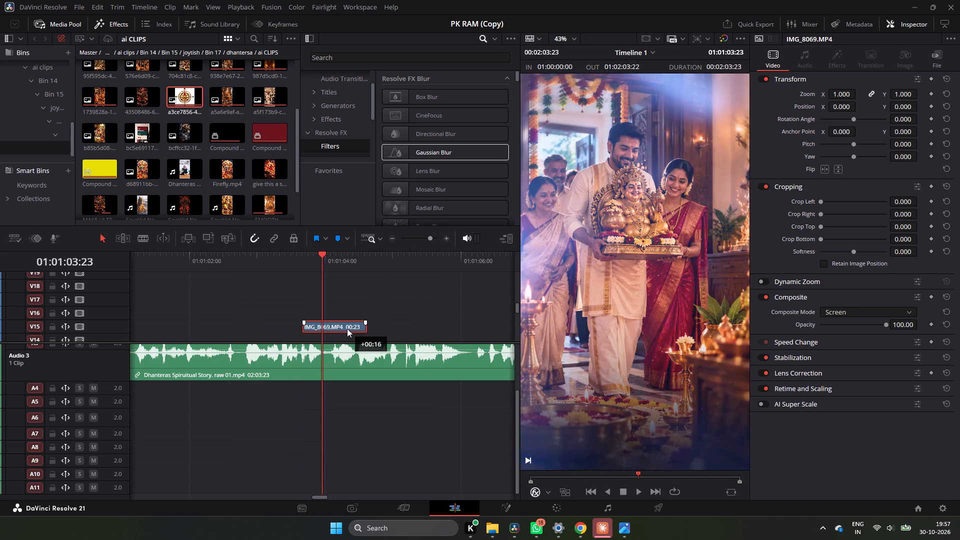
pyautogui.moveTo(347, 328); pyautogui.dragTo(337, 328)
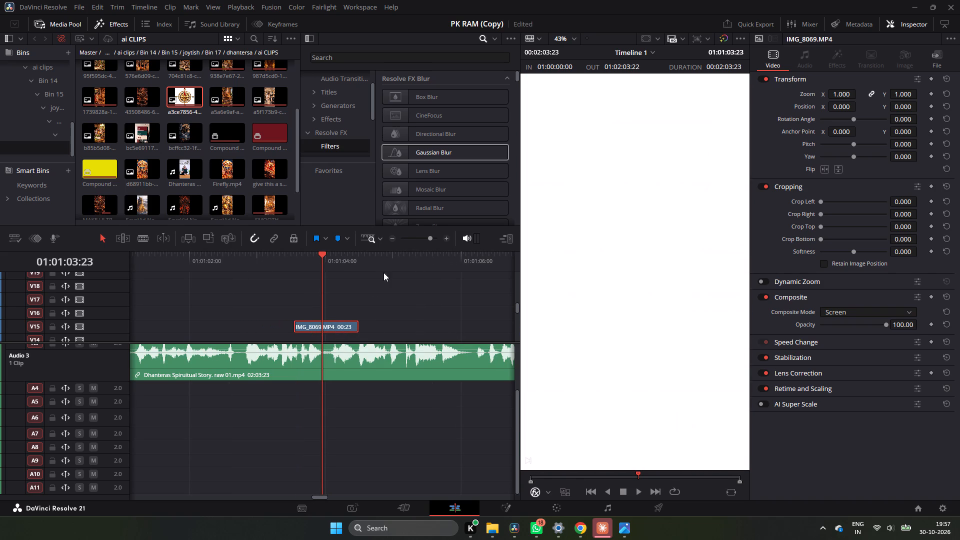
# Replay the sequence from 01:01:03:13 to about 01:01:15, partly in full screen, to check the flash transitions at both cuts.
pyautogui.doubleClick(392, 237)
pyautogui.click(318, 260)
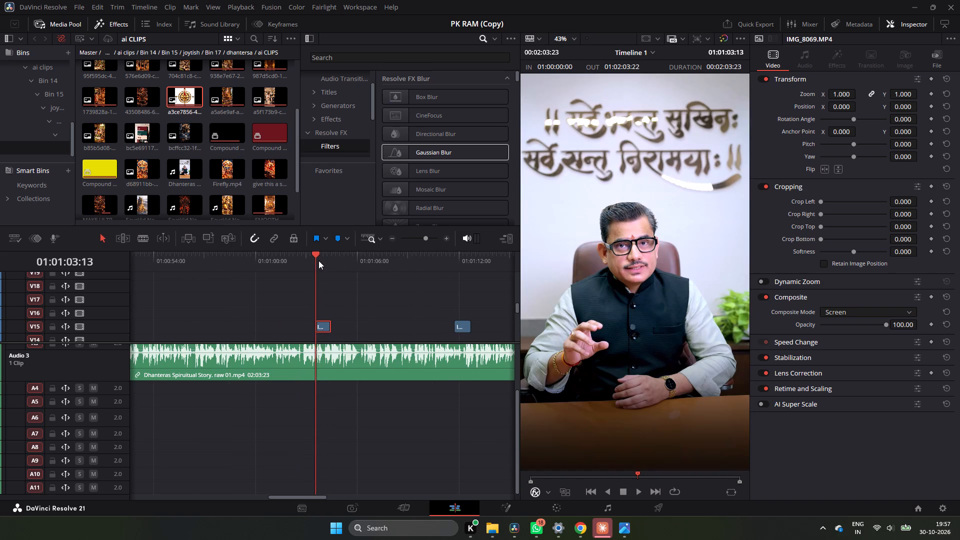
pyautogui.press('space')
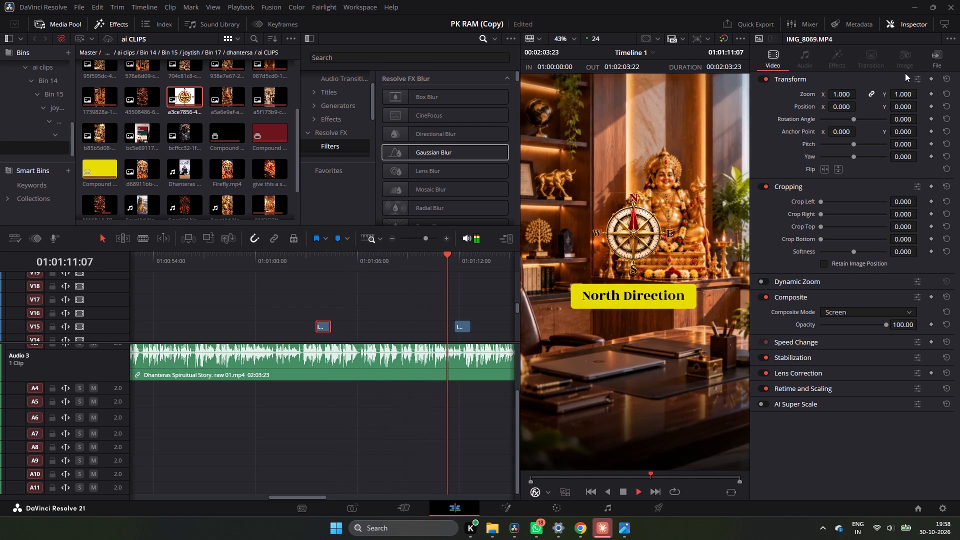
pyautogui.press('space')
pyautogui.click(440, 260)
pyautogui.press('space')
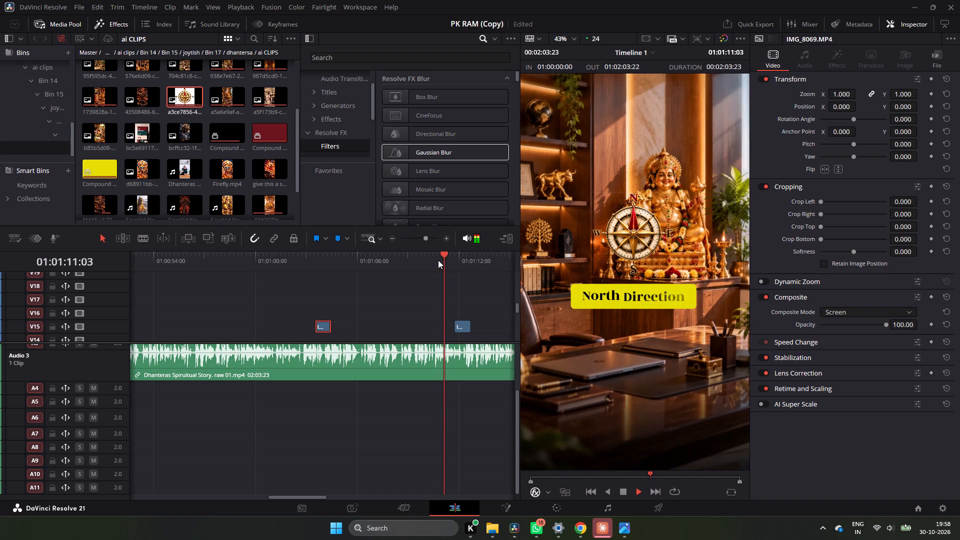
pyautogui.press('space')
pyautogui.press('p')
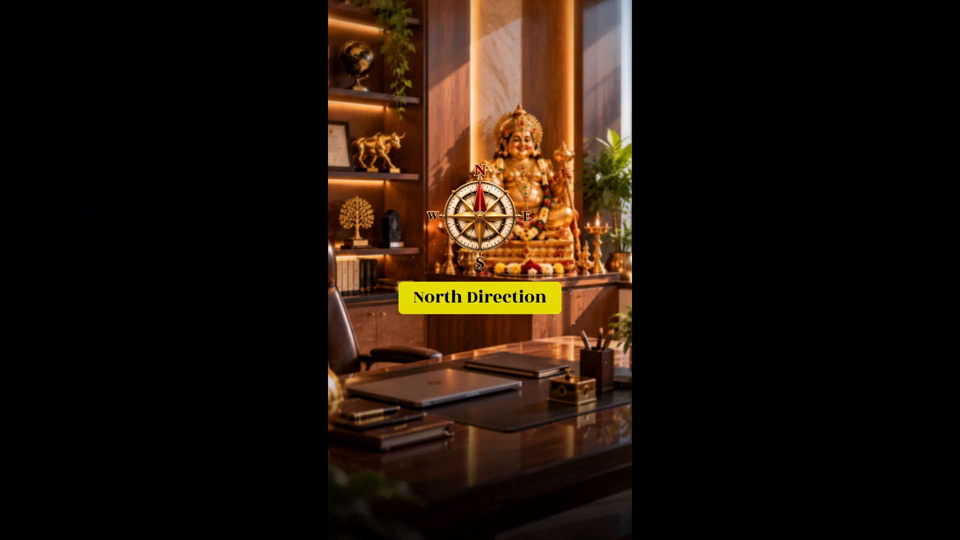
pyautogui.write('p')
pyautogui.press('space')
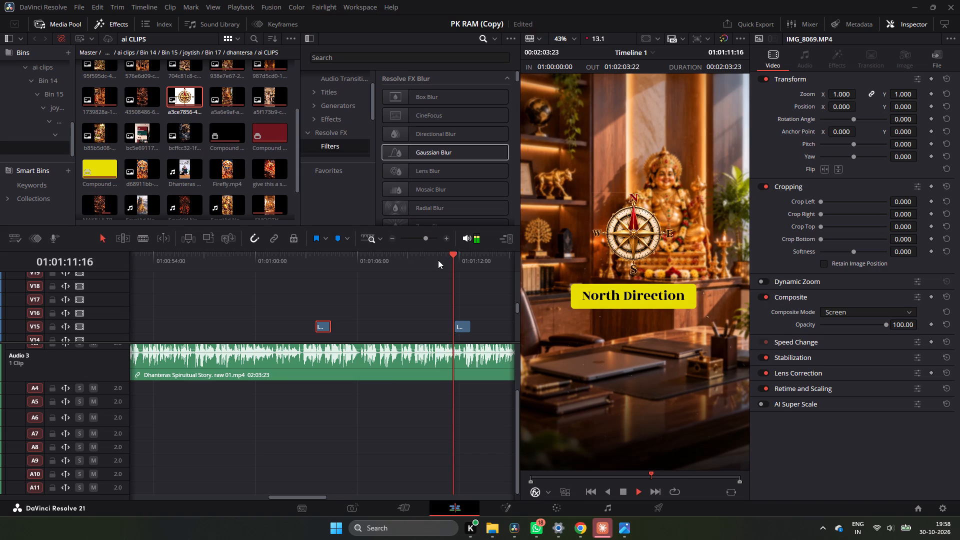
pyautogui.press('space')
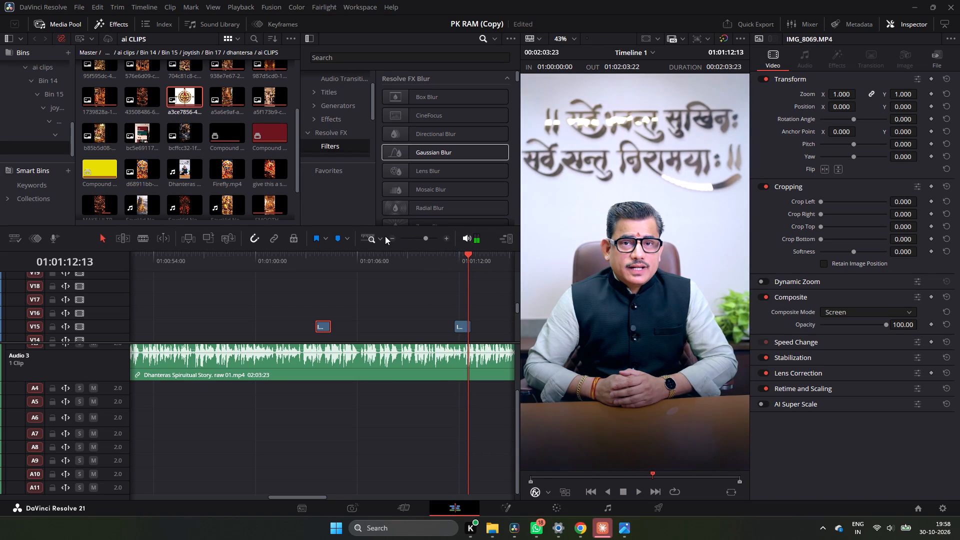
pyautogui.click(385, 236)
pyautogui.click(387, 237)
pyautogui.click(393, 236)
pyautogui.press('space')
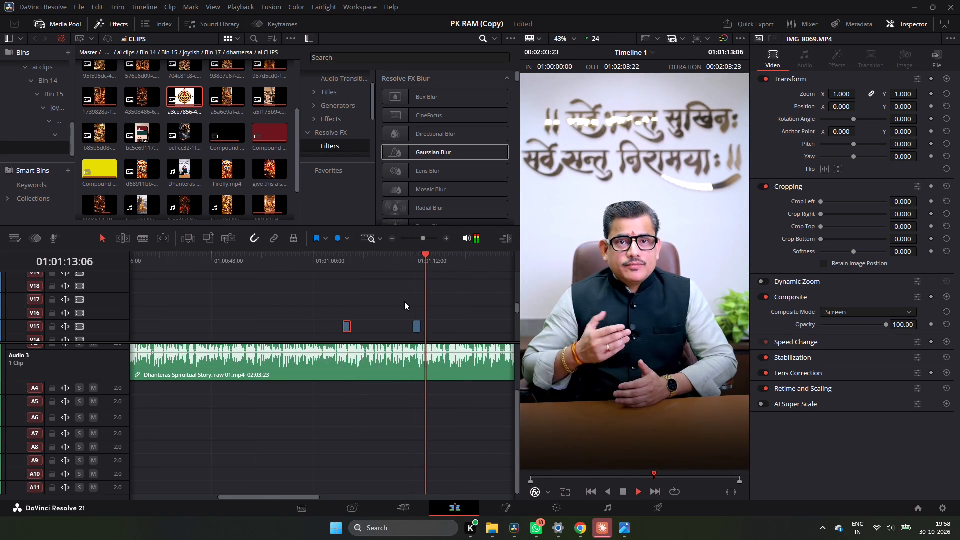
pyautogui.press('space')
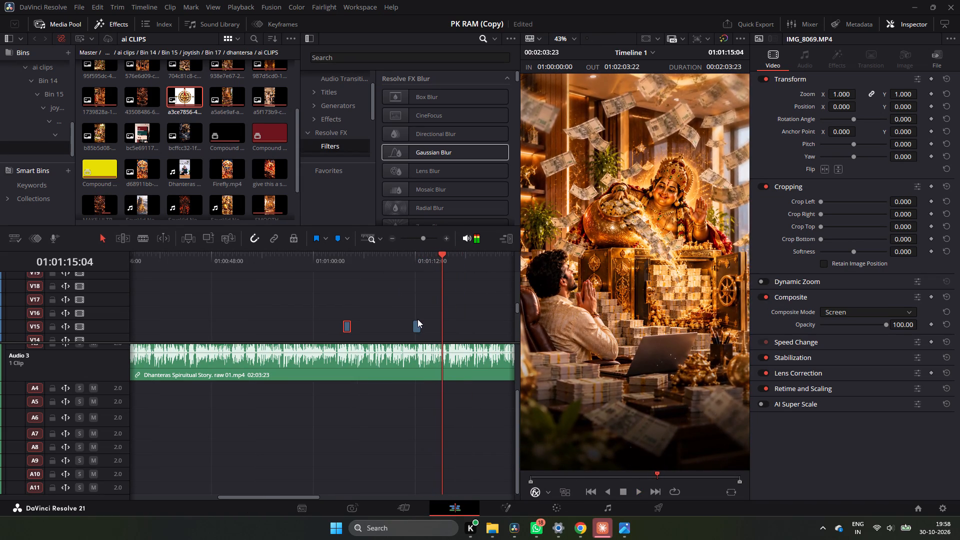
# Duplicate the V15 IMG_8069.MP4 flash clip from the 01:01:03:23 cut to the money cutaway's end near 01:01:15:18.
pyautogui.scroll(-4, 417, 319)
pyautogui.press('space')
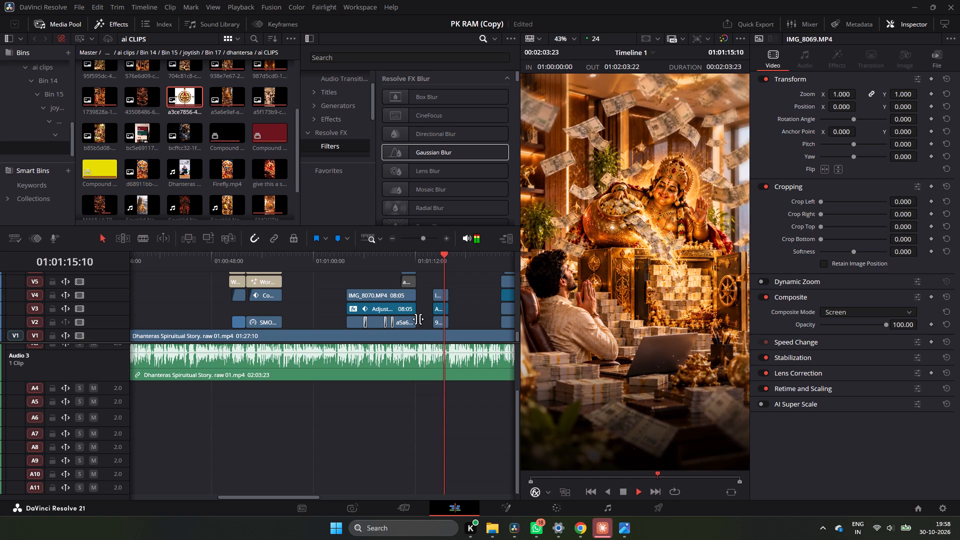
pyautogui.press('space')
pyautogui.scroll(3, 442, 302)
pyautogui.scroll(-2, 442, 302)
pyautogui.scroll(1, 442, 302)
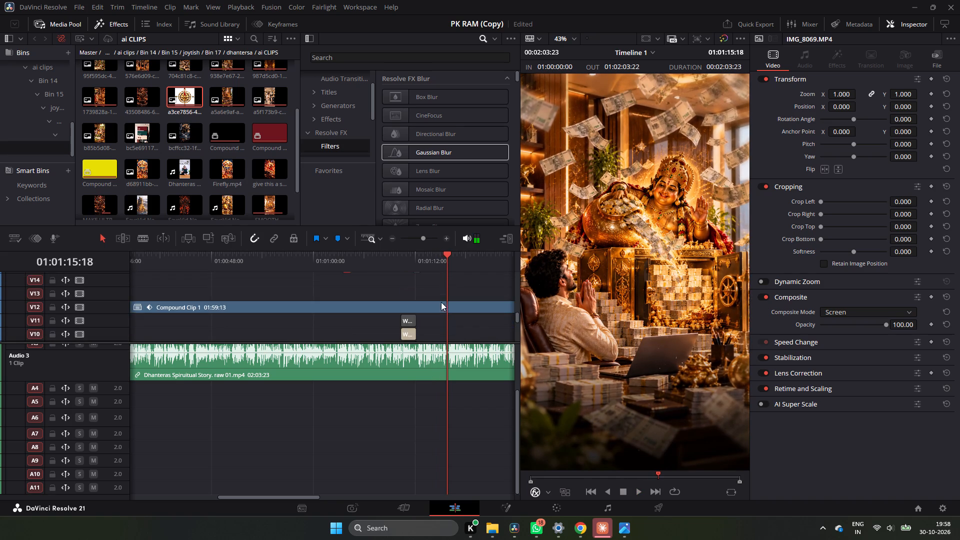
pyautogui.scroll(1, 404, 304)
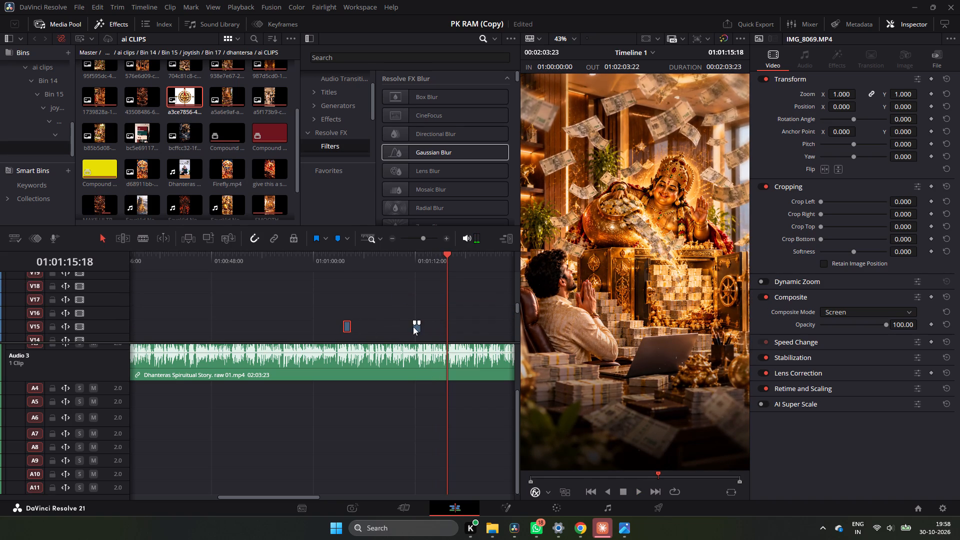
pyautogui.keyDown('alt'); pyautogui.moveTo(345, 330); pyautogui.dragTo(418, 327); pyautogui.keyUp('alt')
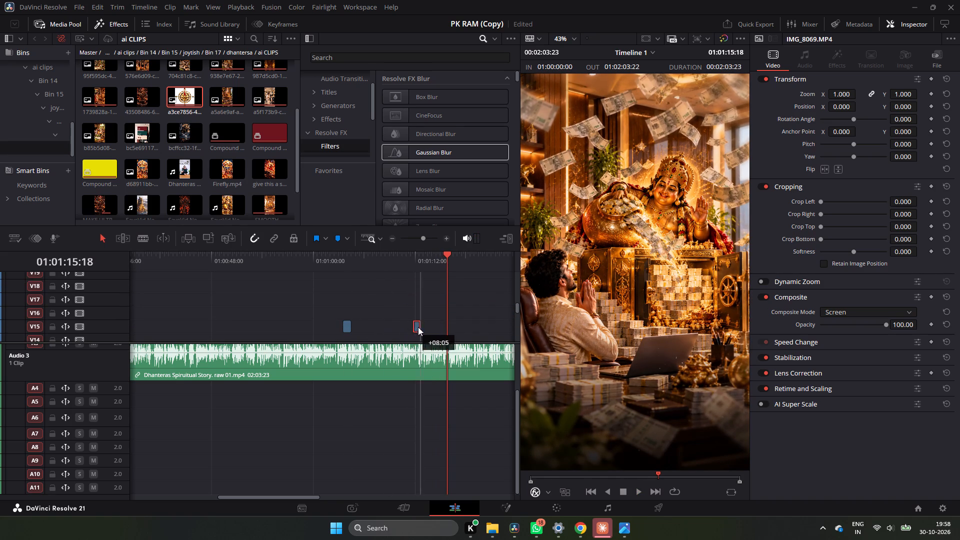
pyautogui.keyDown('alt'); pyautogui.moveTo(418, 327); pyautogui.dragTo(451, 327); pyautogui.keyUp('alt')
# Shift the new V15 IMG_8069.MP4 copy back so it straddles 01:01:15:18 at the end of the money cutaway.
pyautogui.scroll(-4, 451, 325)
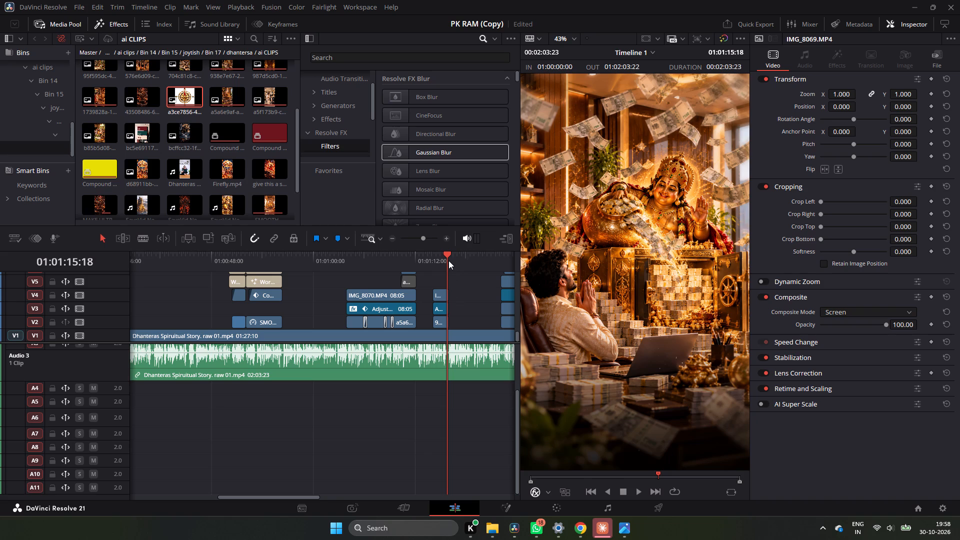
pyautogui.scroll(2, 450, 280)
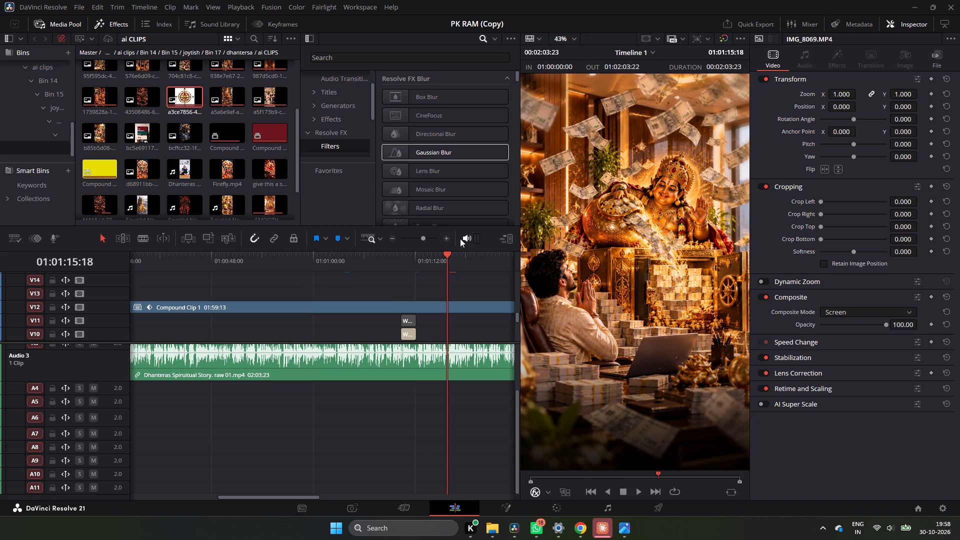
pyautogui.doubleClick(446, 236)
pyautogui.scroll(2, 427, 301)
pyautogui.scroll(-1, 425, 304)
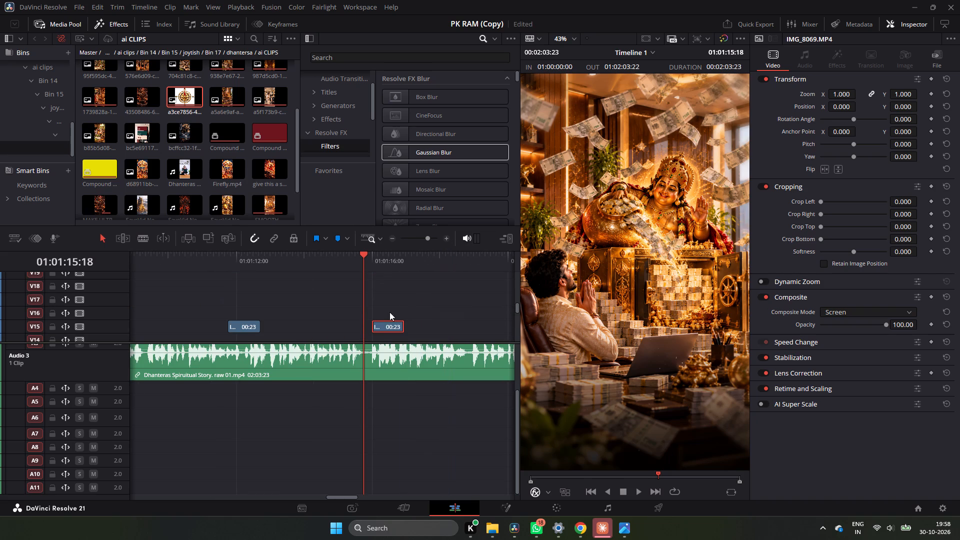
pyautogui.moveTo(389, 325); pyautogui.dragTo(366, 329)
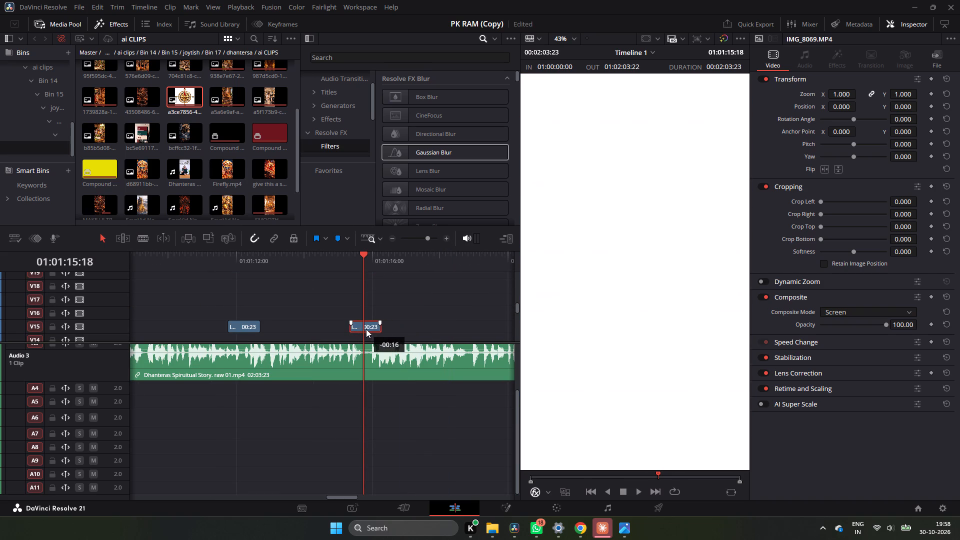
pyautogui.moveTo(366, 329); pyautogui.dragTo(365, 329)
# Duplicate that V15 IMG_8069.MP4 flash clip and centre the copy on the money cutaway's starting cut near 01:01:14.
pyautogui.keyDown('alt'); pyautogui.moveTo(365, 329); pyautogui.dragTo(313, 325); pyautogui.keyUp('alt')
pyautogui.scroll(-5, 326, 306)
pyautogui.moveTo(358, 258); pyautogui.dragTo(312, 281)
pyautogui.scroll(3, 327, 289)
pyautogui.moveTo(316, 325); pyautogui.dragTo(311, 327)
# Replay the money cutaway and shift its closing V15 IMG_8069.MP4 flash later to straddle the cut at 01:01:16:00.
pyautogui.click(288, 262)
pyautogui.press('space')
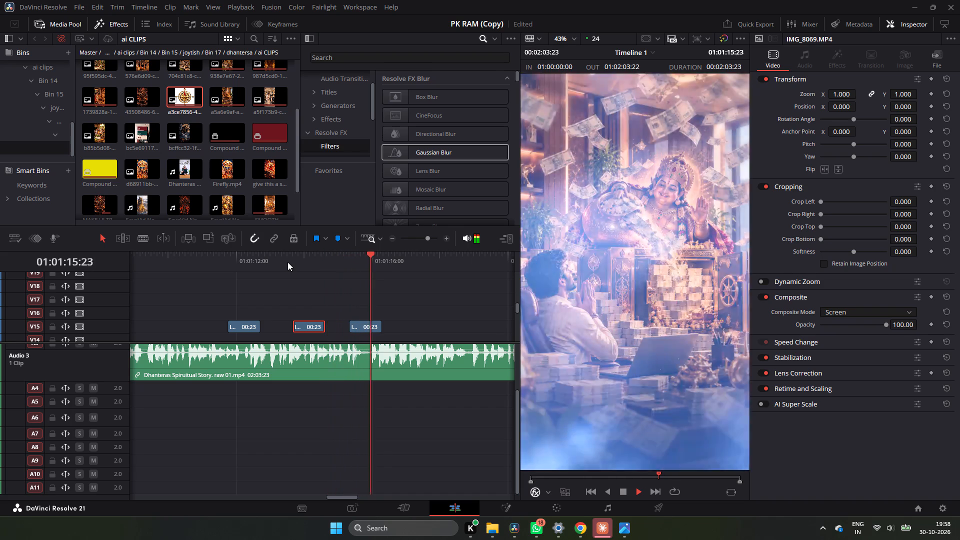
pyautogui.press('space')
pyautogui.click(346, 262)
pyautogui.press('space')
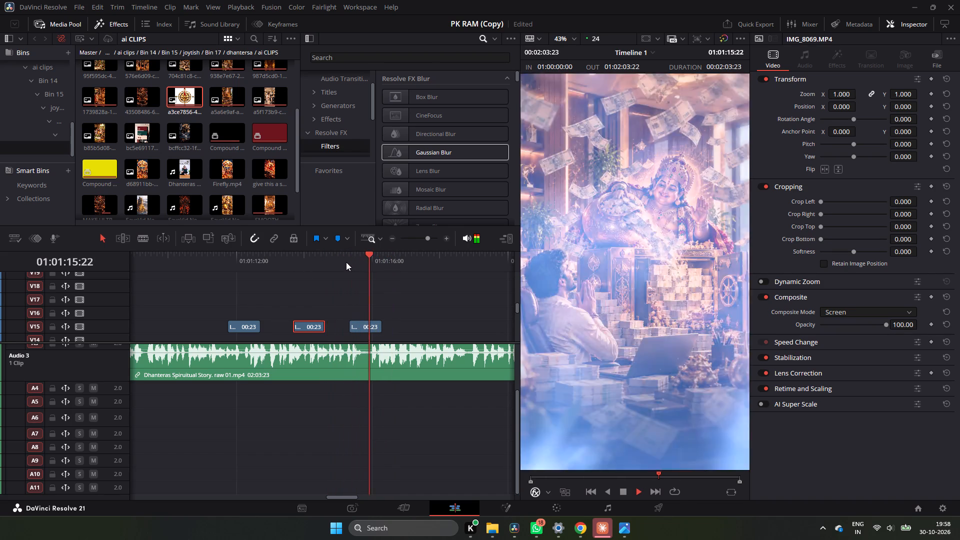
pyautogui.press('space')
pyautogui.scroll(-4, 371, 284)
pyautogui.moveTo(385, 258); pyautogui.dragTo(371, 267)
pyautogui.scroll(3, 380, 284)
pyautogui.scroll(-1, 380, 285)
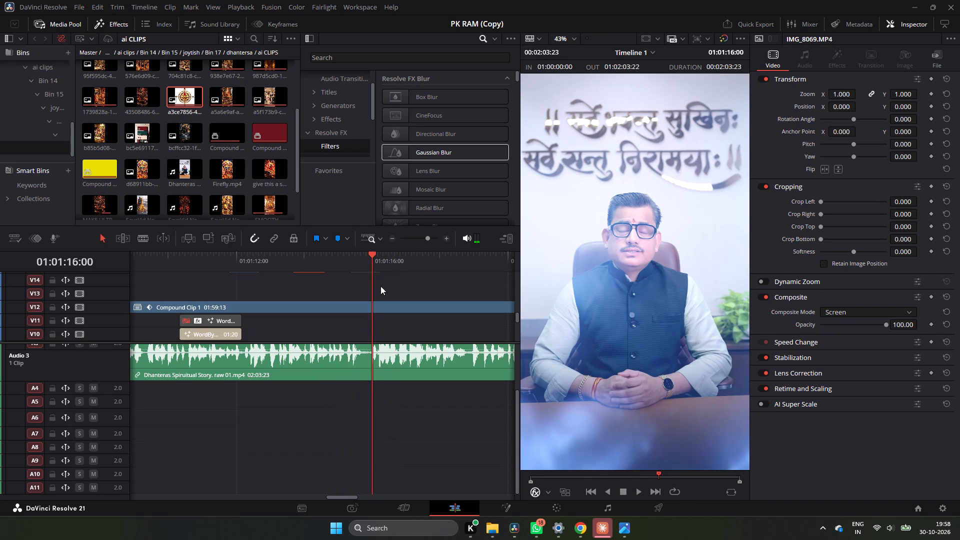
pyautogui.scroll(1, 392, 275)
pyautogui.click(443, 238)
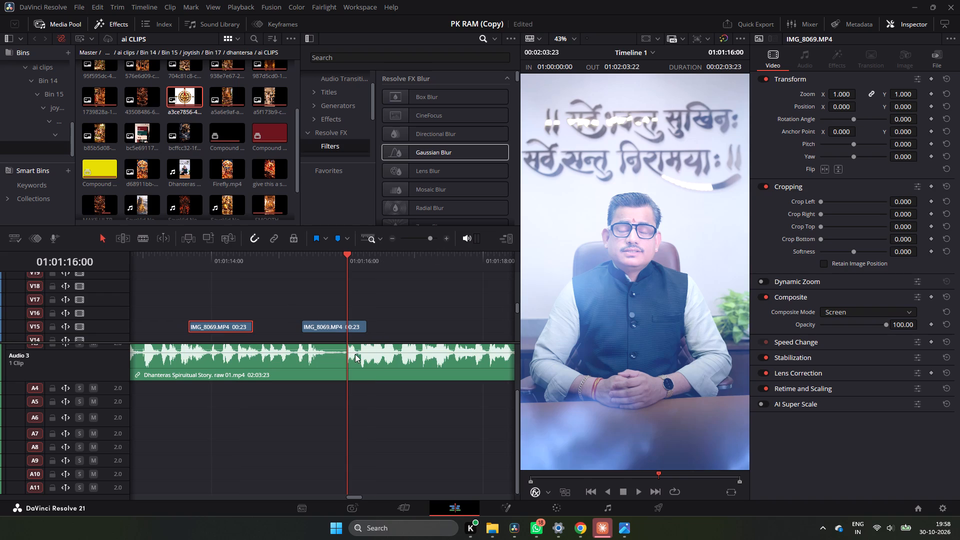
pyautogui.moveTo(355, 330); pyautogui.dragTo(372, 330)
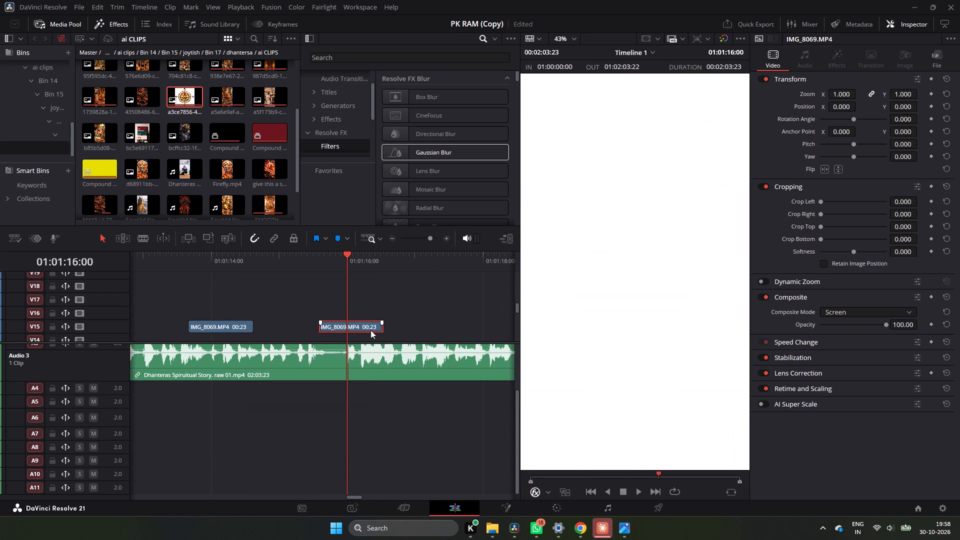
# Replay from just before the 01:01:16:00 cut to check the flash, continuing to the door cutaway at about 01:01:22.
pyautogui.click(318, 265)
pyautogui.press('space')
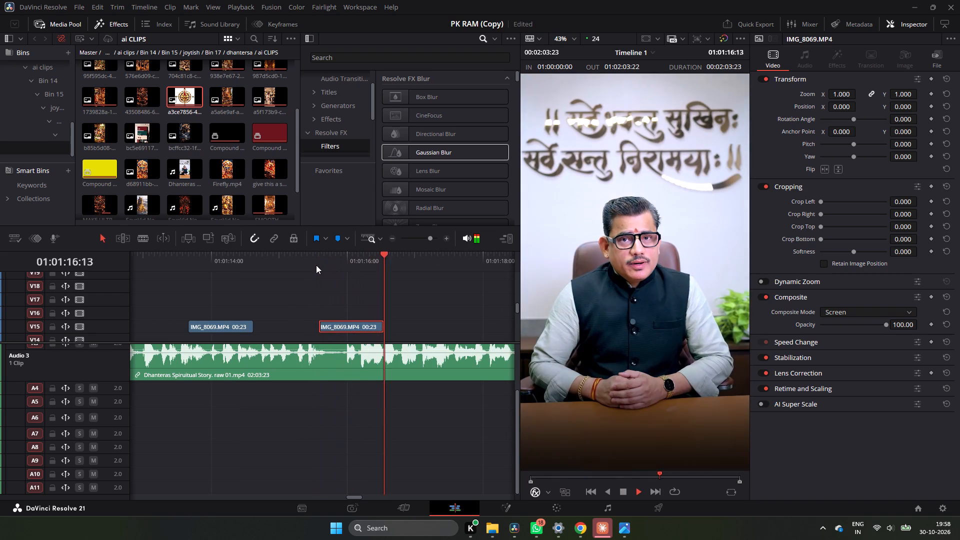
pyautogui.press('space')
pyautogui.press('space')
pyautogui.tripleClick(391, 240)
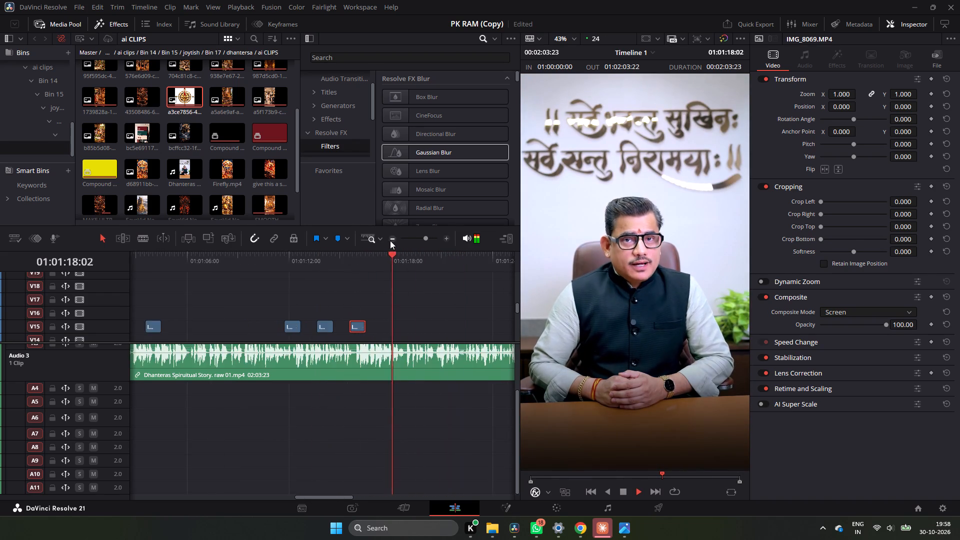
pyautogui.click(390, 240)
pyautogui.scroll(-2, 398, 299)
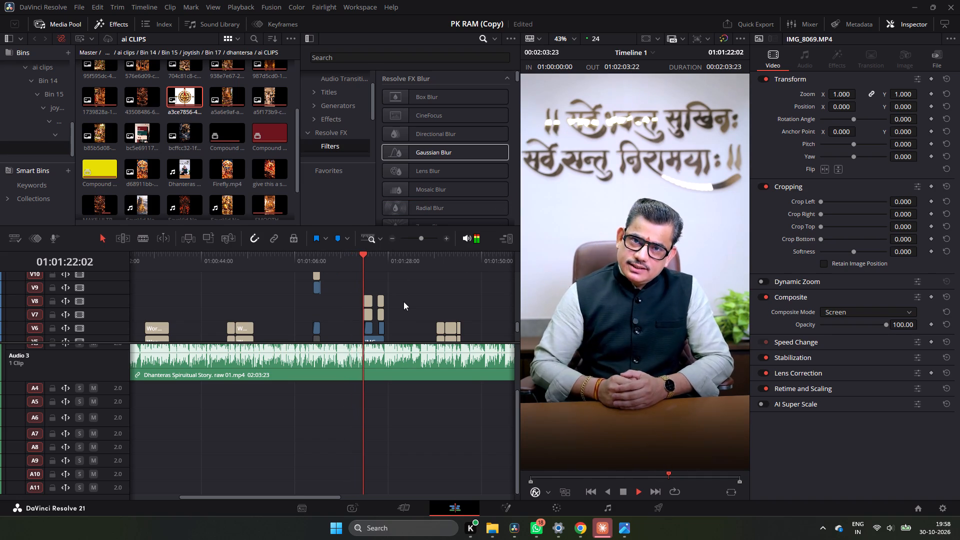
pyautogui.press('space')
# Duplicate the V15 IMG_8069.MP4 flash from the money cutaway's end and centre the copy on the door cutaway's starting cut at 01:01:22:04.
pyautogui.doubleClick(445, 239)
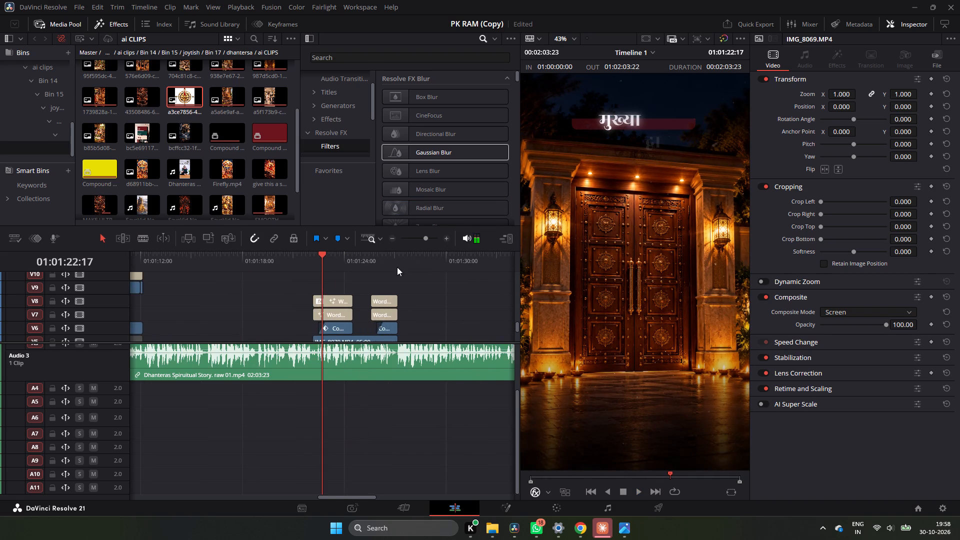
pyautogui.scroll(2, 370, 272)
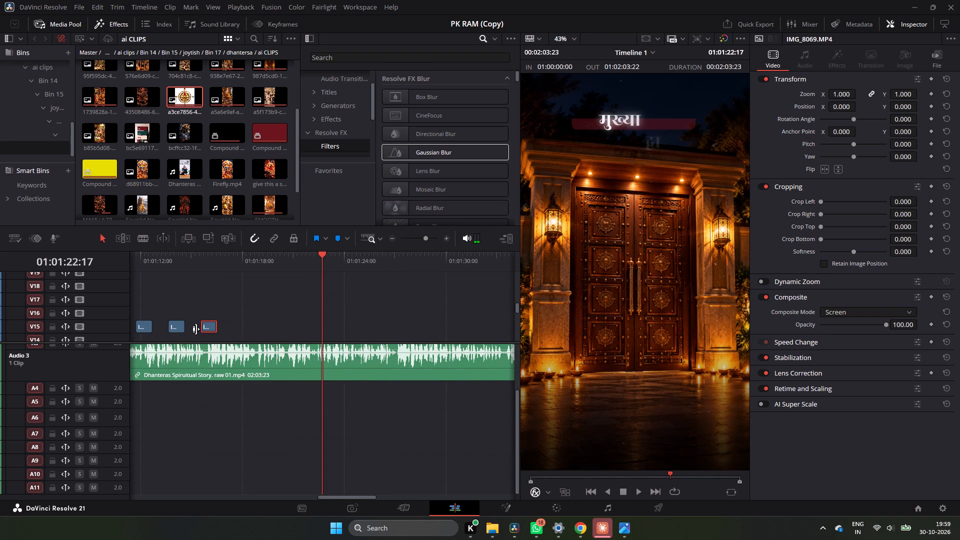
pyautogui.keyDown('alt'); pyautogui.moveTo(210, 328); pyautogui.dragTo(324, 328); pyautogui.keyUp('alt')
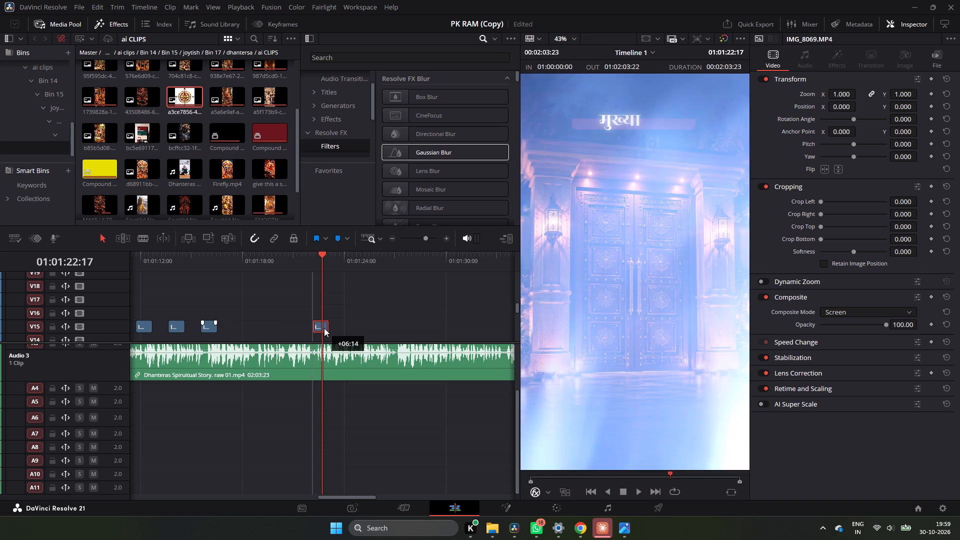
pyautogui.keyDown('alt'); pyautogui.moveTo(324, 328); pyautogui.dragTo(327, 328); pyautogui.keyUp('alt')
pyautogui.doubleClick(445, 239)
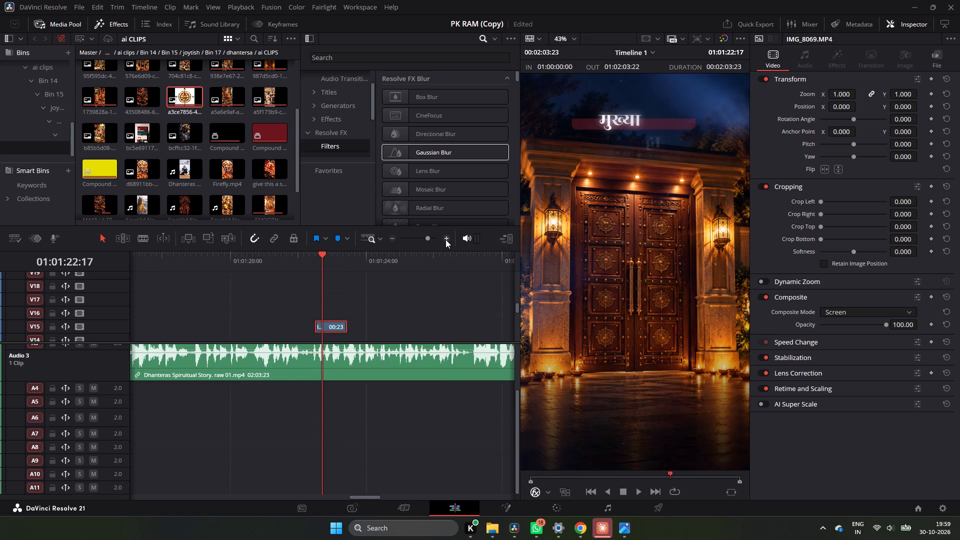
pyautogui.scroll(-4, 360, 302)
pyautogui.moveTo(322, 259); pyautogui.dragTo(287, 266)
pyautogui.scroll(3, 300, 296)
pyautogui.moveTo(329, 327); pyautogui.dragTo(283, 325)
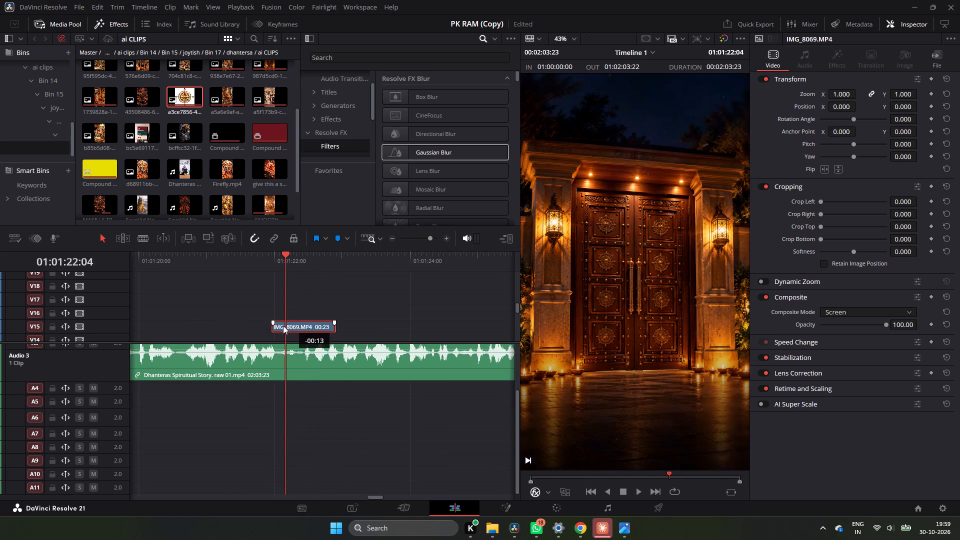
pyautogui.moveTo(283, 325); pyautogui.dragTo(275, 326)
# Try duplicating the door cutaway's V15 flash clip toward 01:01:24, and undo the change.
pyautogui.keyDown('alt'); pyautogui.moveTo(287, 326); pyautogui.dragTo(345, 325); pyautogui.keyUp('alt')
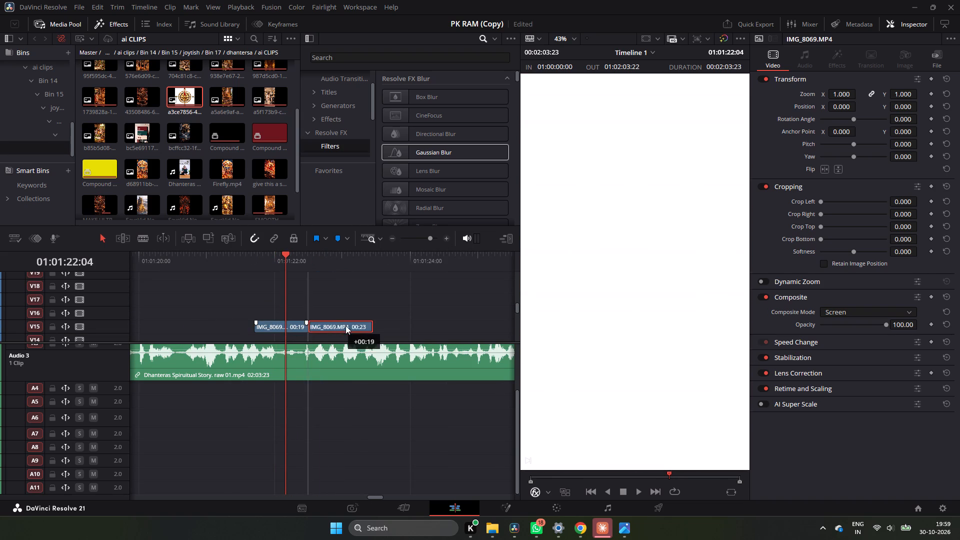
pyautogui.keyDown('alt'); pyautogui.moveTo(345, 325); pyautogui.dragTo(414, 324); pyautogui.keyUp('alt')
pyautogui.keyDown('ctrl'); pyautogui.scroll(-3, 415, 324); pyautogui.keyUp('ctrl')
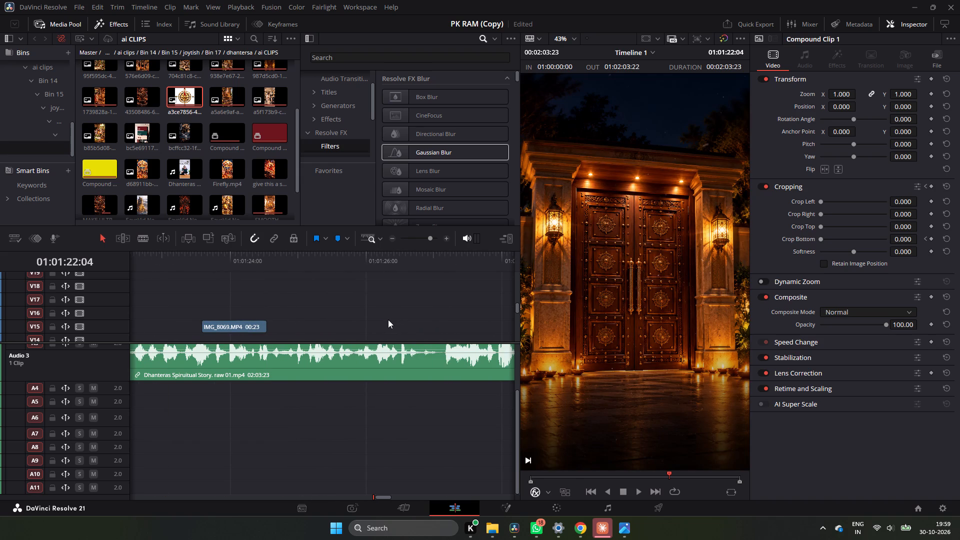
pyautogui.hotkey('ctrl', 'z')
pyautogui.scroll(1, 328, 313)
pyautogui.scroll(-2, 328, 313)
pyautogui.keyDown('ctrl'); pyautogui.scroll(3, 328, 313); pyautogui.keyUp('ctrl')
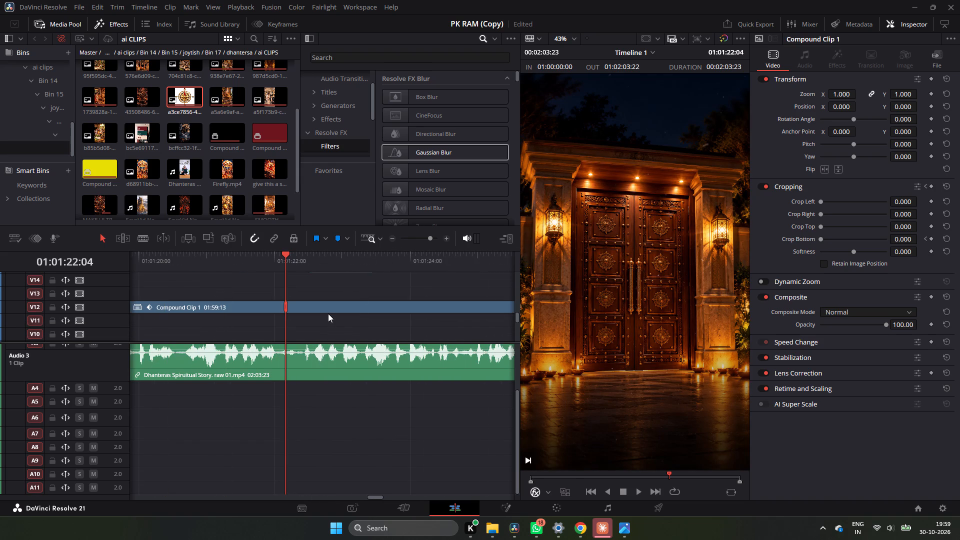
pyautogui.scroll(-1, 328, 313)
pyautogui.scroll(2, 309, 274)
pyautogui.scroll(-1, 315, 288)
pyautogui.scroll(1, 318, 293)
# Shift the V15 IMG_8069.MP4 flash earlier so it straddles the cut into the door cutaway at 01:01:22:04.
pyautogui.moveTo(335, 326); pyautogui.dragTo(291, 327)
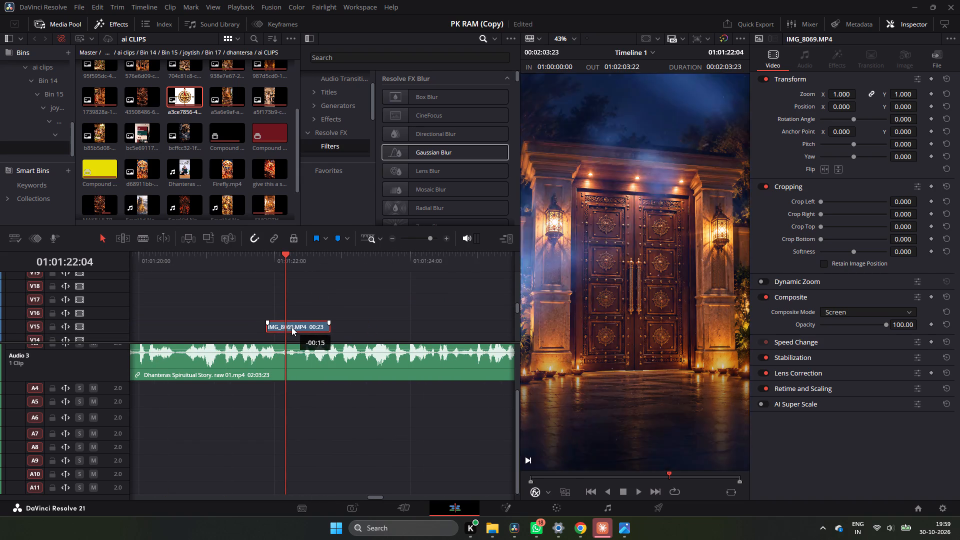
pyautogui.moveTo(291, 327); pyautogui.dragTo(279, 328)
# Duplicate the door cutaway's V15 IMG_8069.MP4 flash clip and place the copy just before 01:01:24:00.
pyautogui.keyDown('alt'); pyautogui.moveTo(287, 328); pyautogui.dragTo(287, 327); pyautogui.keyUp('alt')
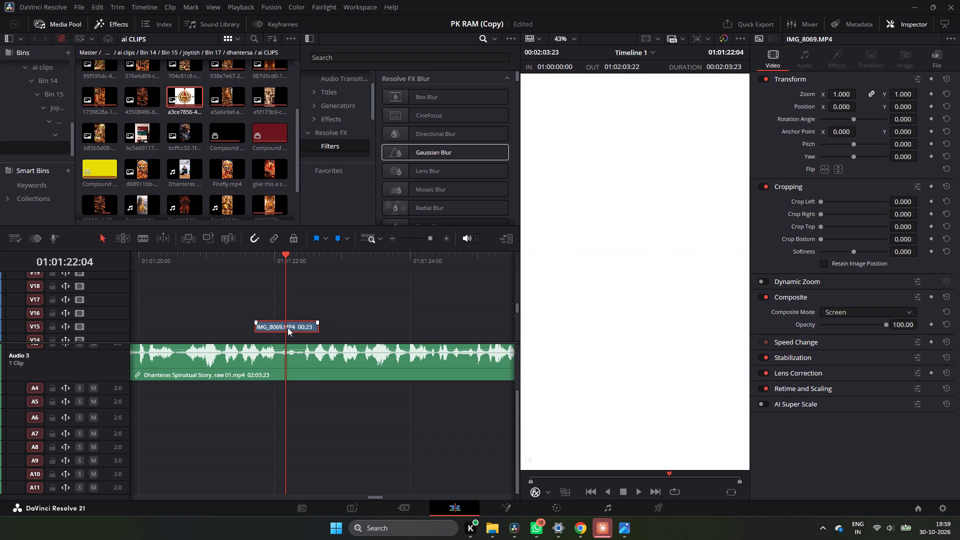
pyautogui.keyDown('alt'); pyautogui.moveTo(287, 327); pyautogui.dragTo(383, 323); pyautogui.keyUp('alt')
# Locate and replay the cut from the closed-door image to the diya doorway image at 01:01:24:13.
pyautogui.keyDown('ctrl'); pyautogui.scroll(-3, 384, 323); pyautogui.keyUp('ctrl')
pyautogui.scroll(-2, 331, 299)
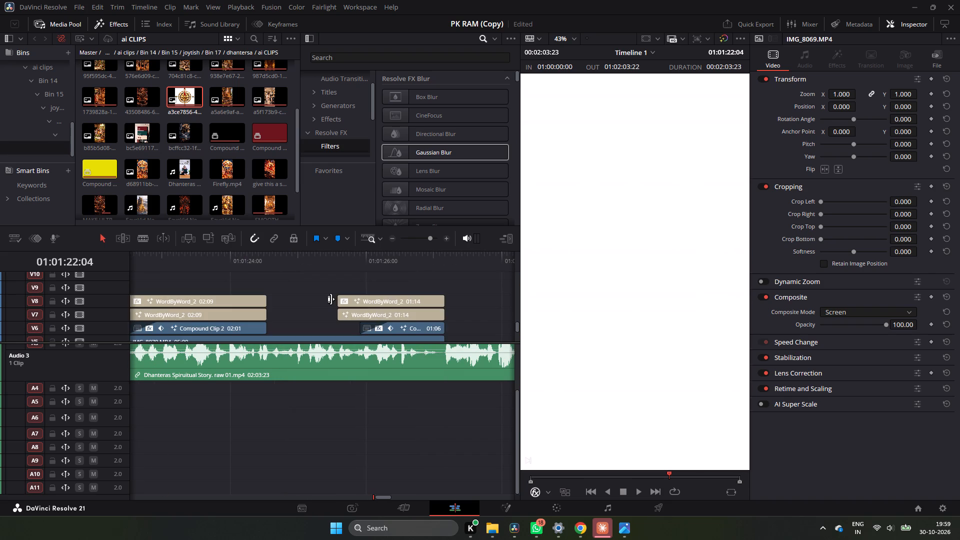
pyautogui.scroll(-1, 331, 298)
pyautogui.moveTo(276, 258); pyautogui.dragTo(268, 259)
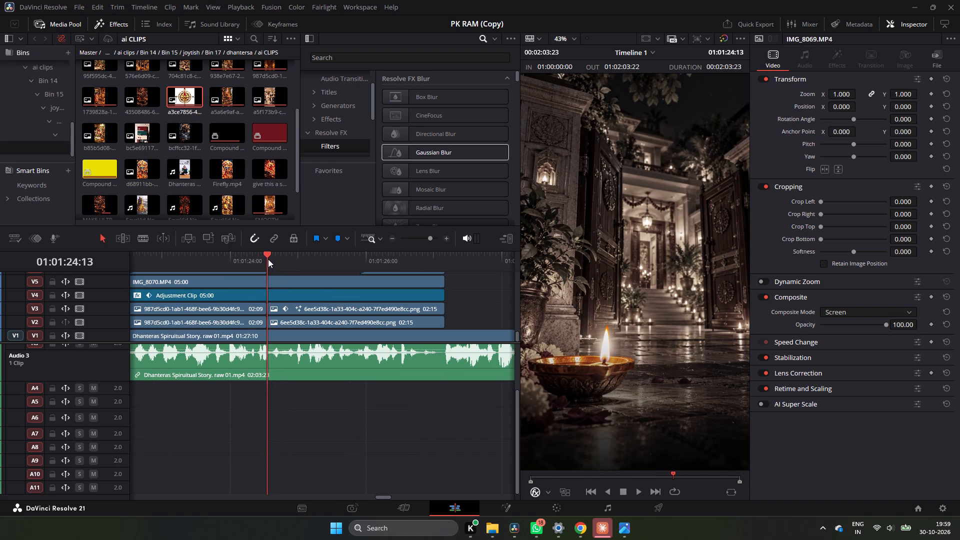
pyautogui.click(251, 256)
pyautogui.press('space')
pyautogui.press('space')
pyautogui.click(239, 259)
pyautogui.press('space')
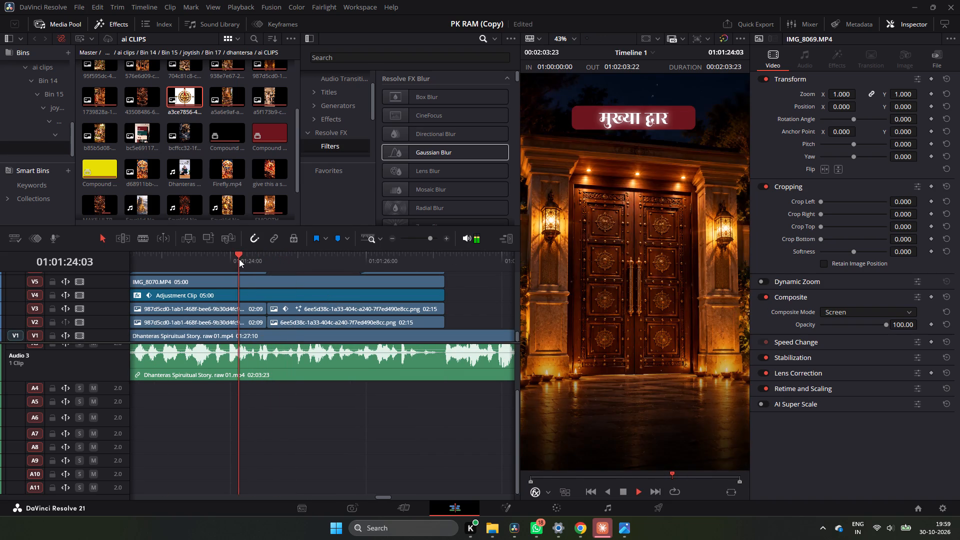
pyautogui.press('space')
pyautogui.moveTo(293, 260); pyautogui.dragTo(266, 263)
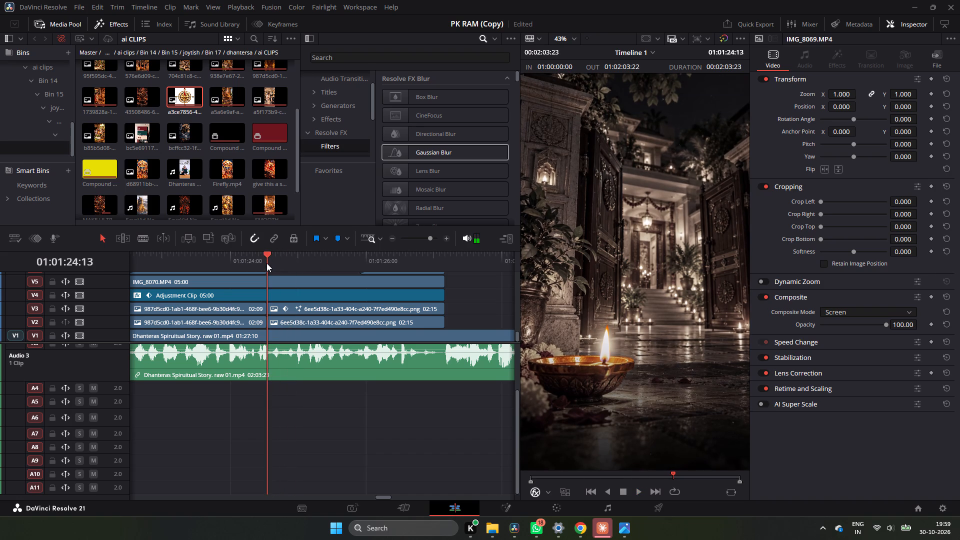
pyautogui.moveTo(266, 263); pyautogui.dragTo(265, 263)
# Move the newest V15 IMG_8069.MP4 copy later so it straddles the cut to the diya doorway image at 01:01:24:13.
pyautogui.scroll(2, 284, 281)
pyautogui.scroll(1, 229, 285)
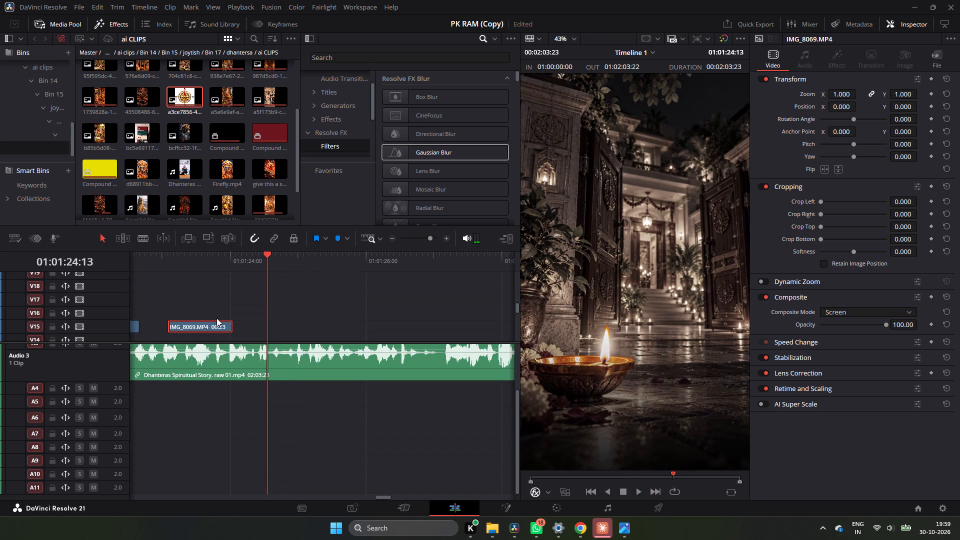
pyautogui.click(209, 328)
pyautogui.moveTo(238, 326); pyautogui.dragTo(272, 323)
pyautogui.moveTo(212, 324); pyautogui.dragTo(289, 325)
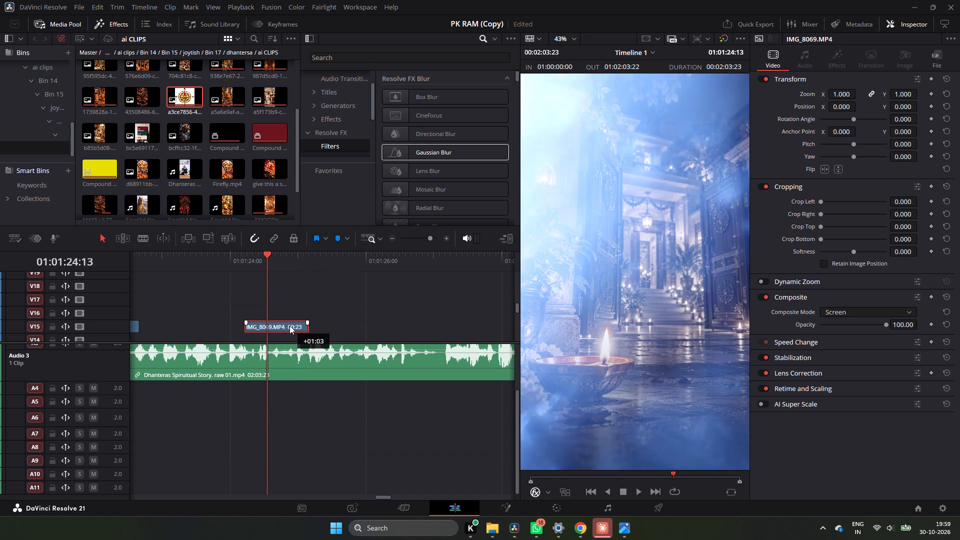
pyautogui.moveTo(289, 325); pyautogui.dragTo(282, 325)
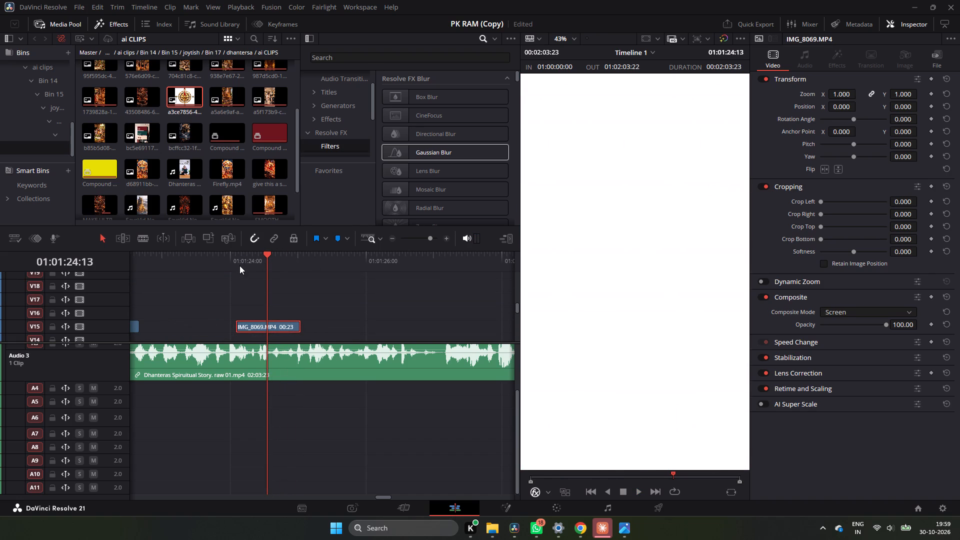
# Replay the section from about 01:01:24:02 to 01:01:25 several times to check the flash over the door-to-diya cut.
pyautogui.click(238, 263)
pyautogui.press('space')
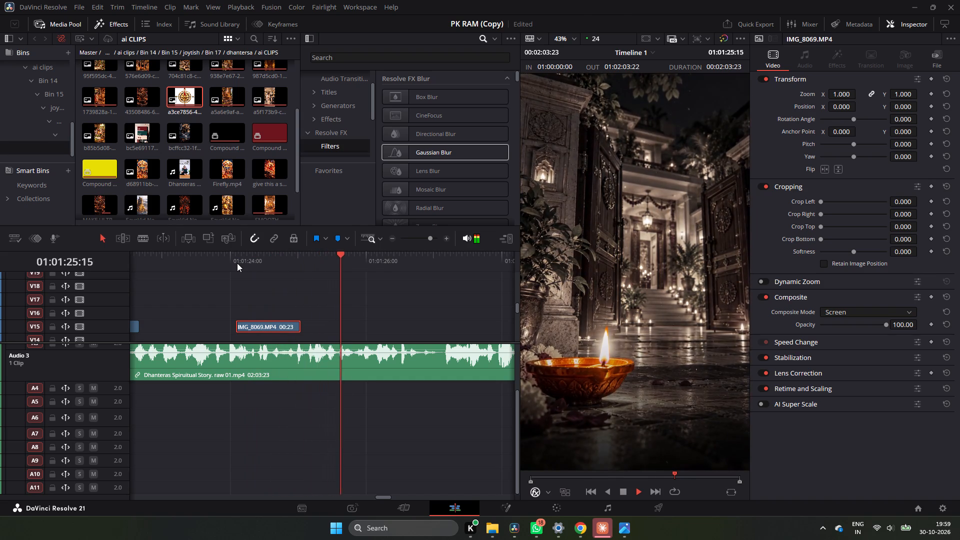
pyautogui.click(237, 263)
pyautogui.press('space')
pyautogui.press('space')
pyautogui.click(214, 259)
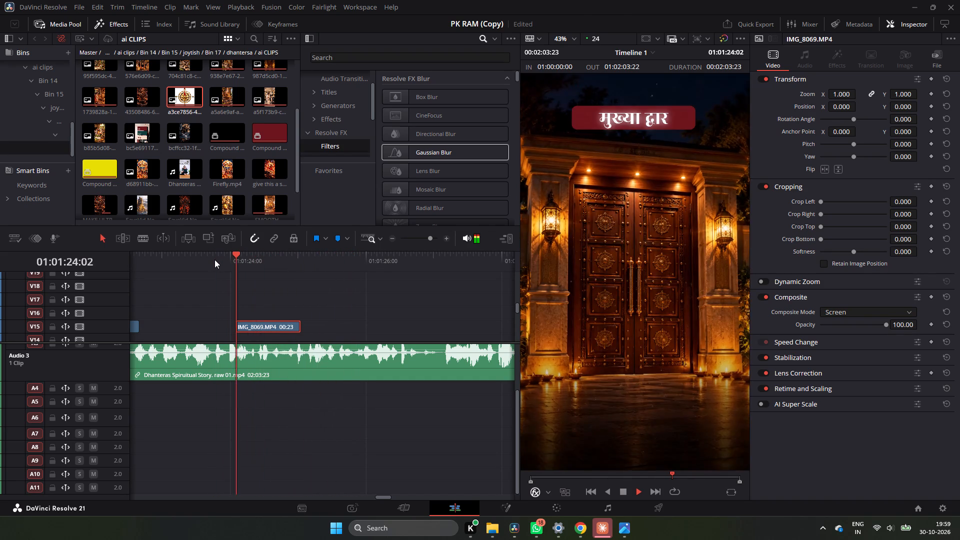
pyautogui.press('space')
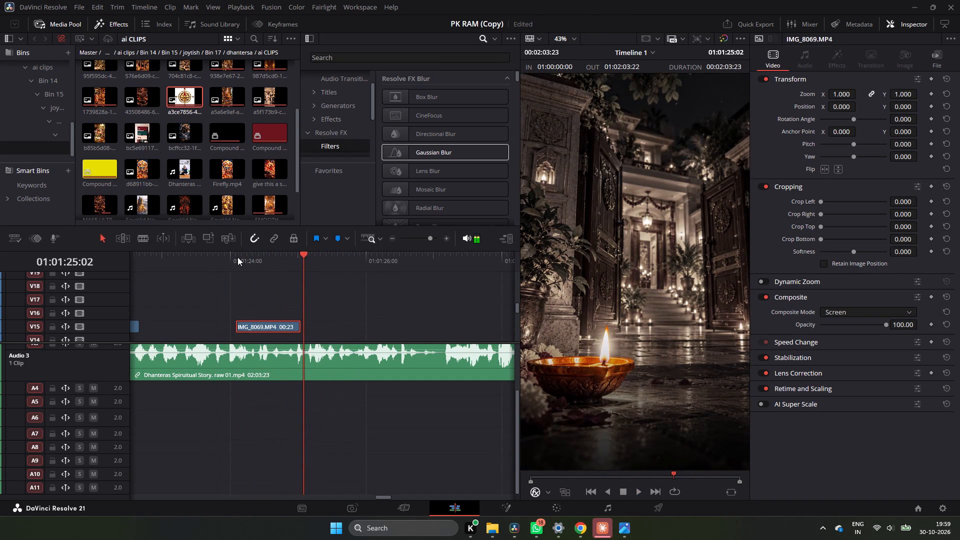
pyautogui.click(237, 257)
pyautogui.press('space')
pyautogui.press('space')
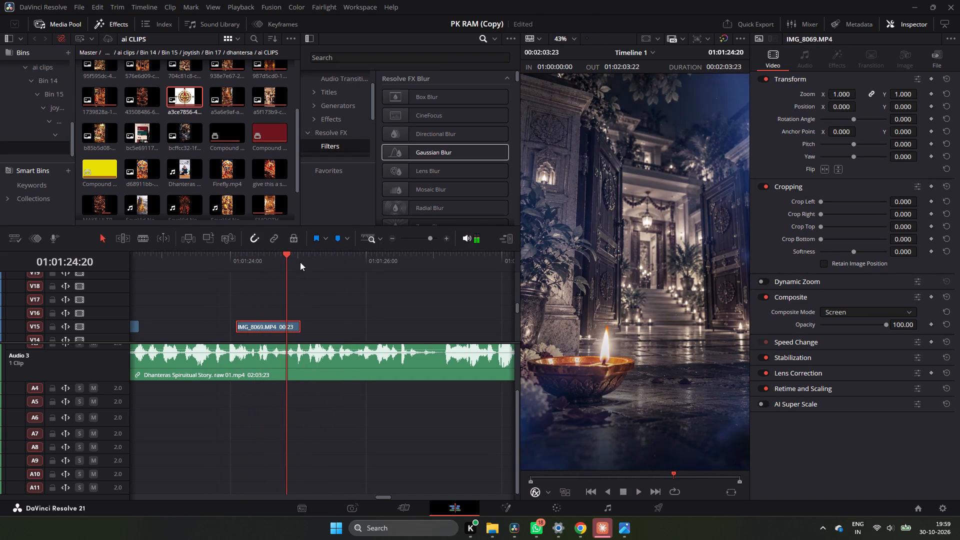
pyautogui.moveTo(292, 261); pyautogui.dragTo(266, 263)
pyautogui.click(266, 263)
pyautogui.press('space')
pyautogui.press('space')
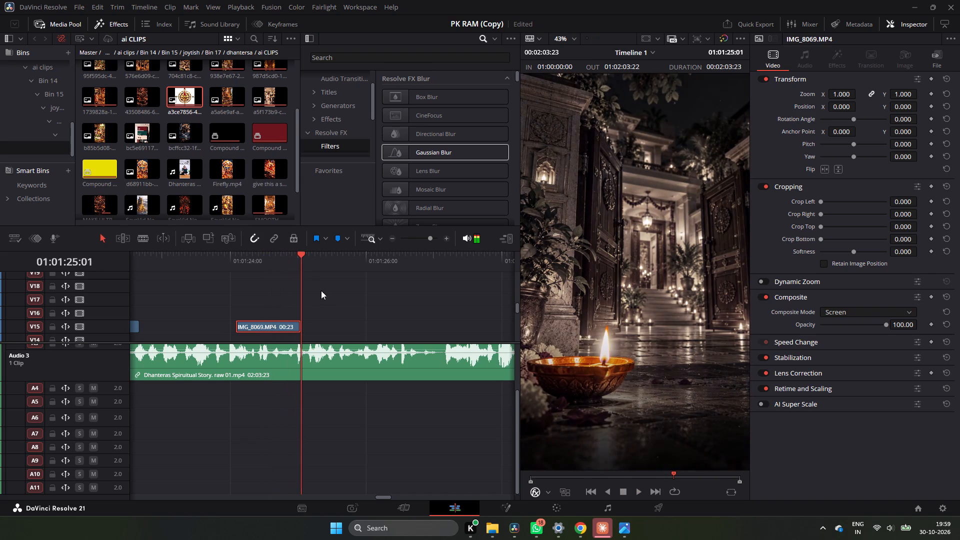
# Move the V3 diya doorway image's ending Crop Bottom keyframe of 311.000 later to 01:01:25:22, removing the earlier one.
pyautogui.scroll(-4, 326, 295)
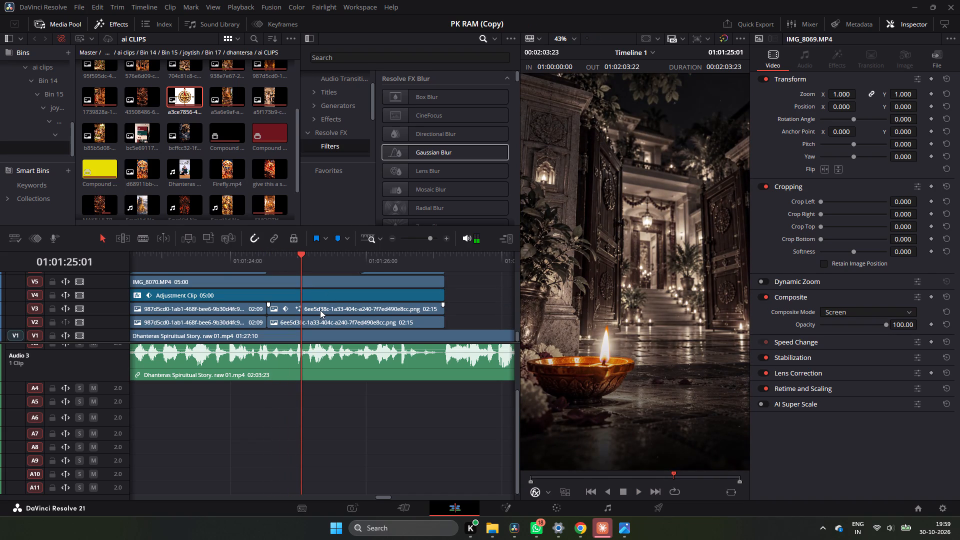
pyautogui.click(320, 310)
pyautogui.write('dd')
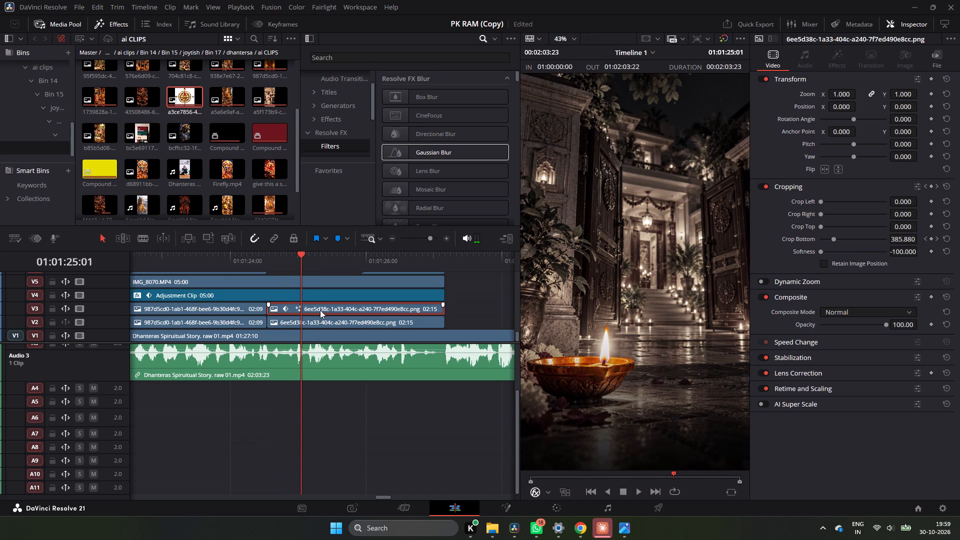
pyautogui.moveTo(298, 257); pyautogui.dragTo(266, 259)
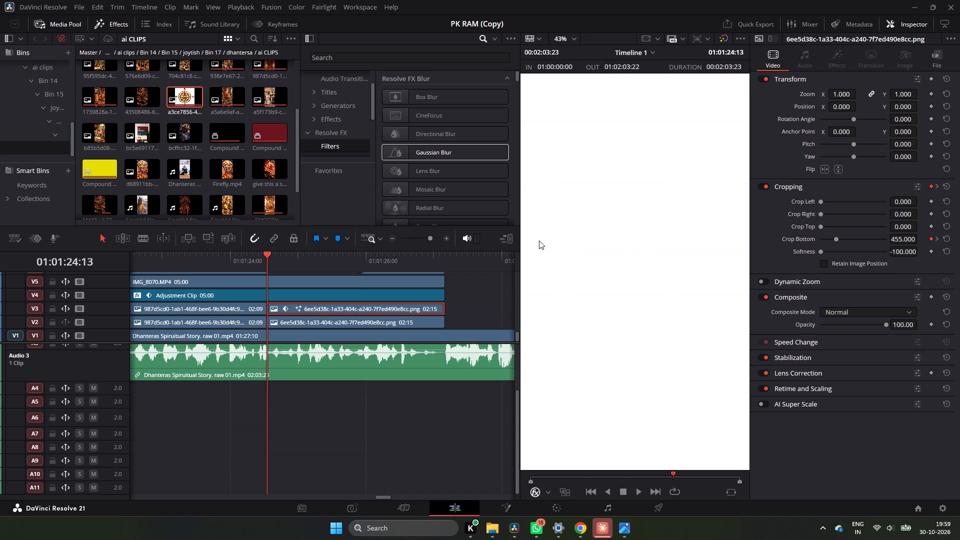
pyautogui.moveTo(281, 261); pyautogui.dragTo(327, 265)
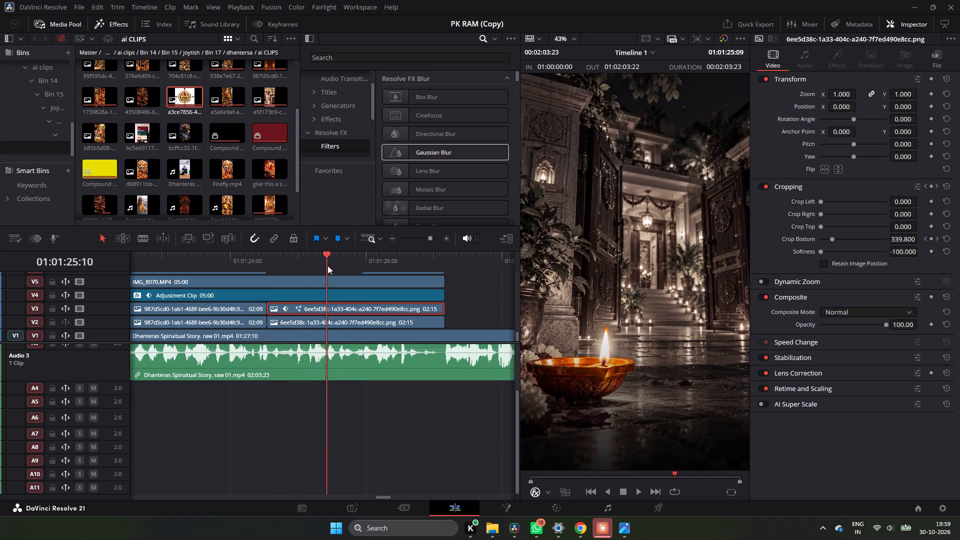
pyautogui.moveTo(327, 265); pyautogui.dragTo(353, 268)
pyautogui.click(923, 239)
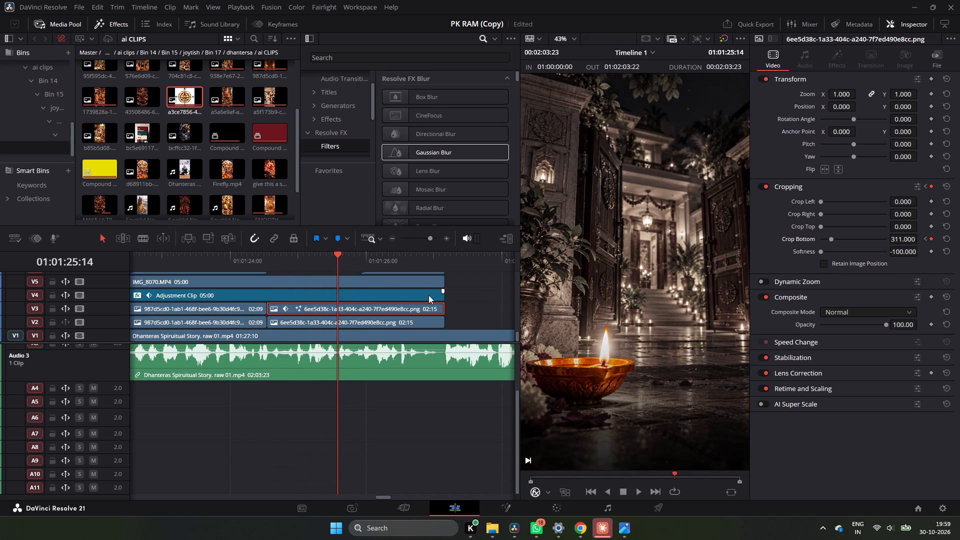
pyautogui.click(338, 258)
pyautogui.moveTo(338, 258); pyautogui.dragTo(361, 261)
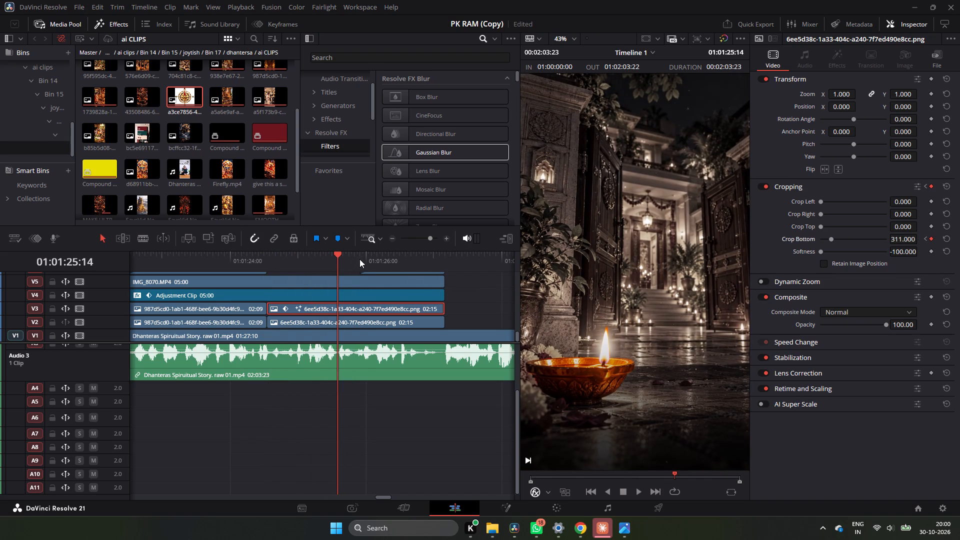
pyautogui.click(359, 259)
pyautogui.click(930, 239)
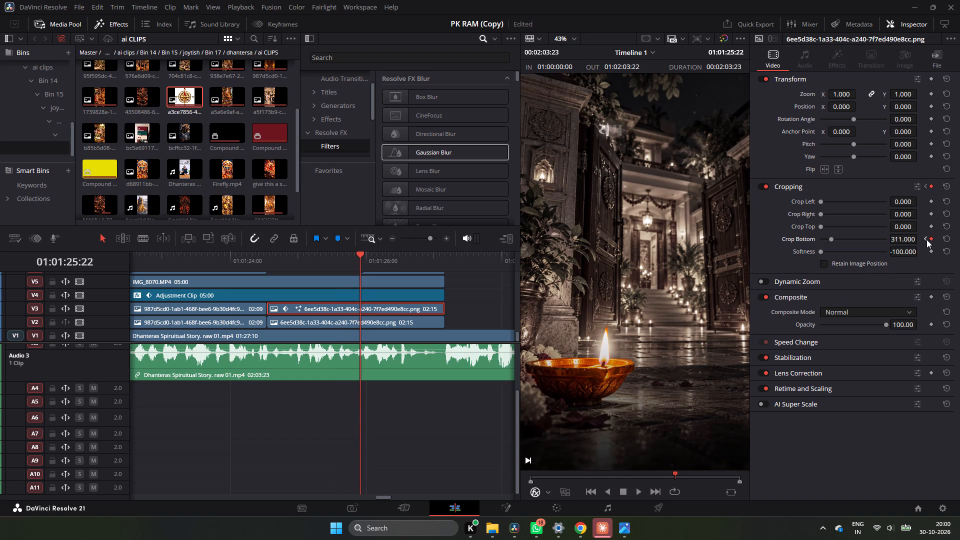
pyautogui.click(926, 239)
pyautogui.click(931, 238)
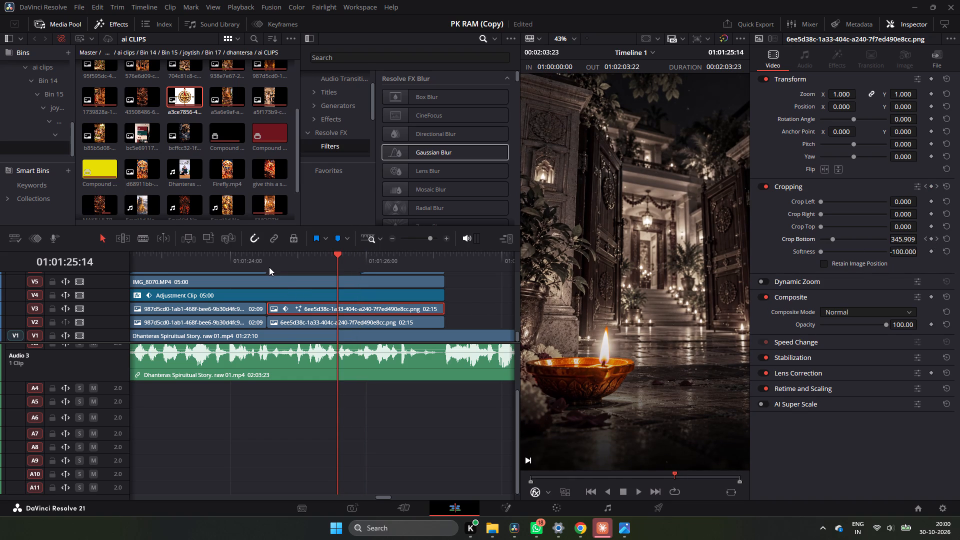
# Replay the diya doorway image to check its crop animation, and locate the end of the cutaway at 01:01:27:04.
pyautogui.click(268, 265)
pyautogui.press('space')
pyautogui.press('space')
pyautogui.press('space')
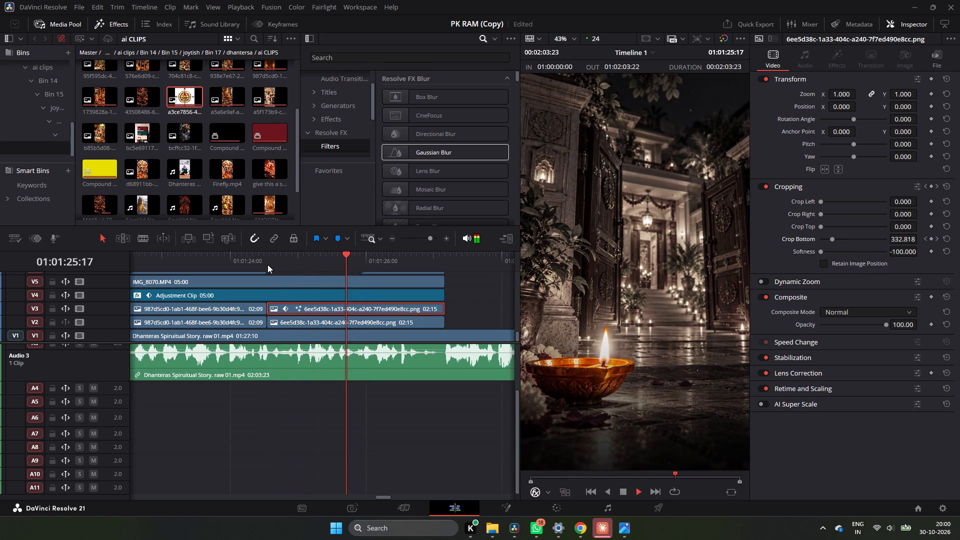
pyautogui.press('space')
pyautogui.click(283, 261)
pyautogui.press('space')
pyautogui.press('space')
pyautogui.press('space')
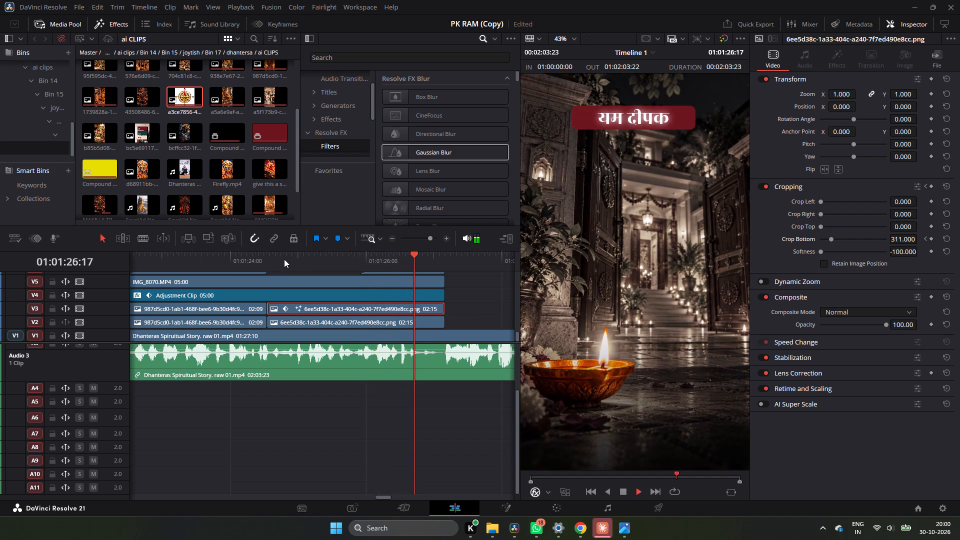
pyautogui.press('space')
pyautogui.moveTo(452, 260); pyautogui.dragTo(447, 260)
pyautogui.click(446, 261)
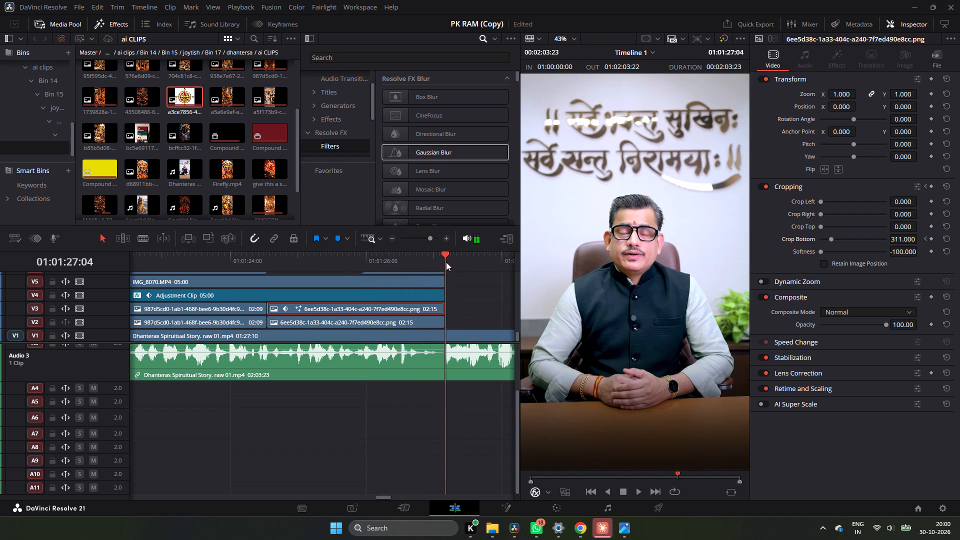
# Replay from just before the door-to-diya cut through the cutaway's end to recheck the flash and crop animation.
pyautogui.click(254, 254)
pyautogui.press('space')
pyautogui.press('space')
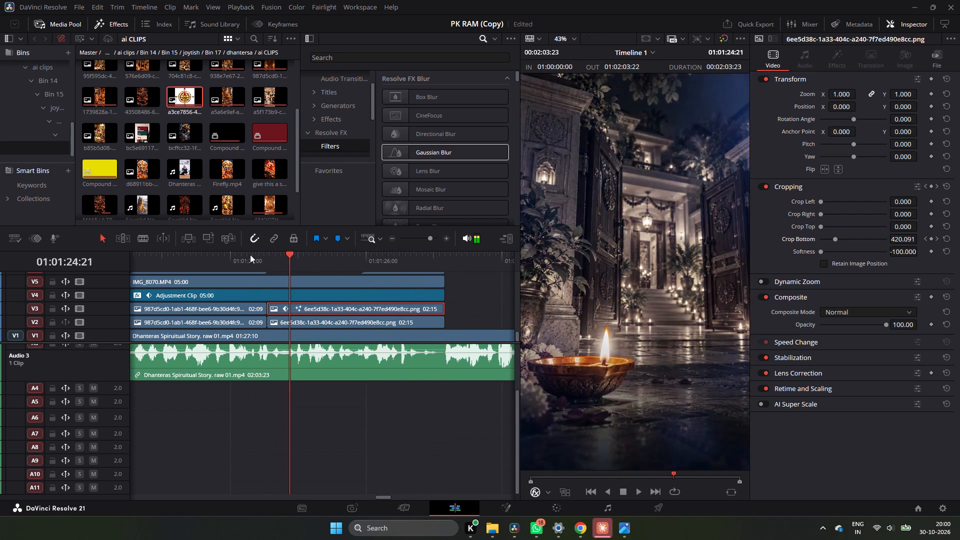
pyautogui.click(250, 254)
pyautogui.press('space')
pyautogui.press('space')
pyautogui.press('space')
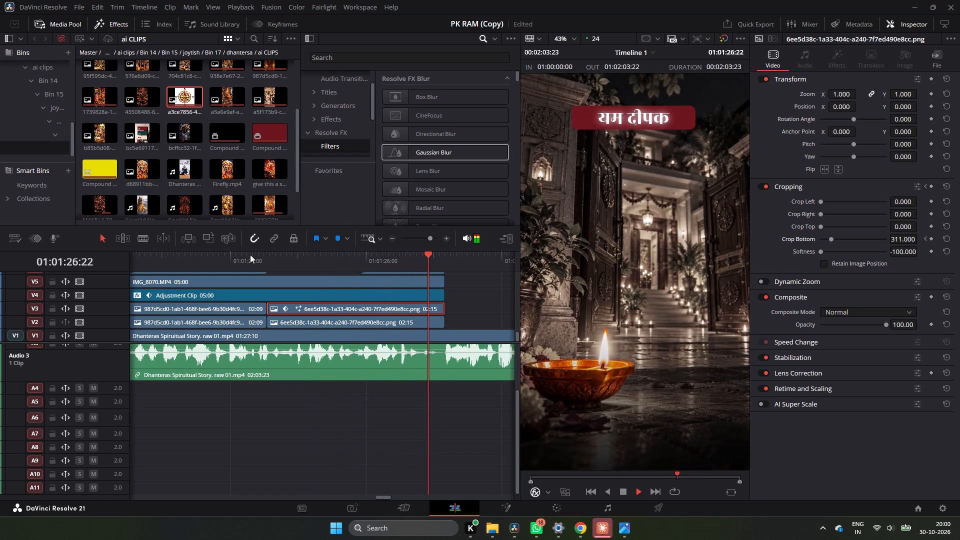
pyautogui.press('space')
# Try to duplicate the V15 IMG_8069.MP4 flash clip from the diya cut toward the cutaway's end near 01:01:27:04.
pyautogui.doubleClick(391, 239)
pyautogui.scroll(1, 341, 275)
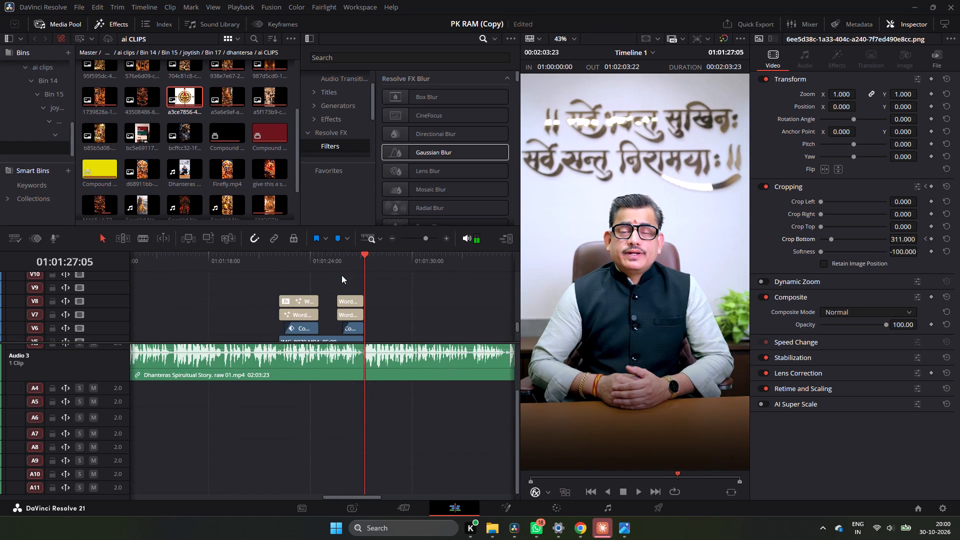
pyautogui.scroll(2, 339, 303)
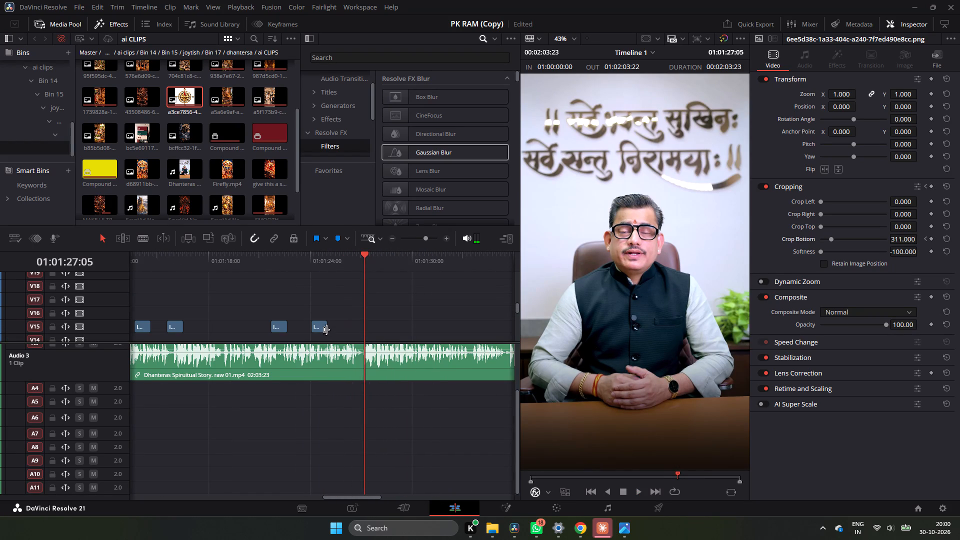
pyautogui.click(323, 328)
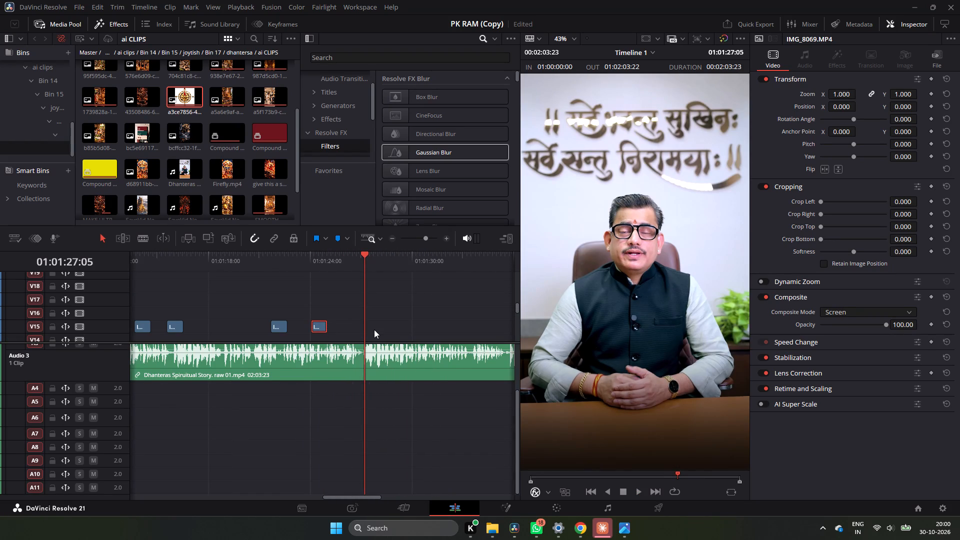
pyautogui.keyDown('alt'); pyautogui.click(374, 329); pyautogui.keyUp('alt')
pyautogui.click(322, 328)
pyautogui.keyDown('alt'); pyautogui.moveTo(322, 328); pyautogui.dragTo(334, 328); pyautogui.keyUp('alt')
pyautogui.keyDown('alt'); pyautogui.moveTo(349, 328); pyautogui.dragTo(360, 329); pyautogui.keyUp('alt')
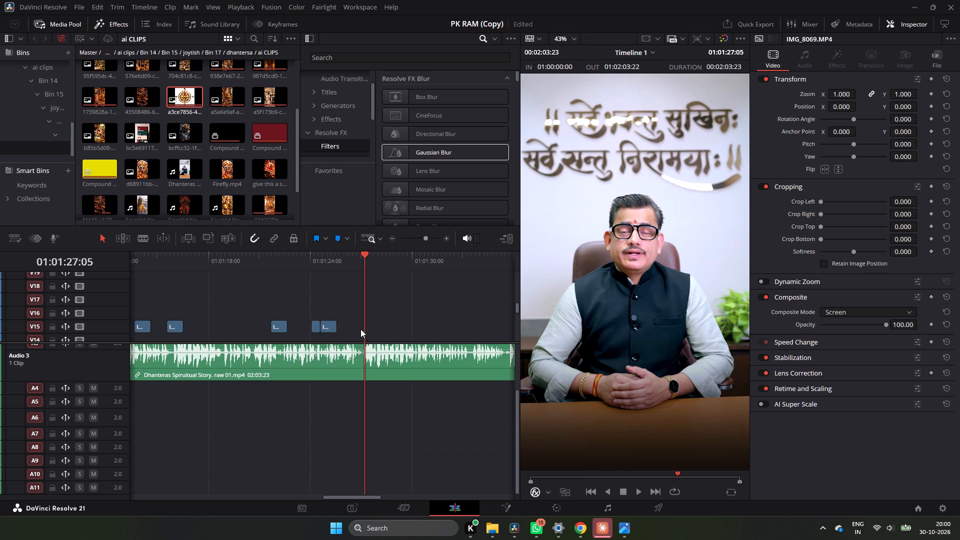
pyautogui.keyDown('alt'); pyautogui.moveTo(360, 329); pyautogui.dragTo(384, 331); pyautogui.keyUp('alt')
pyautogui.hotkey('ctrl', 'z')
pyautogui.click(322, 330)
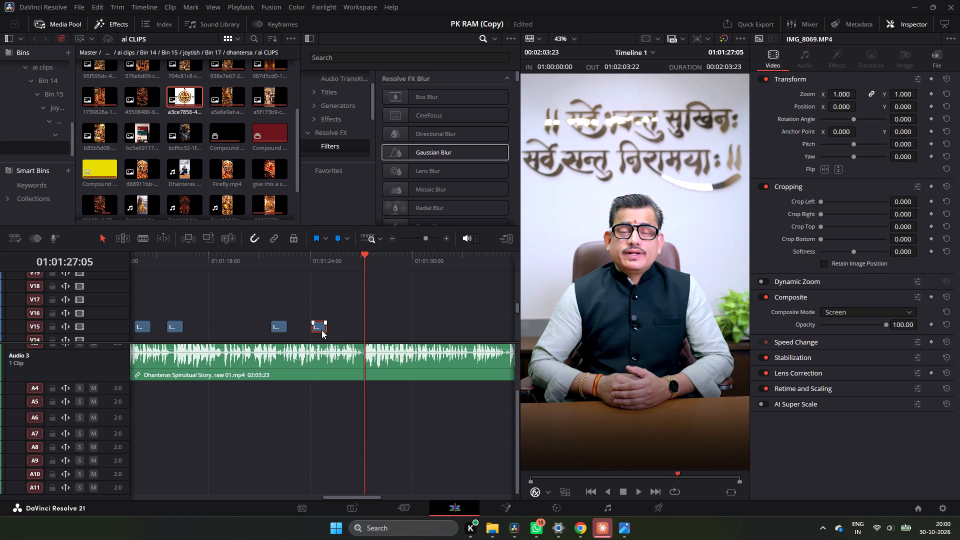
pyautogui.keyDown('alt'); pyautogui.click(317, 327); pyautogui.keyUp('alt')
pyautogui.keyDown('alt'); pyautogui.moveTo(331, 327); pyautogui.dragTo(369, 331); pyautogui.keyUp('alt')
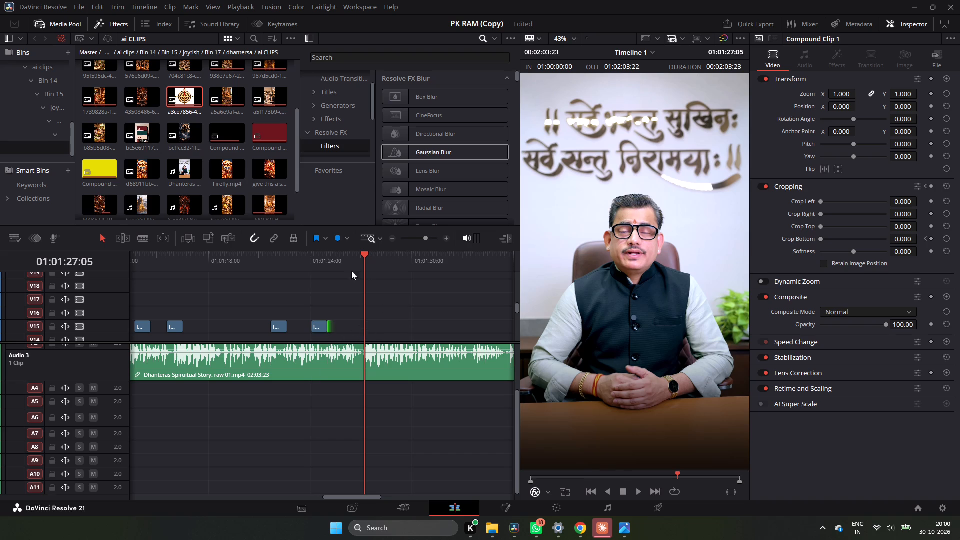
# Duplicate the diya cut's V15 IMG_8069.MP4 flash clip and place the copy on V15 at about 01:01:26:10.
pyautogui.click(303, 259)
pyautogui.click(444, 236)
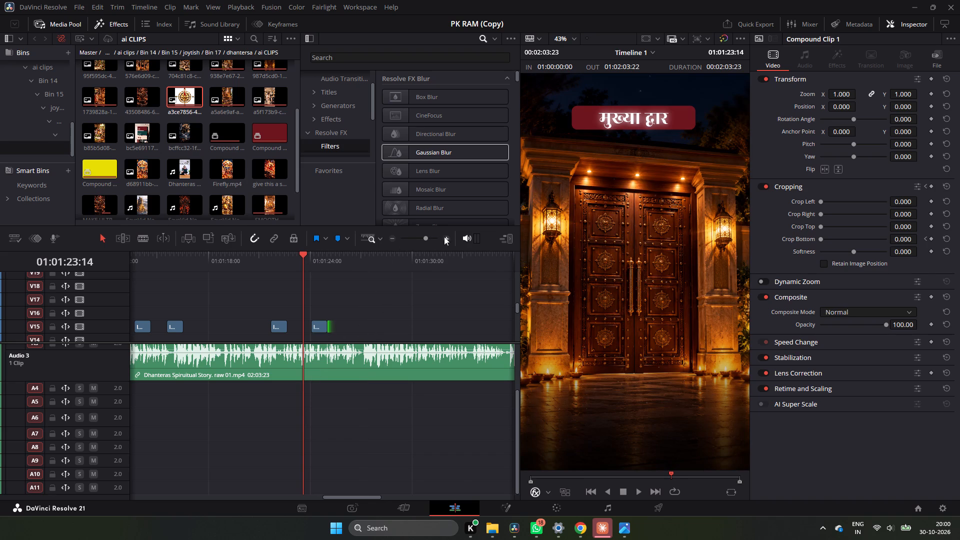
pyautogui.click(342, 325)
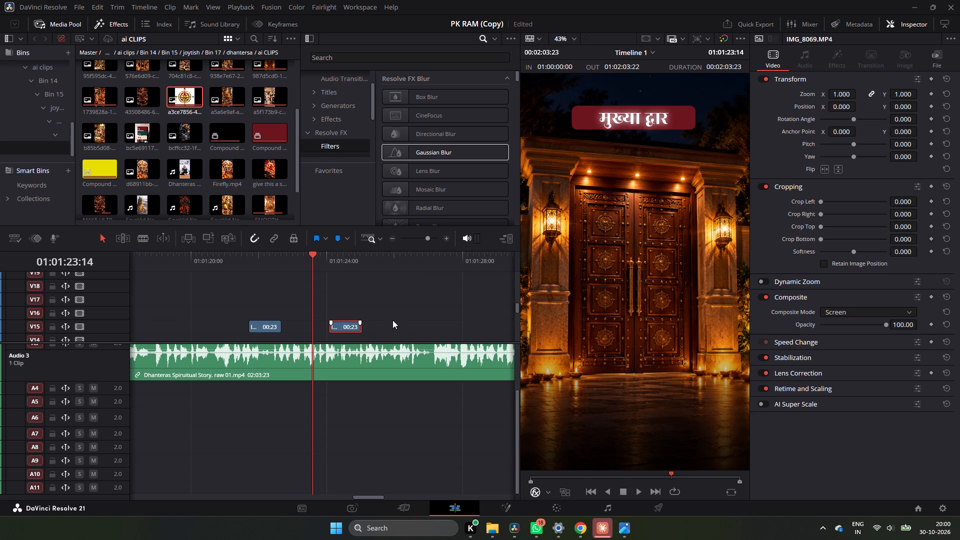
pyautogui.keyDown('alt'); pyautogui.click(398, 320); pyautogui.keyUp('alt')
pyautogui.click(342, 328)
pyautogui.keyDown('alt'); pyautogui.moveTo(343, 326); pyautogui.dragTo(421, 326); pyautogui.keyUp('alt')
# Move the new V15 flash copy about nine frames later so it straddles the cut back to the speaker at 01:01:27:04.
pyautogui.keyDown('ctrl'); pyautogui.scroll(-3, 424, 324); pyautogui.keyUp('ctrl')
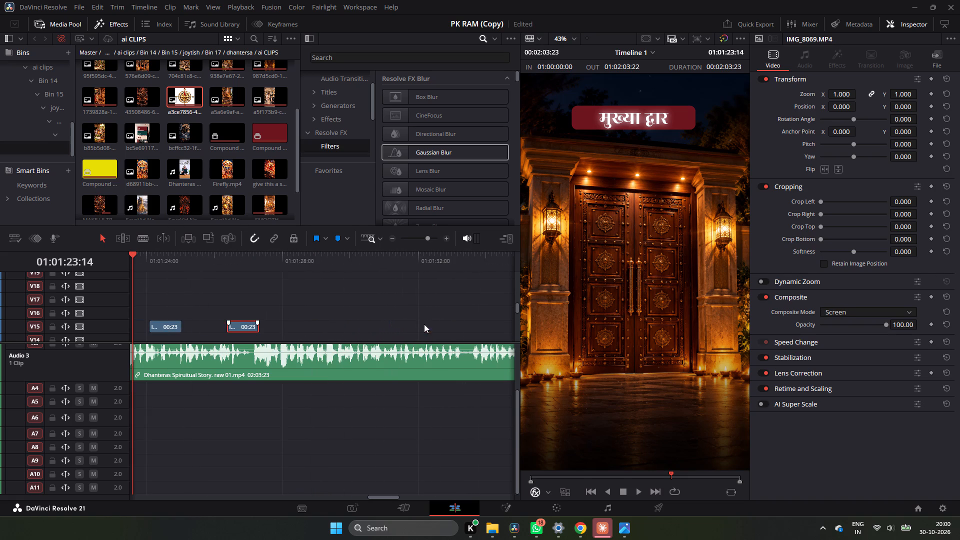
pyautogui.scroll(-2, 304, 302)
pyautogui.moveTo(261, 269); pyautogui.dragTo(256, 272)
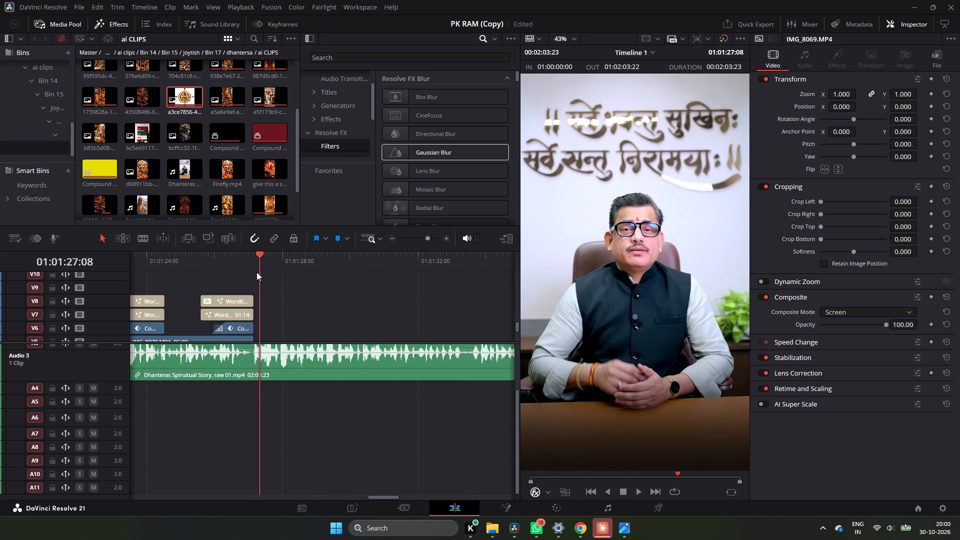
pyautogui.moveTo(256, 272); pyautogui.dragTo(253, 273)
pyautogui.scroll(2, 276, 299)
pyautogui.moveTo(248, 324); pyautogui.dragTo(263, 325)
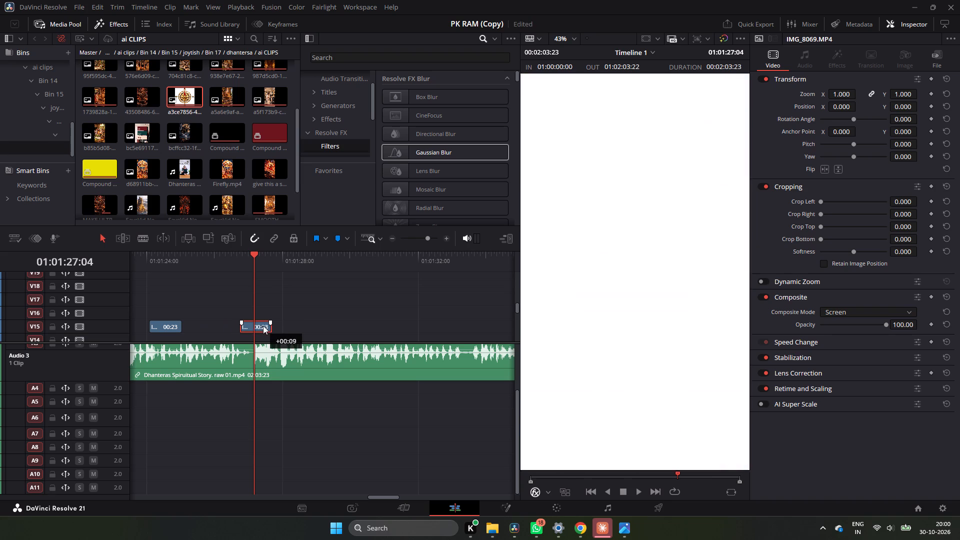
pyautogui.moveTo(263, 325); pyautogui.dragTo(262, 326)
# Replay the section around 01:01:27:04 to check the flash over the cut from the diya image to the speaker.
pyautogui.click(238, 262)
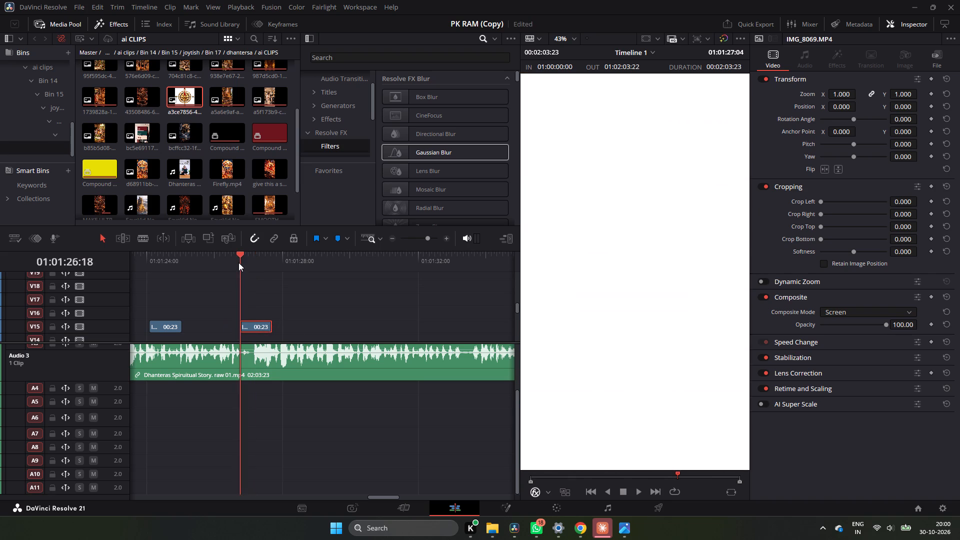
pyautogui.press('space')
pyautogui.press('space')
pyautogui.click(221, 261)
pyautogui.press('space')
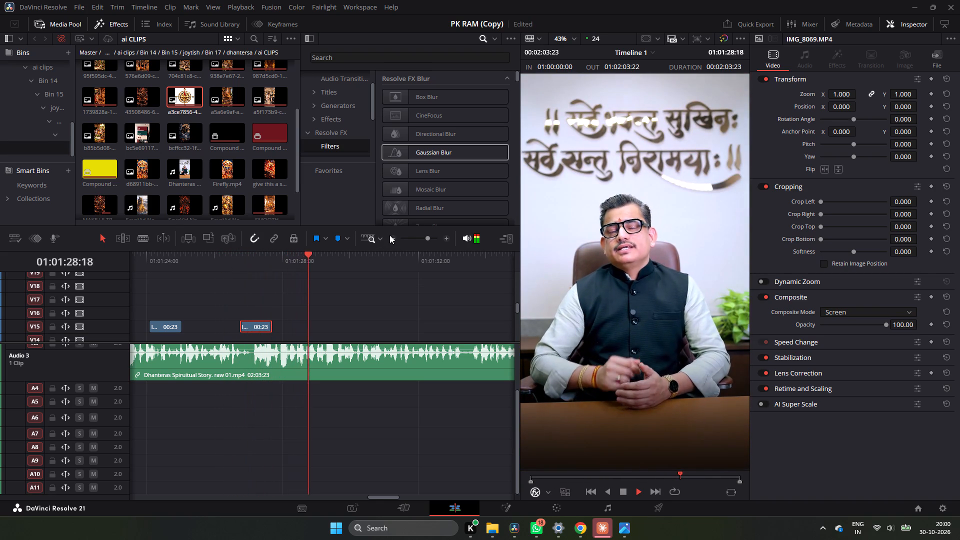
# Play on through the rest of the timeline to about 01:01:55, replaying the speaker section from 01:01:48:12 to review it.
pyautogui.click(389, 235)
pyautogui.click(392, 238)
pyautogui.scroll(-3, 385, 283)
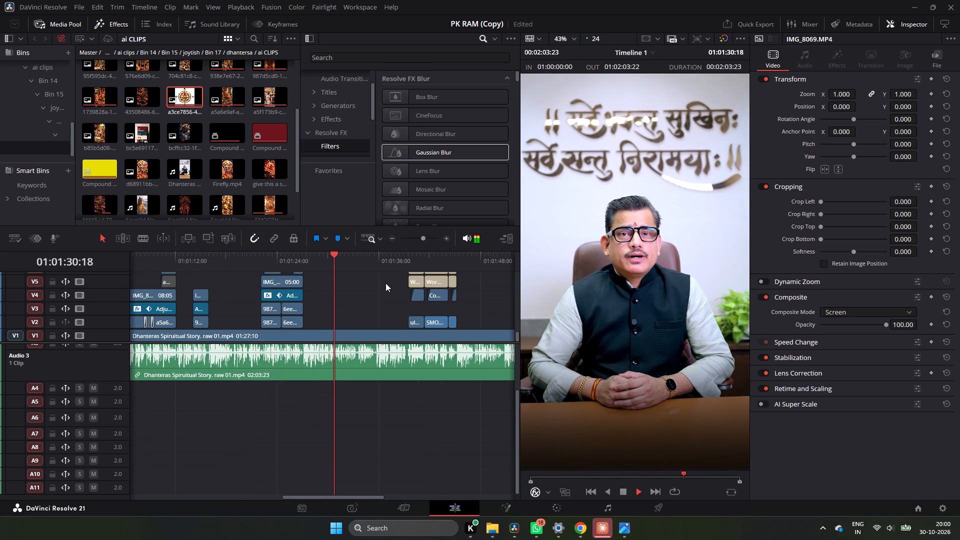
pyautogui.click(391, 239)
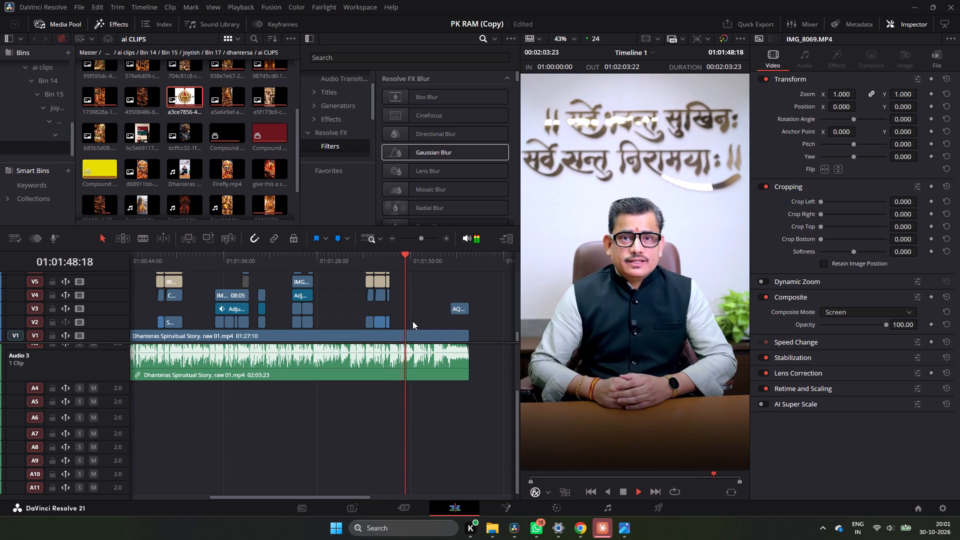
pyautogui.press('space')
pyautogui.press('space')
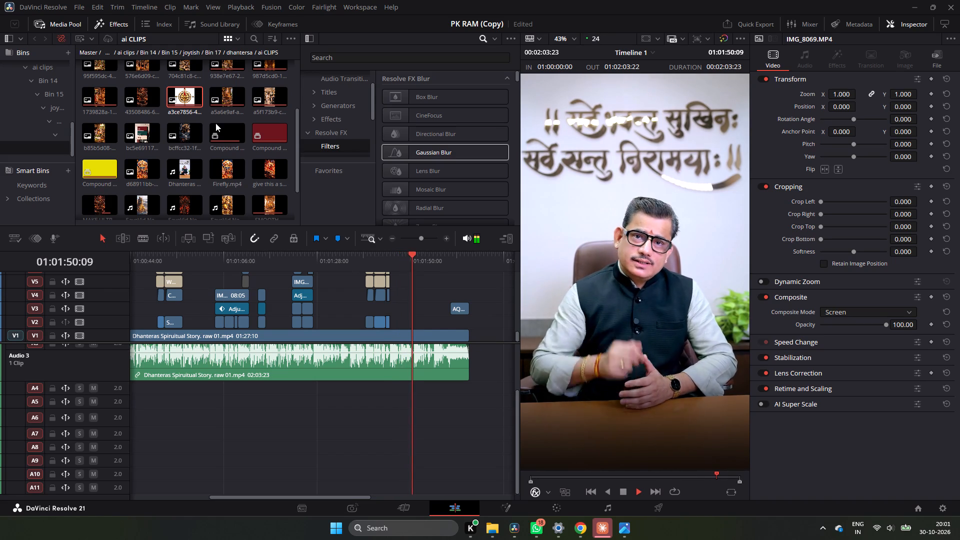
pyautogui.press('space')
pyautogui.click(404, 257)
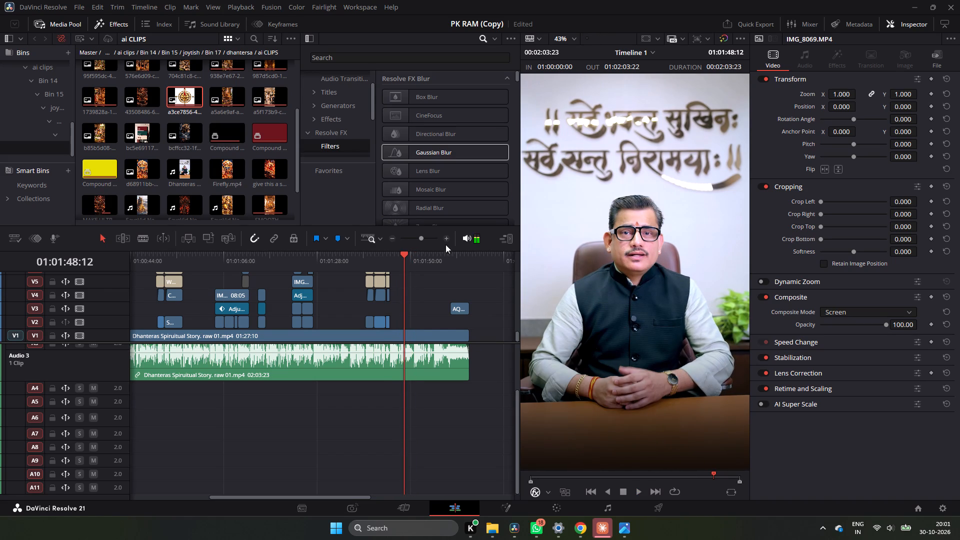
pyautogui.press('space')
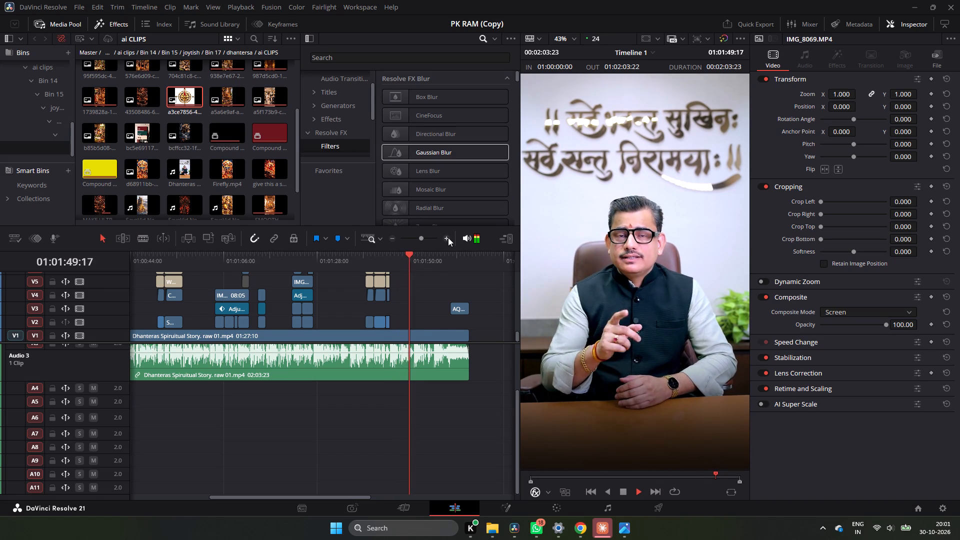
pyautogui.press('space')
pyautogui.press('space')
pyautogui.press('space')
pyautogui.press('space')
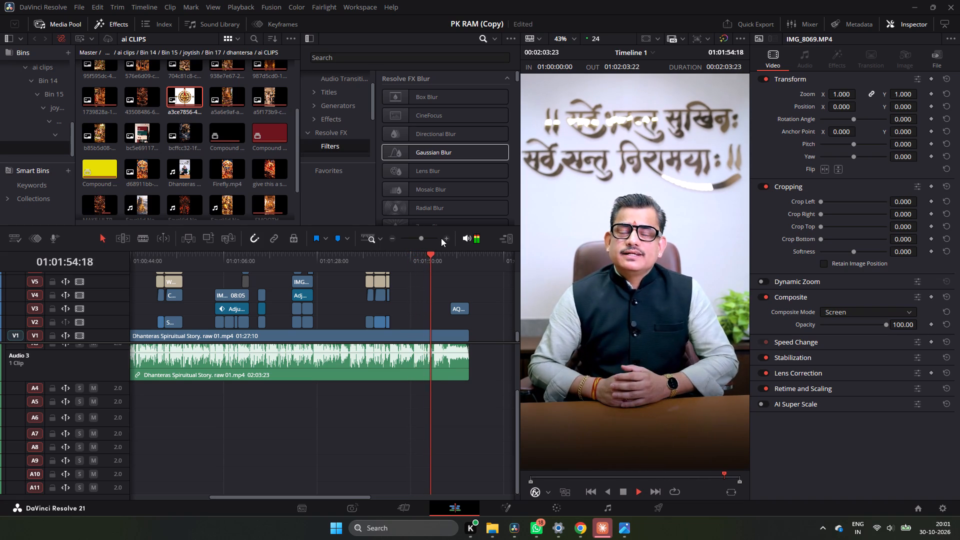
pyautogui.press('space')
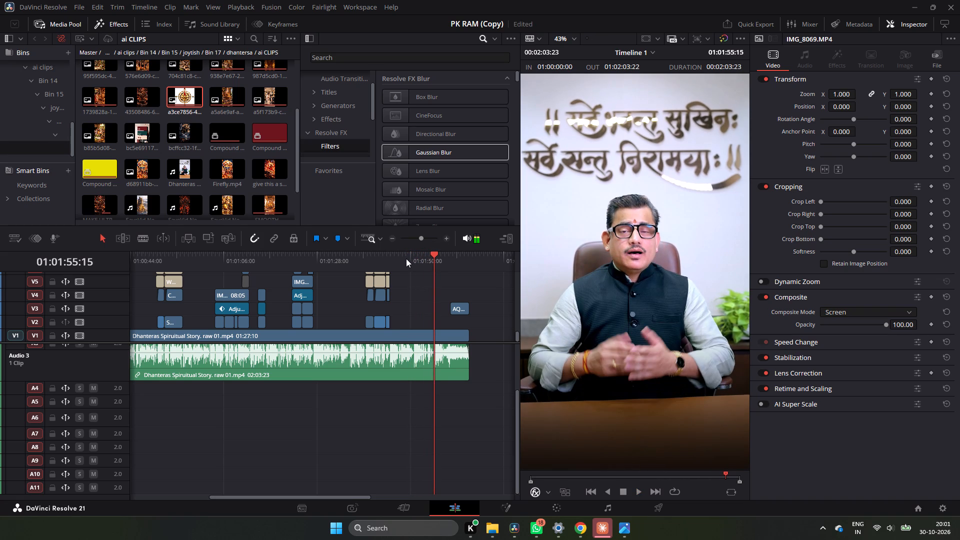
# Replay the speaker section from 01:01:48:12 to about 01:01:50:14.
pyautogui.click(406, 258)
pyautogui.click(398, 257)
pyautogui.press('space')
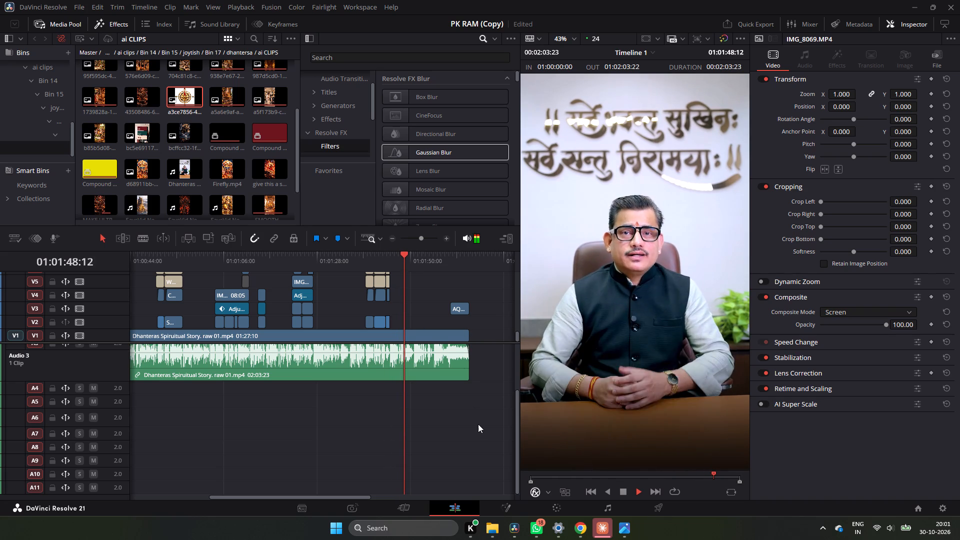
pyautogui.press('space')
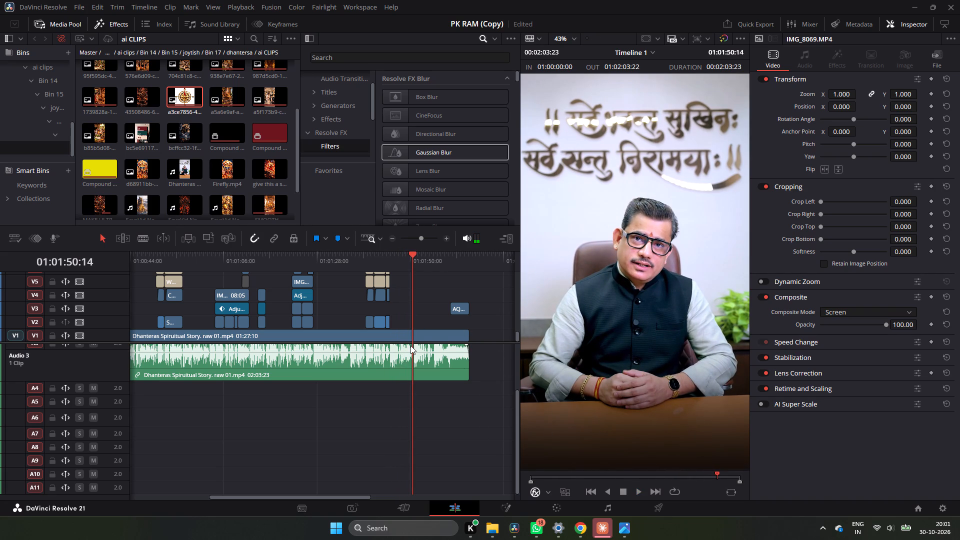
# Return to the start of the timeline and review the opening shopping cutaways and the cut back to the speaker.
pyautogui.click(394, 234)
pyautogui.moveTo(362, 254); pyautogui.dragTo(131, 274)
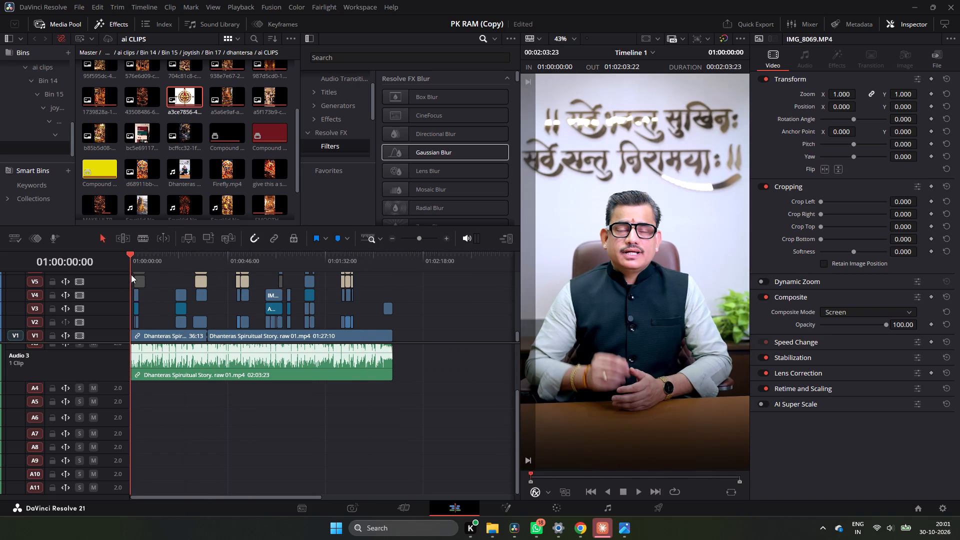
pyautogui.moveTo(131, 274); pyautogui.dragTo(135, 274)
pyautogui.press('space')
pyautogui.press('space')
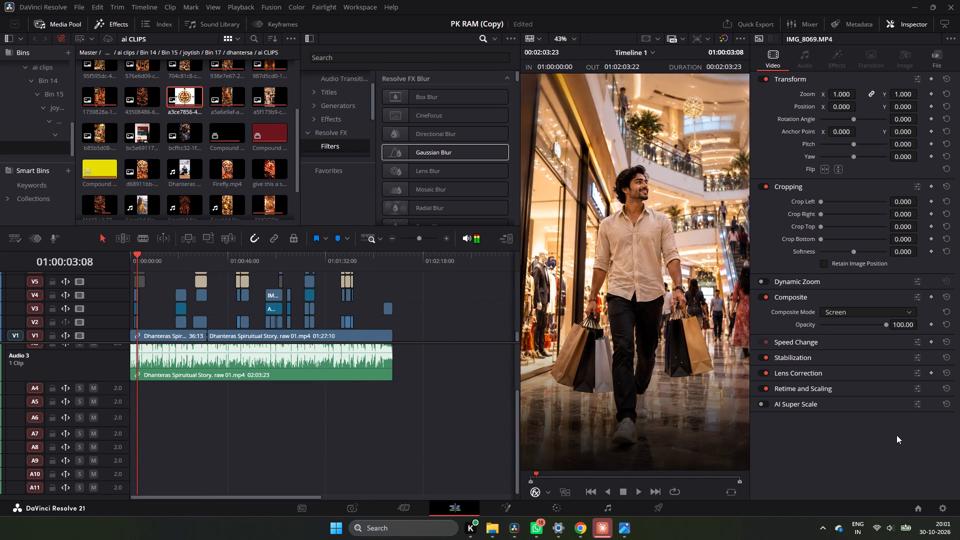
pyautogui.press('space')
pyautogui.press('space')
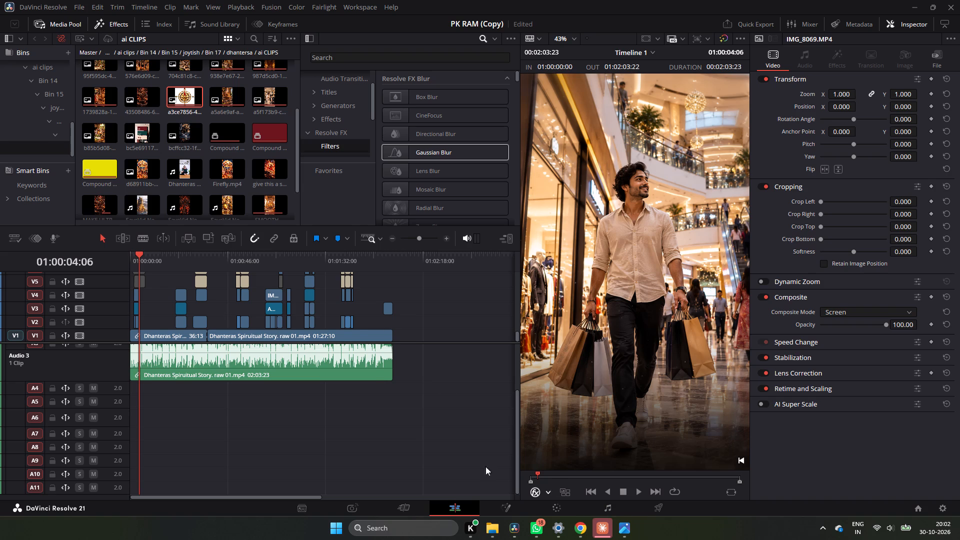
pyautogui.press('space')
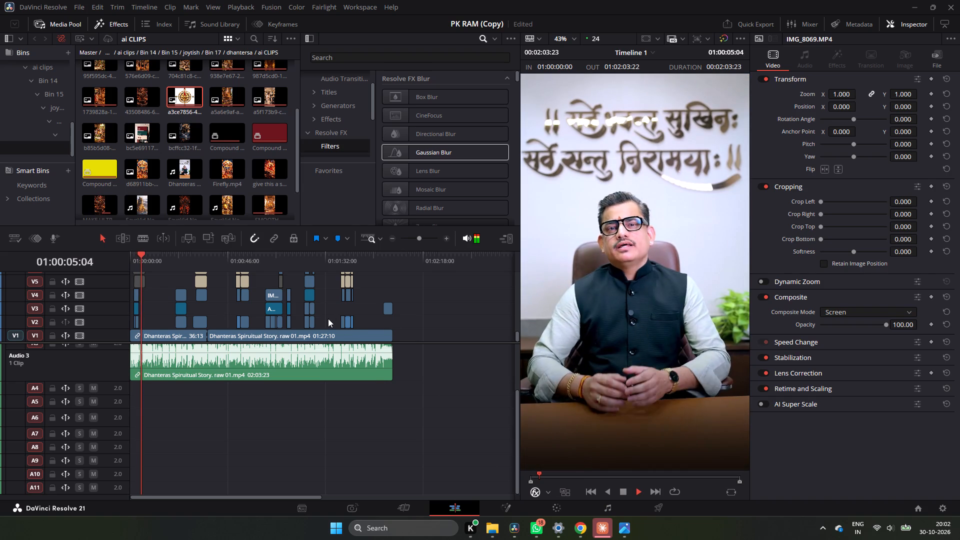
pyautogui.press('space')
pyautogui.press('space')
pyautogui.press('space')
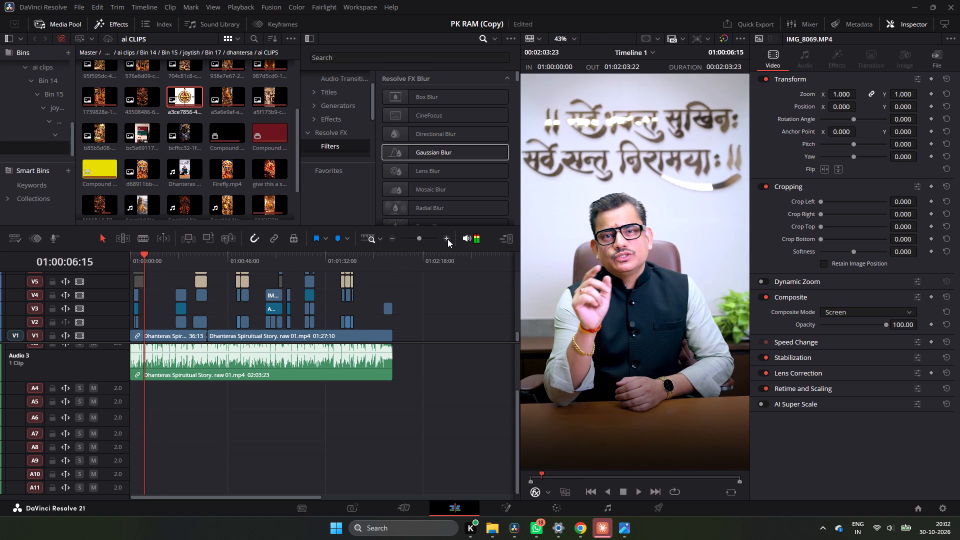
pyautogui.click(447, 239)
pyautogui.press('space')
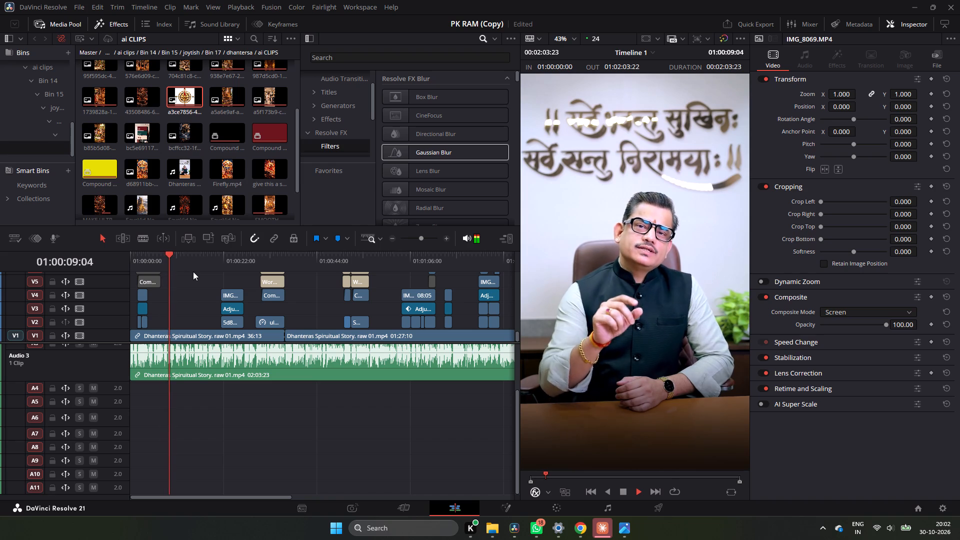
pyautogui.press('space')
pyautogui.moveTo(148, 256); pyautogui.dragTo(141, 256)
pyautogui.press('space')
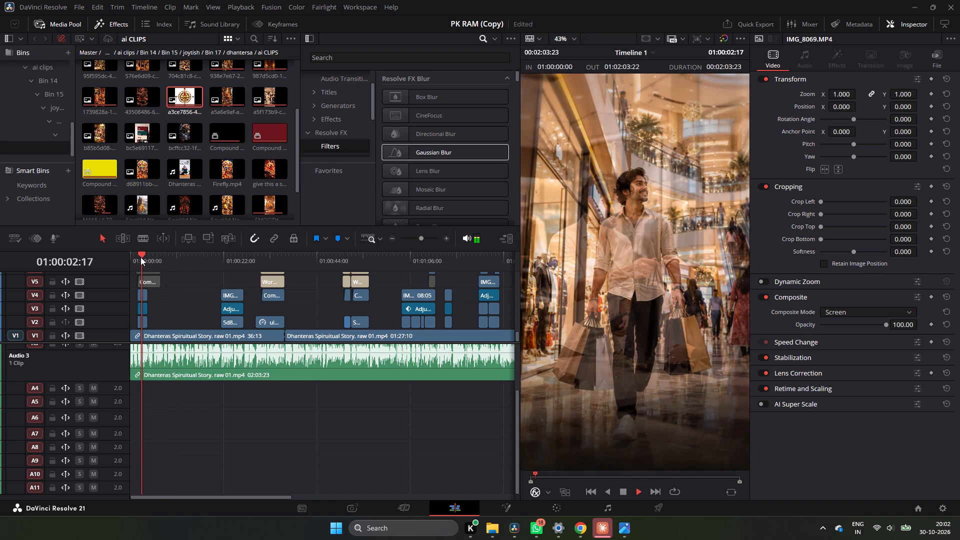
pyautogui.press('space')
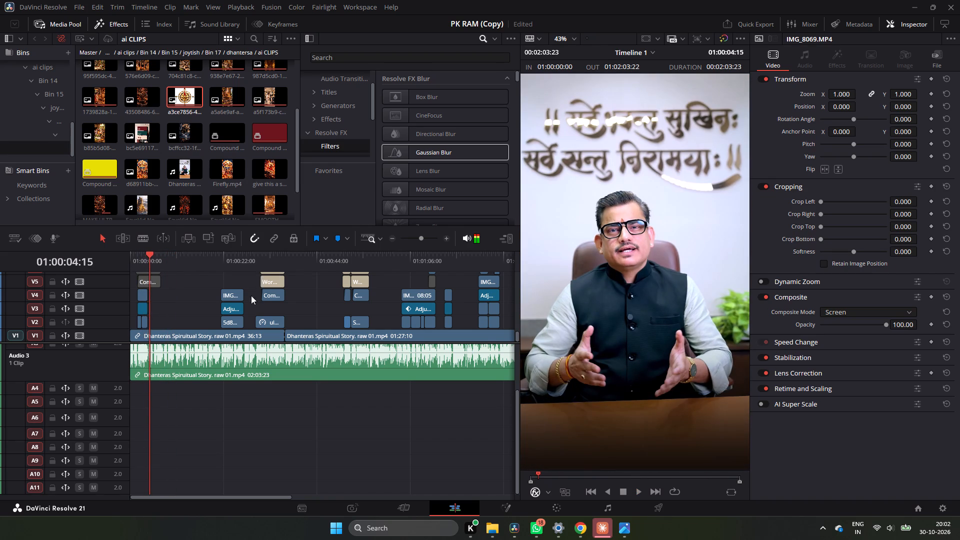
# Duplicate the earliest V15 IMG_8069.MP4 flash clip and place the copy on V14, straddling the cut back to the speaker at 01:00:04:07.
pyautogui.scroll(3, 248, 296)
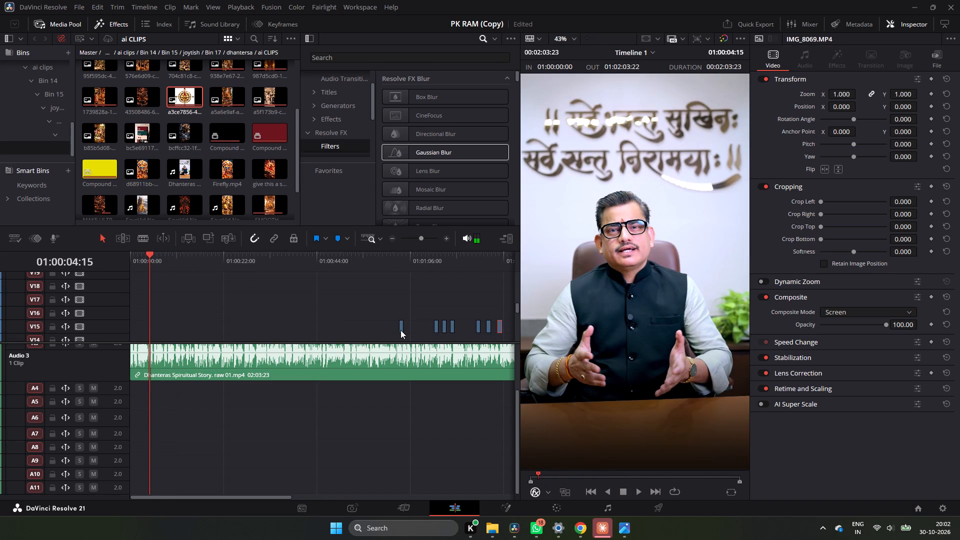
pyautogui.keyDown('alt'); pyautogui.moveTo(400, 330); pyautogui.dragTo(164, 330); pyautogui.keyUp('alt')
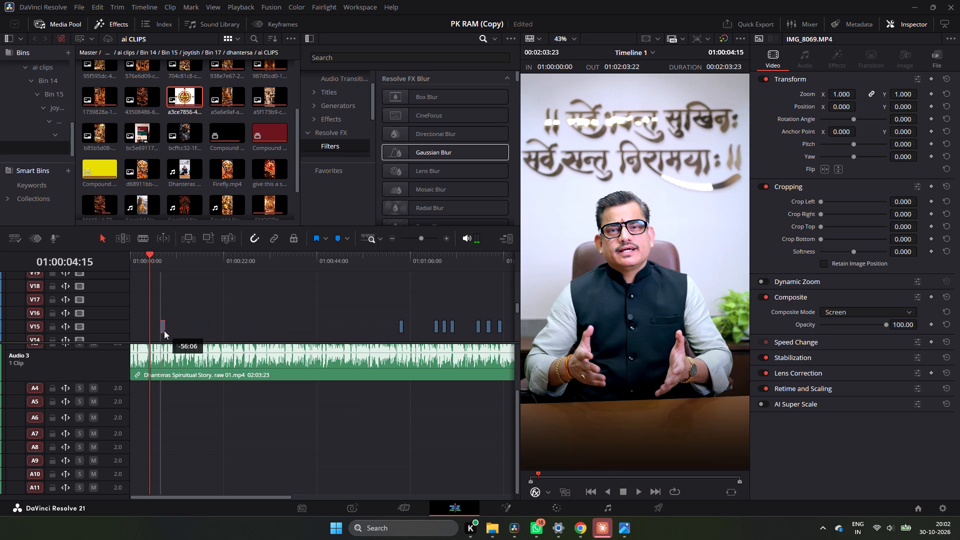
pyautogui.keyDown('alt'); pyautogui.moveTo(164, 330); pyautogui.dragTo(158, 332); pyautogui.keyUp('alt')
pyautogui.scroll(-3, 161, 329)
pyautogui.click(151, 264)
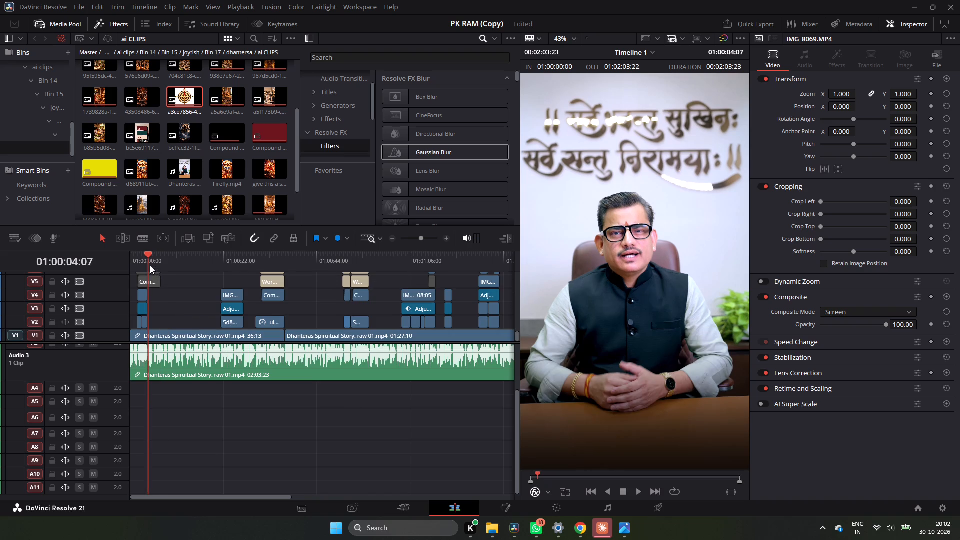
pyautogui.scroll(3, 159, 296)
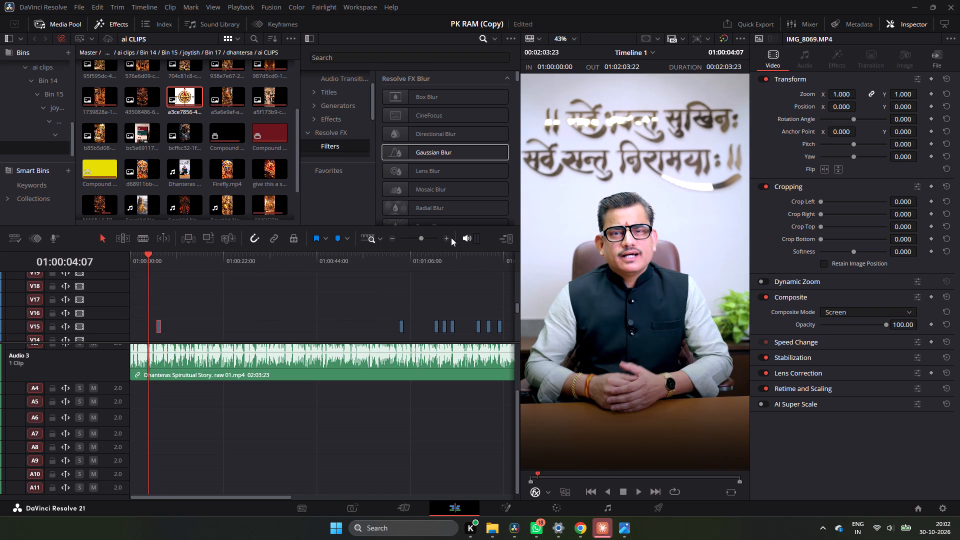
pyautogui.tripleClick(449, 237)
pyautogui.moveTo(359, 329); pyautogui.dragTo(310, 329)
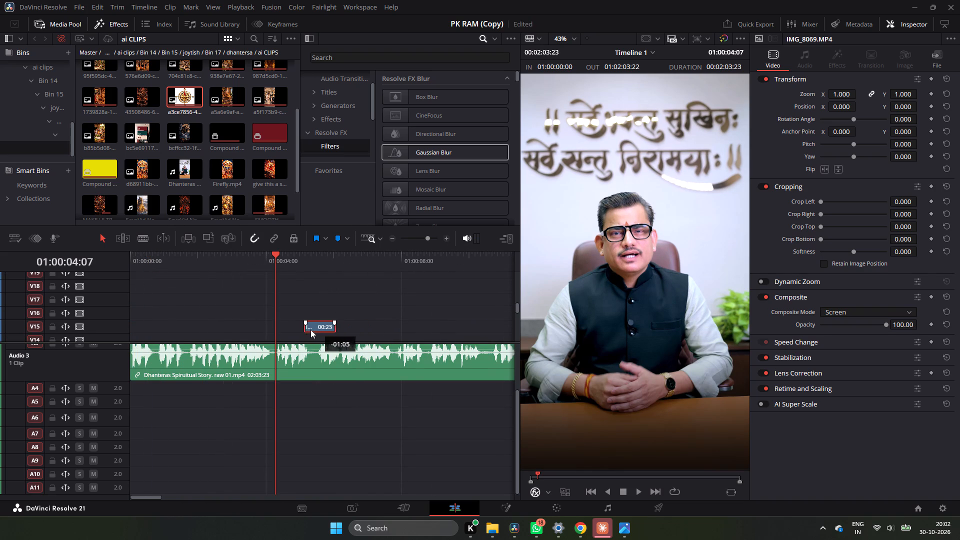
pyautogui.moveTo(310, 329); pyautogui.dragTo(274, 333)
# Duplicate the new V14 flash clip and position the copy on V14 about ten frames before the first shopping cutaway's start at 01:00:01:19.
pyautogui.keyDown('alt'); pyautogui.moveTo(274, 333); pyautogui.dragTo(186, 334); pyautogui.keyUp('alt')
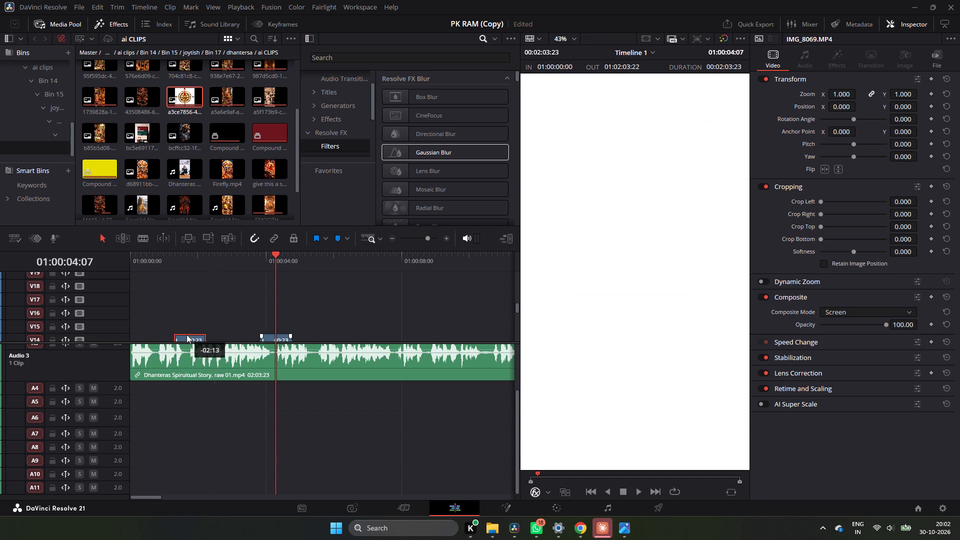
pyautogui.keyDown('alt'); pyautogui.moveTo(186, 334); pyautogui.dragTo(186, 334); pyautogui.keyUp('alt')
pyautogui.scroll(-2, 194, 323)
pyautogui.scroll(-3, 202, 278)
pyautogui.moveTo(204, 259); pyautogui.dragTo(193, 263)
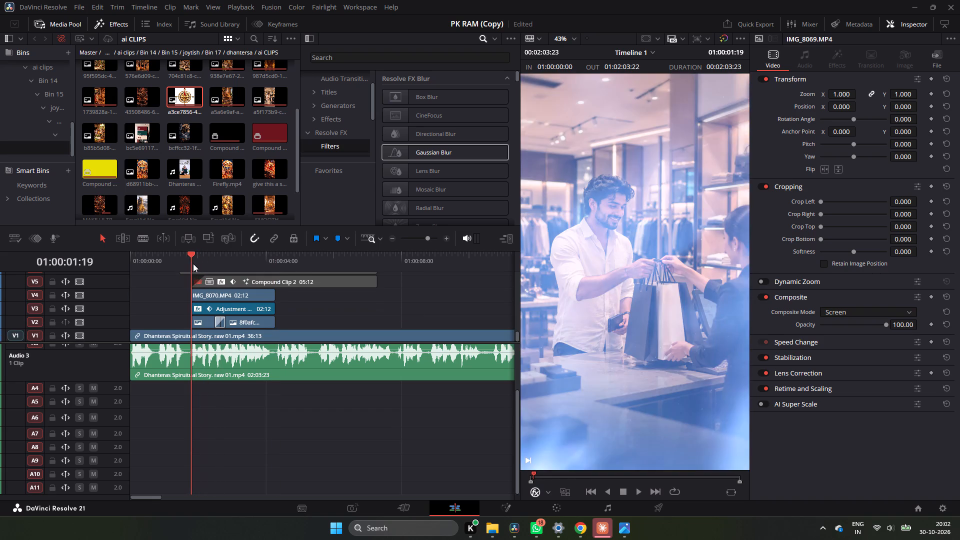
pyautogui.moveTo(193, 263); pyautogui.dragTo(192, 264)
pyautogui.scroll(3, 202, 287)
pyautogui.moveTo(197, 339); pyautogui.dragTo(199, 339)
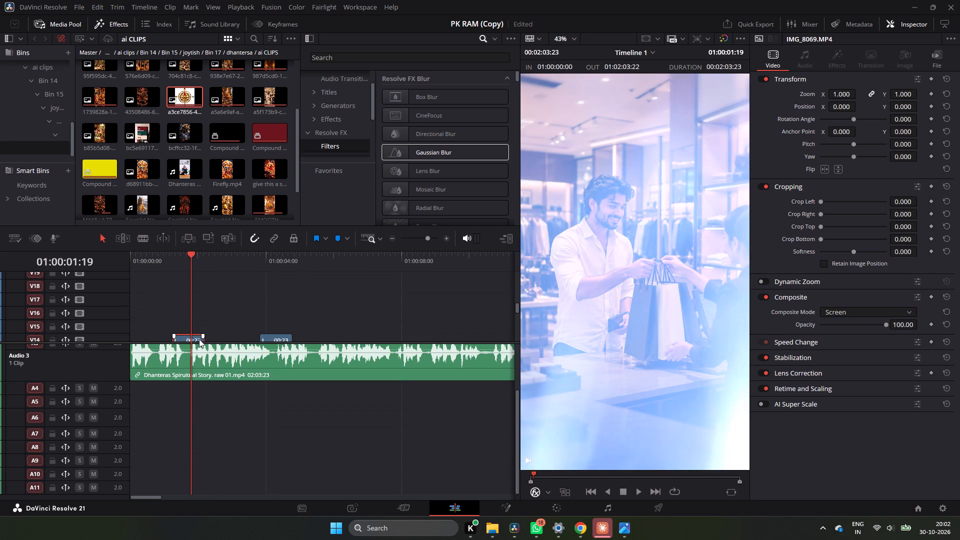
pyautogui.moveTo(199, 339); pyautogui.dragTo(202, 338)
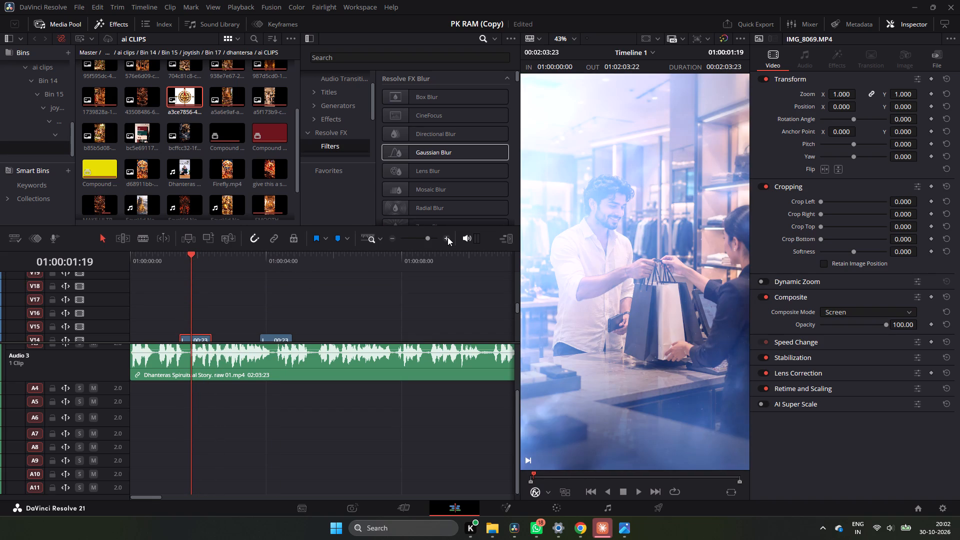
pyautogui.click(447, 237)
pyautogui.scroll(-2, 319, 309)
pyautogui.scroll(1, 304, 296)
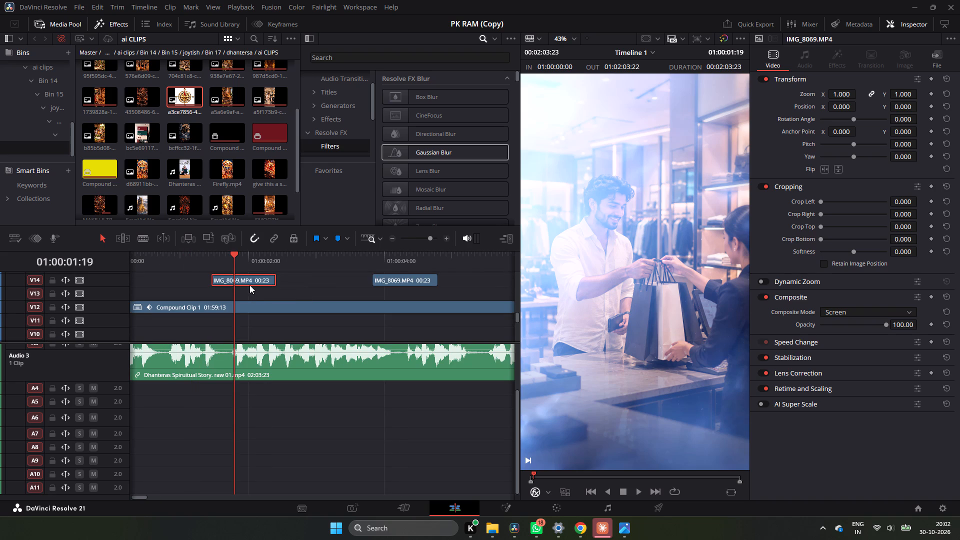
pyautogui.moveTo(249, 285); pyautogui.dragTo(242, 283)
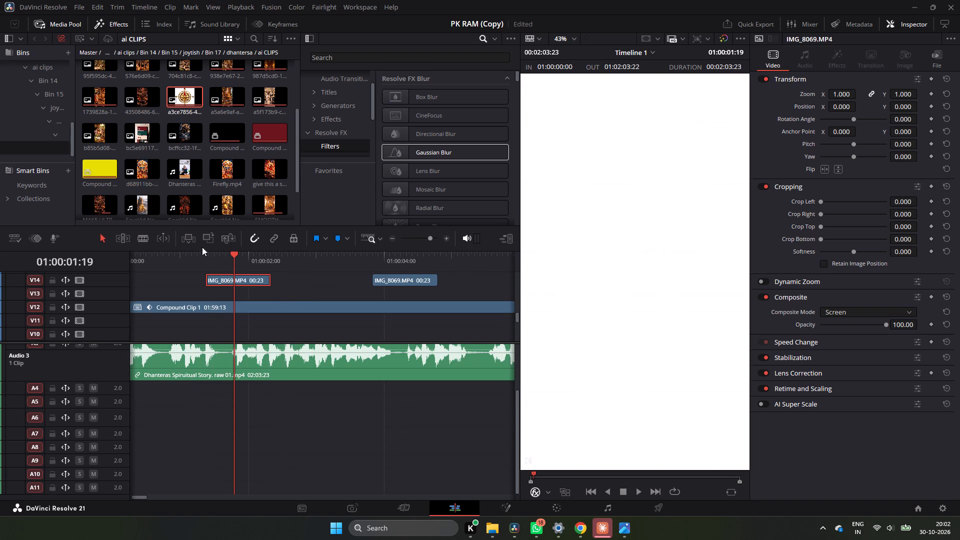
# Play the opening from about 01:00:01:08 to 01:00:06:21 to check both V14 flashes over the shopping cutaway cuts.
pyautogui.click(201, 250)
pyautogui.click(203, 254)
pyautogui.press('space')
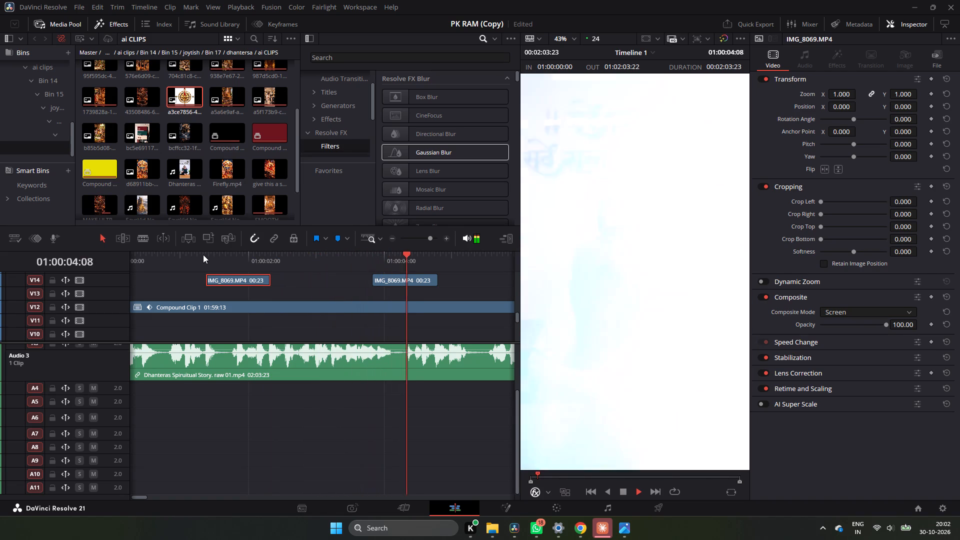
pyautogui.press('space')
pyautogui.press('space')
pyautogui.press('space')
pyautogui.doubleClick(388, 237)
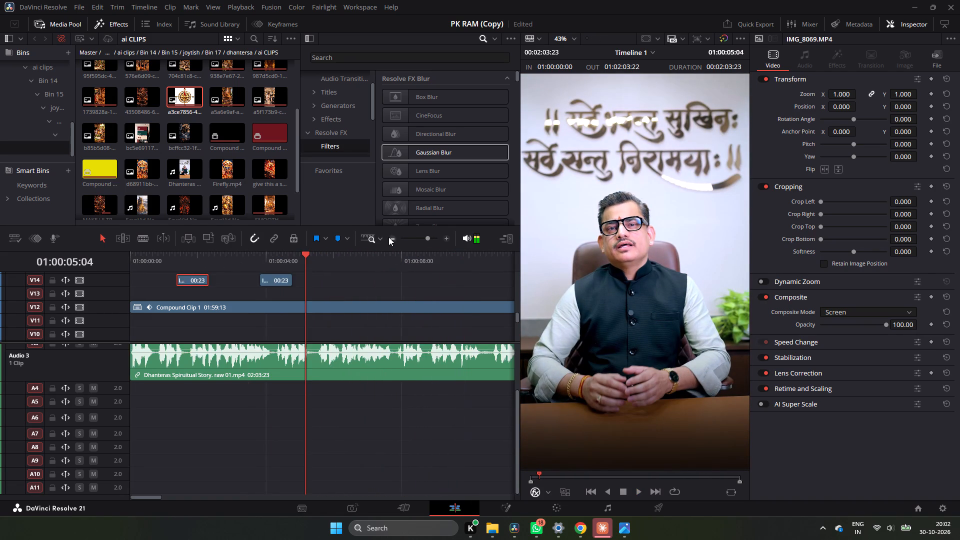
pyautogui.press('space')
pyautogui.press('space')
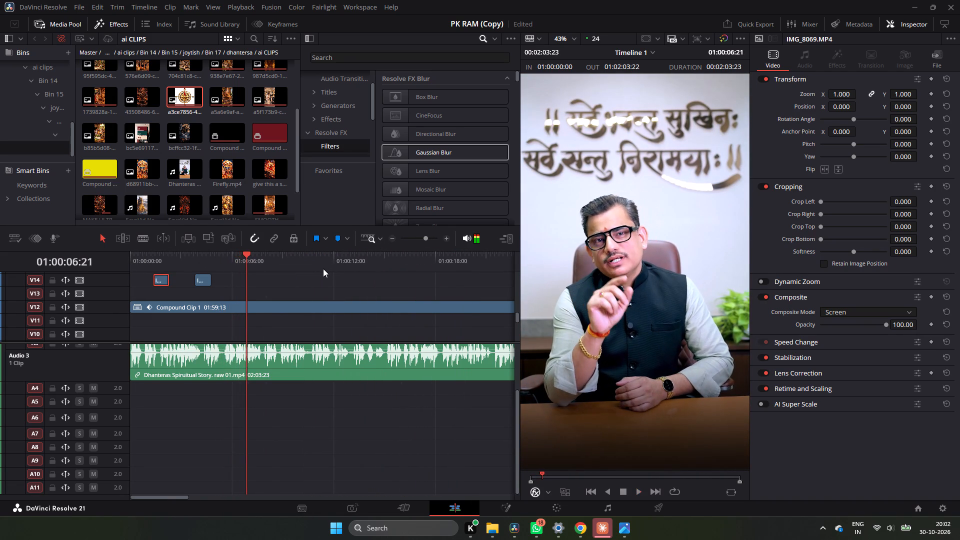
# Replay the stretch between the cut at 01:00:04:07 and about 01:00:07:13 to review the flash and the following speaker shot.
pyautogui.press('space')
pyautogui.press('space')
pyautogui.scroll(-2, 334, 289)
pyautogui.press('space')
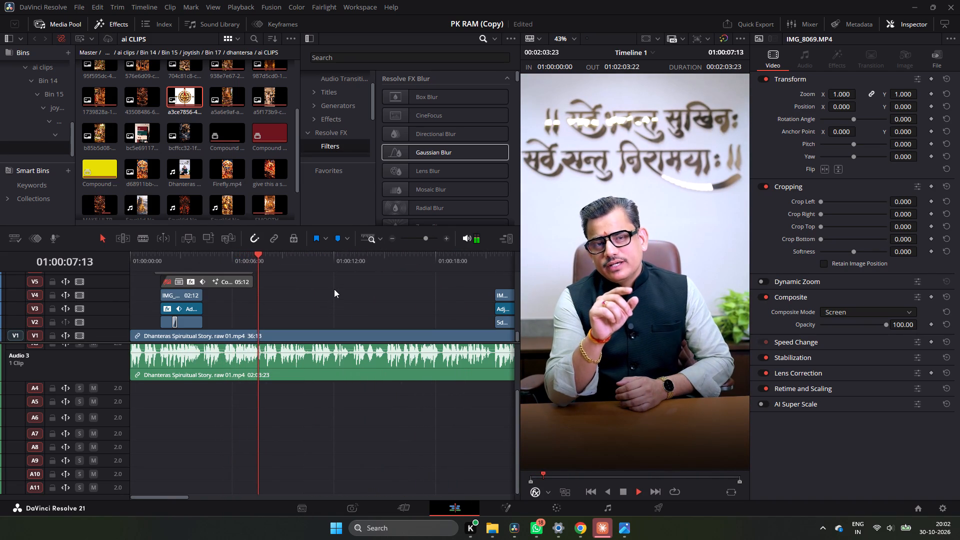
pyautogui.press('space')
pyautogui.moveTo(249, 255); pyautogui.dragTo(210, 260)
pyautogui.press('space')
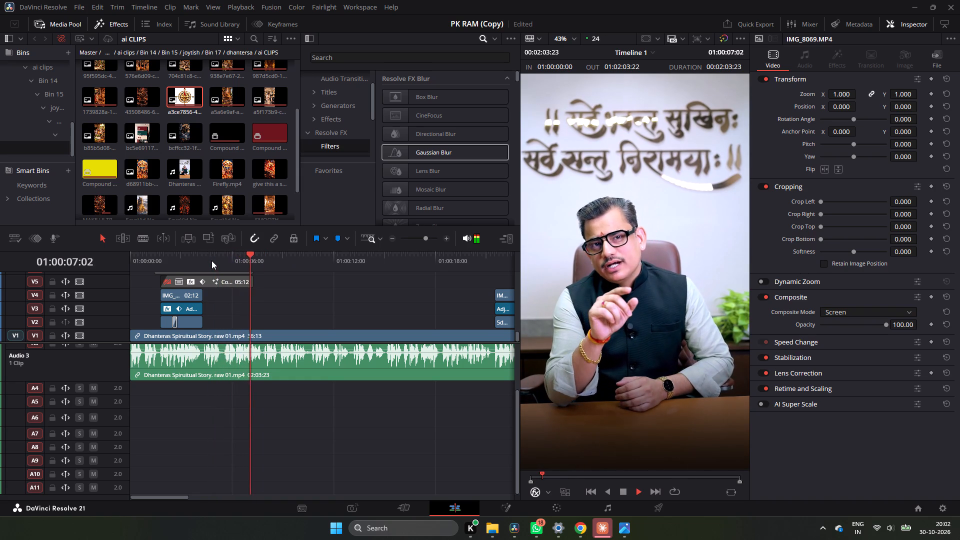
pyautogui.press('space')
pyautogui.moveTo(240, 261); pyautogui.dragTo(202, 270)
pyautogui.press('space')
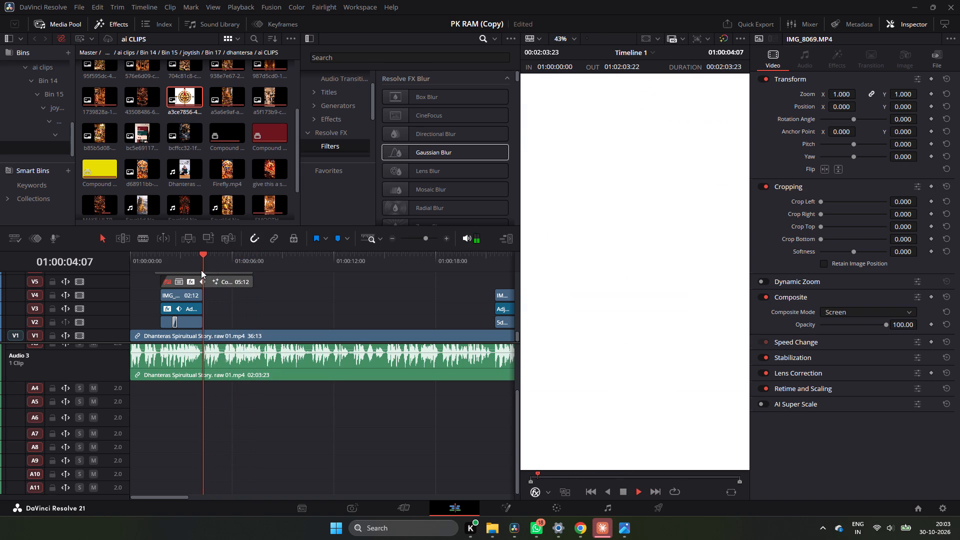
pyautogui.press('space')
# Recheck the frames around the cut at 01:00:04:07, and play the speaker section on to about 01:00:15:02.
pyautogui.click(216, 261)
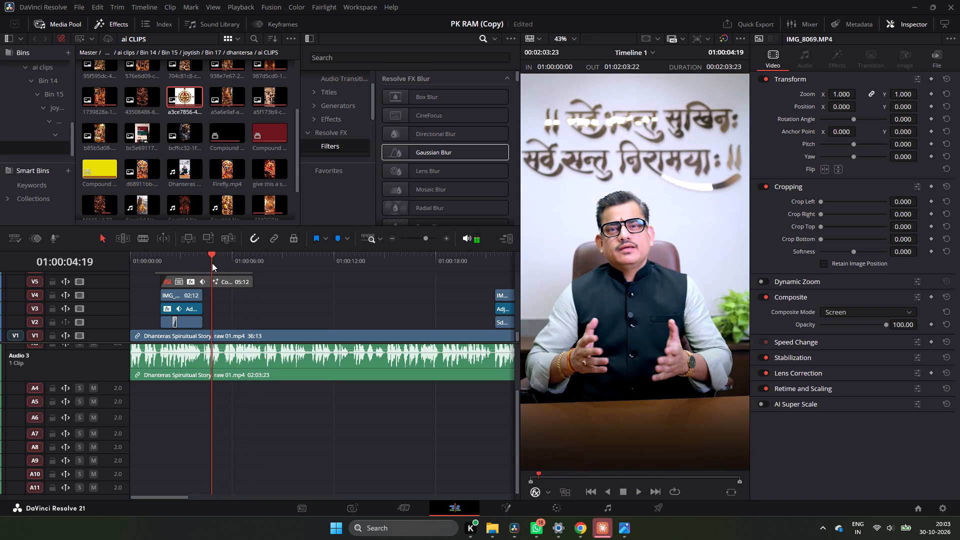
pyautogui.click(197, 266)
pyautogui.click(194, 260)
pyautogui.click(198, 261)
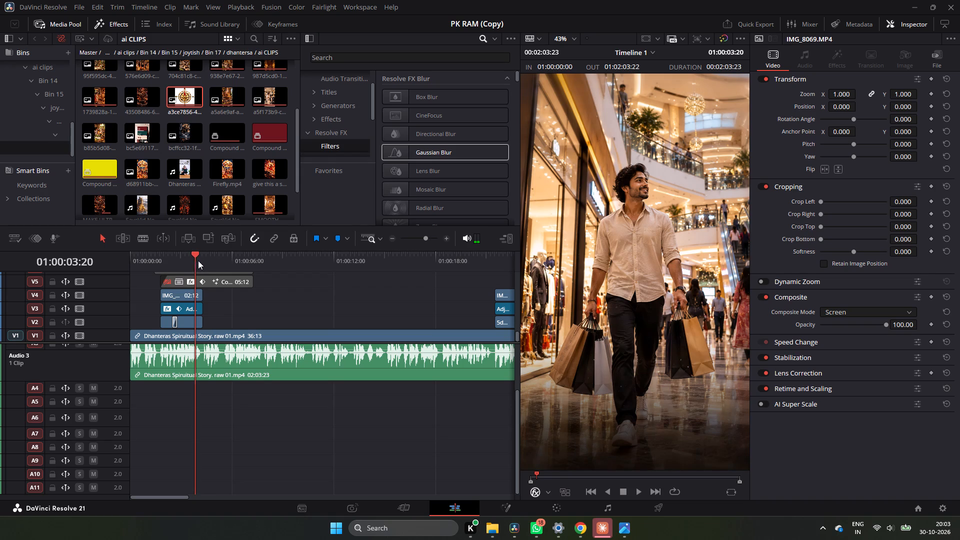
pyautogui.moveTo(196, 257); pyautogui.dragTo(201, 257)
pyautogui.press('space')
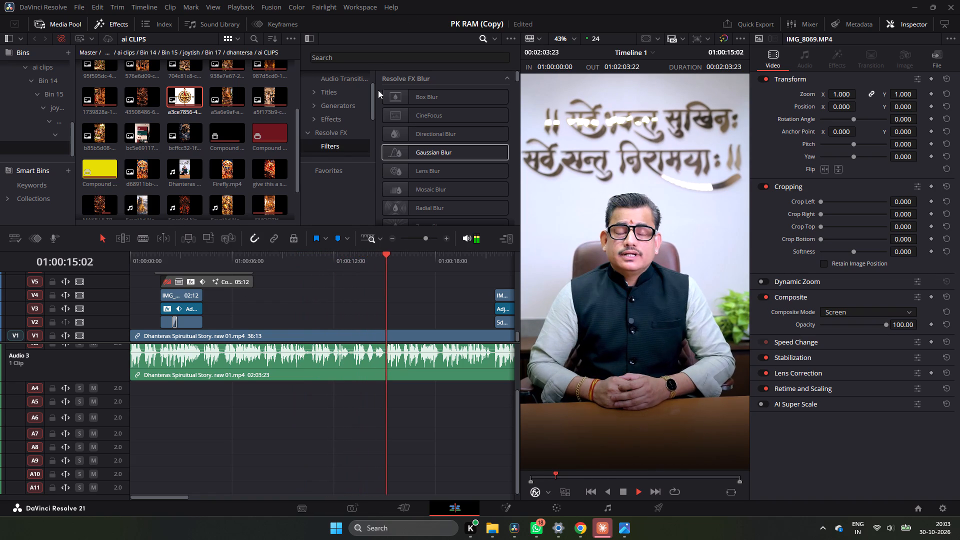
pyautogui.press('space')
# Review the calendar cutaway from about 01:00:20 to 01:00:26:02 and the Dhanvantari cutaway up to about 01:00:32:15.
pyautogui.scroll(-2, 231, 164)
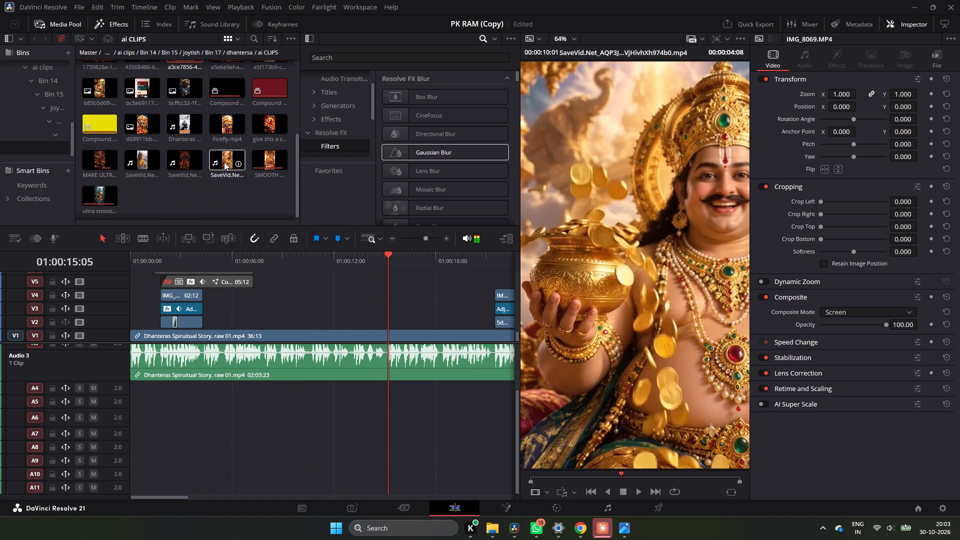
pyautogui.press('space')
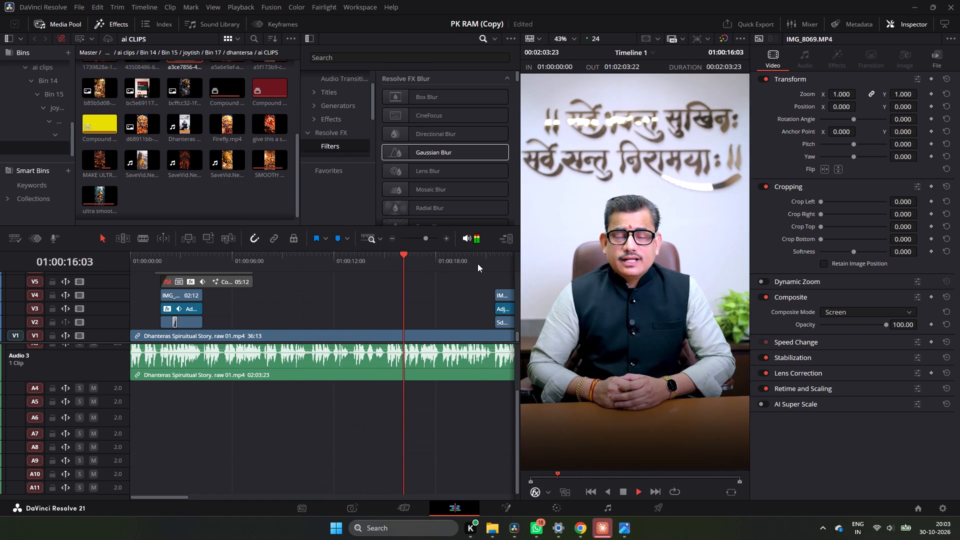
pyautogui.click(477, 263)
pyautogui.press('space')
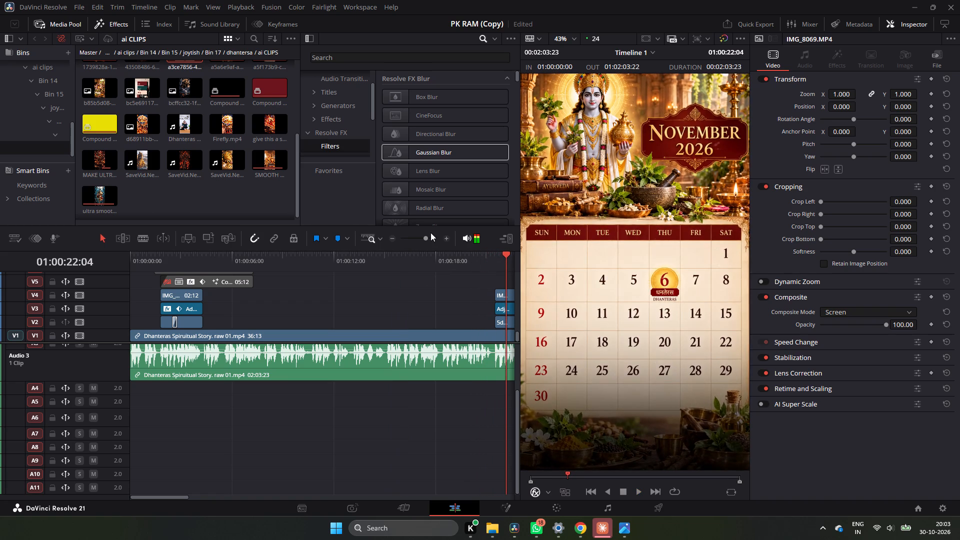
pyautogui.click(395, 237)
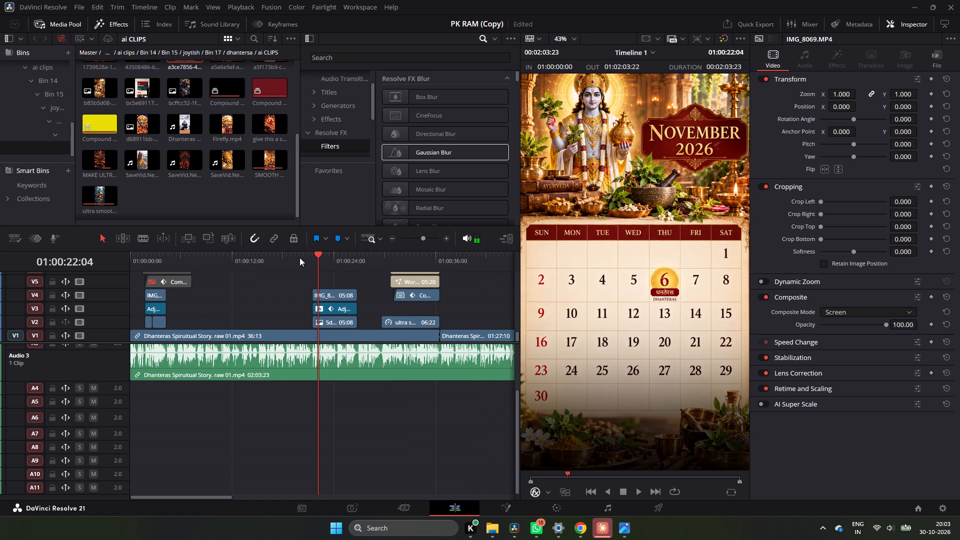
pyautogui.click(307, 255)
pyautogui.press('space')
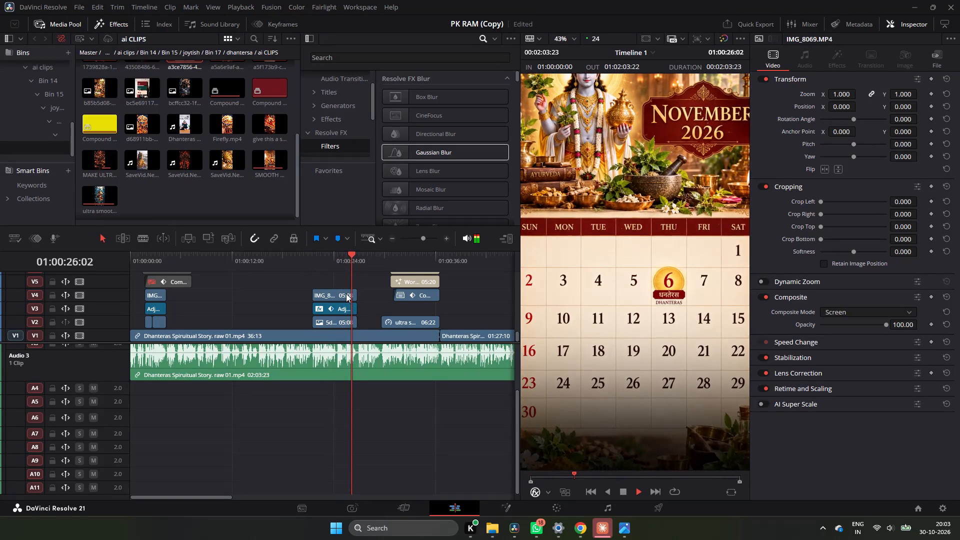
pyautogui.click(386, 273)
pyautogui.click(386, 264)
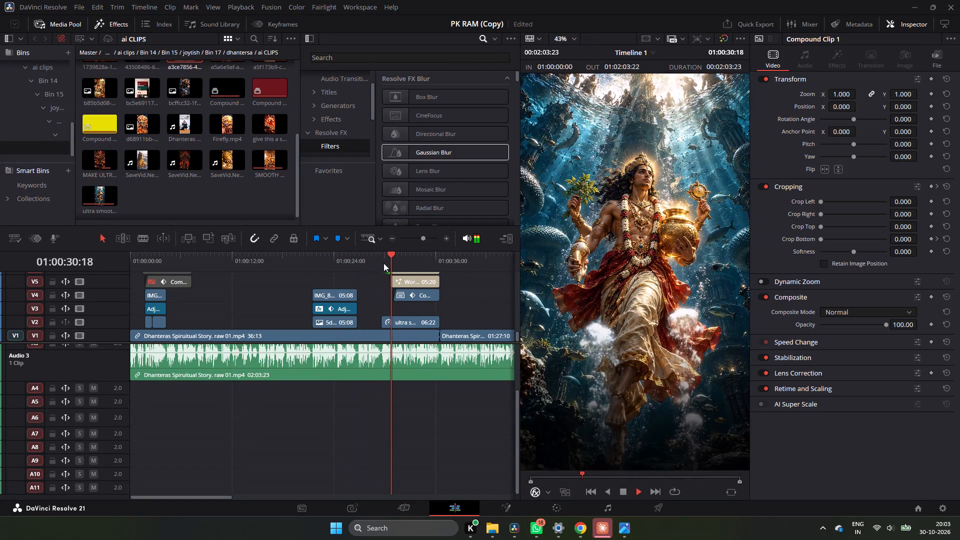
pyautogui.click(383, 263)
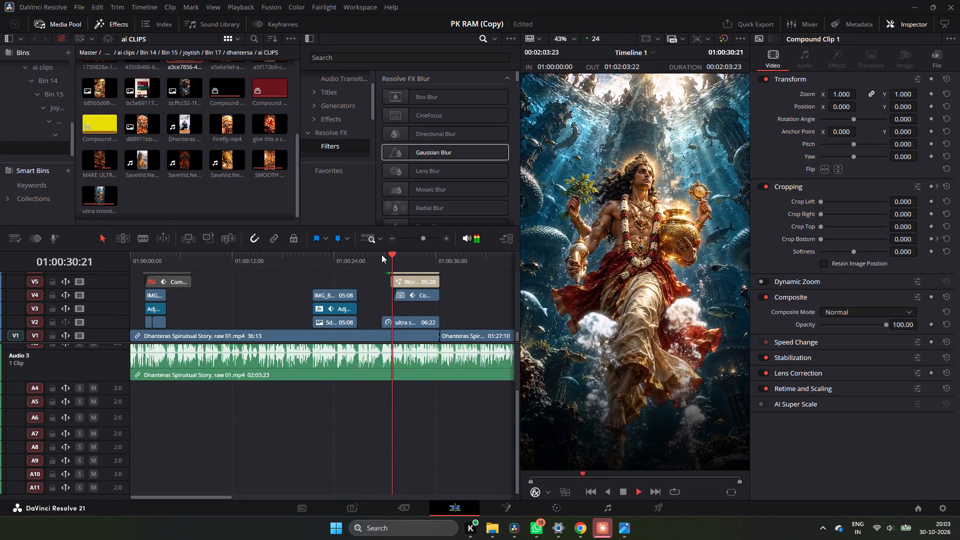
pyautogui.press('space')
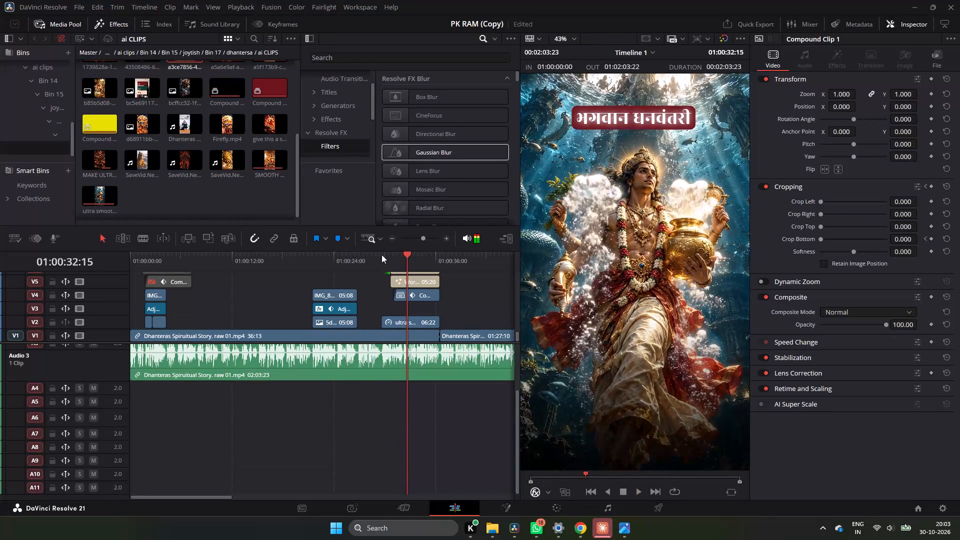
# Duplicate the second V14 flash clip and position the copy on V14 about ten frames before the Dhanvantari cutaway's start at 01:00:29:15.
pyautogui.click(384, 255)
pyautogui.scroll(3, 391, 290)
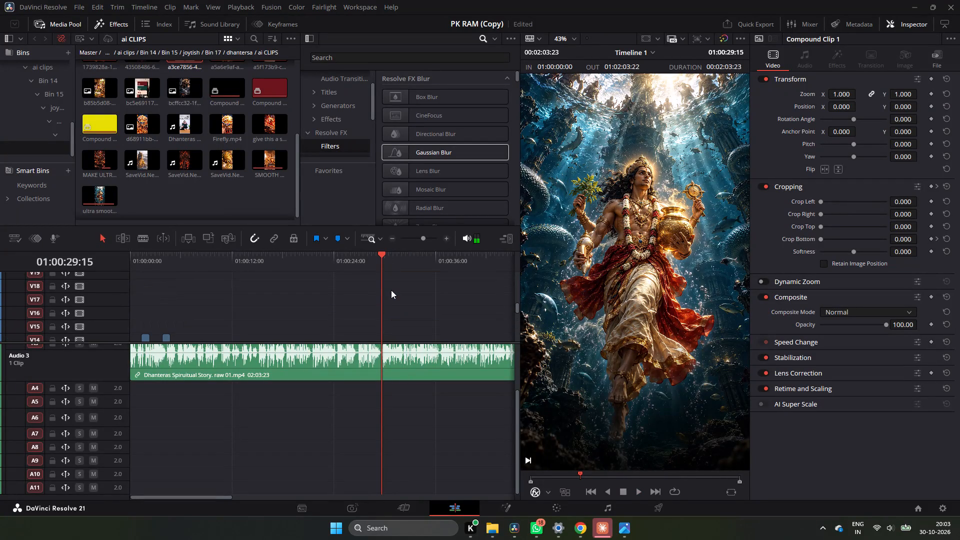
pyautogui.scroll(-1, 383, 290)
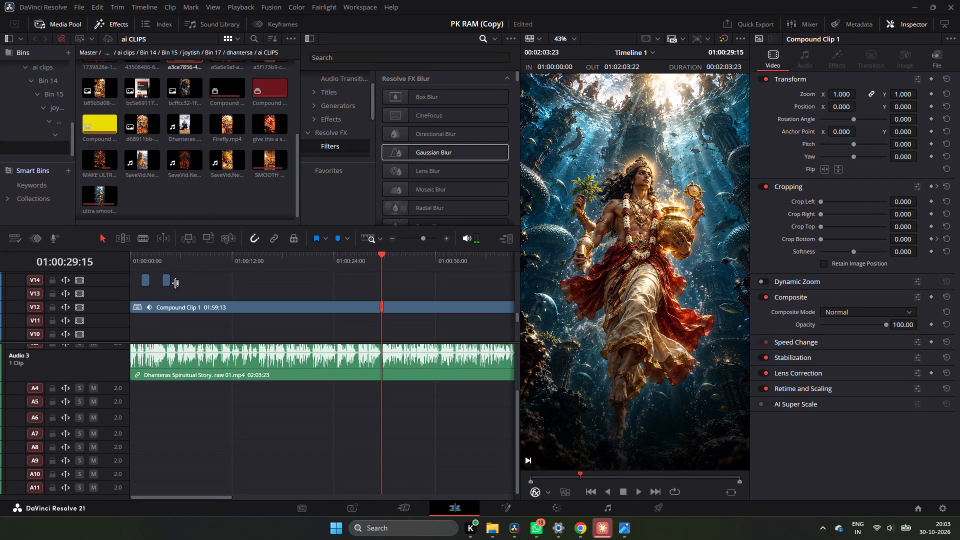
pyautogui.click(166, 283)
pyautogui.keyDown('alt'); pyautogui.moveTo(166, 283); pyautogui.dragTo(299, 286); pyautogui.keyUp('alt')
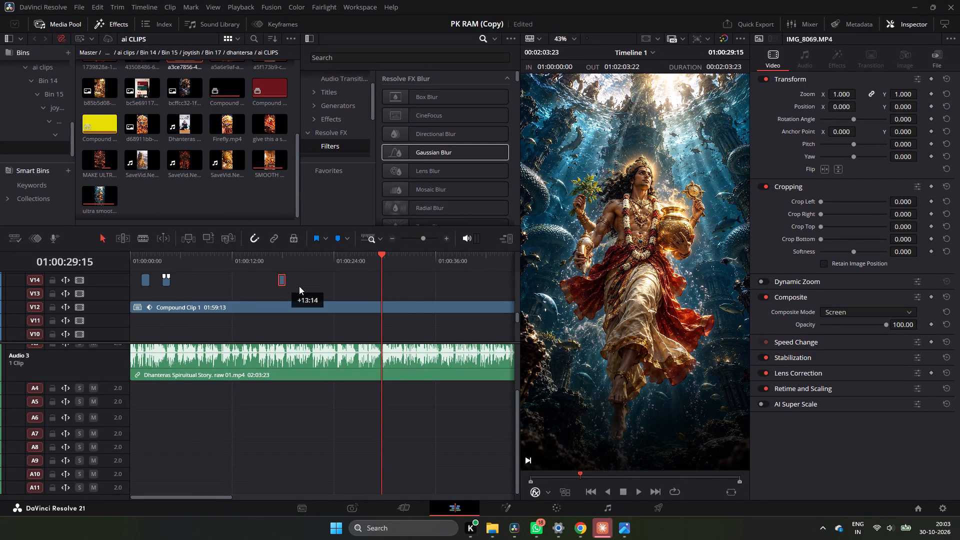
pyautogui.keyDown('alt'); pyautogui.moveTo(299, 286); pyautogui.dragTo(381, 281); pyautogui.keyUp('alt')
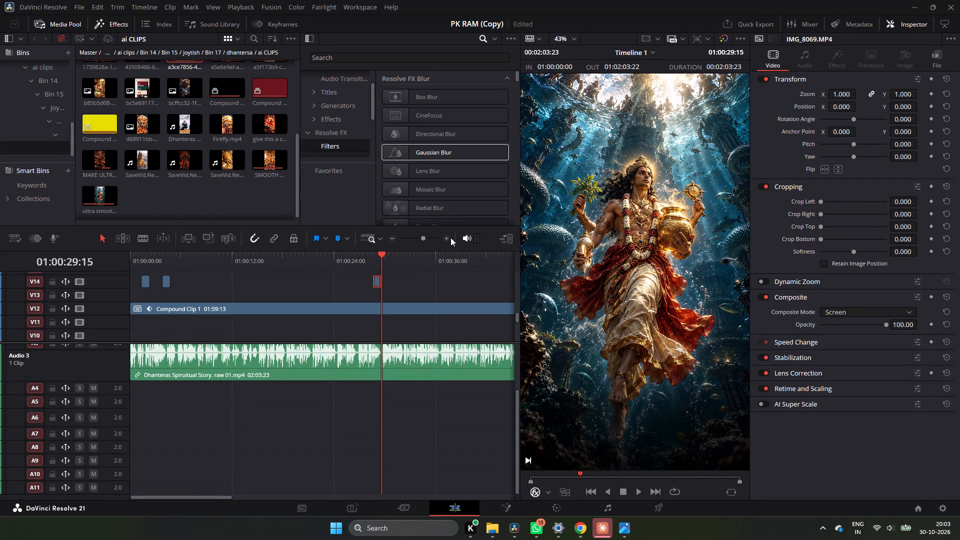
pyautogui.tripleClick(448, 237)
pyautogui.moveTo(275, 280); pyautogui.dragTo(309, 280)
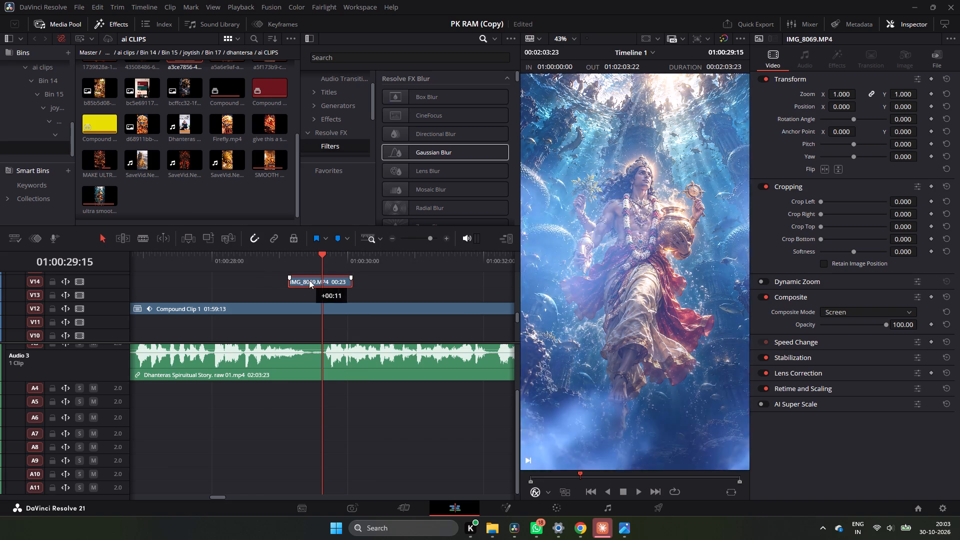
pyautogui.moveTo(309, 280); pyautogui.dragTo(310, 282)
pyautogui.keyDown('alt'); pyautogui.click(312, 282); pyautogui.keyUp('alt')
# Duplicate the IMG_8069.MP4 flash again and place the copy on V14 over the Dhanvantari cutaway's end cut at 01:00:36:13.
pyautogui.keyDown('alt'); pyautogui.moveTo(323, 282); pyautogui.dragTo(415, 284); pyautogui.keyUp('alt')
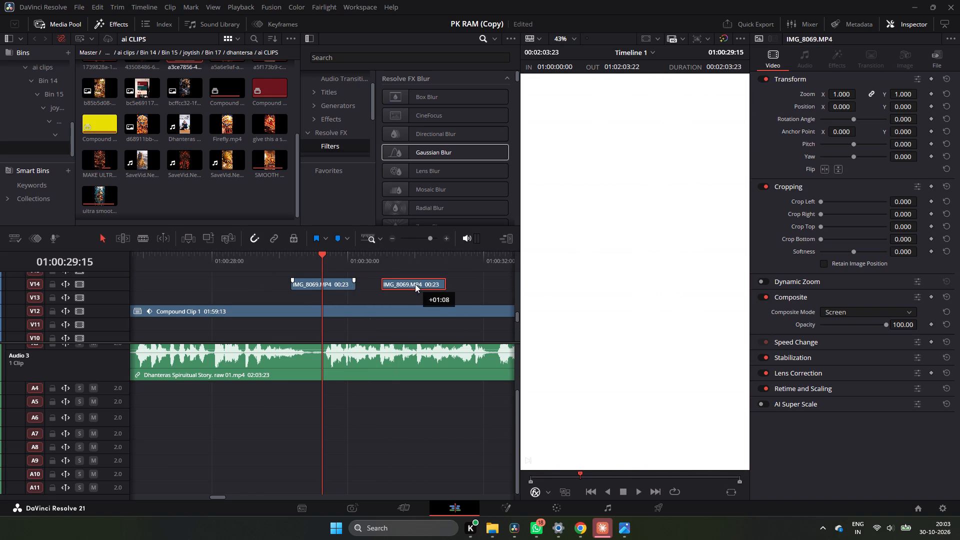
pyautogui.keyDown('alt'); pyautogui.moveTo(415, 284); pyautogui.dragTo(415, 284); pyautogui.keyUp('alt')
pyautogui.scroll(-4, 408, 290)
pyautogui.keyDown('ctrl'); pyautogui.scroll(-8, 398, 283); pyautogui.keyUp('ctrl')
pyautogui.moveTo(316, 261); pyautogui.dragTo(312, 261)
pyautogui.scroll(4, 319, 284)
pyautogui.scroll(-2, 319, 284)
pyautogui.doubleClick(393, 241)
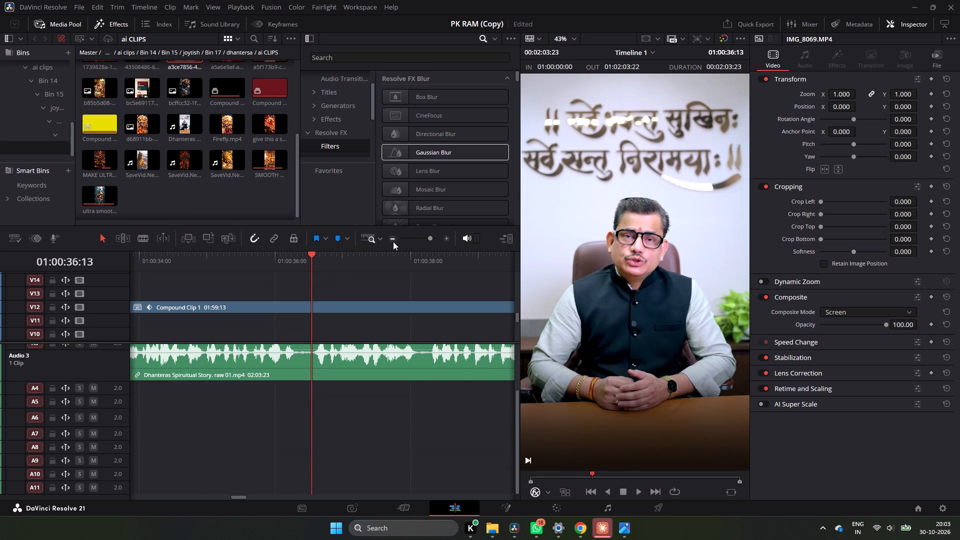
pyautogui.moveTo(229, 283); pyautogui.dragTo(320, 286)
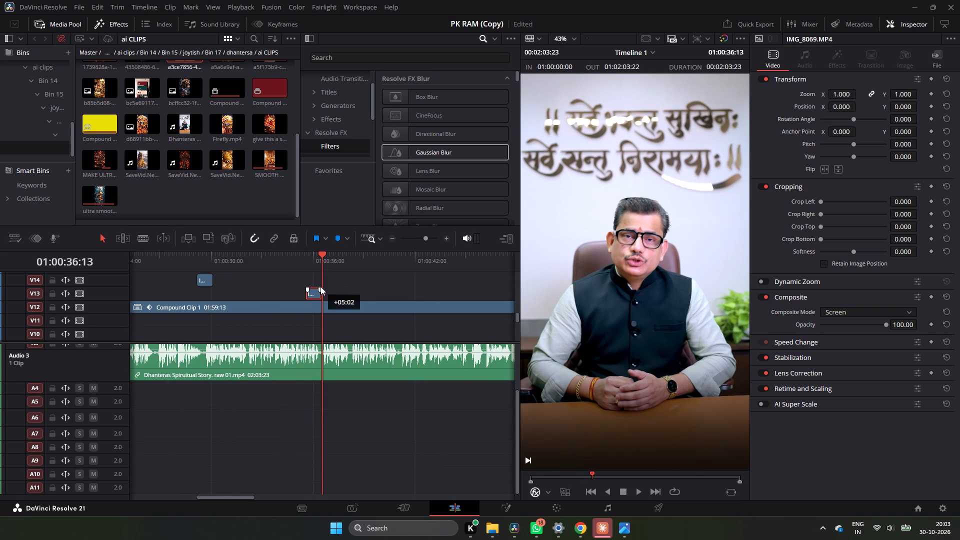
pyautogui.moveTo(320, 286); pyautogui.dragTo(322, 282)
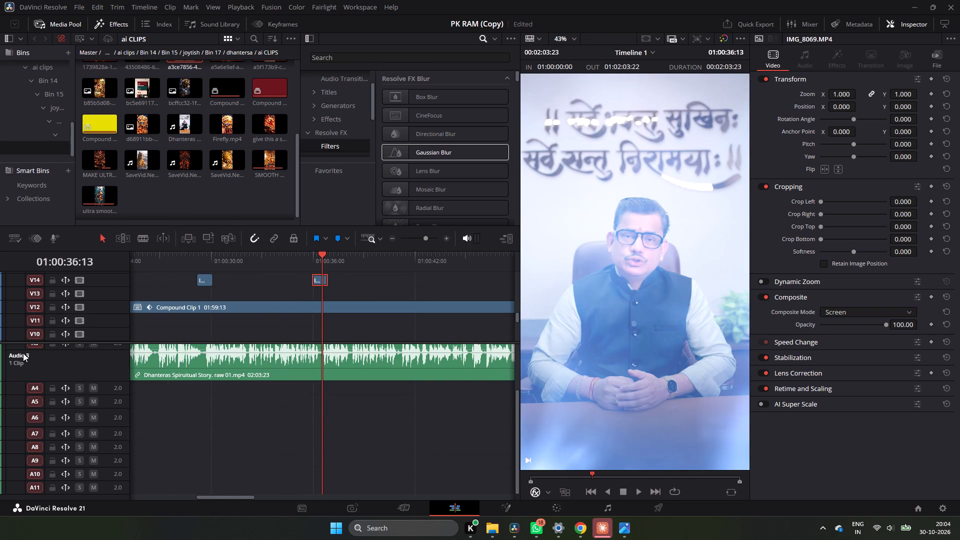
# Shift the new V14 flash later by about five frames so it starts about nine frames before the cut at 01:00:36:13.
pyautogui.tripleClick(449, 238)
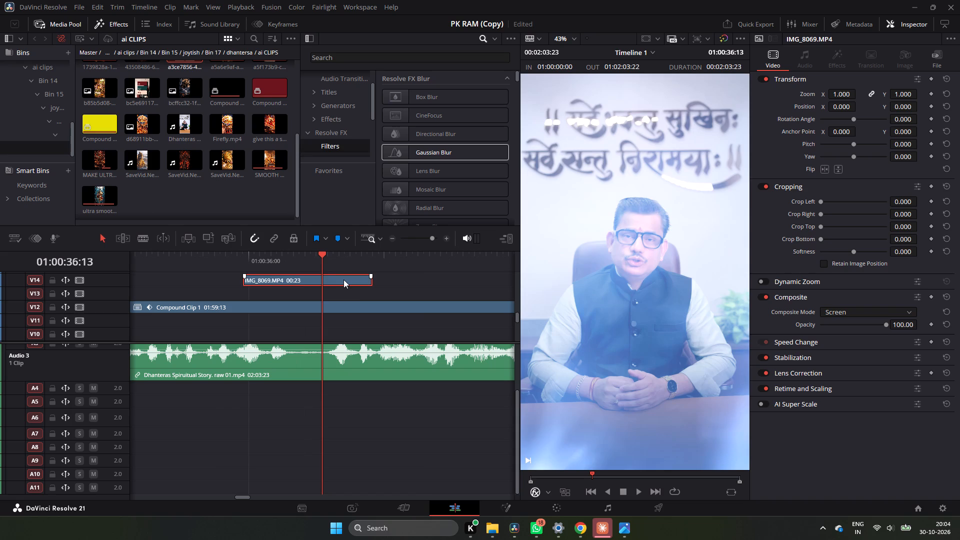
pyautogui.moveTo(343, 279); pyautogui.dragTo(355, 280)
pyautogui.moveTo(375, 280); pyautogui.dragTo(387, 279)
pyautogui.tripleClick(391, 235)
pyautogui.click(391, 235)
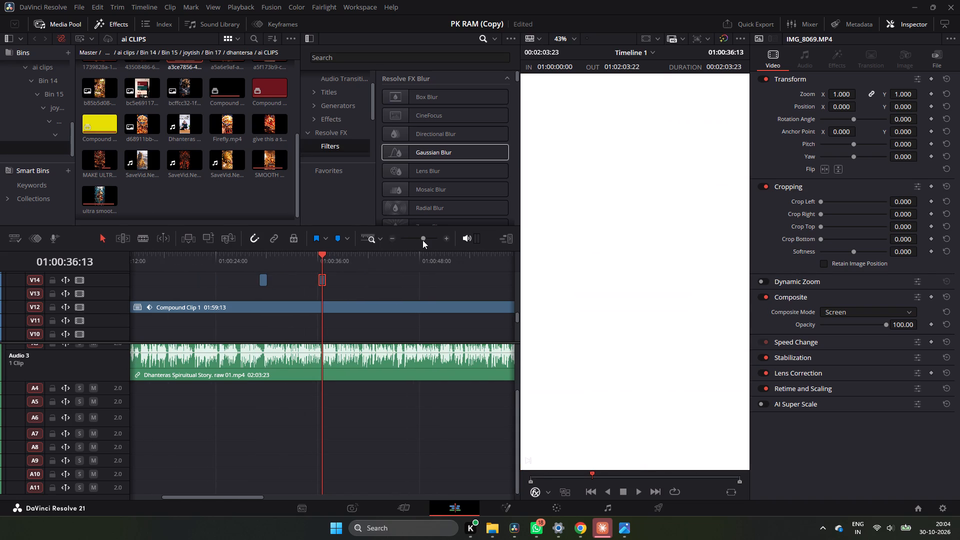
pyautogui.click(441, 238)
pyautogui.tripleClick(444, 238)
pyautogui.click(444, 238)
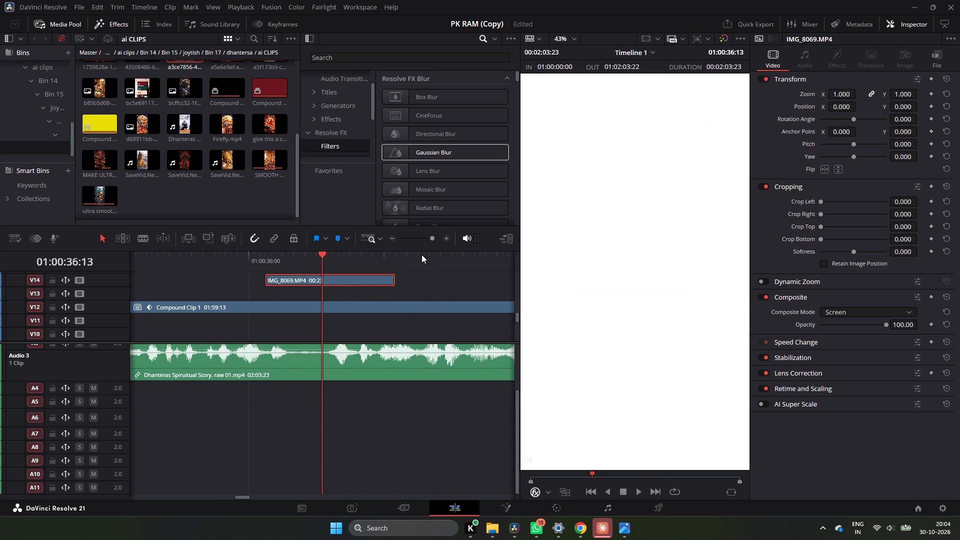
pyautogui.moveTo(358, 279); pyautogui.dragTo(367, 279)
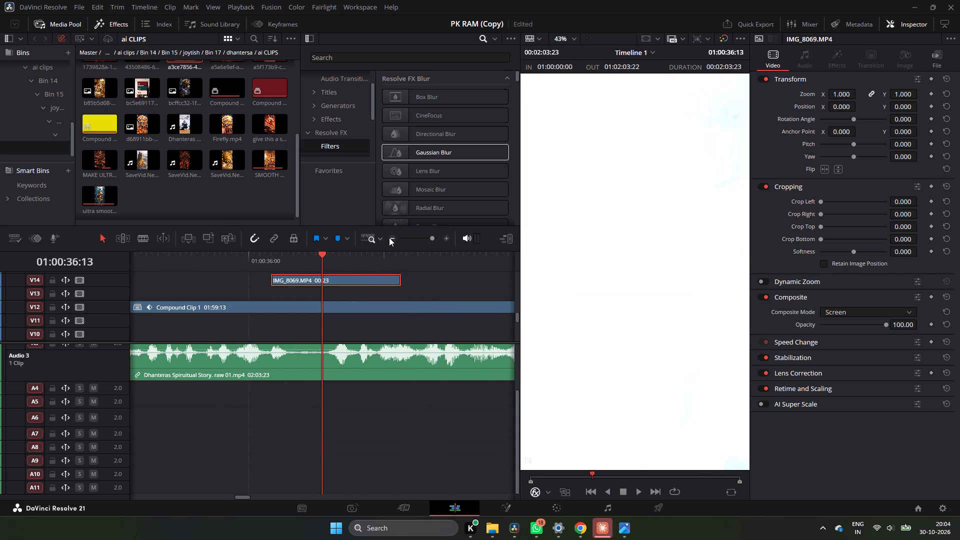
# Play from 01:00:26:20 to about 01:00:40:18 to check both flashes around the Dhanvantari cutaway.
pyautogui.tripleClick(389, 237)
pyautogui.doubleClick(389, 237)
pyautogui.scroll(-4, 354, 281)
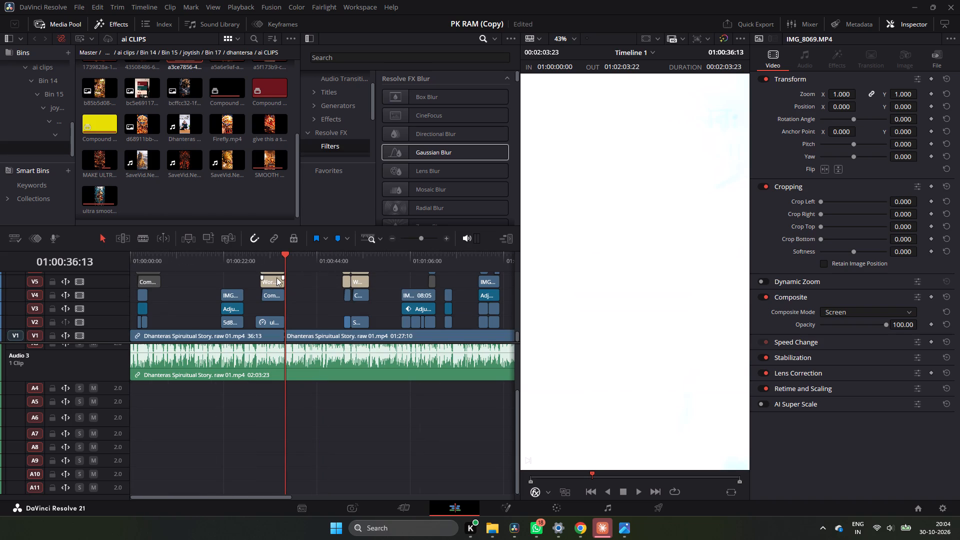
pyautogui.click(255, 261)
pyautogui.press('space')
pyautogui.press('space')
pyautogui.click(244, 262)
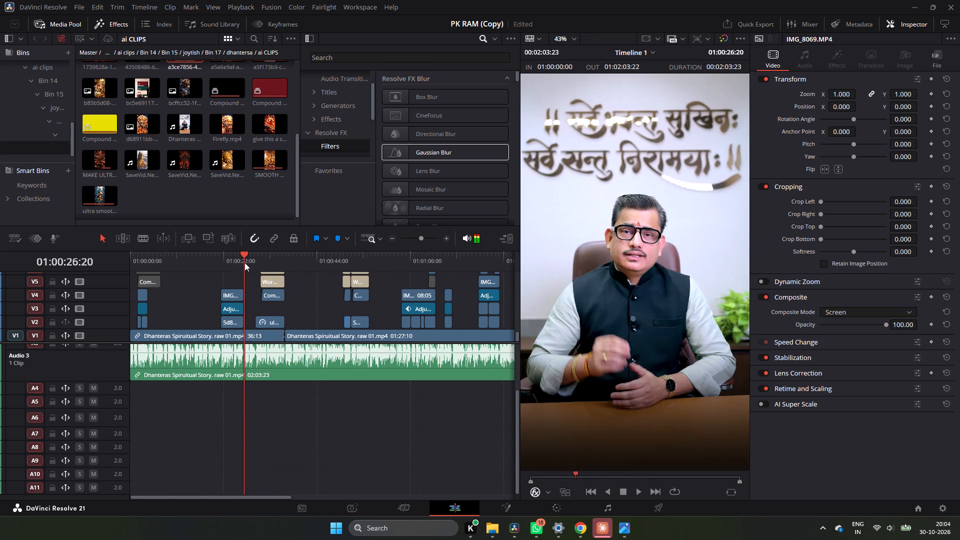
pyautogui.press('space')
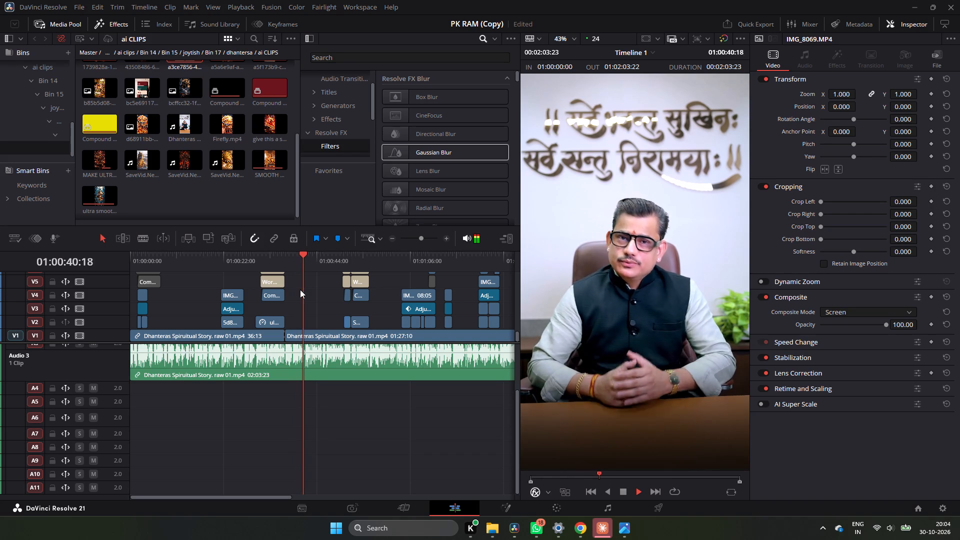
# Replay the speaker section up to about 01:00:45:06, and recheck the stretch from about 01:00:30 to 01:00:40:03.
pyautogui.press('space')
pyautogui.click(294, 259)
pyautogui.press('space')
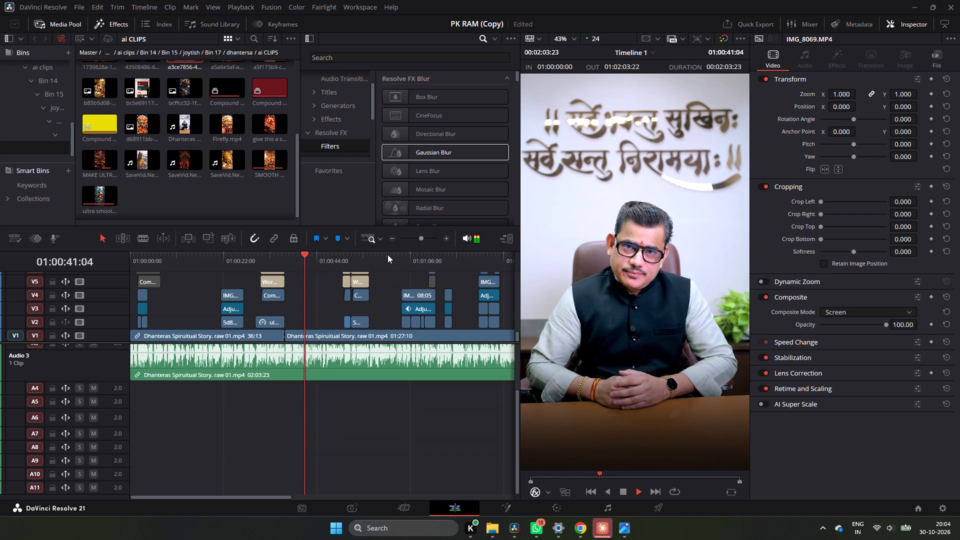
pyautogui.press('space')
pyautogui.press('space')
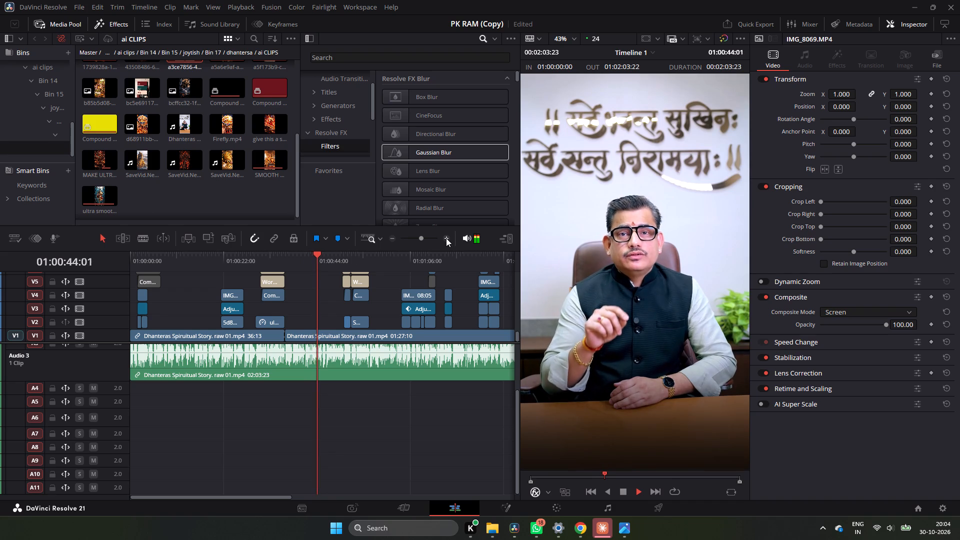
pyautogui.press('space')
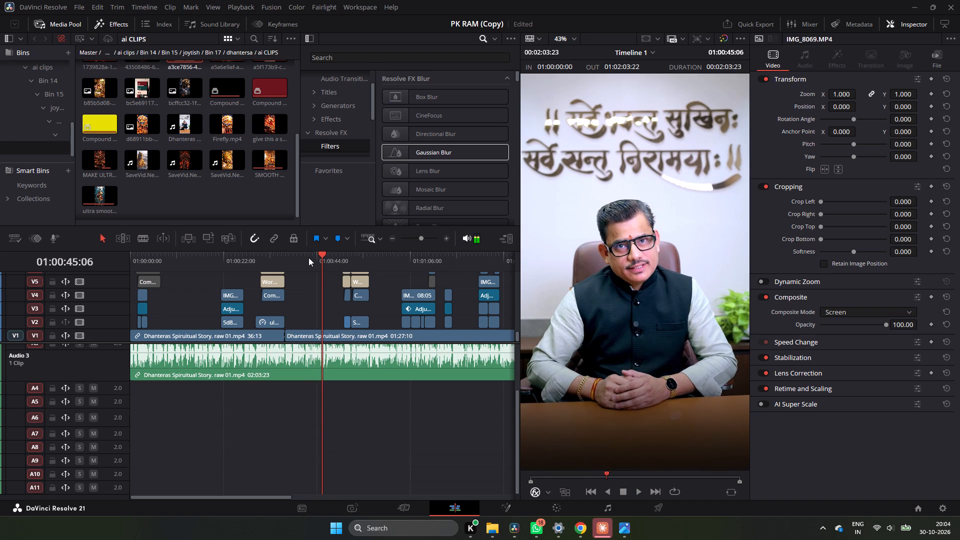
pyautogui.click(308, 257)
pyautogui.press('space')
pyautogui.press('space')
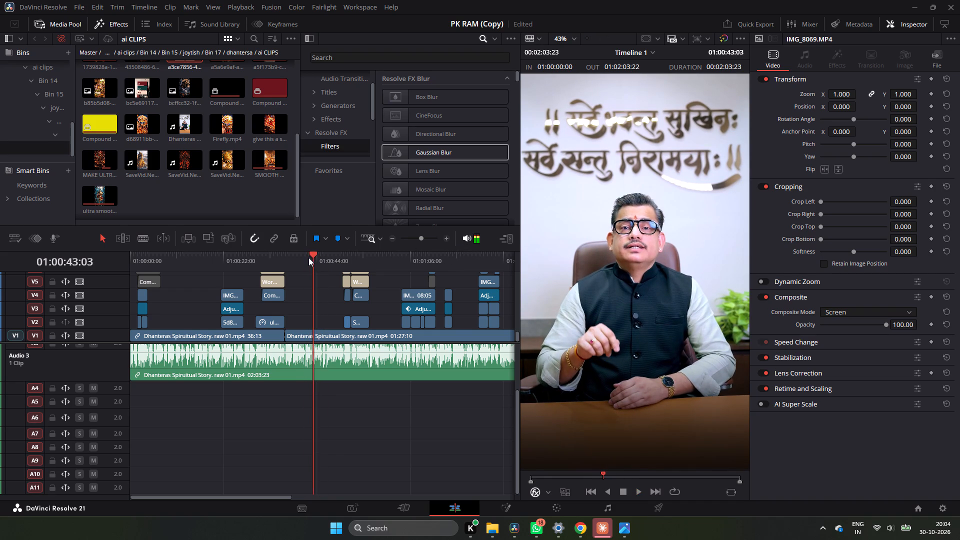
pyautogui.click(308, 257)
pyautogui.press('space')
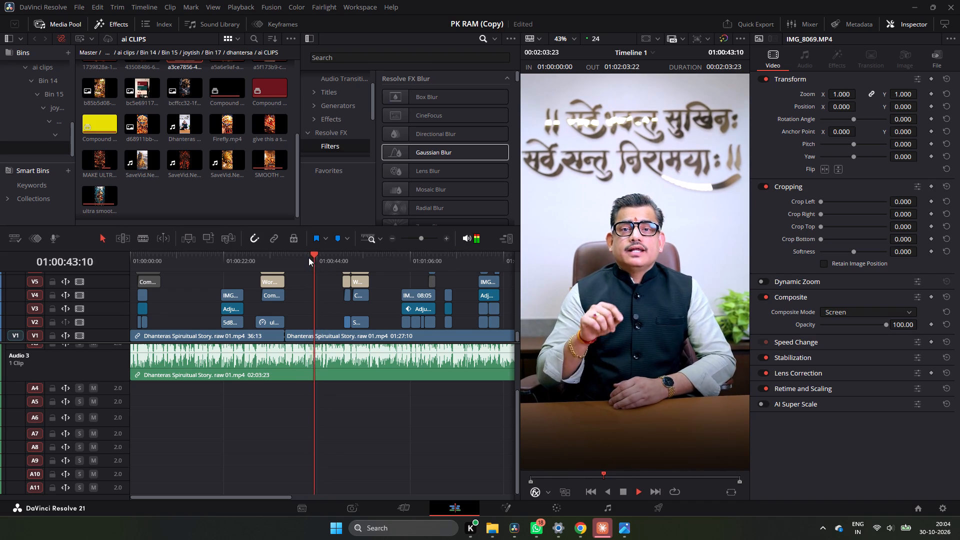
pyautogui.press('space')
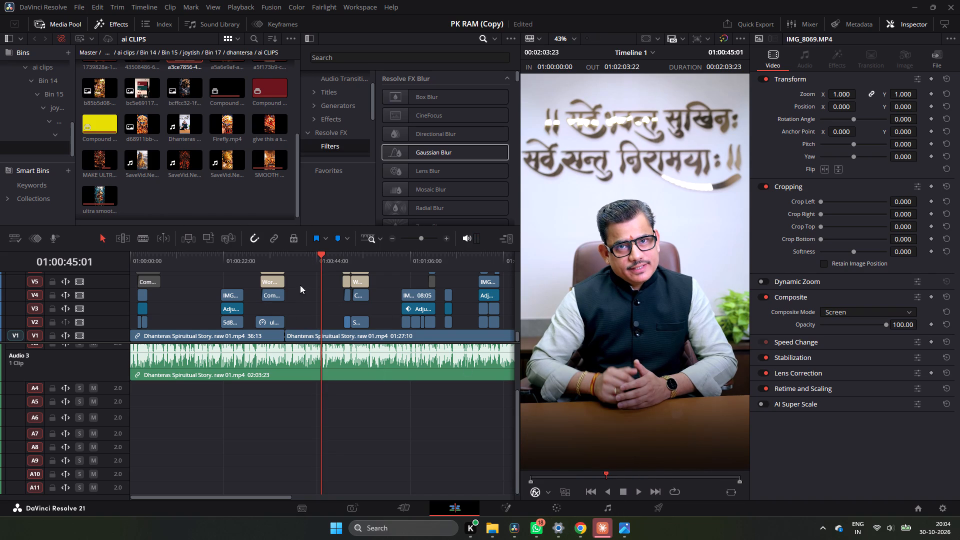
pyautogui.click(257, 255)
pyautogui.press('space')
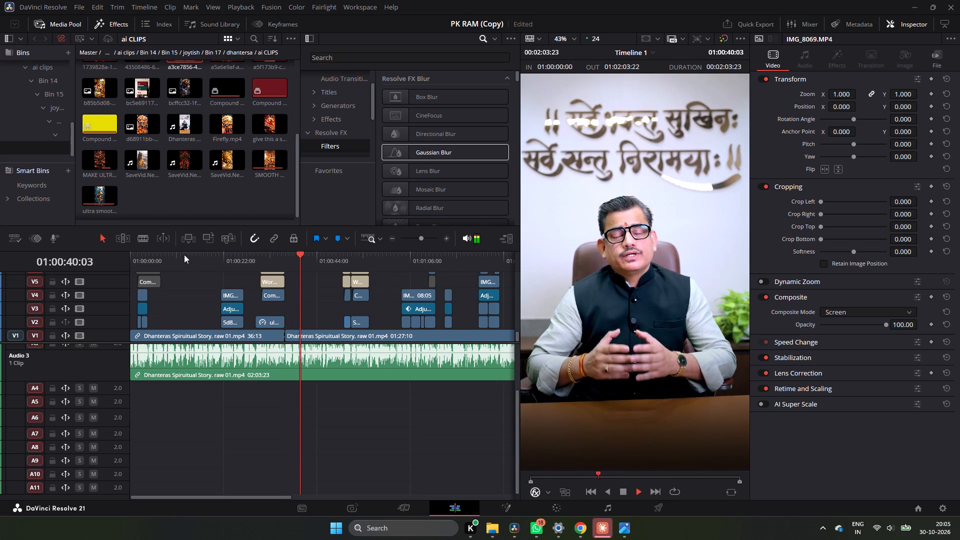
# Replay the opening shopping cutaway from about 01:00:01:09 and pause on the man carrying bags at 01:00:03:15.
pyautogui.click(135, 256)
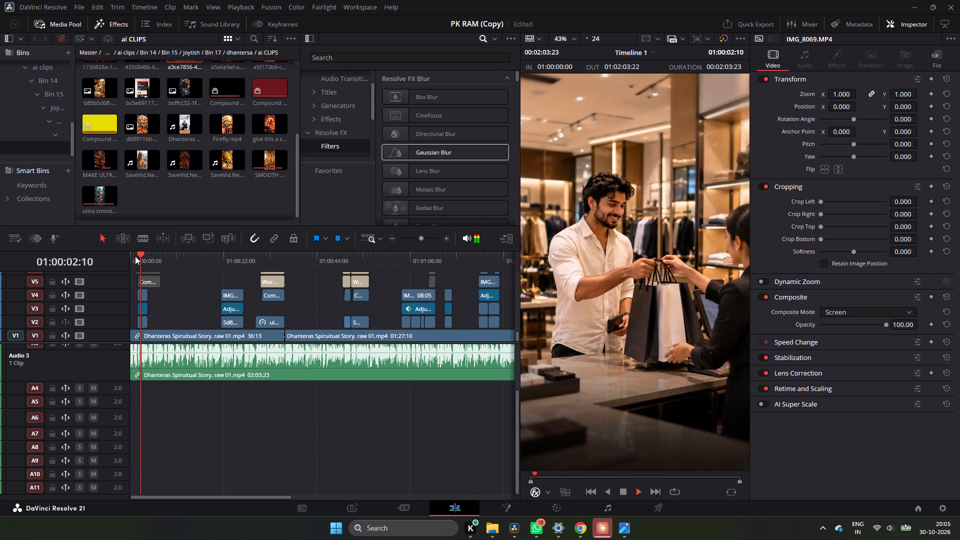
pyautogui.press('space')
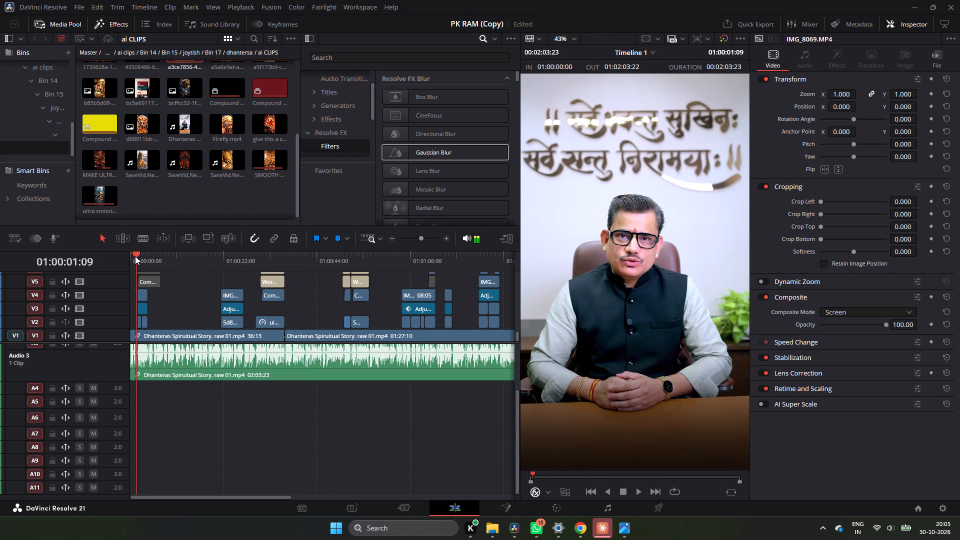
pyautogui.press('space')
pyautogui.press('space')
pyautogui.press('space')
pyautogui.press('space')
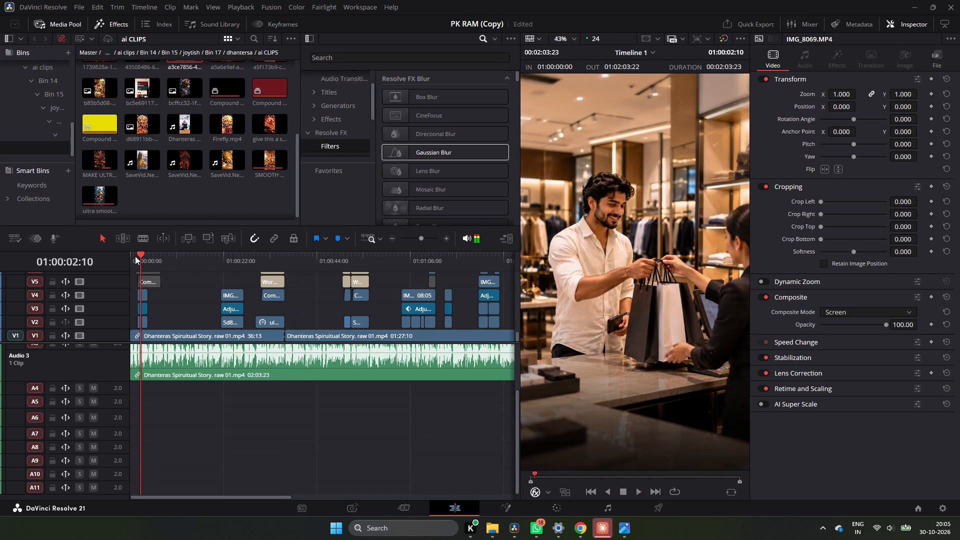
pyautogui.press('space')
pyautogui.press('space')
pyautogui.press('space')
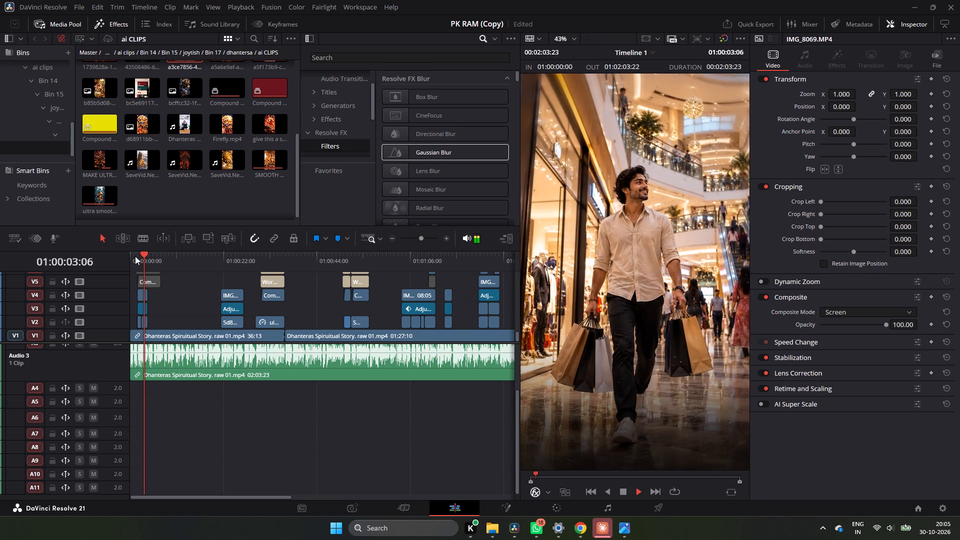
pyautogui.press('space')
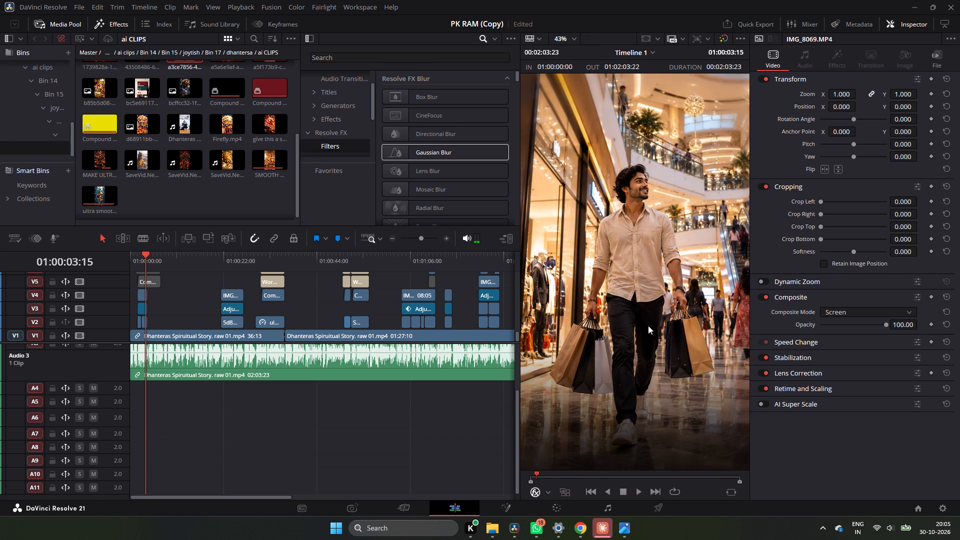
# Show the 01:00:03:15 shopping frame full screen, capture the picture area as a screenshot, and return to the edit view.
pyautogui.press('p')
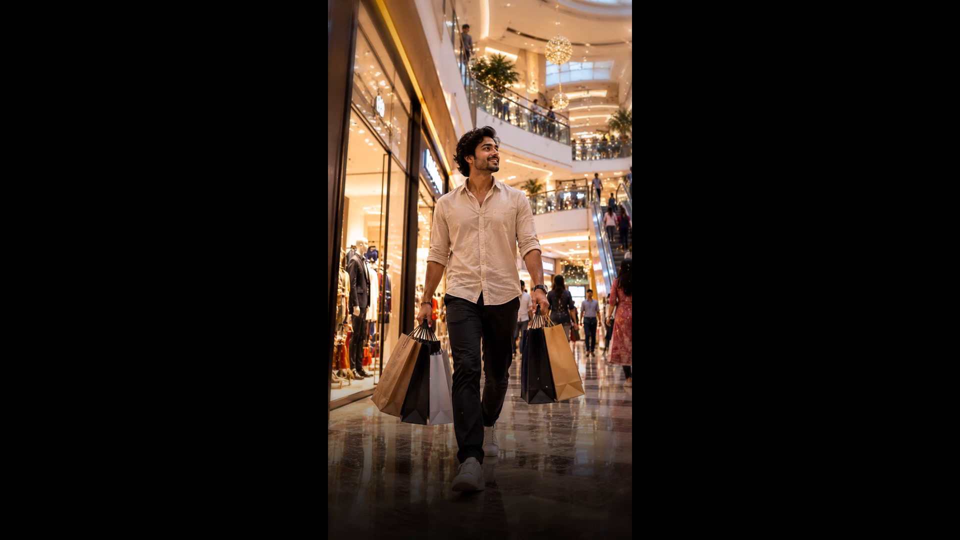
pyautogui.press('shift+super+s')
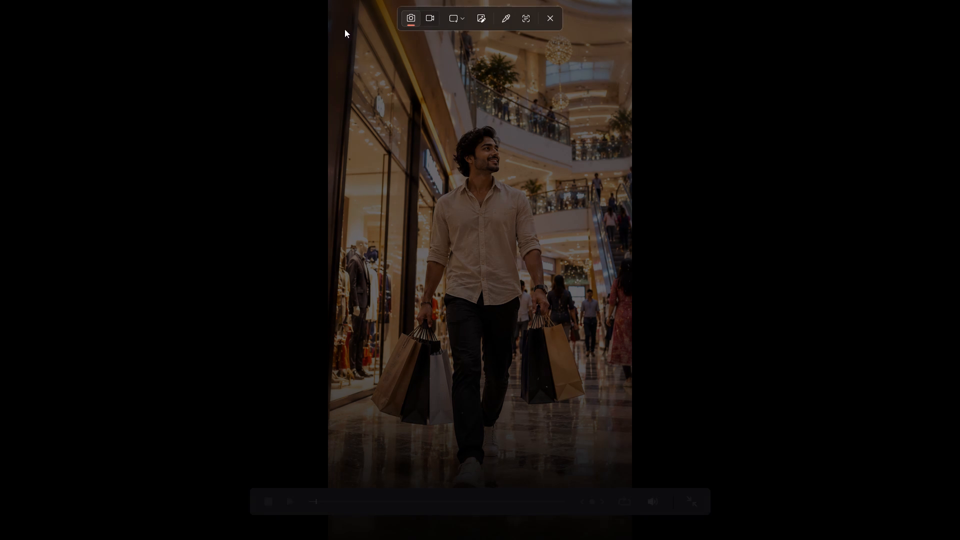
pyautogui.moveTo(344, 24); pyautogui.dragTo(443, 226)
pyautogui.moveTo(465, 253); pyautogui.dragTo(525, 298)
pyautogui.moveTo(336, 11); pyautogui.dragTo(376, 131)
pyautogui.moveTo(398, 171); pyautogui.dragTo(467, 244)
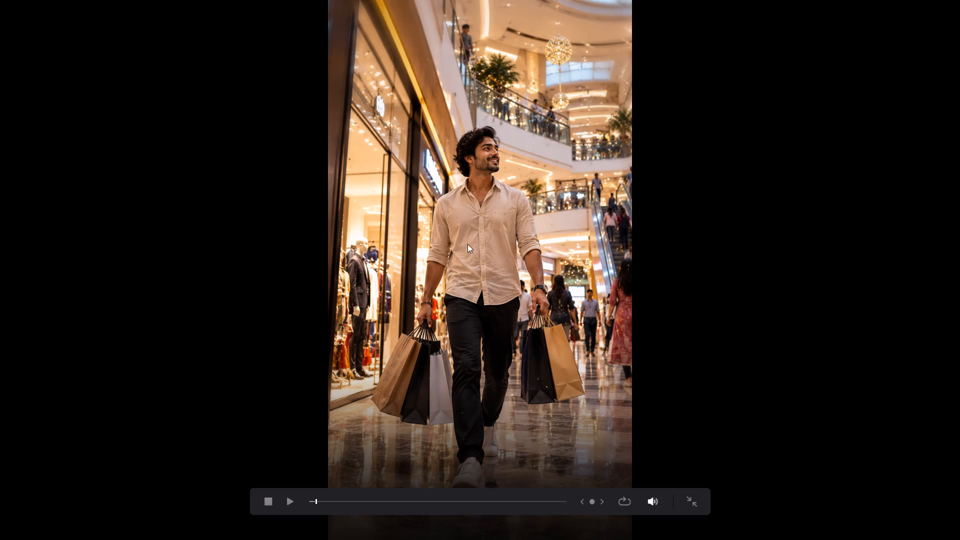
pyautogui.moveTo(467, 244); pyautogui.dragTo(476, 213)
pyautogui.press('shift+super+s')
pyautogui.moveTo(338, 15); pyautogui.dragTo(357, 54)
pyautogui.moveTo(368, 76); pyautogui.dragTo(445, 193)
pyautogui.press('shift+super+s')
pyautogui.moveTo(342, 30); pyautogui.dragTo(342, 34)
pyautogui.moveTo(345, 42); pyautogui.dragTo(356, 65)
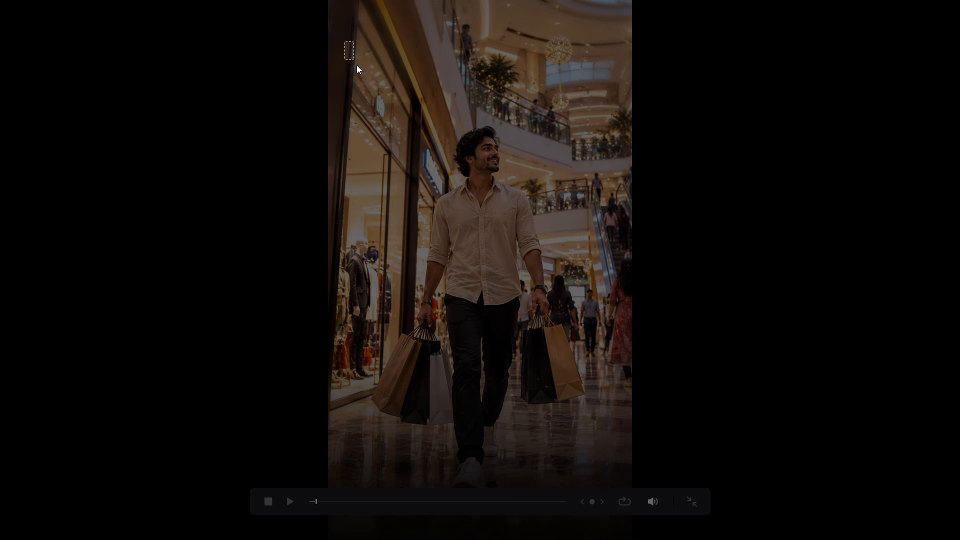
pyautogui.moveTo(356, 65); pyautogui.dragTo(612, 466)
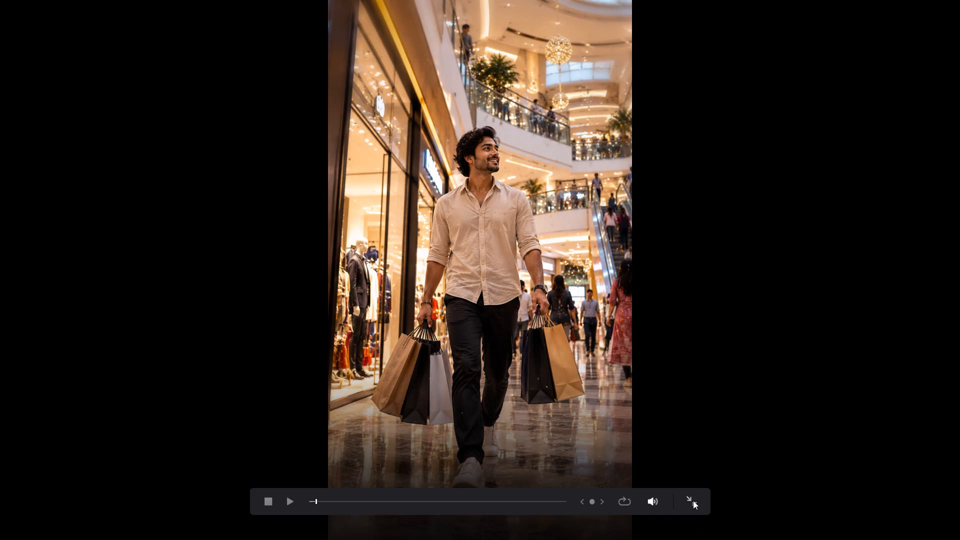
pyautogui.click(693, 500)
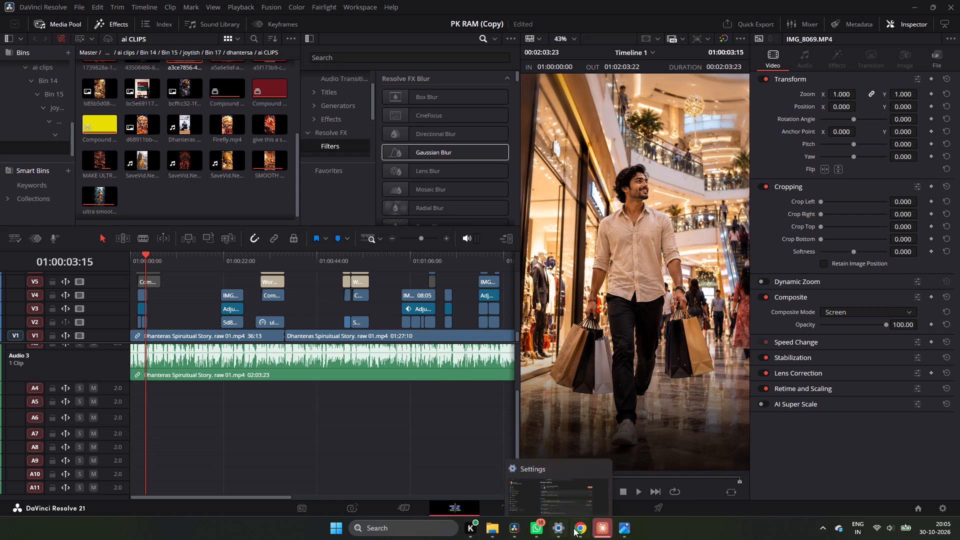
pyautogui.click(578, 528)
pyautogui.click(205, 13)
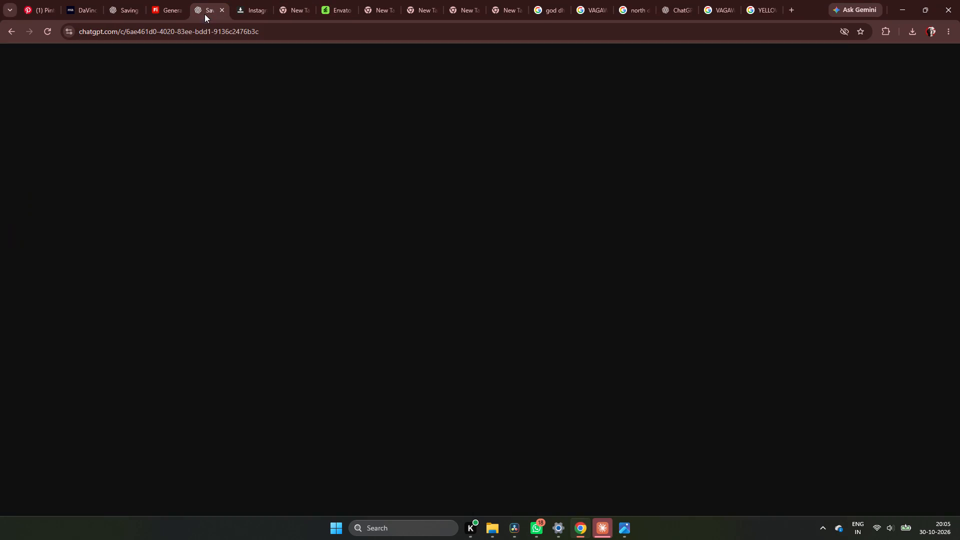
pyautogui.click(391, 492)
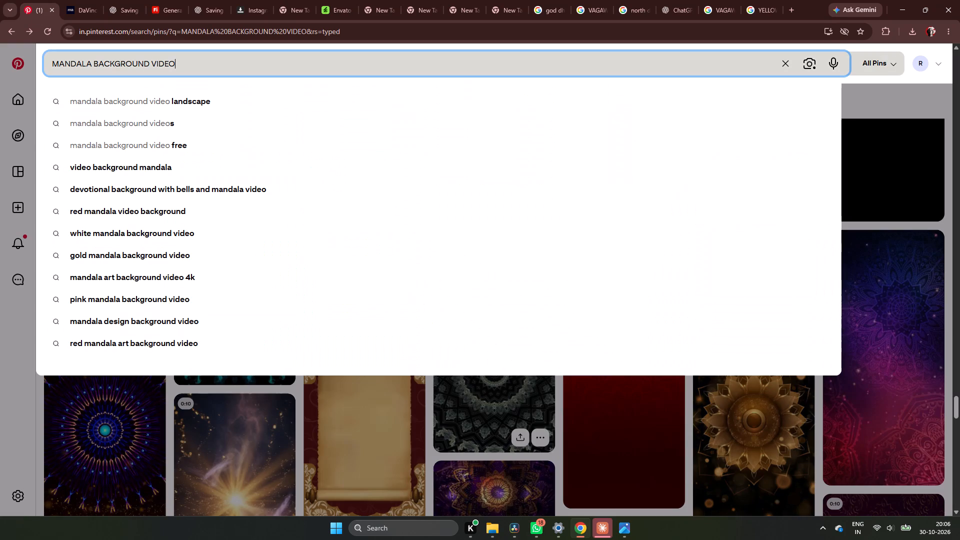
pyautogui.press('BackSpace')
pyautogui.press('BackSpace')
pyautogui.press('BackSpace')
pyautogui.press('BackSpace')
pyautogui.press('BackSpace')
pyautogui.press('BackSpace')
pyautogui.press('BackSpace')
pyautogui.press('BackSpace')
pyautogui.press('BackSpace')
pyautogui.press('BackSpace')
pyautogui.press('BackSpace')
pyautogui.press('BackSpace')
pyautogui.press('BackSpace')
pyautogui.press('BackSpace')
pyautogui.press('BackSpace')
pyautogui.press('BackSpace')
pyautogui.press('BackSpace')
pyautogui.press('BackSpace')
pyautogui.press('BackSpace')
pyautogui.press('BackSpace')
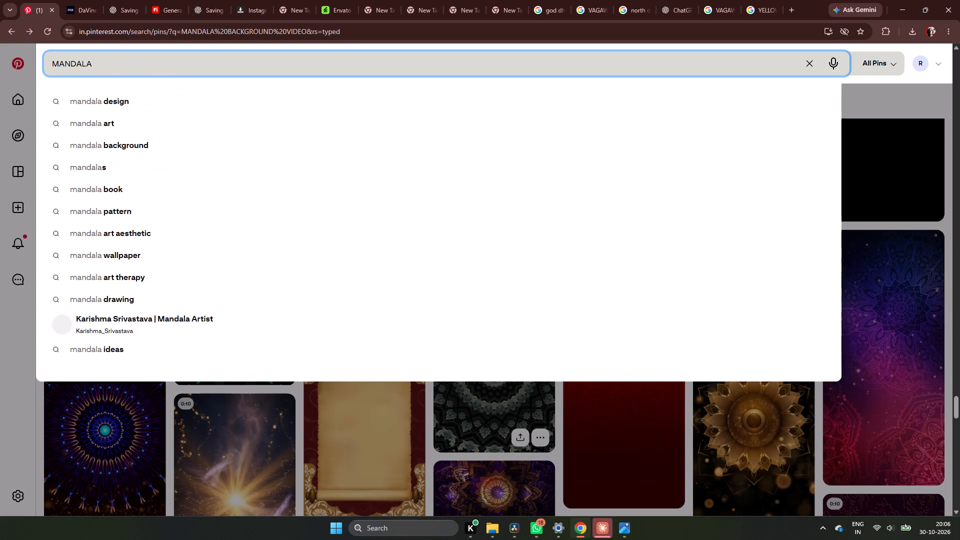
pyautogui.write('shopim')
pyautogui.press('BackSpace')
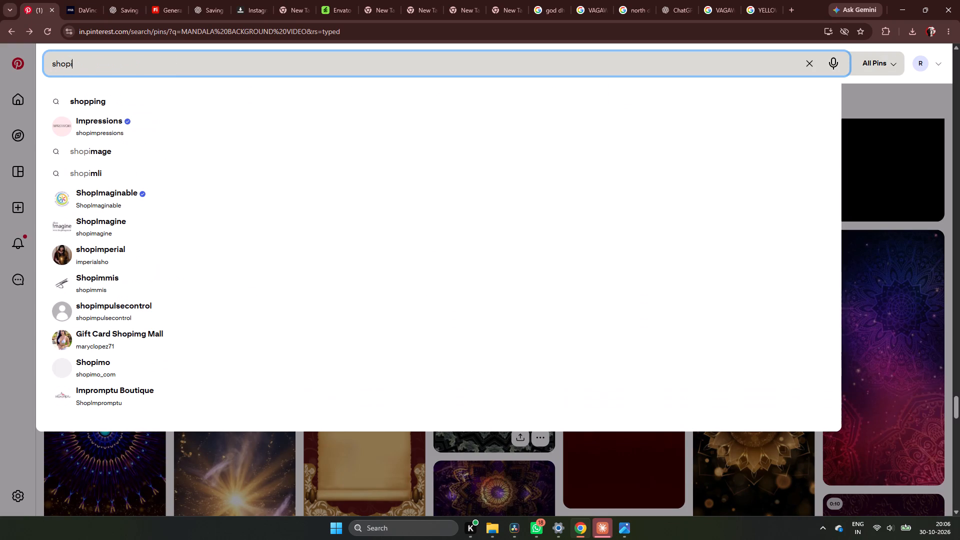
pyautogui.write('ng')
pyautogui.press('Return')
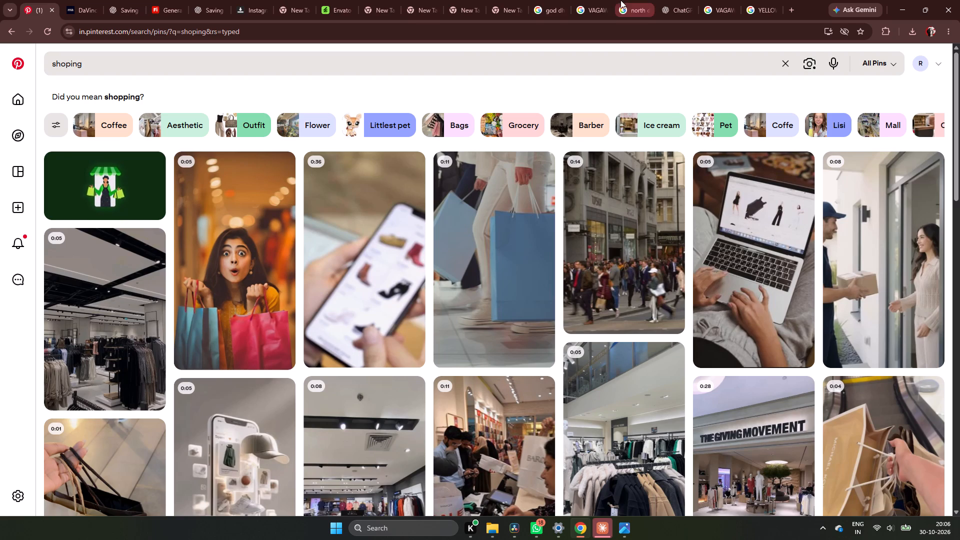
# Browse the Pinterest shopping pins for visual ideas for the shopping cutaway.
pyautogui.scroll(-4, 306, 282)
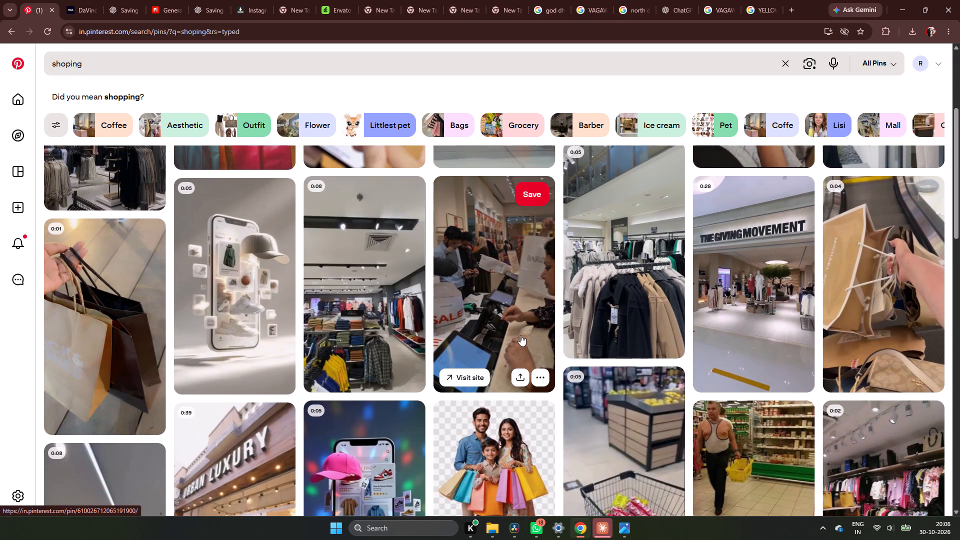
pyautogui.scroll(-5, 423, 401)
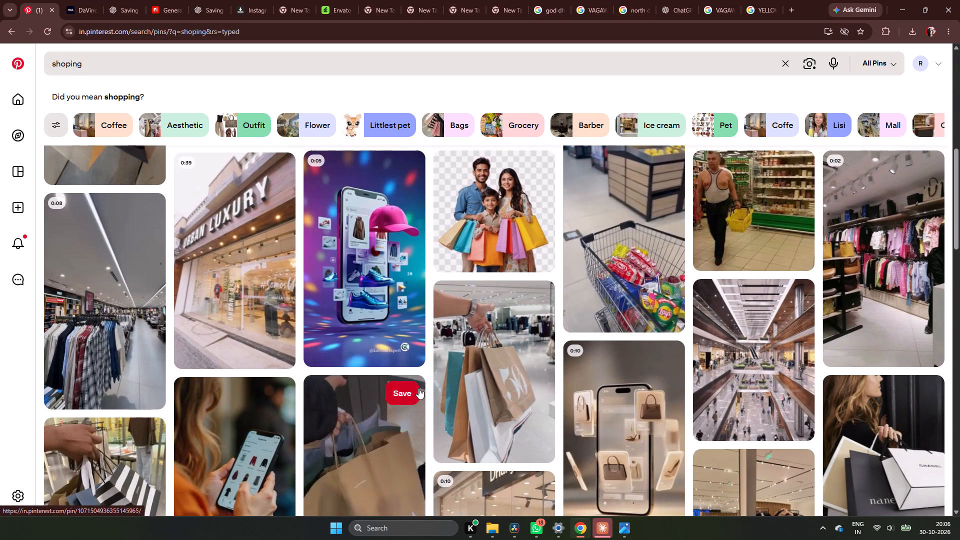
pyautogui.scroll(-10, 418, 386)
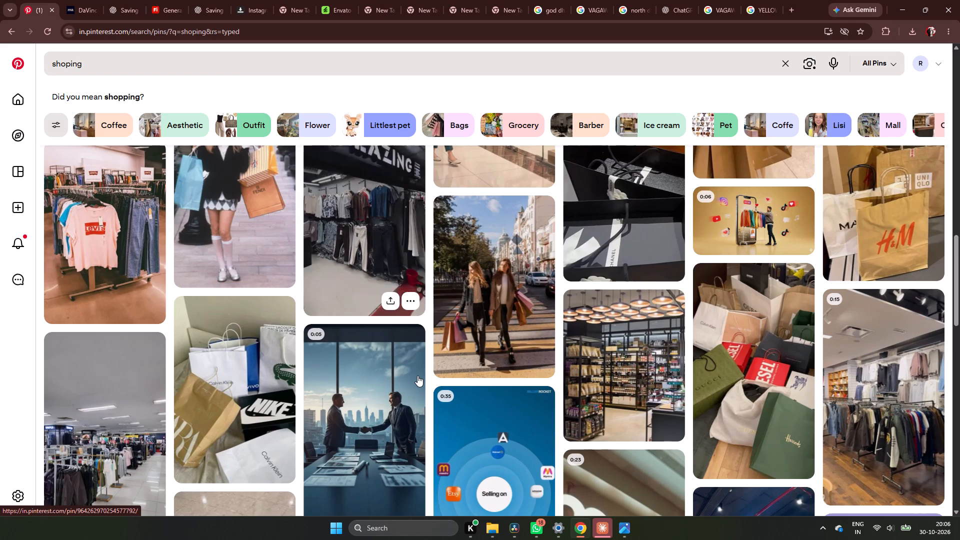
pyautogui.scroll(-6, 417, 375)
pyautogui.scroll(-14, 549, 456)
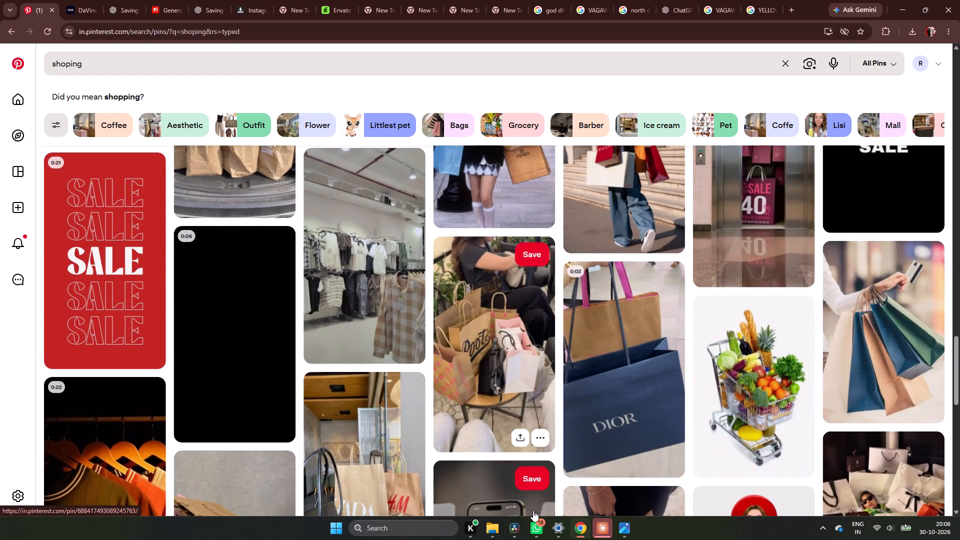
# Return to DaVinci Resolve and replay the opening shopping cutaway up to 01:00:04:04.
pyautogui.click(519, 530)
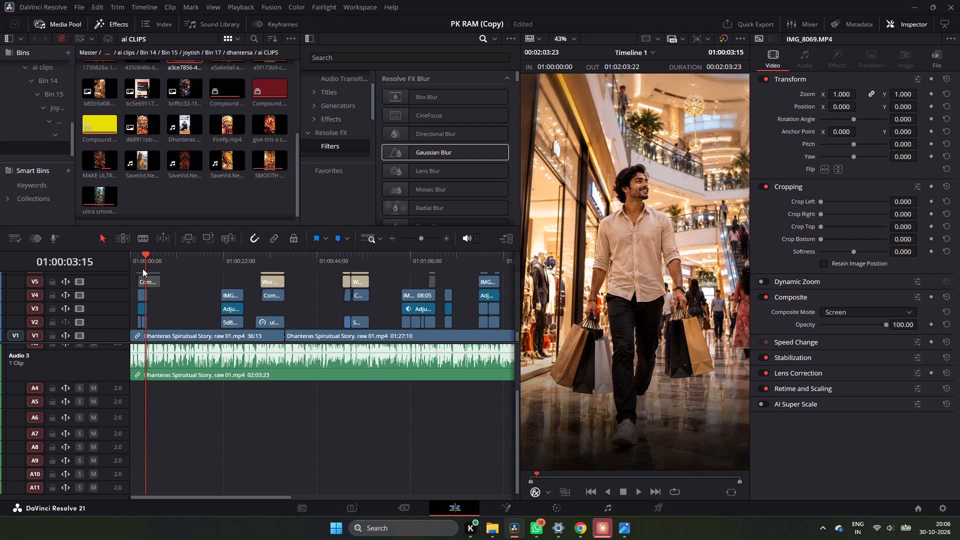
pyautogui.click(136, 264)
pyautogui.press('space')
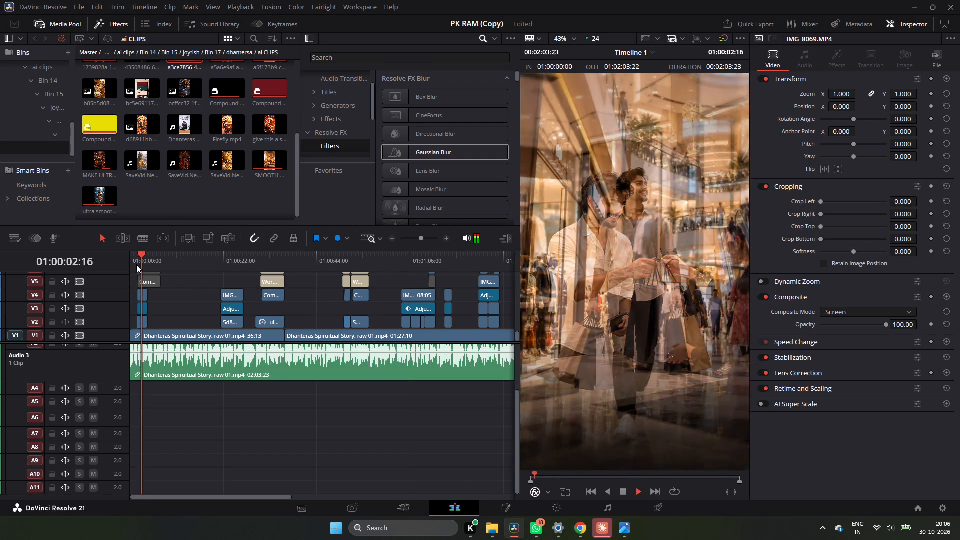
pyautogui.press('space')
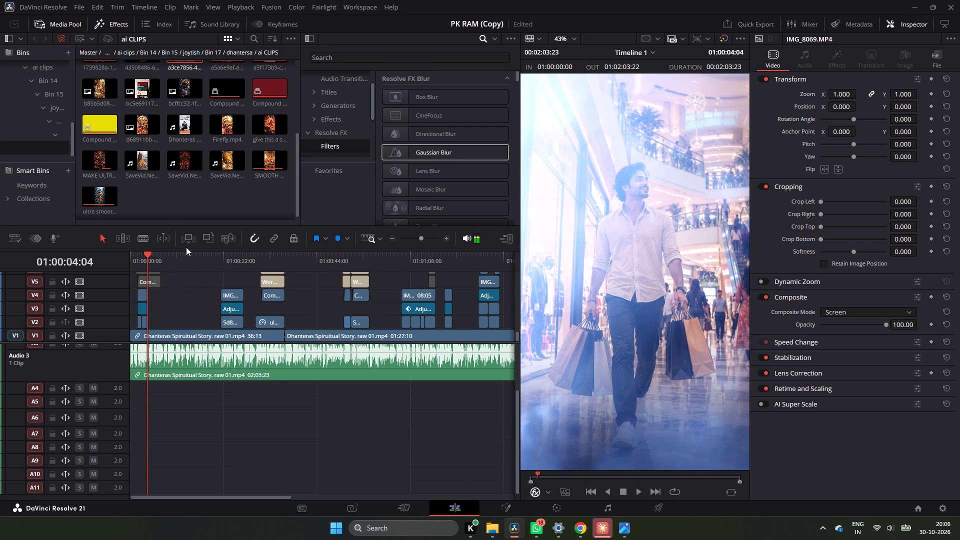
# Open the "a2 ghee purity gaurantee" project from the local project library in place of PK RAM (Copy).
pyautogui.click(917, 507)
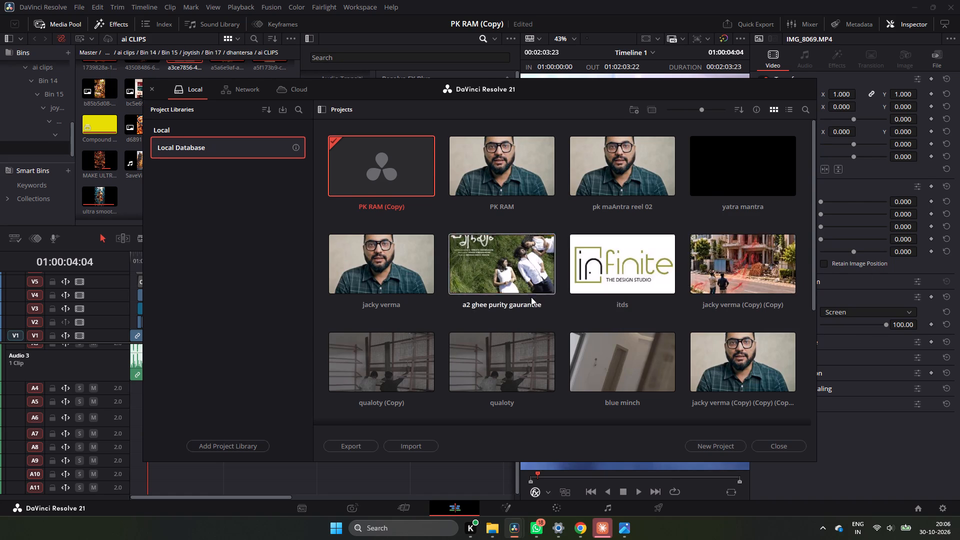
pyautogui.scroll(-5, 531, 297)
pyautogui.scroll(2, 532, 294)
pyautogui.scroll(3, 608, 251)
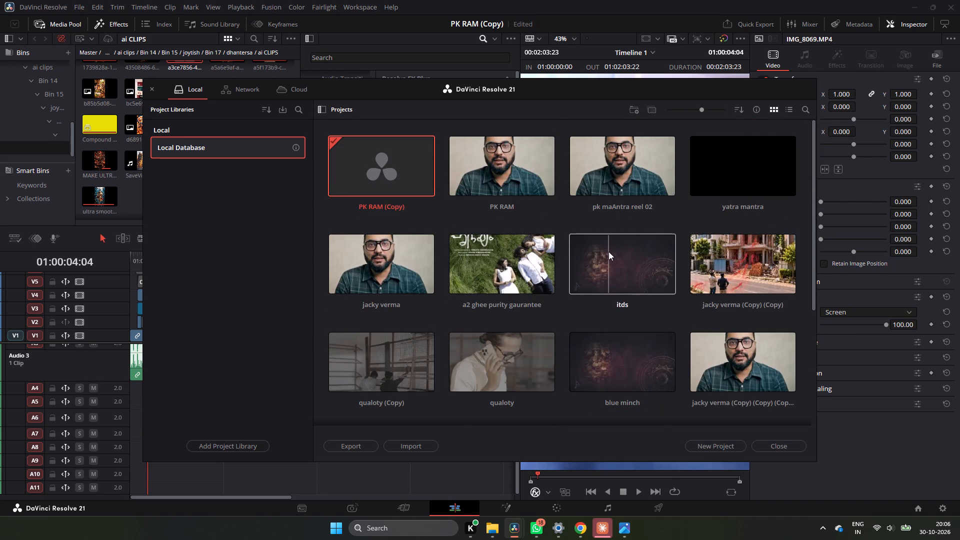
pyautogui.scroll(1, 608, 251)
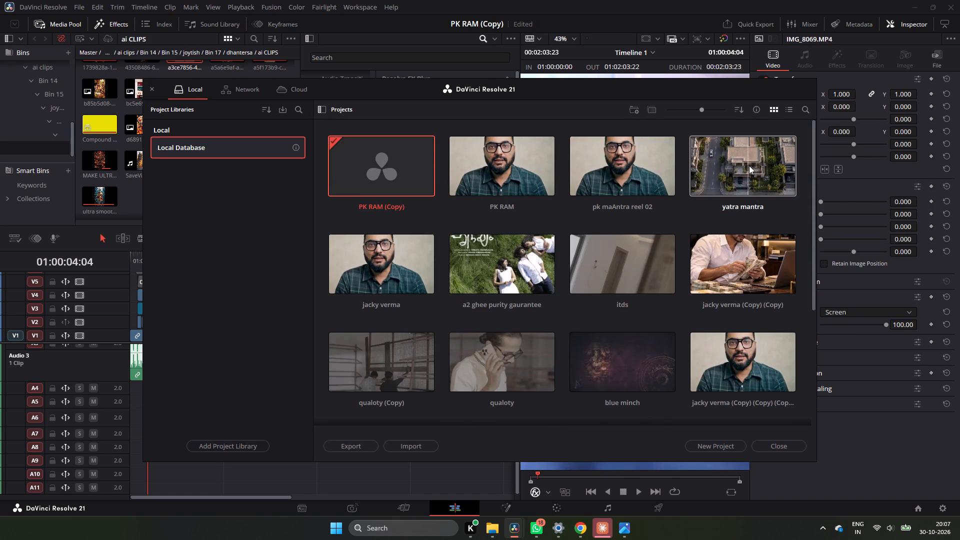
pyautogui.scroll(-1, 719, 311)
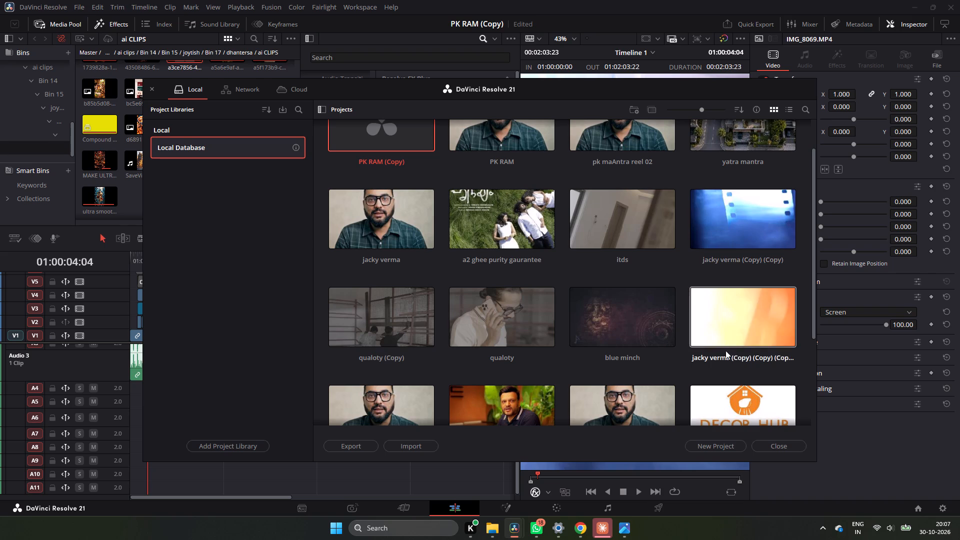
pyautogui.doubleClick(512, 226)
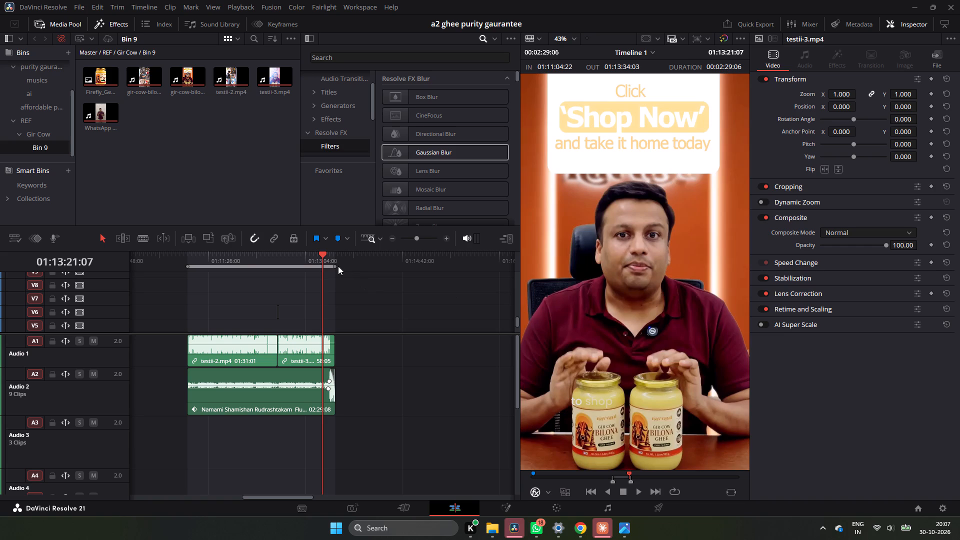
# Skim the first ghee video from its start and settle on the laboratory cutaway at 01:00:11:11.
pyautogui.moveTo(332, 262); pyautogui.dragTo(124, 280)
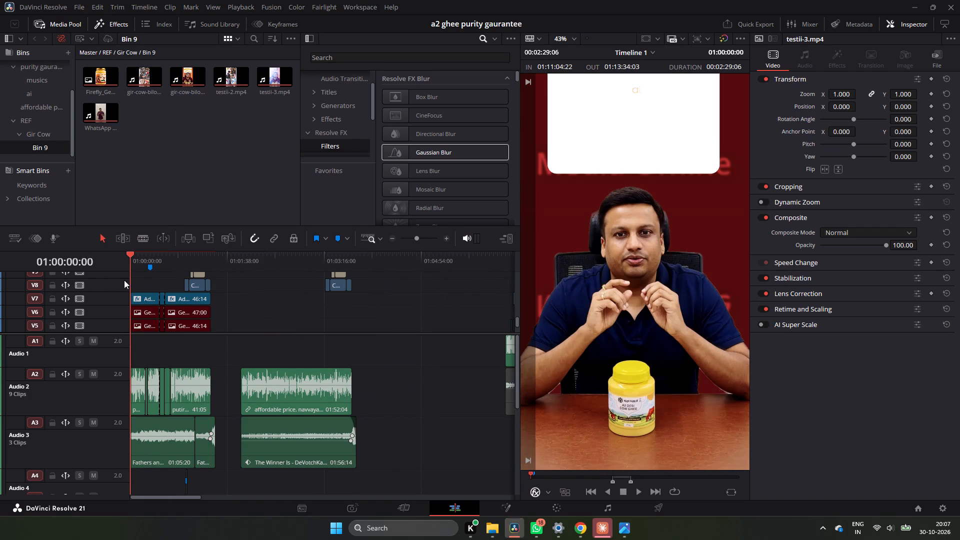
pyautogui.moveTo(124, 280); pyautogui.dragTo(133, 272)
pyautogui.moveTo(136, 257); pyautogui.dragTo(179, 269)
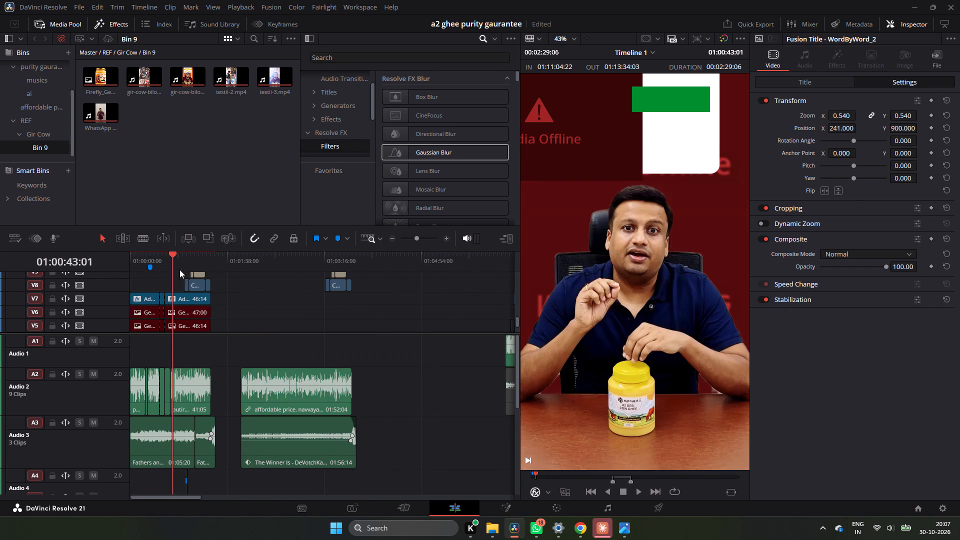
pyautogui.moveTo(179, 269); pyautogui.dragTo(176, 278)
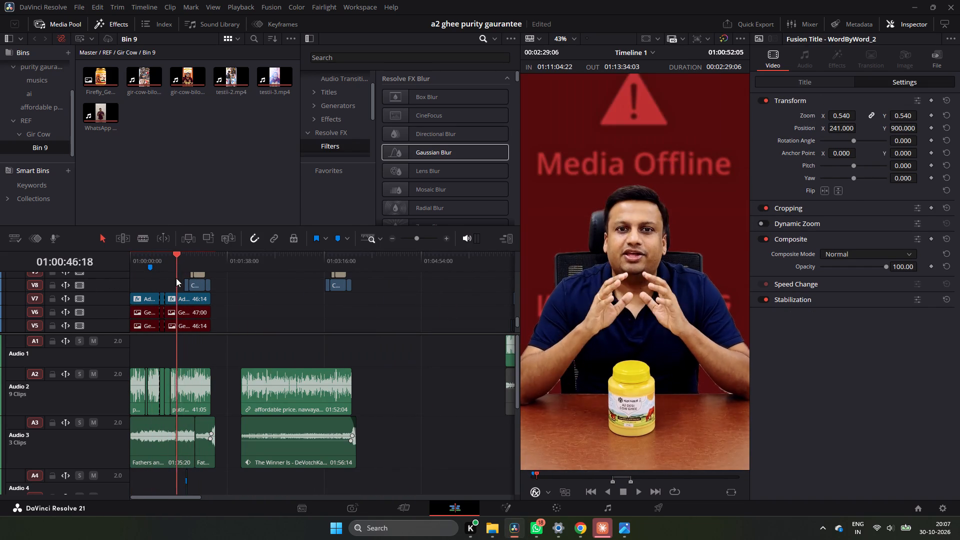
pyautogui.moveTo(176, 278); pyautogui.dragTo(148, 278)
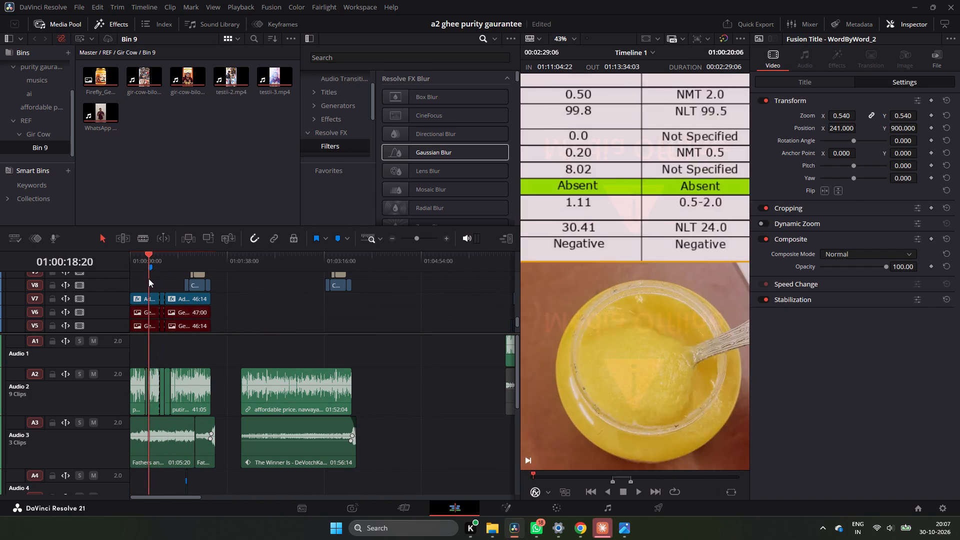
pyautogui.moveTo(148, 278); pyautogui.dragTo(142, 279)
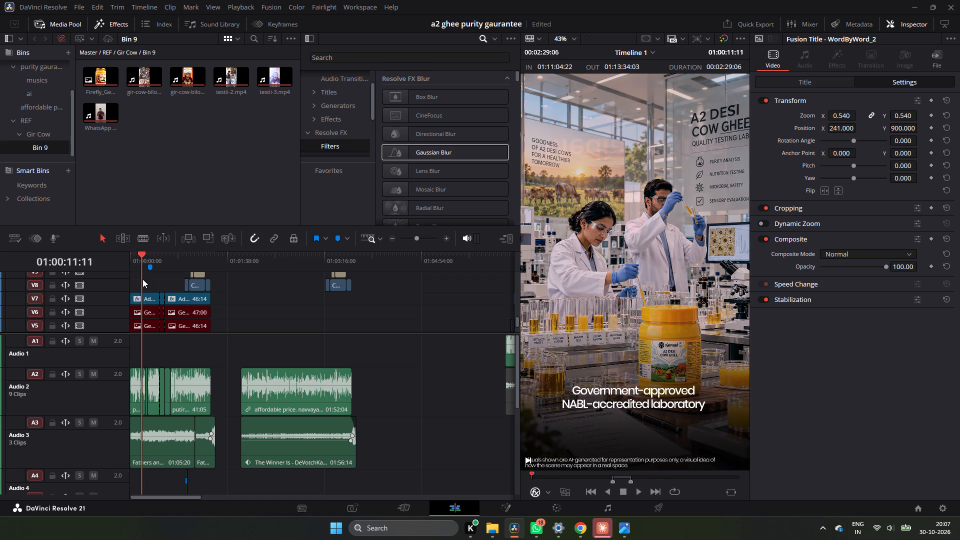
pyautogui.moveTo(142, 279); pyautogui.dragTo(142, 278)
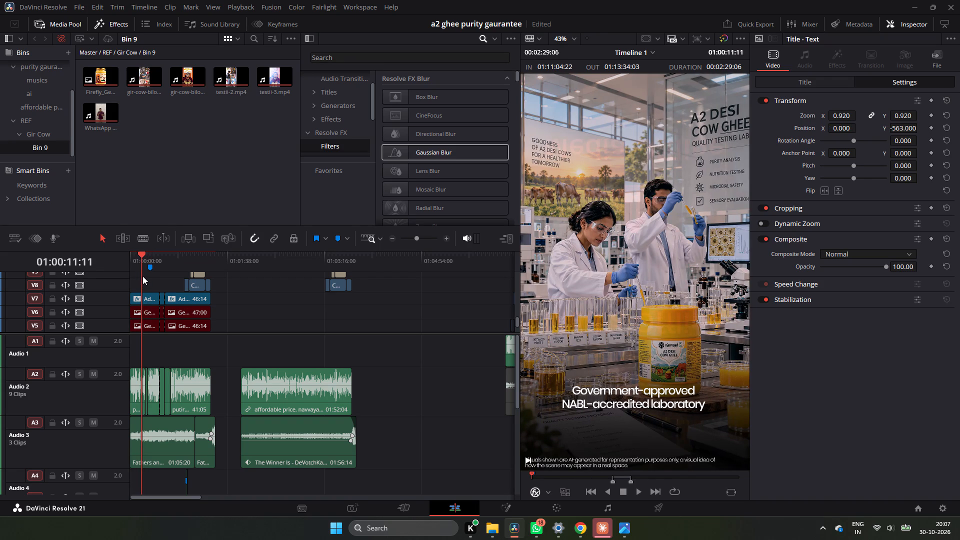
# Play the laboratory cutaway up to about 01:00:14:17, also viewing it full screen, to study its caption and motion.
pyautogui.press('space')
pyautogui.press('space')
pyautogui.press('space')
pyautogui.press('space')
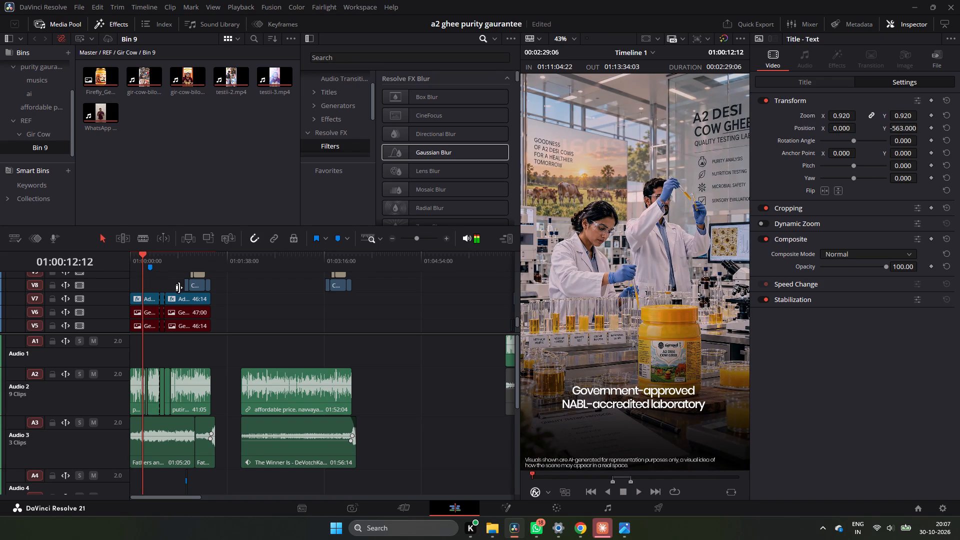
pyautogui.press('p')
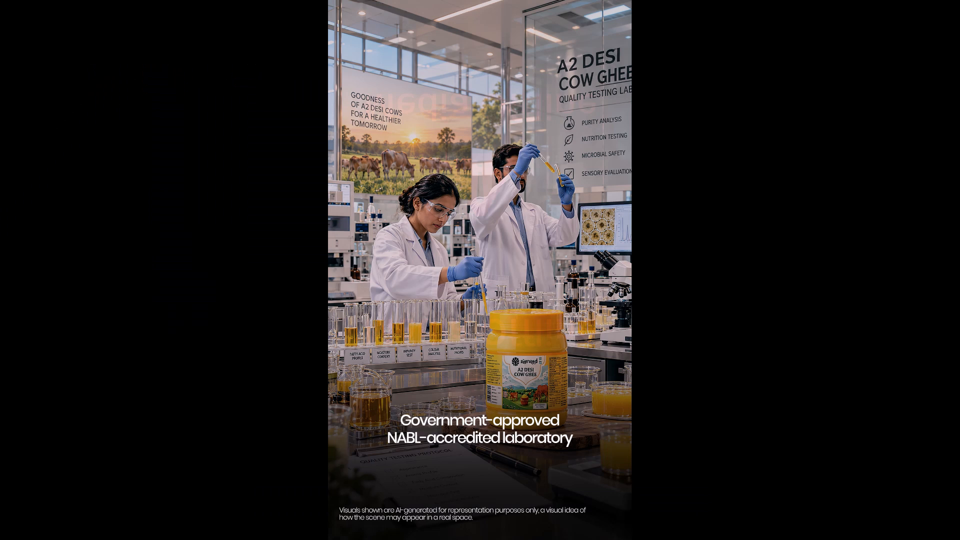
pyautogui.write('p')
pyautogui.press('space')
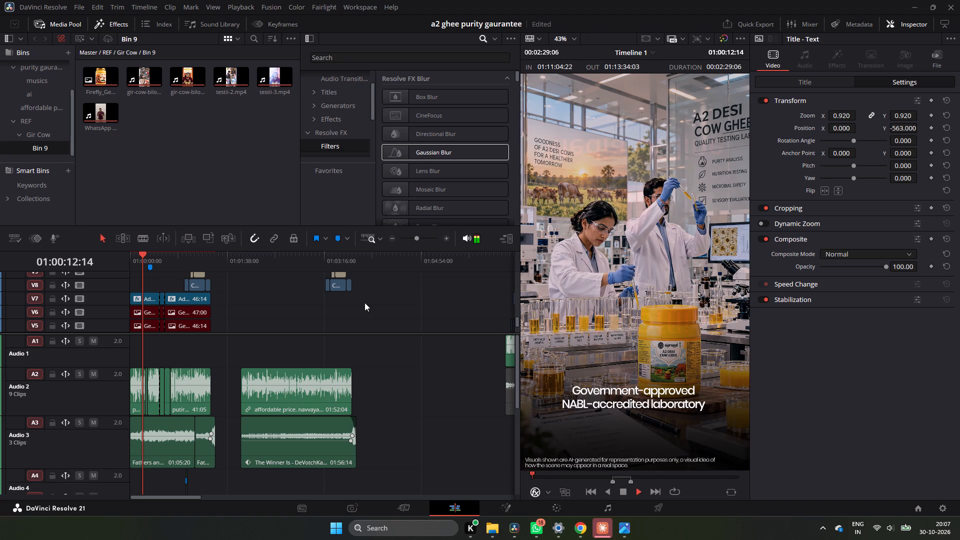
pyautogui.press('space')
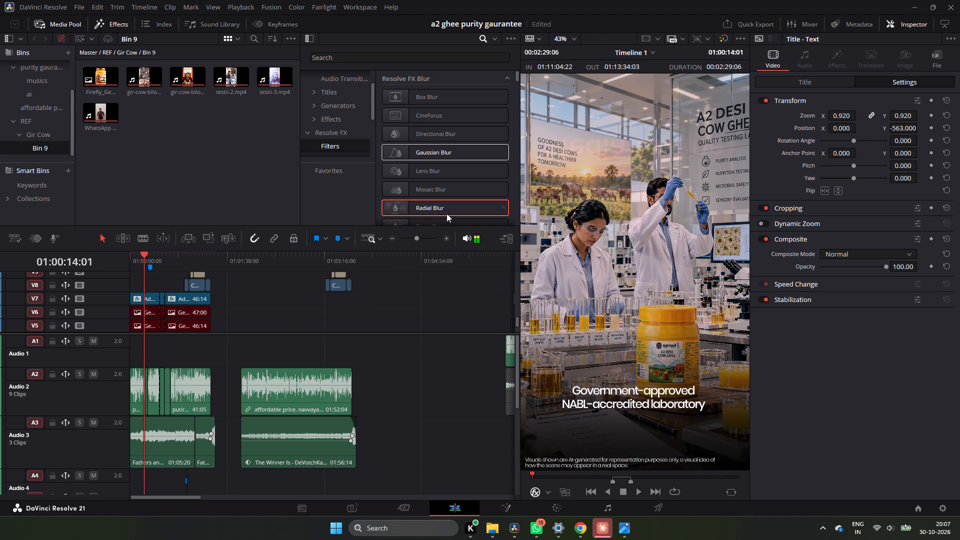
pyautogui.tripleClick(449, 239)
pyautogui.scroll(2, 281, 296)
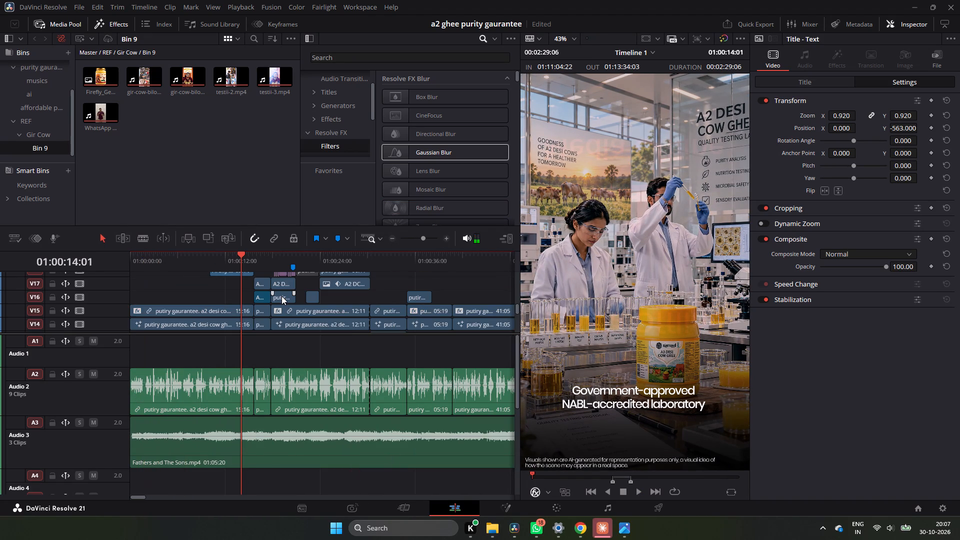
pyautogui.scroll(1, 281, 296)
pyautogui.press('space')
pyautogui.press('space')
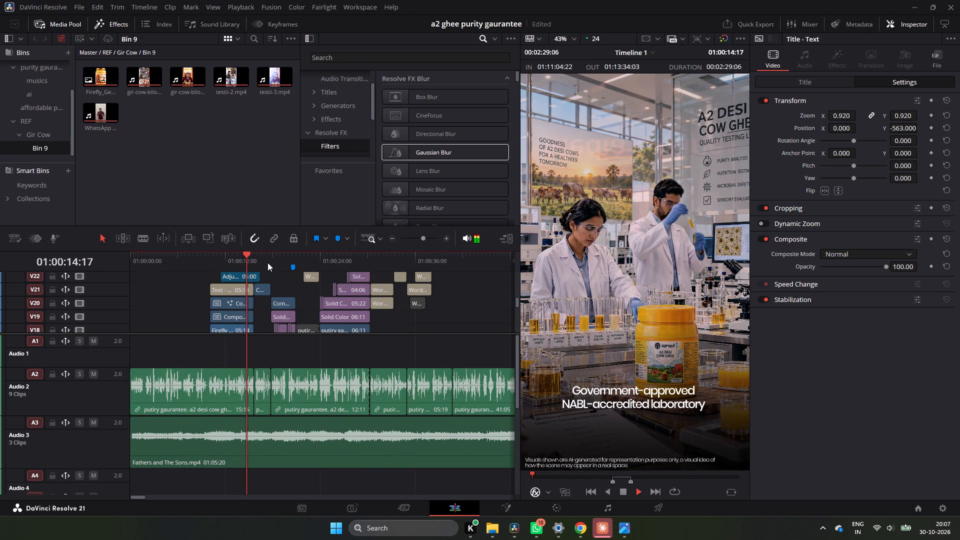
# Skim the ghee video from the laboratory cutaway through the test-report shots to its end at 01:01:26:10.
pyautogui.moveTo(251, 262); pyautogui.dragTo(213, 267)
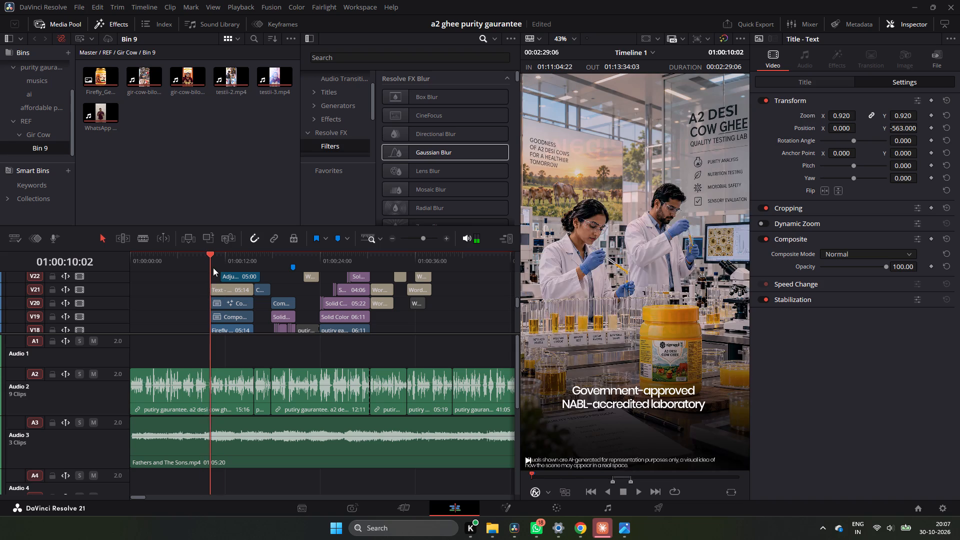
pyautogui.moveTo(213, 267); pyautogui.dragTo(288, 276)
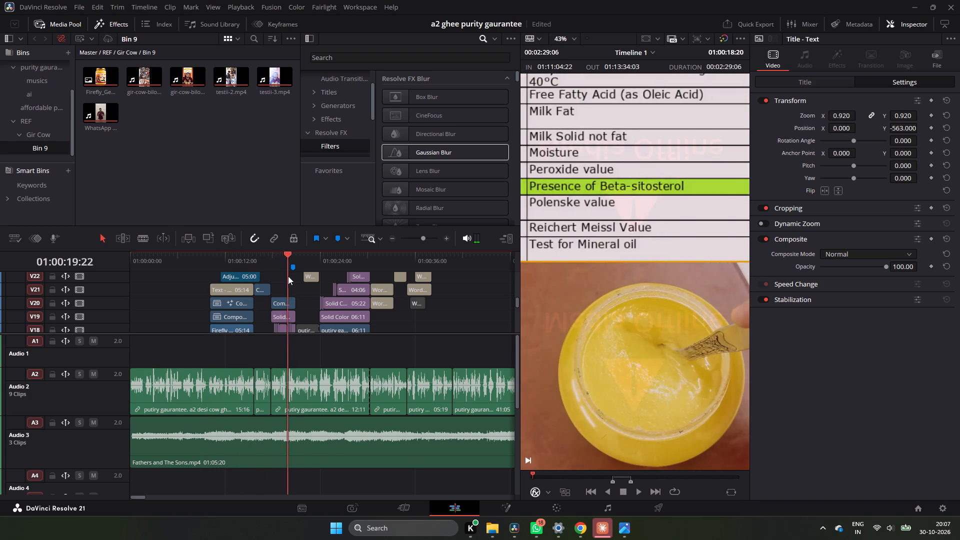
pyautogui.moveTo(288, 276); pyautogui.dragTo(374, 286)
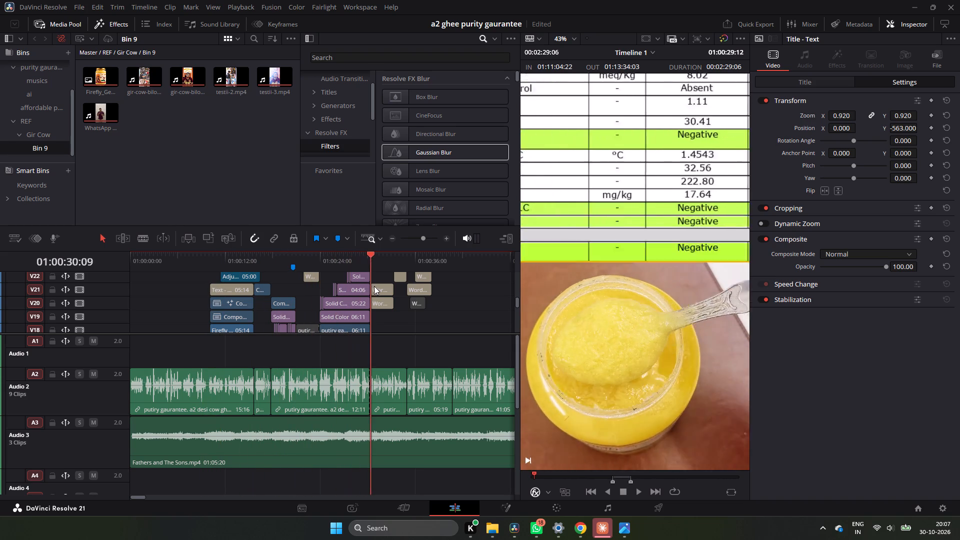
pyautogui.moveTo(374, 286); pyautogui.dragTo(462, 298)
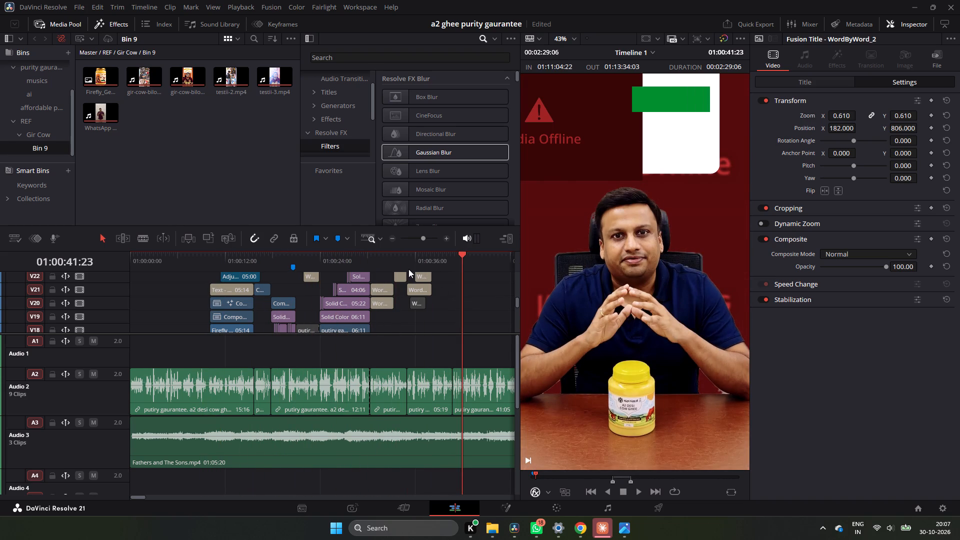
pyautogui.click(393, 241)
pyautogui.moveTo(306, 257); pyautogui.dragTo(383, 270)
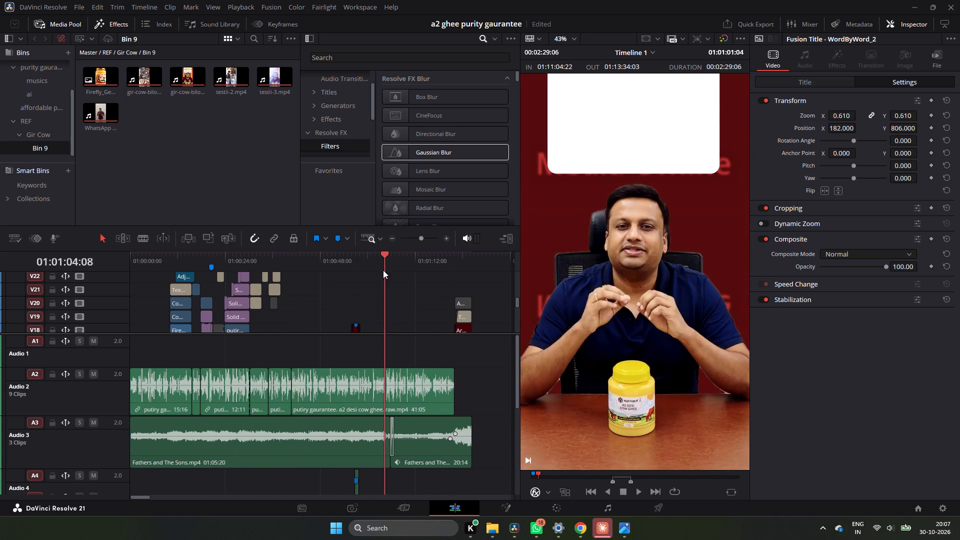
pyautogui.moveTo(383, 270); pyautogui.dragTo(476, 283)
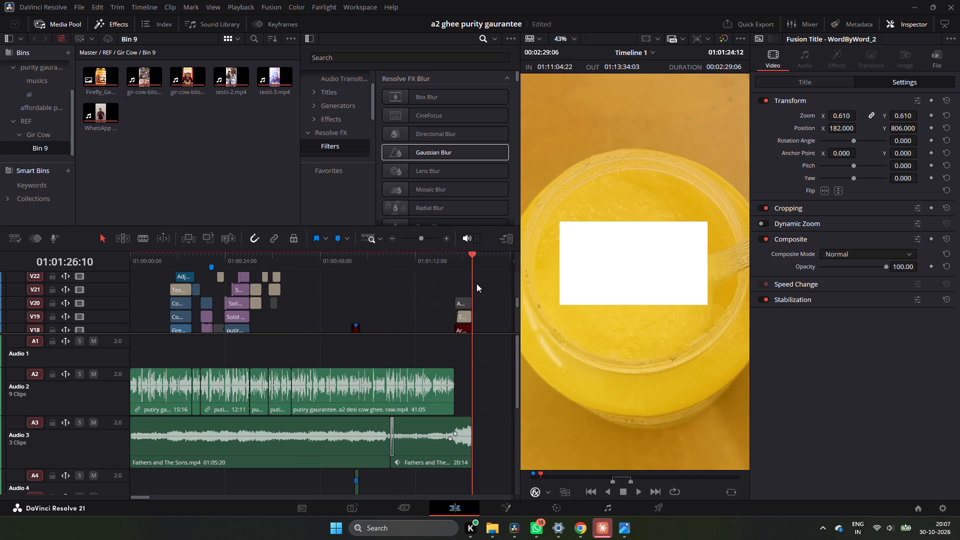
# At 01:00:13:00, toggle the laboratory shot's compound clips on V20 and V19 off and on to compare, and check the frame full screen.
pyautogui.moveTo(476, 283); pyautogui.dragTo(181, 270)
pyautogui.tripleClick(448, 238)
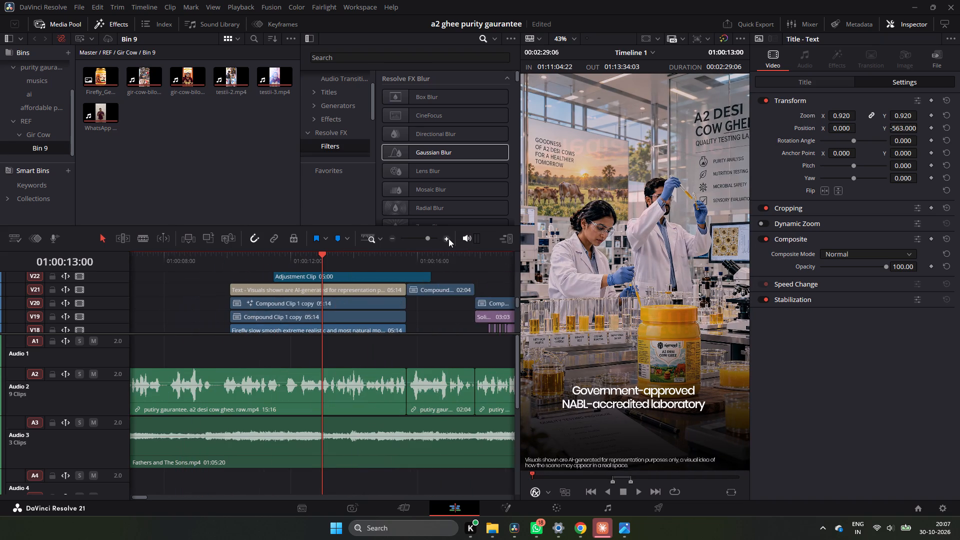
pyautogui.click(448, 238)
pyautogui.click(233, 303)
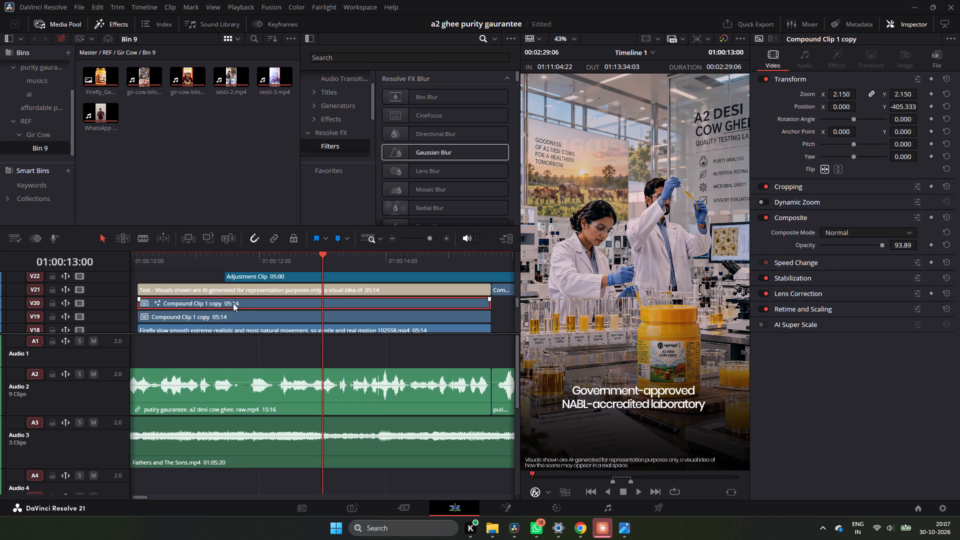
pyautogui.write('dd')
pyautogui.click(238, 317)
pyautogui.write('dddd')
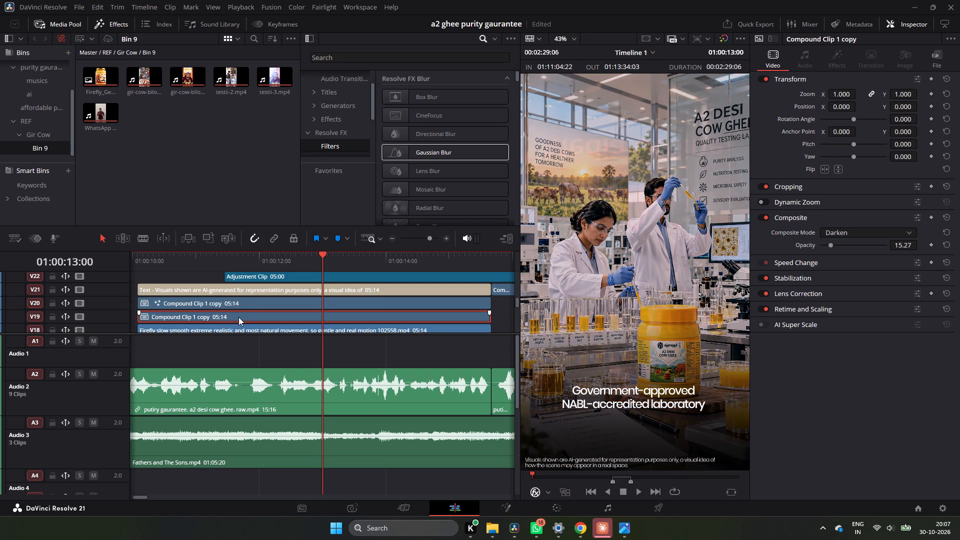
pyautogui.write('dd')
pyautogui.press('p')
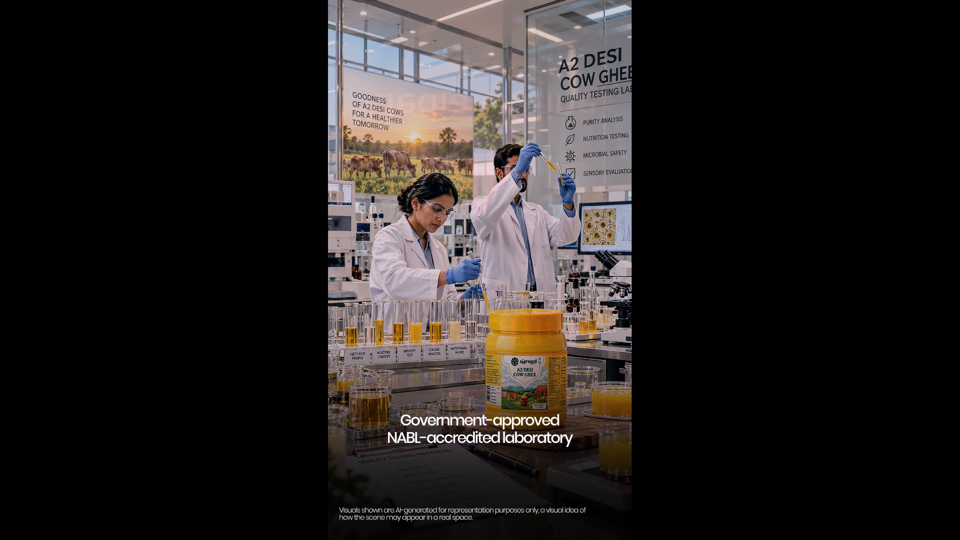
pyautogui.press('p')
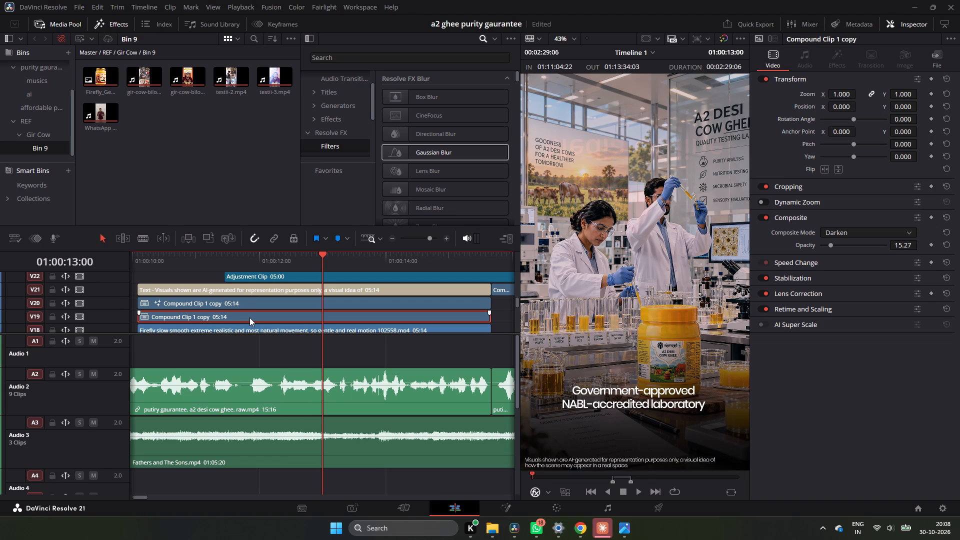
# Examine the stack of video tracks at the laboratory shot, from the upper overlays down to V1.
pyautogui.scroll(6, 301, 316)
pyautogui.scroll(-3, 301, 316)
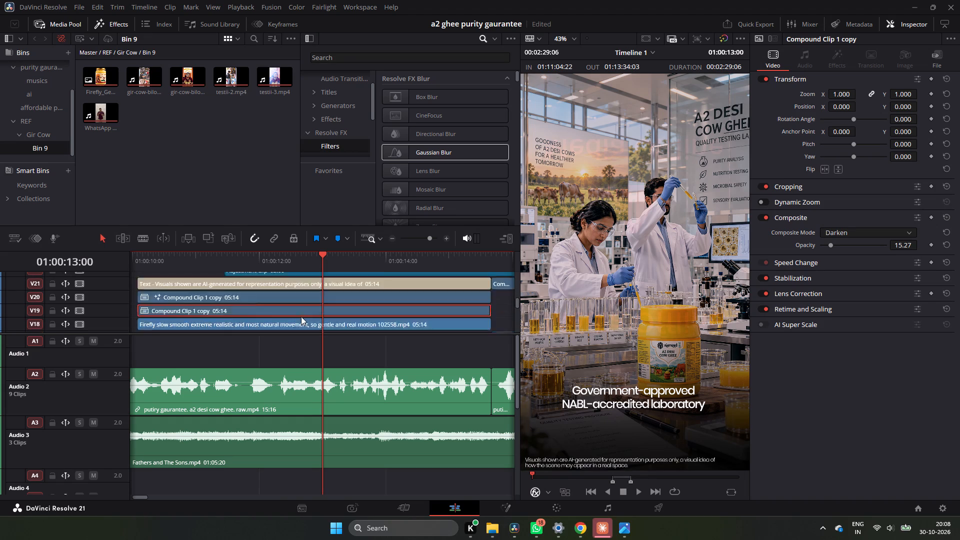
pyautogui.scroll(-4, 301, 316)
pyautogui.scroll(1, 301, 316)
pyautogui.scroll(-3, 301, 316)
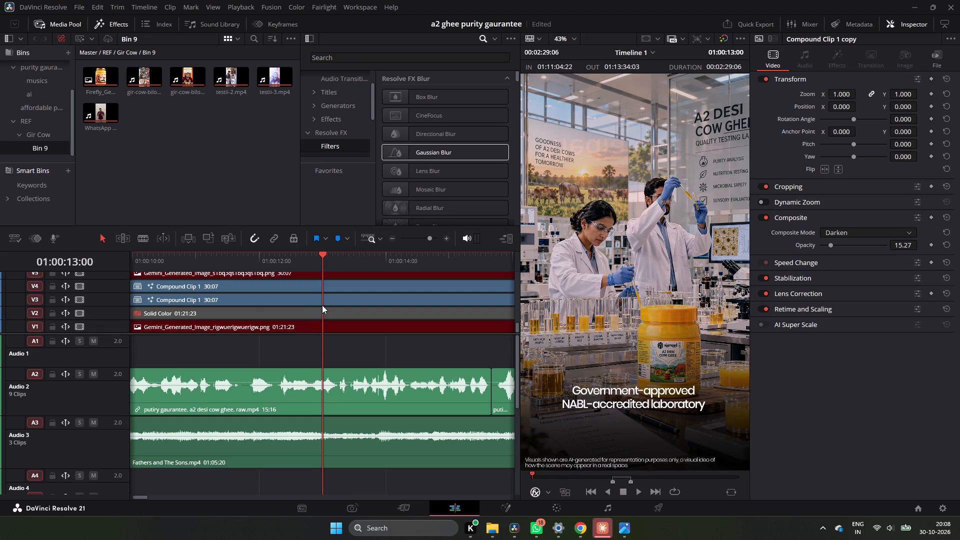
pyautogui.scroll(-4, 322, 305)
pyautogui.click(311, 292)
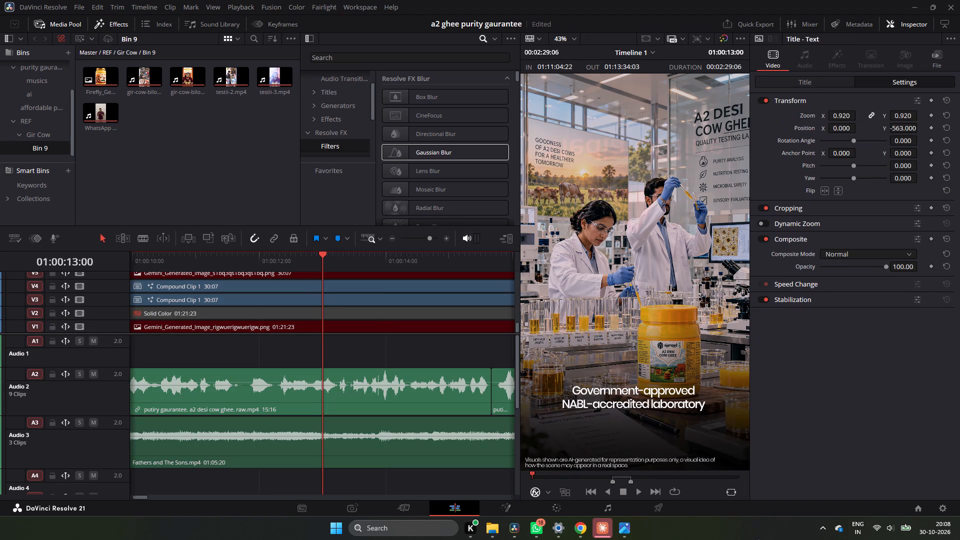
# Skim the ghee timeline past the laboratory shot to about 01:00:45:19.
pyautogui.click(393, 241)
pyautogui.click(391, 242)
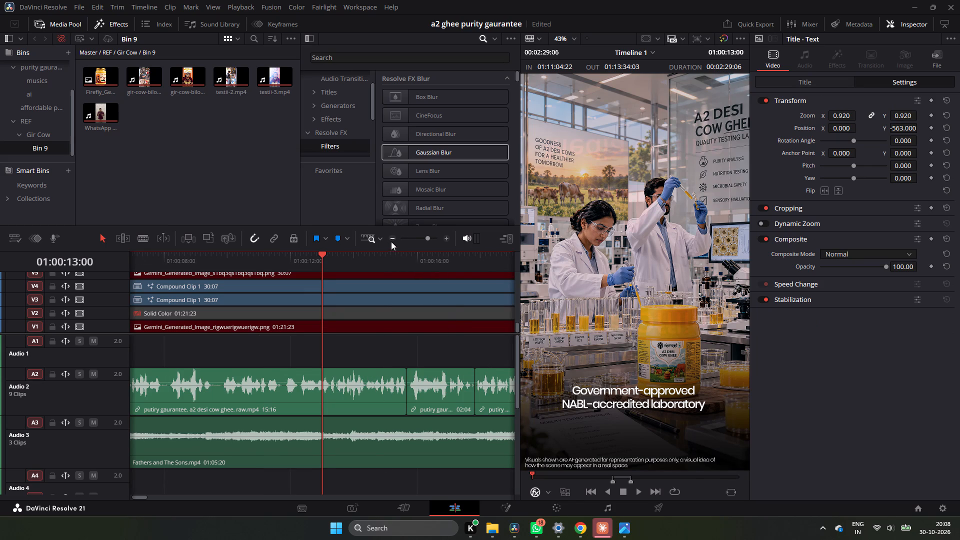
pyautogui.tripleClick(392, 238)
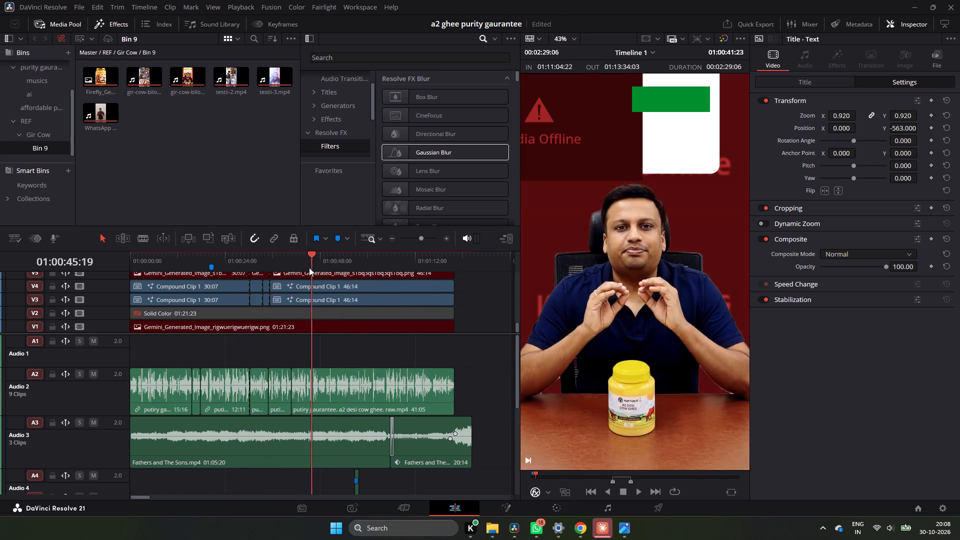